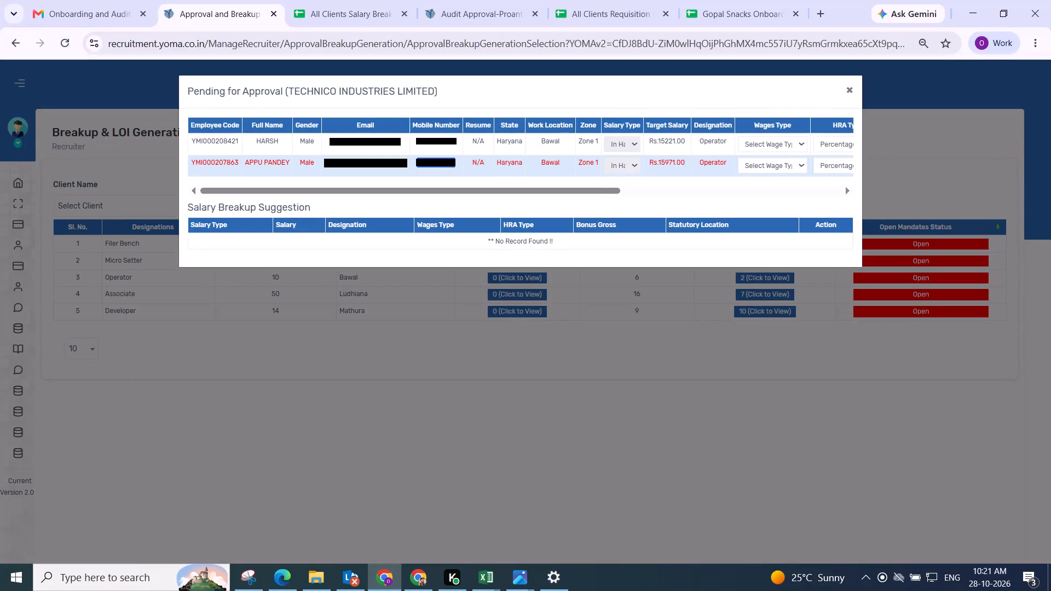
Close the Technico Industries approval list and open the candidates pending for approval for the Filer Bench designation.
{"action": "left_click_drag", "start_coordinate": [420, 192], "coordinate": [708, 184]}
{"action": "left_click", "coordinate": [848, 88]}
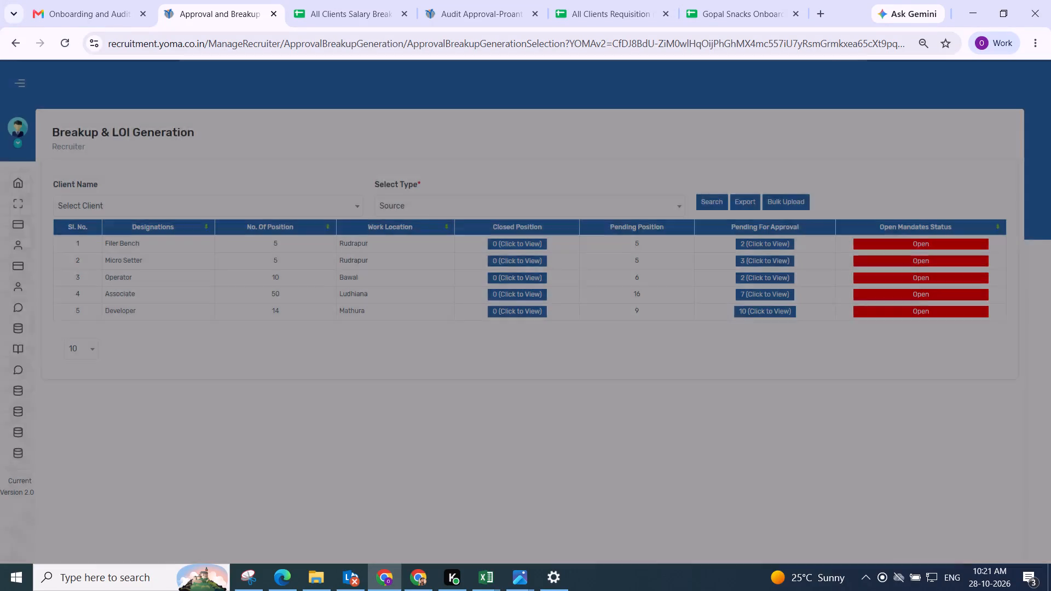
{"action": "scroll", "coordinate": [584, 234], "scroll_direction": "up", "scroll_amount": 3}
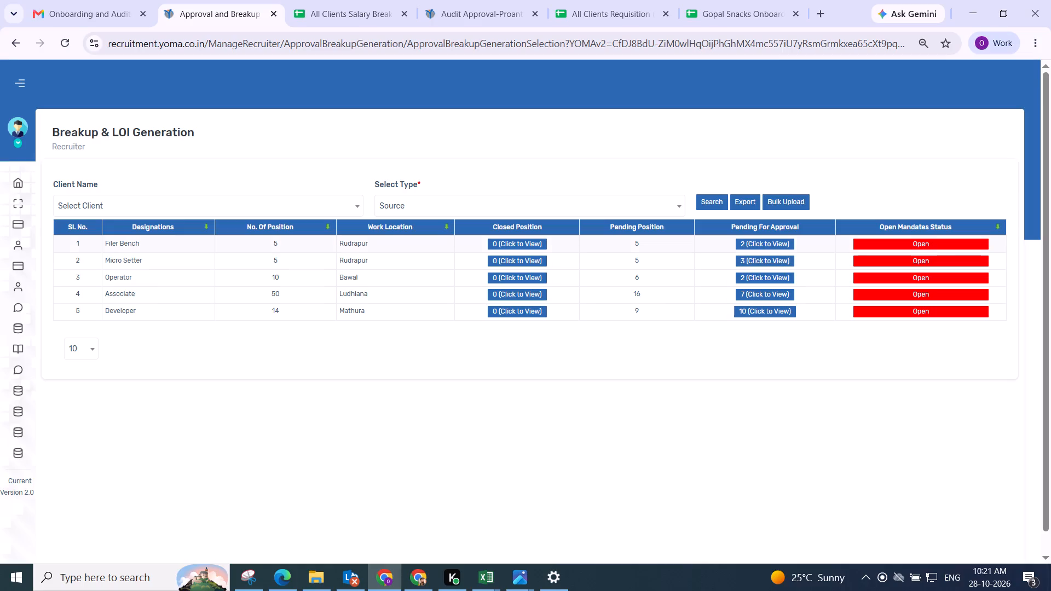
{"action": "left_click", "coordinate": [758, 250]}
{"action": "left_click", "coordinate": [758, 245]}
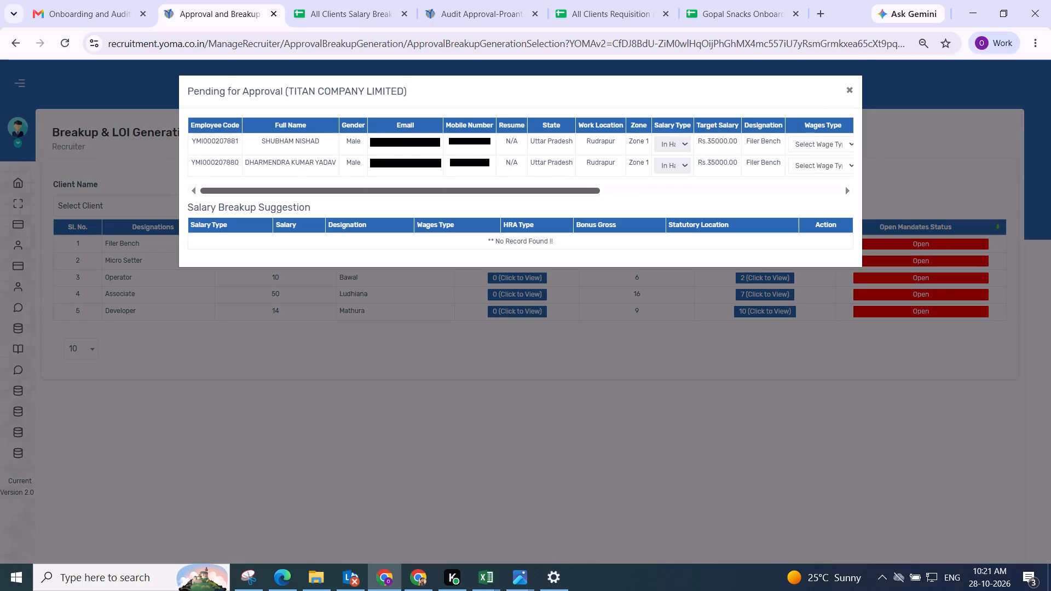
Try to generate the first Filer Bench candidate's salary with Semi-Skilled (Manual) wages, Flat HRA, NG PF, Not Applicable bonus and statutory location Amroha.
{"action": "left_click_drag", "start_coordinate": [351, 189], "coordinate": [819, 193]}
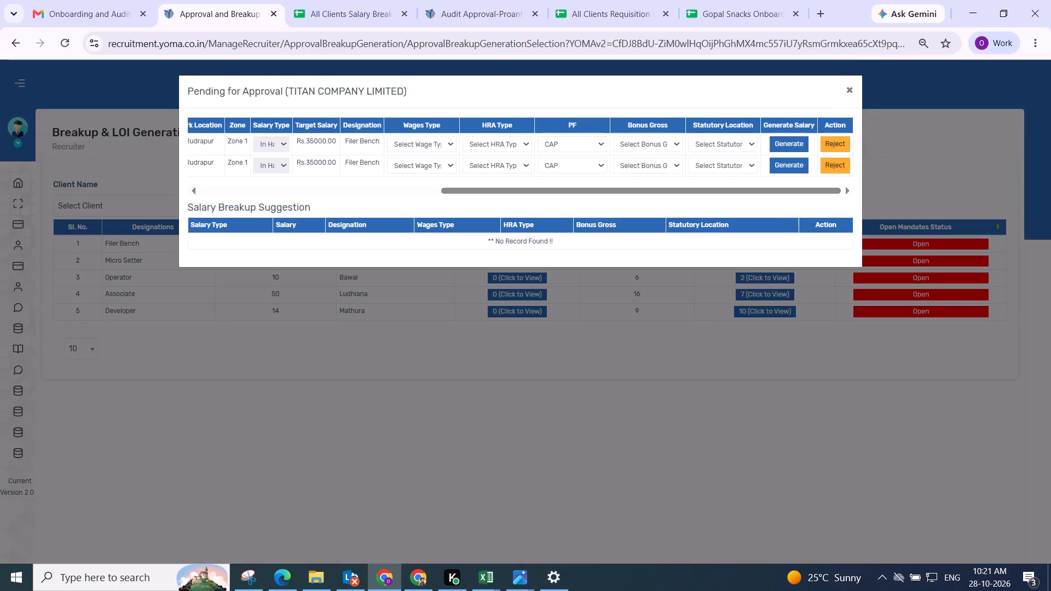
{"action": "left_click", "coordinate": [411, 142]}
{"action": "left_click", "coordinate": [415, 242]}
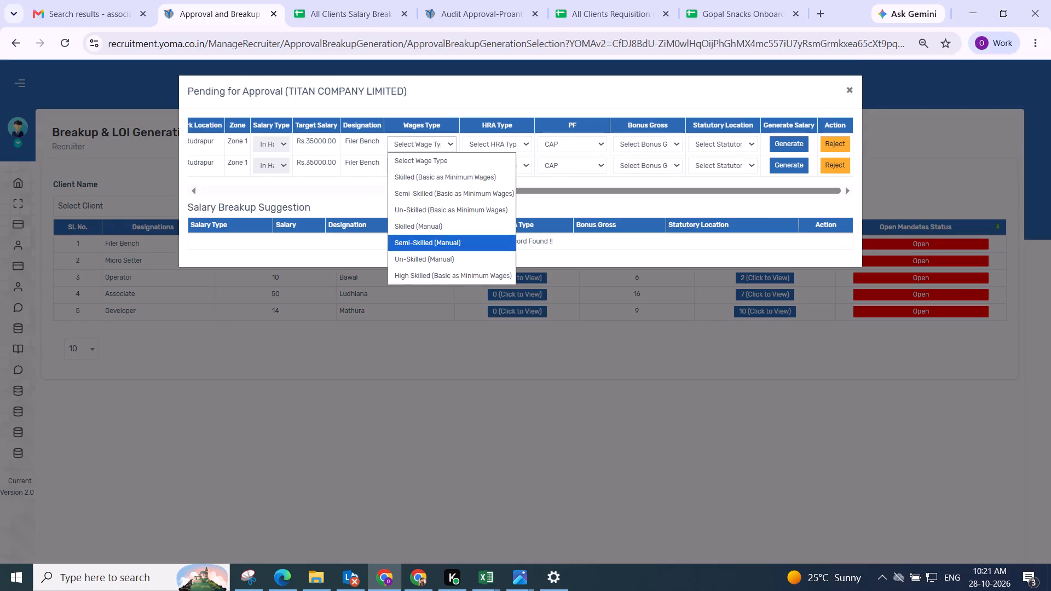
{"action": "left_click", "coordinate": [478, 149]}
{"action": "left_click", "coordinate": [484, 192]}
{"action": "left_click_drag", "start_coordinate": [558, 144], "coordinate": [558, 169]}
{"action": "left_click", "coordinate": [562, 207]}
{"action": "left_click", "coordinate": [647, 144]}
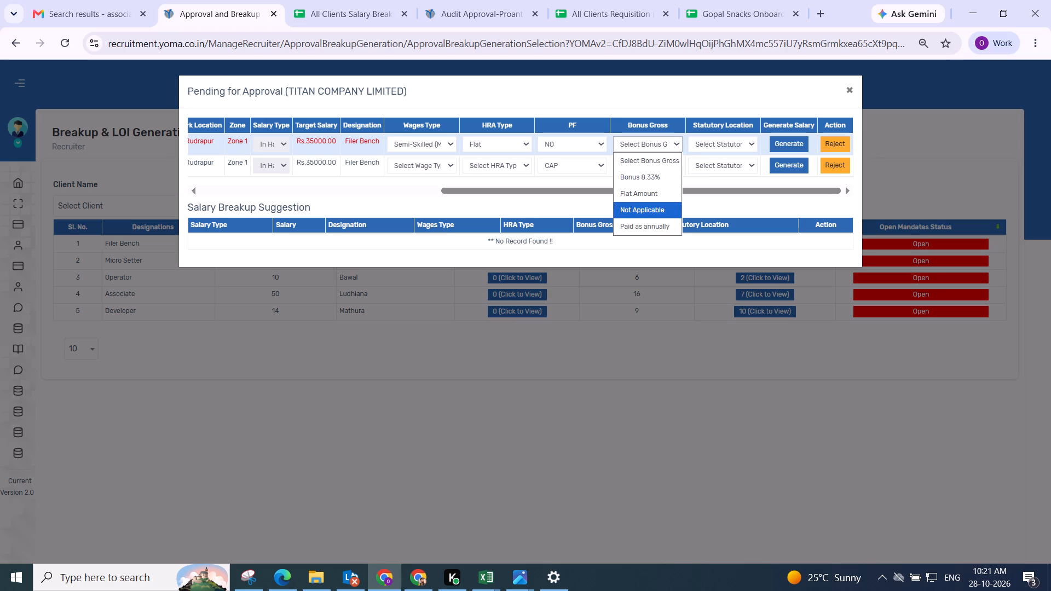
{"action": "left_click", "coordinate": [649, 206]}
{"action": "left_click", "coordinate": [711, 145]}
{"action": "left_click", "coordinate": [708, 211]}
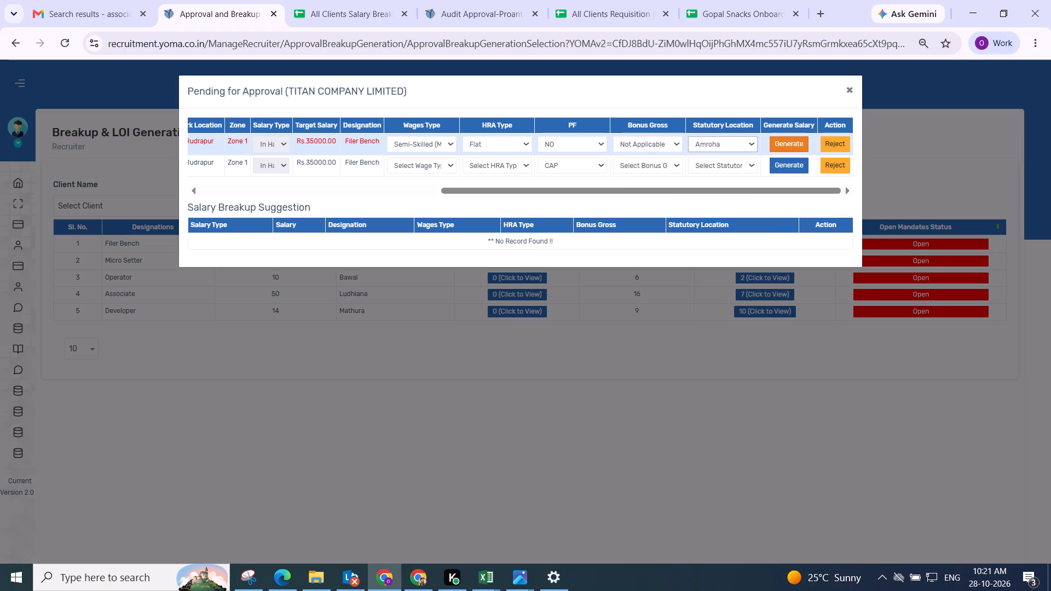
{"action": "left_click", "coordinate": [779, 143]}
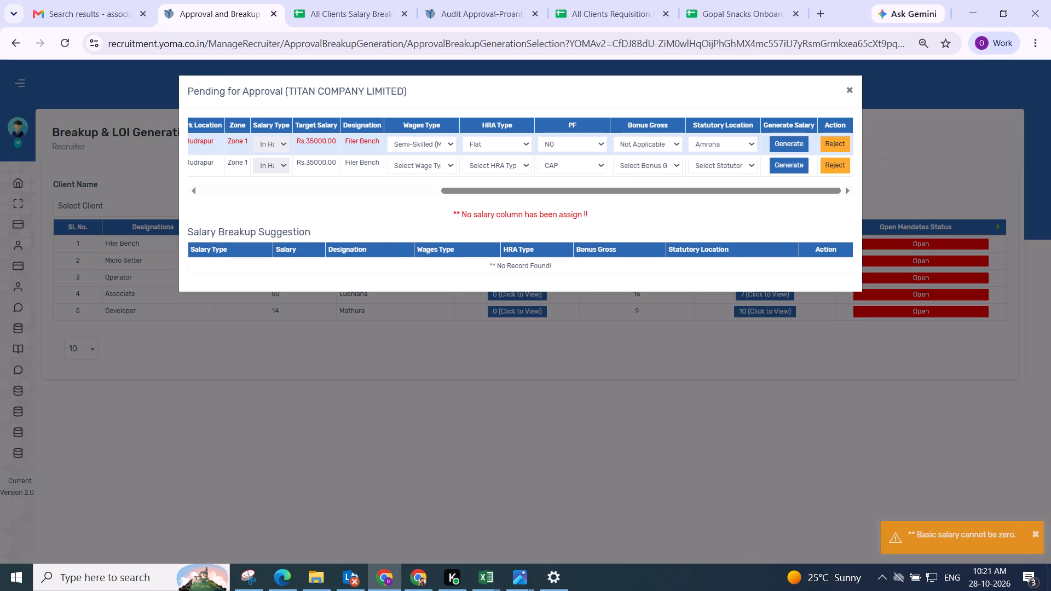
Copy the employee code of the first Filer Bench candidate from the pending approval list.
{"action": "left_click_drag", "start_coordinate": [555, 190], "coordinate": [743, 186]}
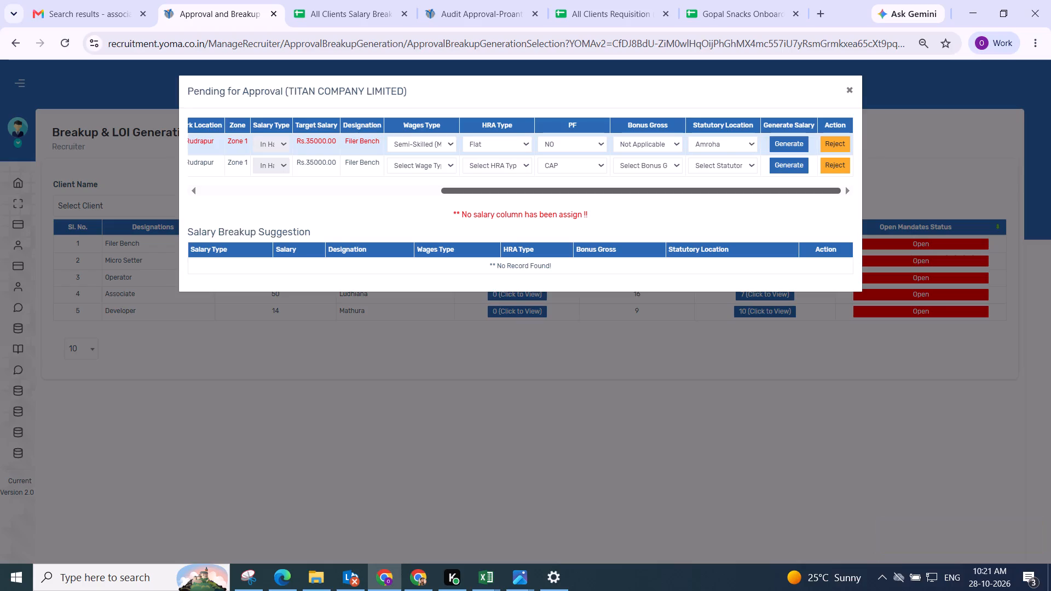
{"action": "left_click_drag", "start_coordinate": [739, 186], "coordinate": [389, 180]}
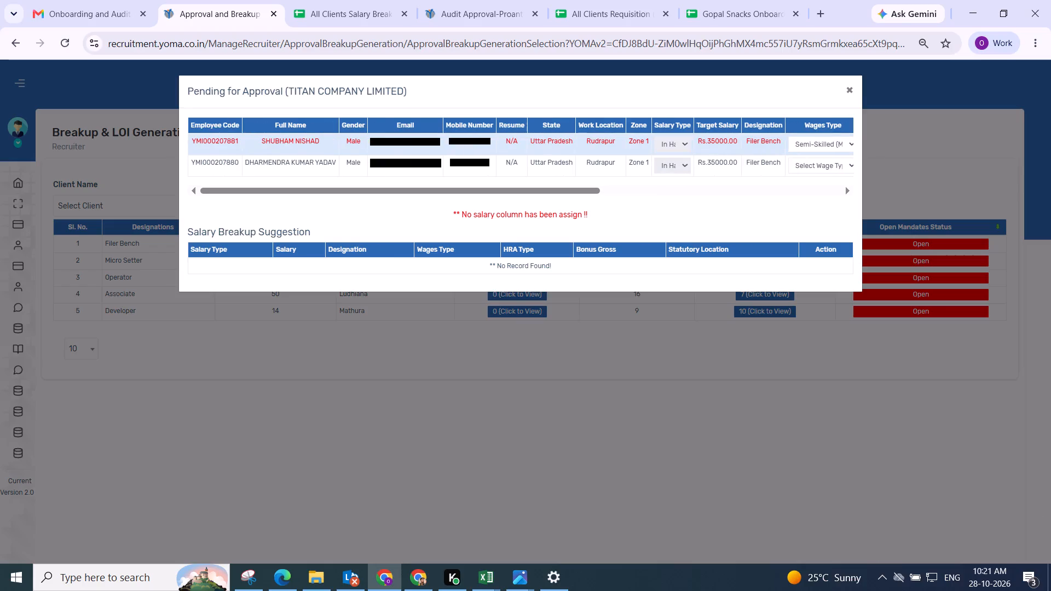
{"action": "double_click", "coordinate": [226, 141]}
{"action": "key", "text": "ctrl+c"}
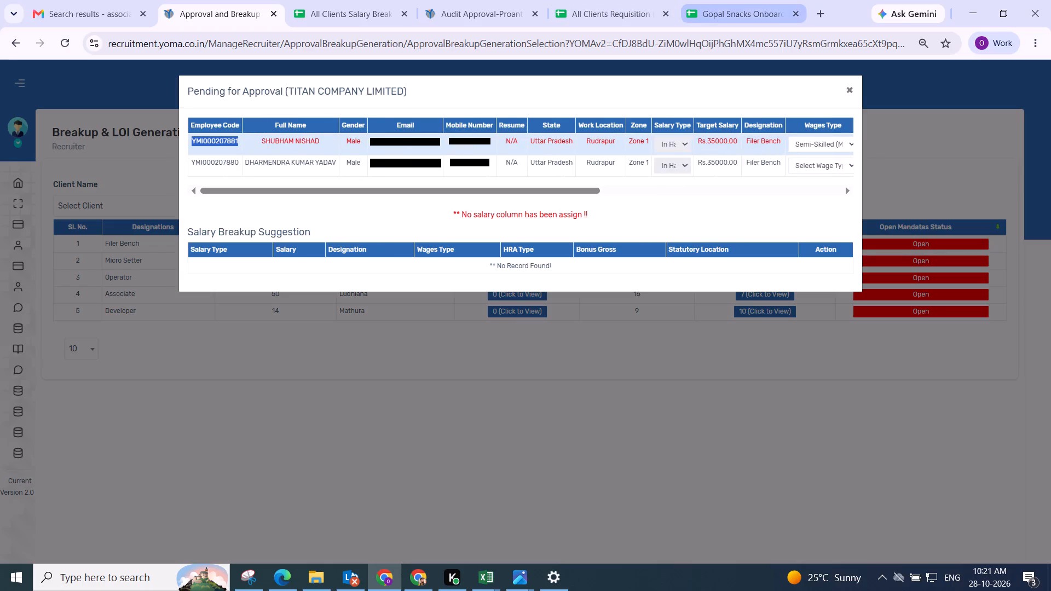
Open the recruitment portal in a new browser tab and go to its Data Base Creation page.
{"action": "left_click", "coordinate": [818, 16]}
{"action": "type", "text": "rec"}
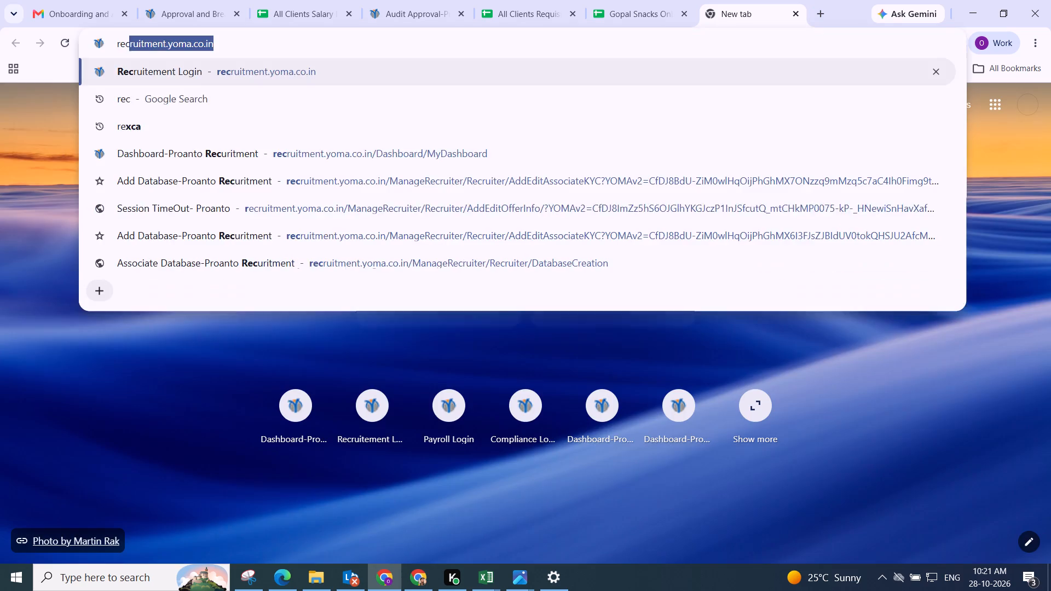
{"action": "key", "text": "Return"}
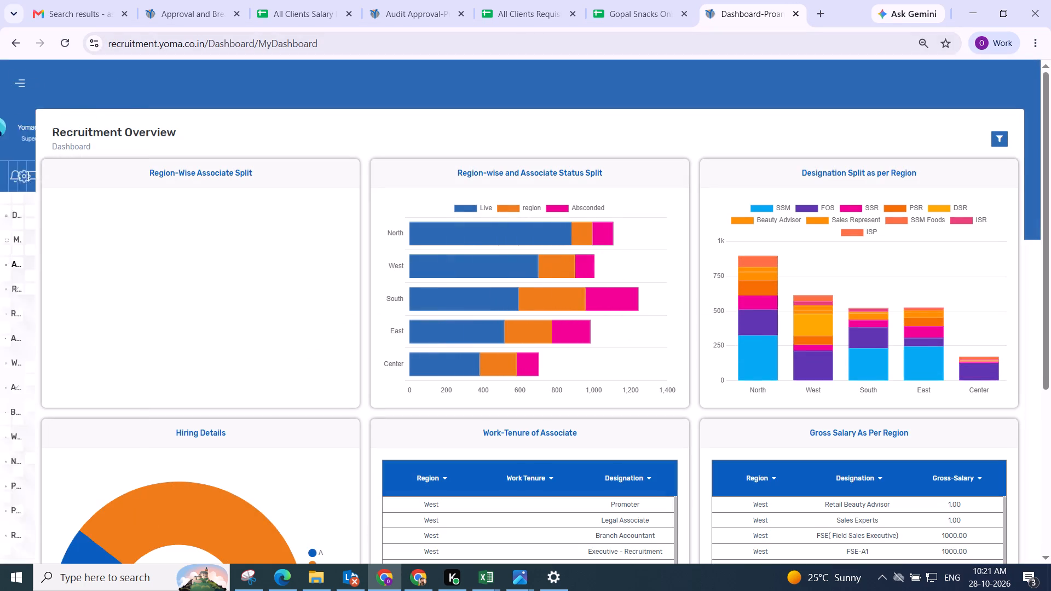
{"action": "left_click", "coordinate": [43, 278]}
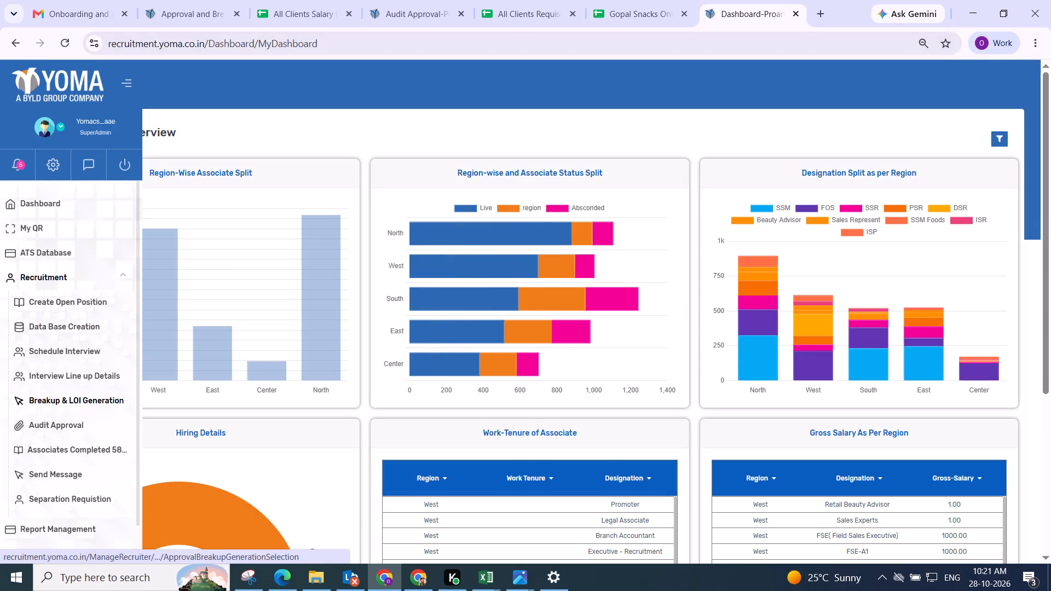
{"action": "left_click", "coordinate": [61, 399]}
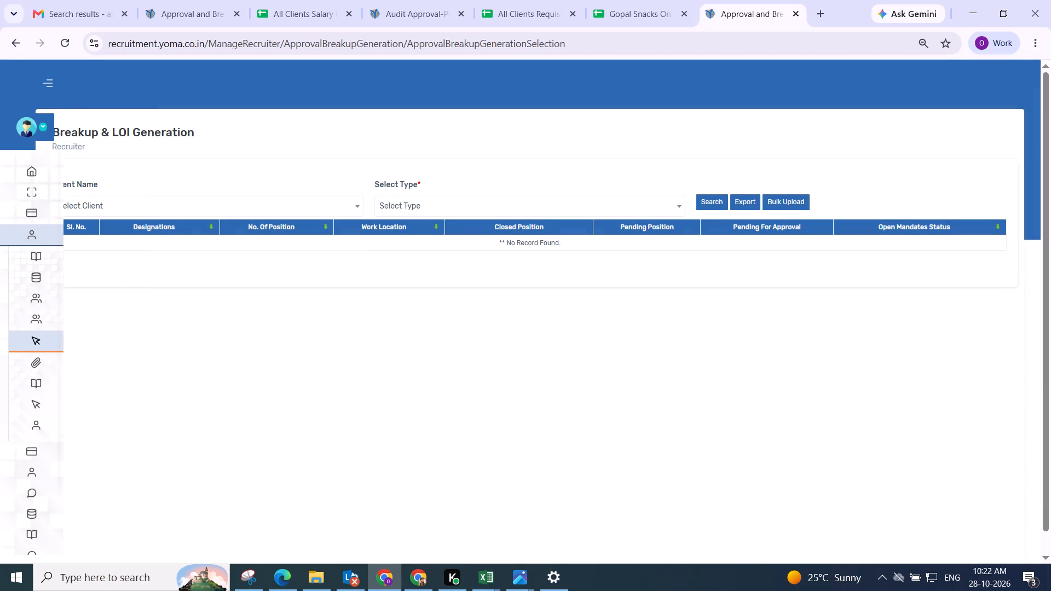
{"action": "left_click", "coordinate": [53, 325]}
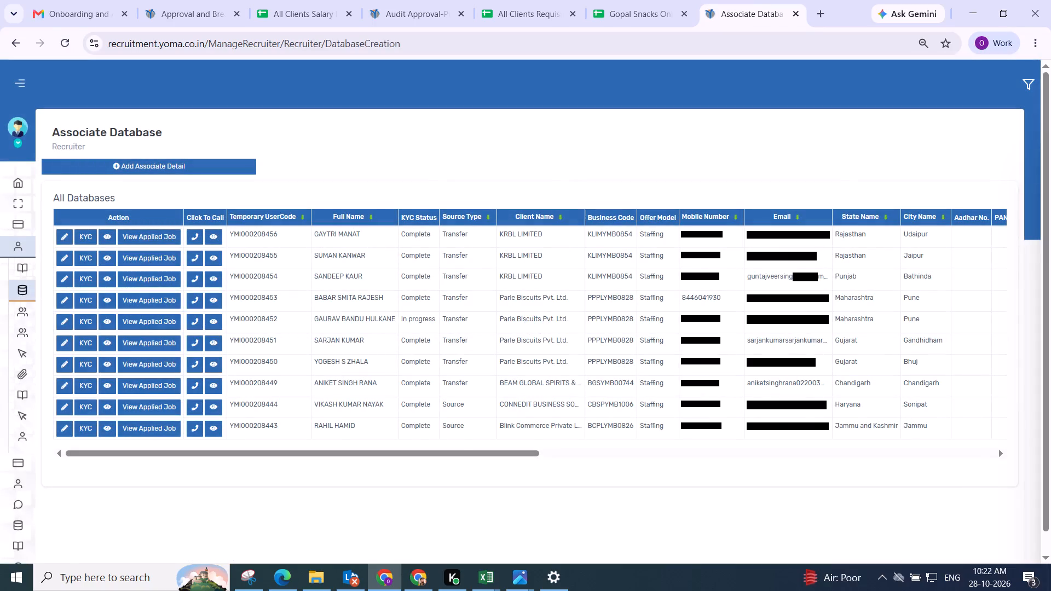
Filter the Associate Database by the copied employee code as Temporary UserCode.
{"action": "left_click", "coordinate": [1028, 82]}
{"action": "scroll", "coordinate": [981, 177], "scroll_direction": "down", "scroll_amount": 1}
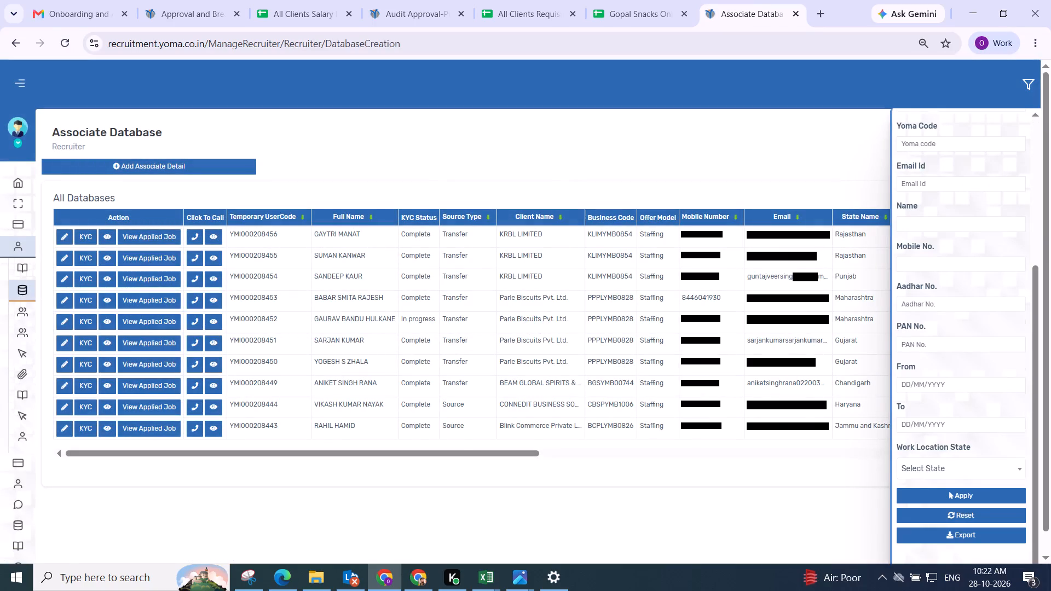
{"action": "left_click", "coordinate": [915, 265]}
{"action": "scroll", "coordinate": [914, 146], "scroll_direction": "up", "scroll_amount": 1}
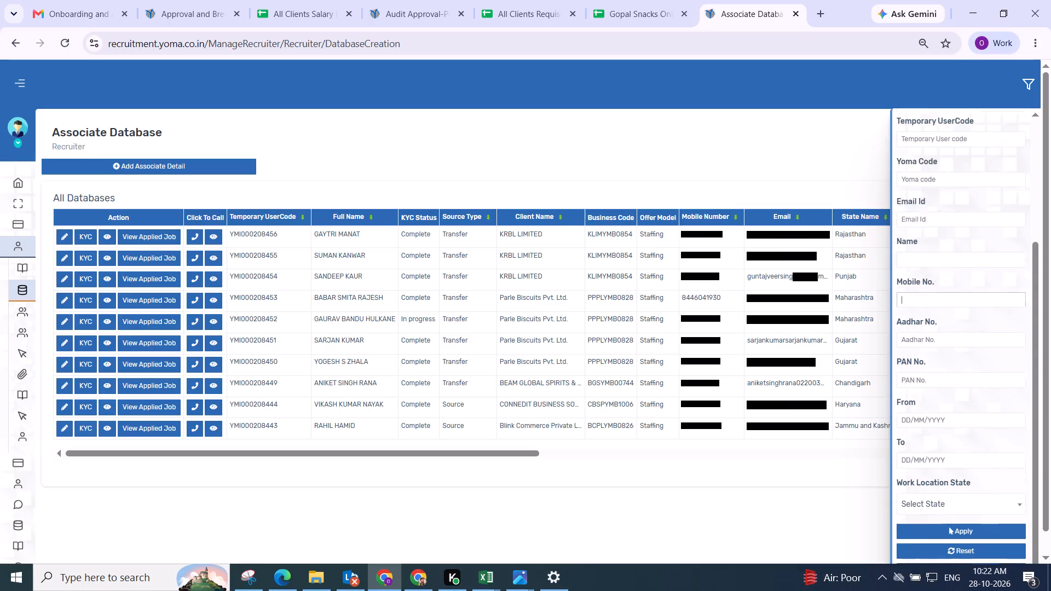
{"action": "scroll", "coordinate": [910, 153], "scroll_direction": "up", "scroll_amount": 1}
{"action": "left_click", "coordinate": [911, 166]}
{"action": "key", "text": "ctrl+v"}
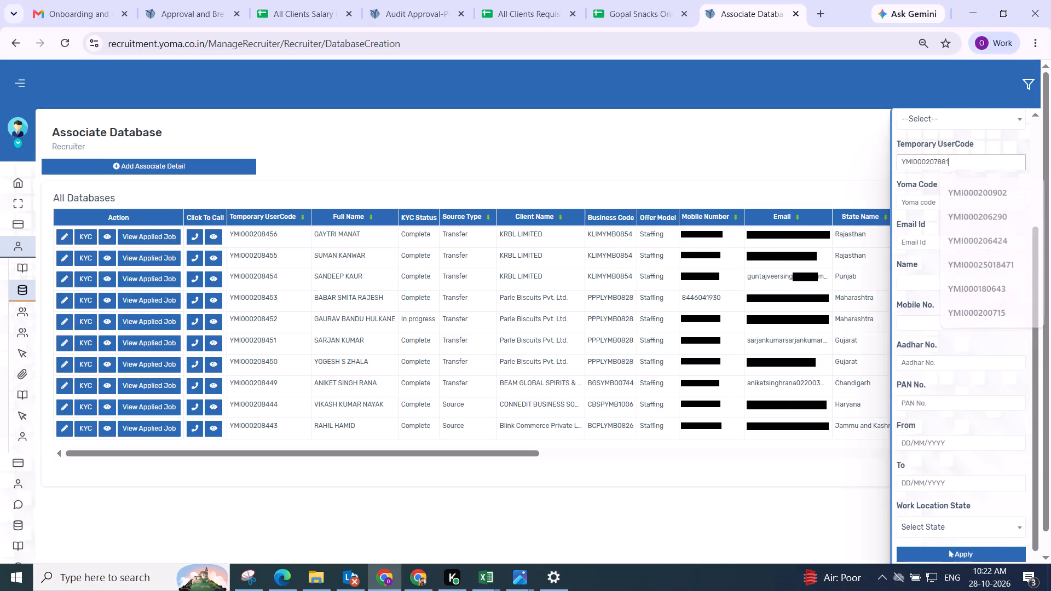
{"action": "scroll", "coordinate": [938, 232], "scroll_direction": "down", "scroll_amount": 2}
{"action": "left_click", "coordinate": [937, 499]}
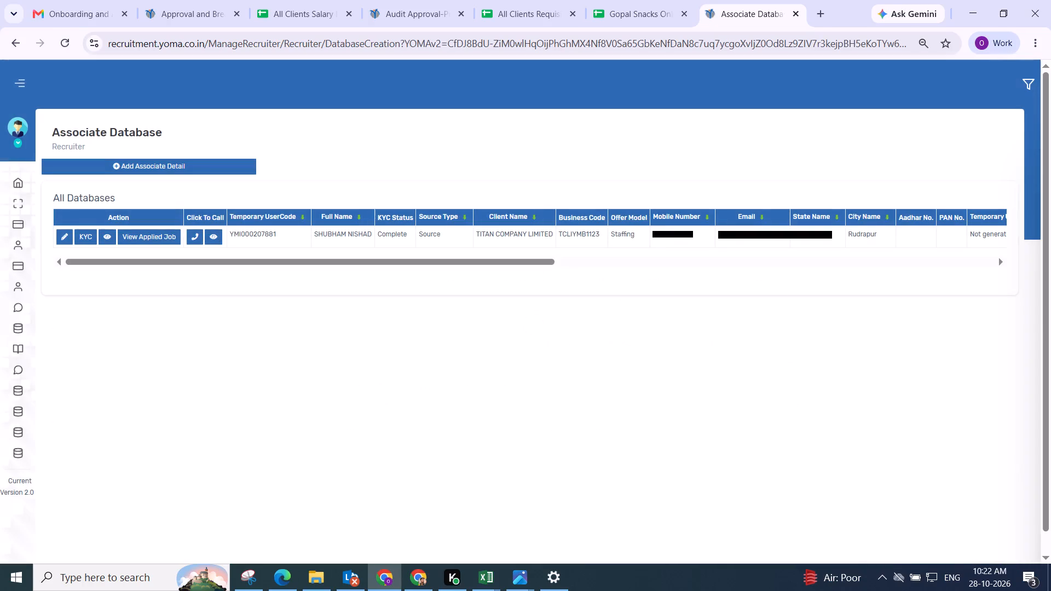
Open the filtered Titan Company associate's record for editing.
{"action": "left_click", "coordinate": [66, 240]}
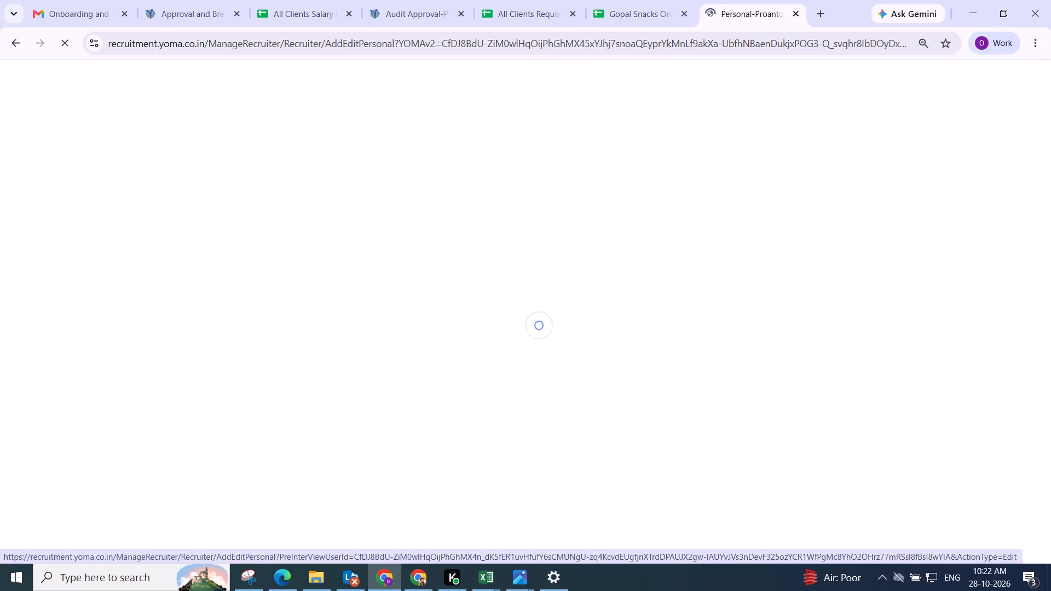
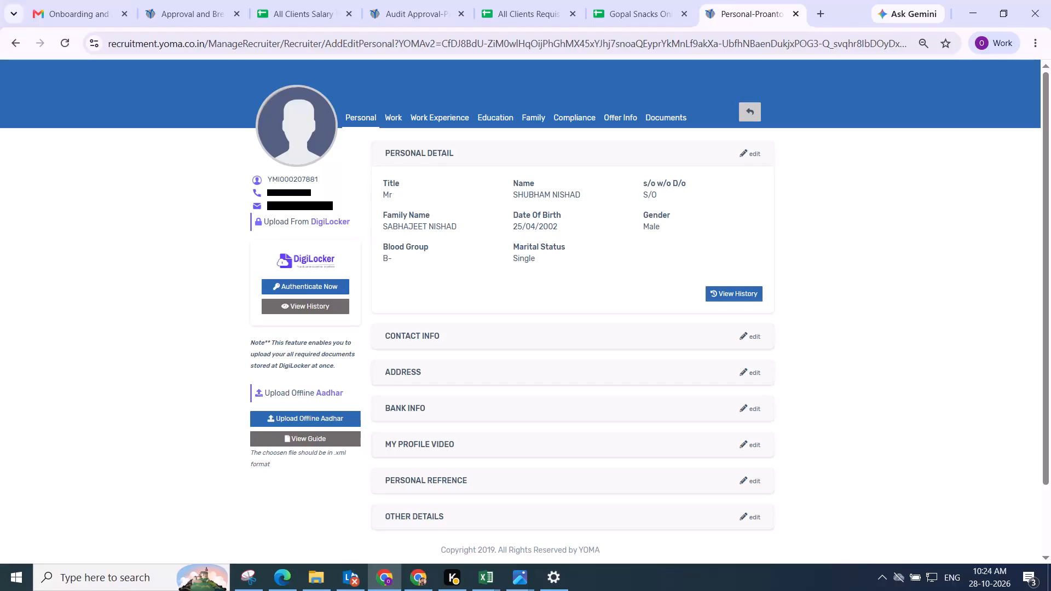
Open a new browser tab alongside the associate's personal details page.
{"action": "scroll", "coordinate": [553, 195], "scroll_direction": "up", "scroll_amount": 3}
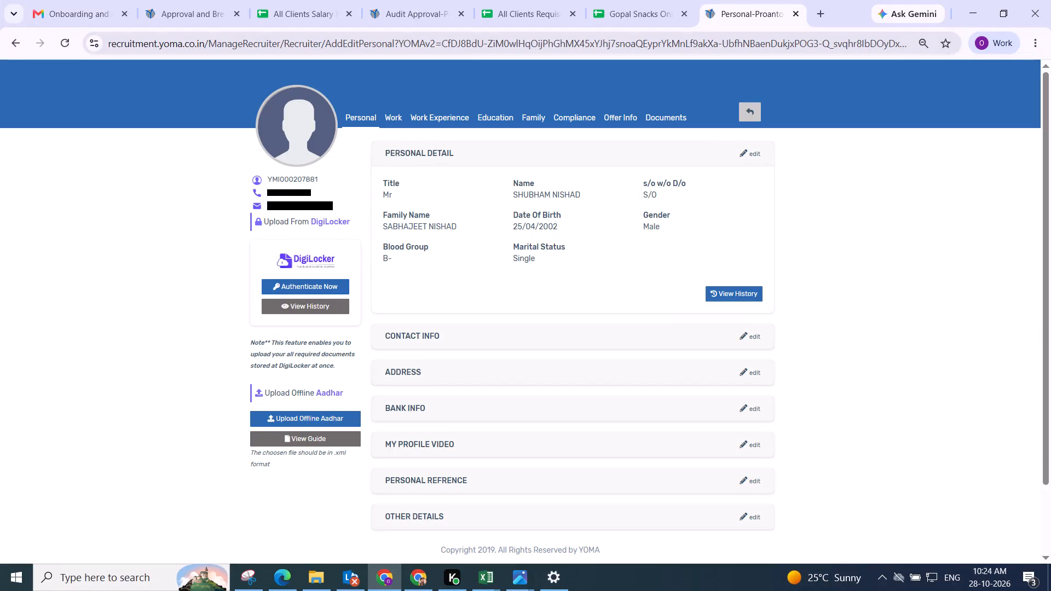
{"action": "left_click", "coordinate": [819, 15]}
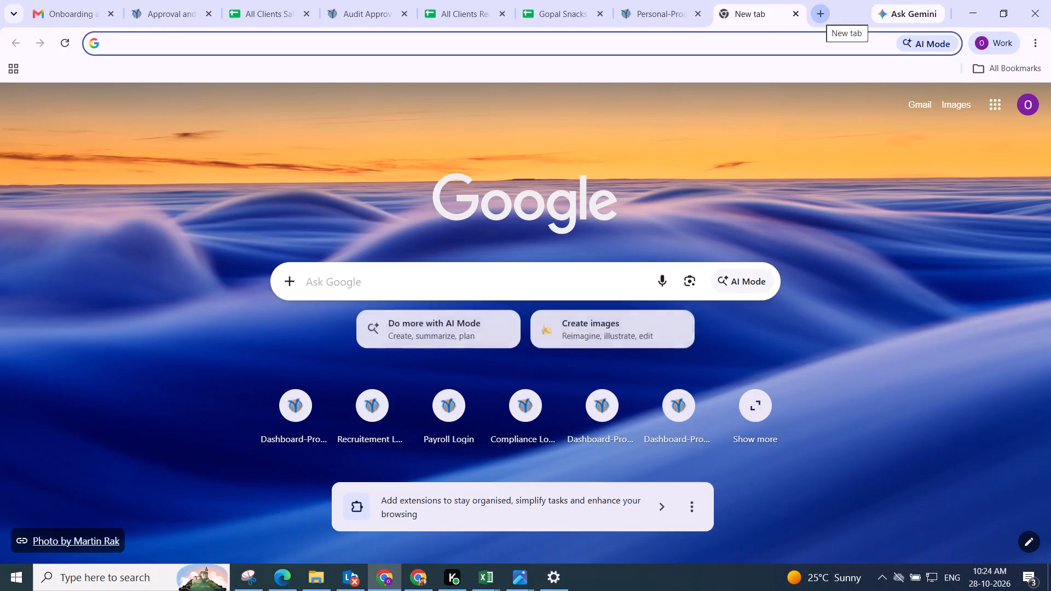
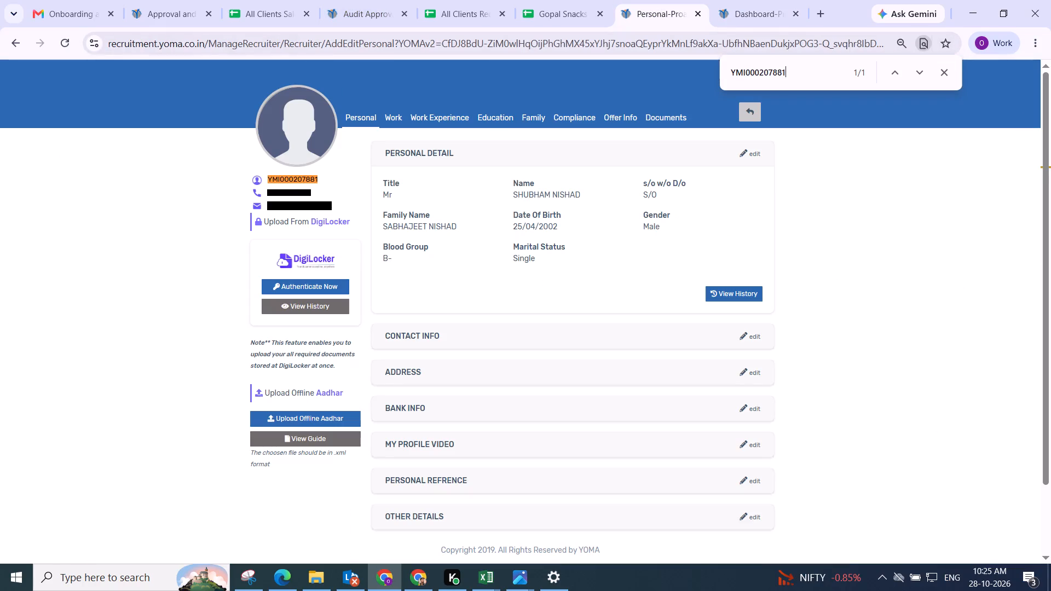
Review the candidate's offer info in view and edit modes, checking client, business, department, designation, salary type and target salary.
{"action": "left_click", "coordinate": [616, 120]}
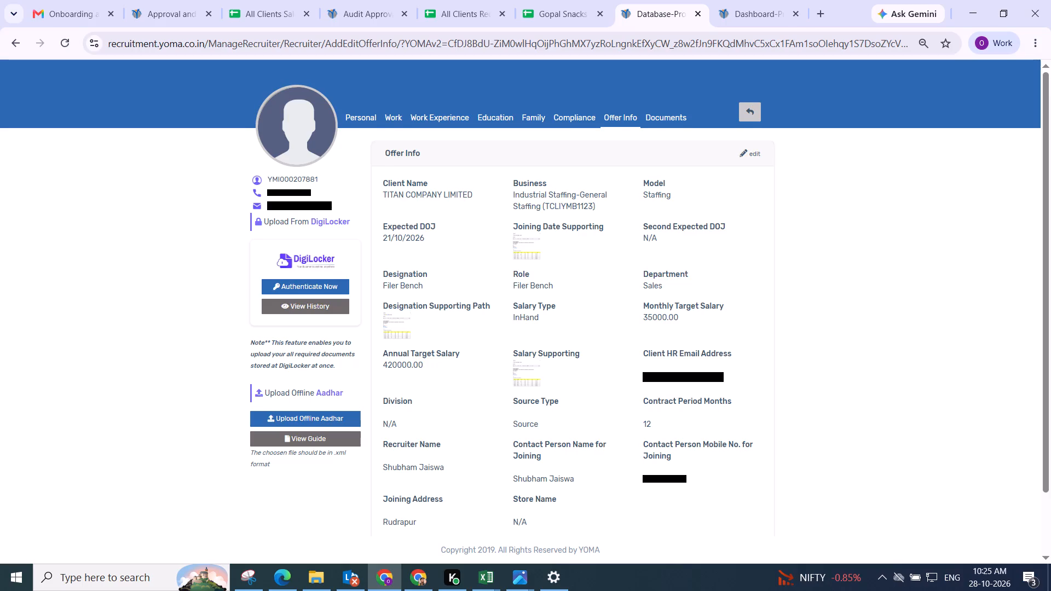
{"action": "scroll", "coordinate": [561, 207], "scroll_direction": "down", "scroll_amount": 1}
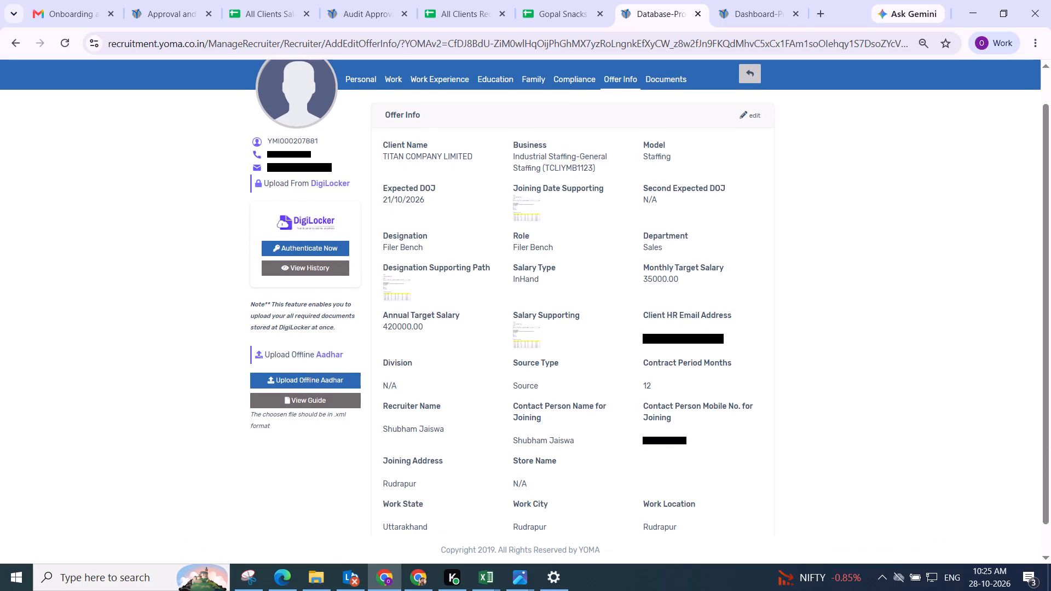
{"action": "left_click", "coordinate": [743, 117]}
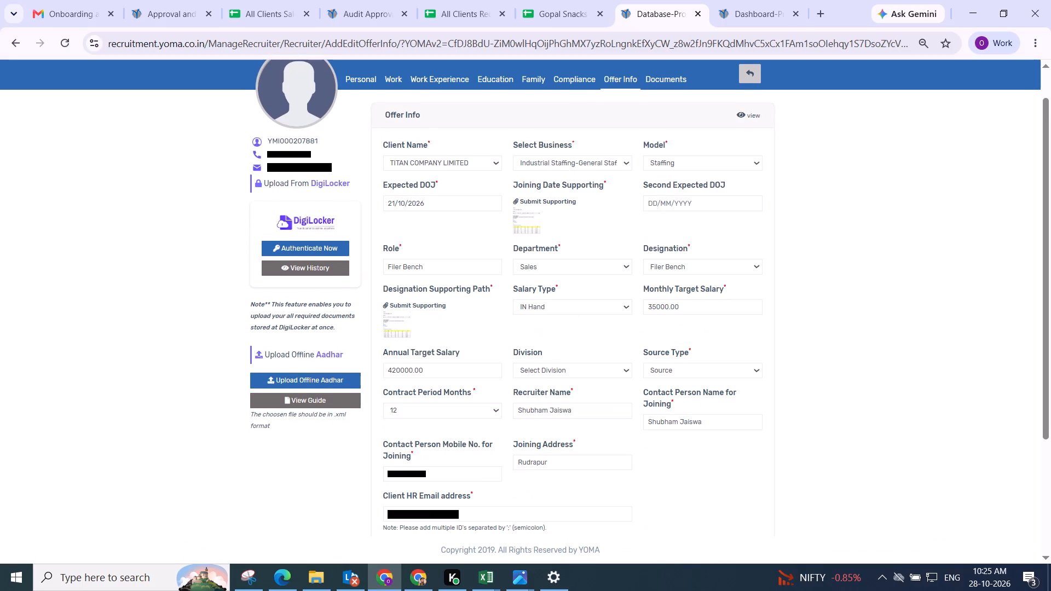
{"action": "scroll", "coordinate": [710, 187], "scroll_direction": "down", "scroll_amount": 1}
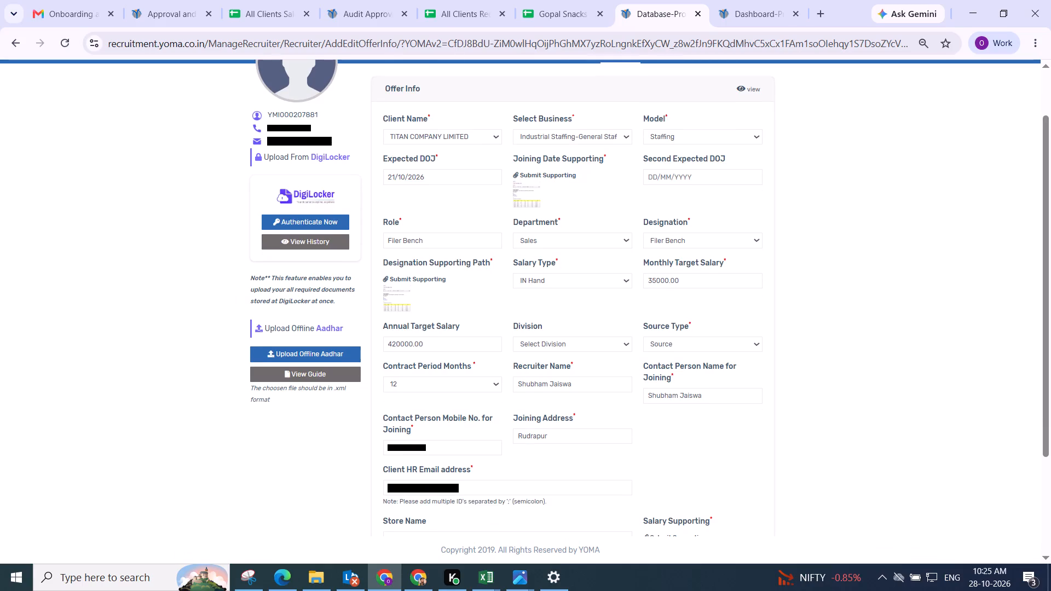
{"action": "scroll", "coordinate": [582, 269], "scroll_direction": "down", "scroll_amount": 1}
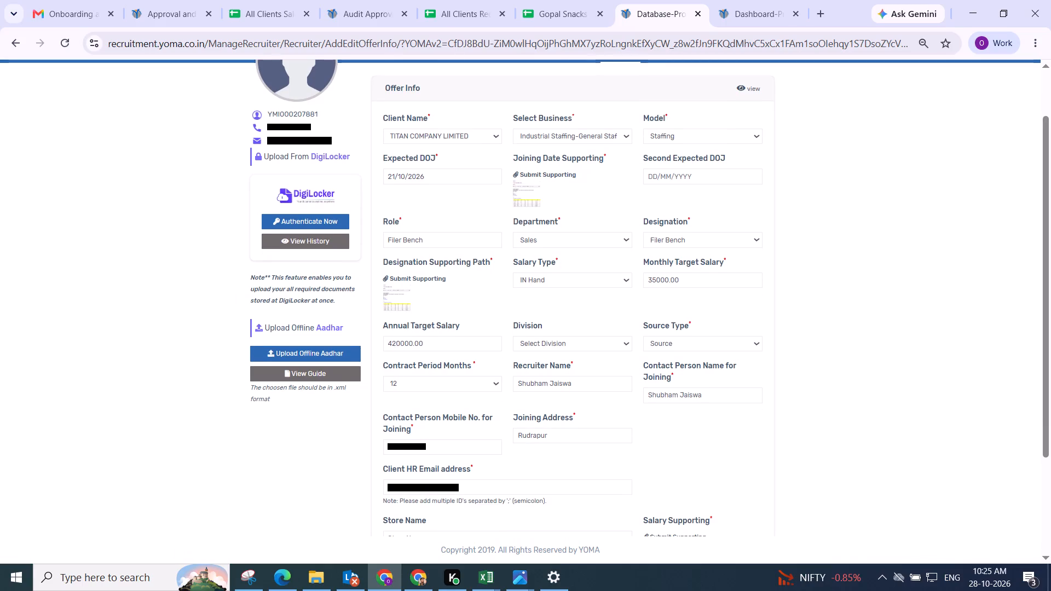
{"action": "scroll", "coordinate": [585, 261], "scroll_direction": "up", "scroll_amount": 3}
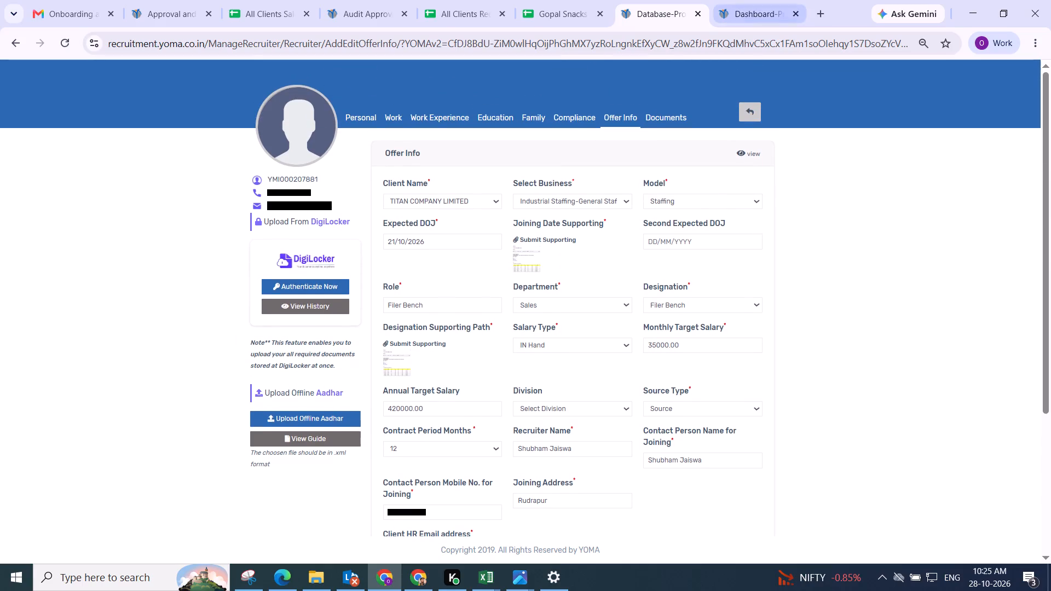
{"action": "left_click", "coordinate": [749, 18]}
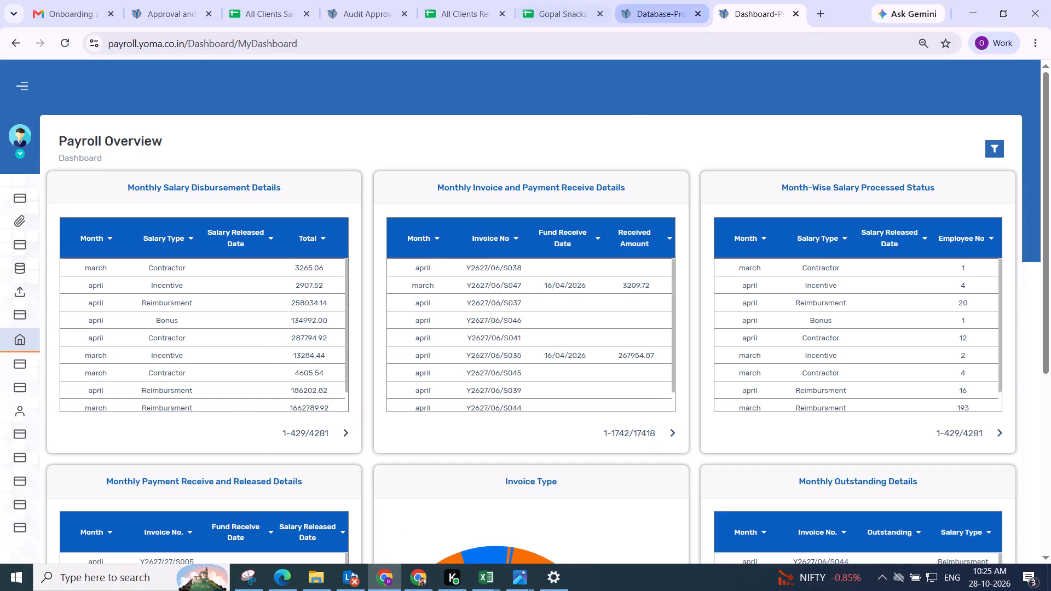
{"action": "left_click", "coordinate": [658, 10]}
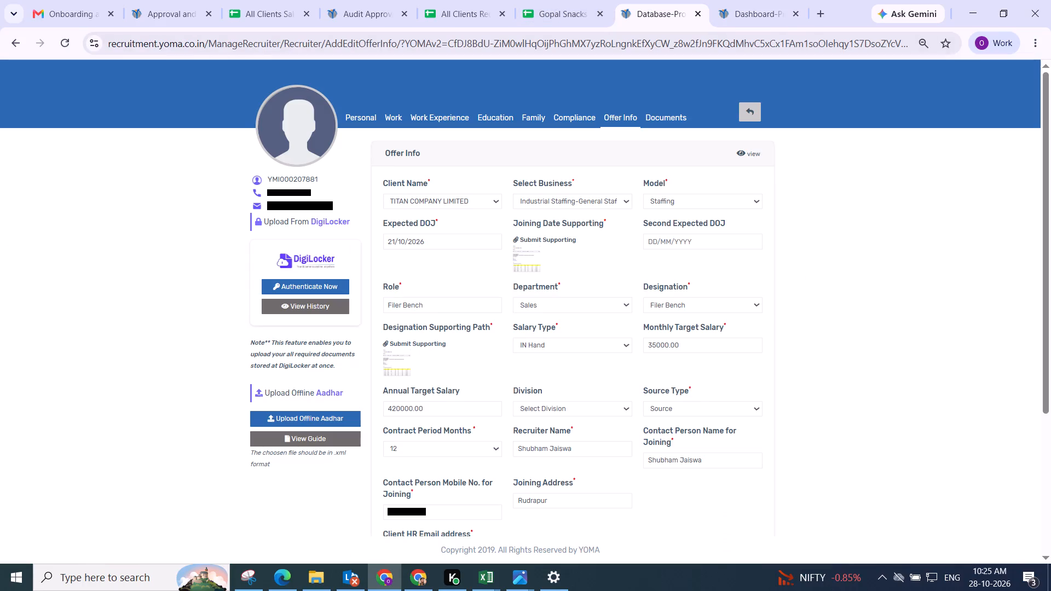
{"action": "left_click", "coordinate": [140, 151]}
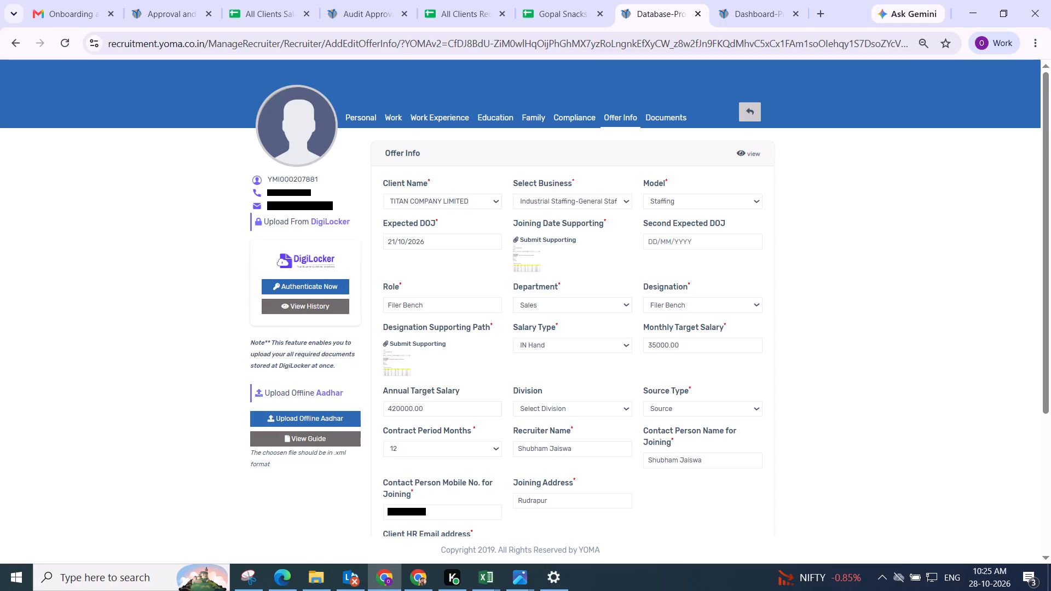
{"action": "left_click", "coordinate": [545, 89]}
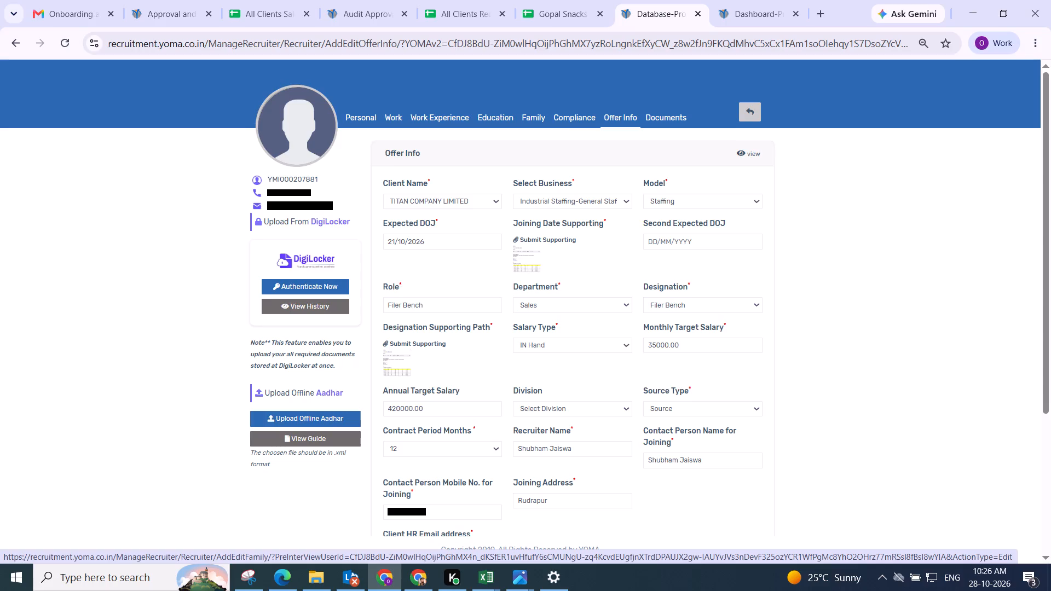
{"action": "scroll", "coordinate": [530, 252], "scroll_direction": "down", "scroll_amount": 2}
{"action": "scroll", "coordinate": [534, 256], "scroll_direction": "up", "scroll_amount": 1}
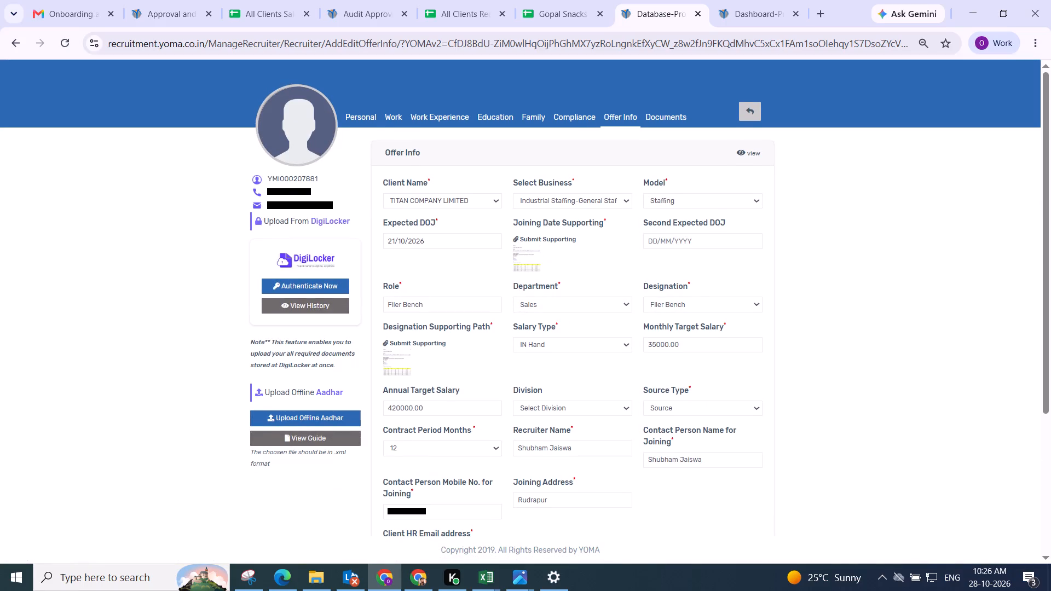
{"action": "scroll", "coordinate": [537, 253], "scroll_direction": "down", "scroll_amount": 1}
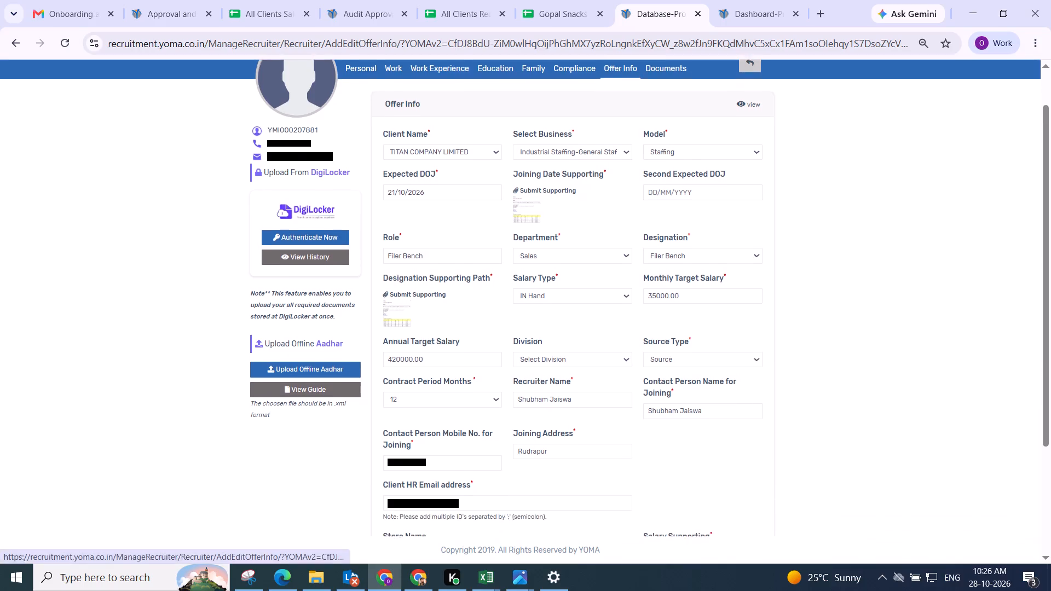
{"action": "scroll", "coordinate": [539, 253], "scroll_direction": "down", "scroll_amount": 1}
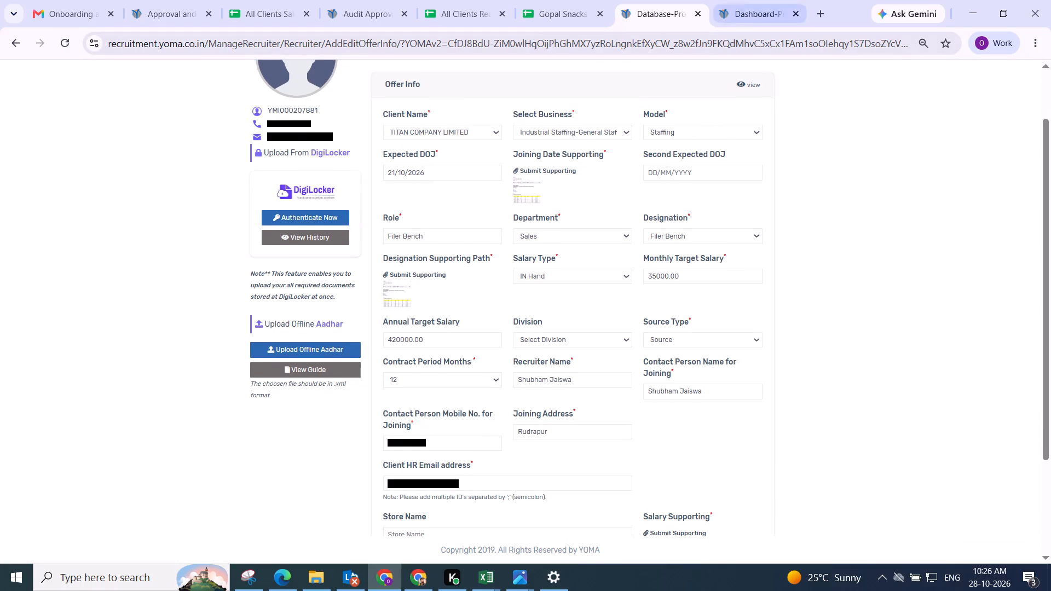
{"action": "scroll", "coordinate": [546, 151], "scroll_direction": "up", "scroll_amount": 2}
{"action": "left_click", "coordinate": [742, 158]}
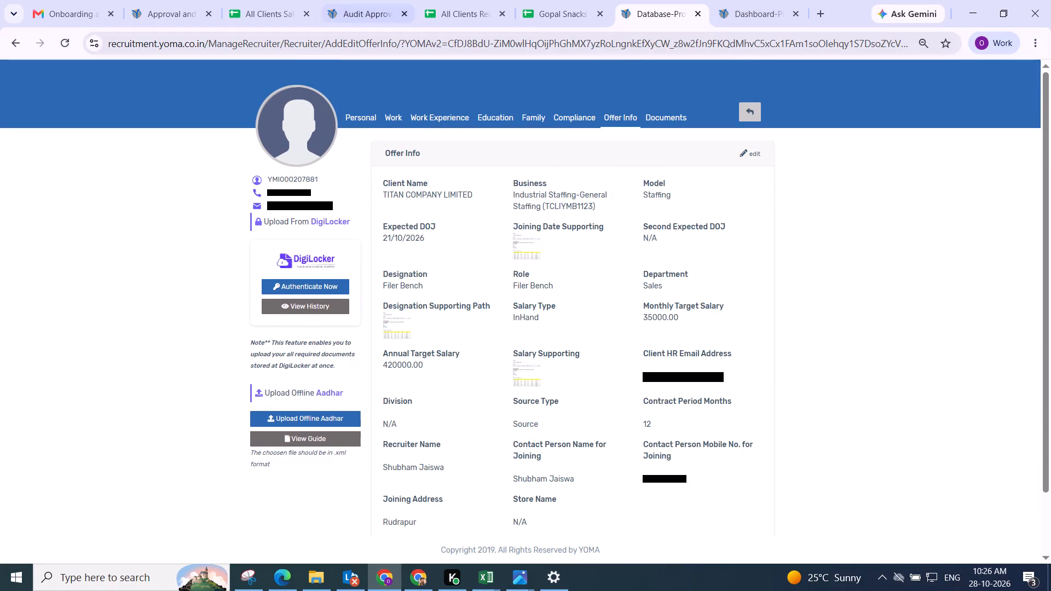
Copy the client name TITAN COMPANY LIMITED from the pending-approval window and search the payroll client list for it.
{"action": "left_click", "coordinate": [175, 15]}
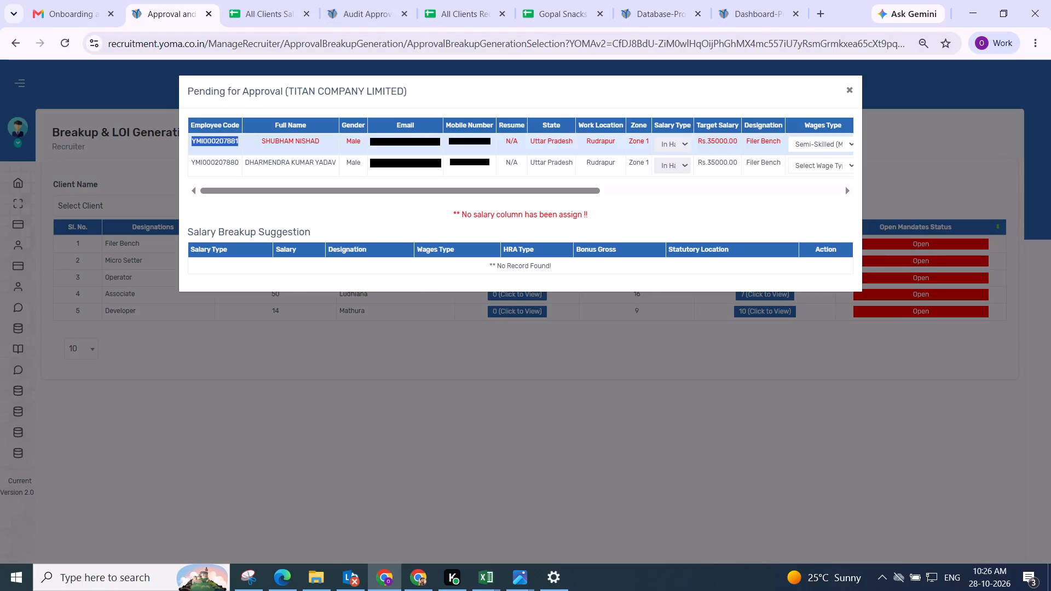
{"action": "left_click_drag", "start_coordinate": [290, 90], "coordinate": [407, 88]}
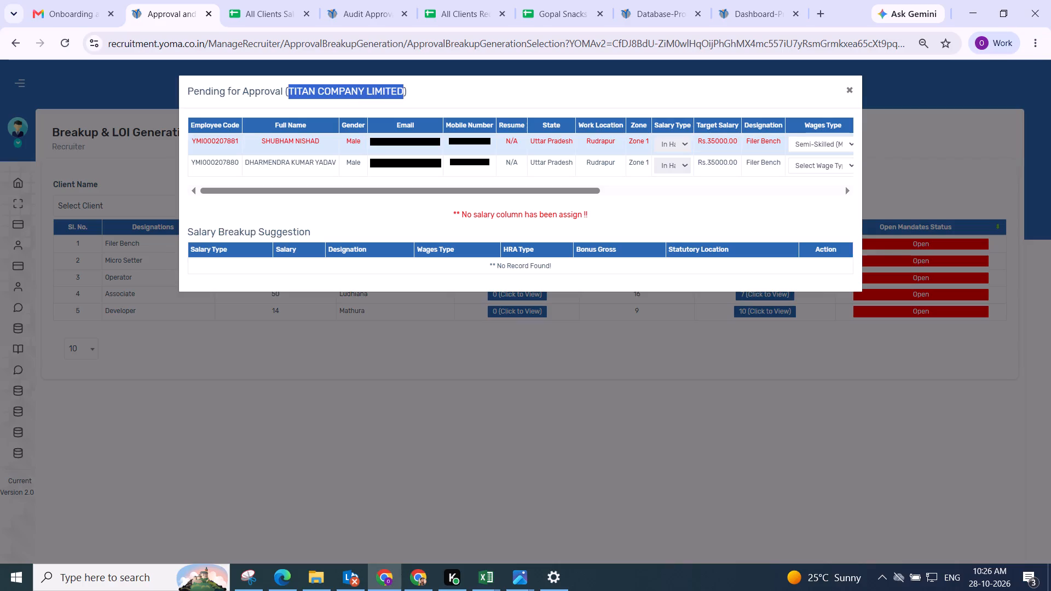
{"action": "left_click_drag", "start_coordinate": [407, 88], "coordinate": [403, 90]}
{"action": "key", "text": "ctrl+c"}
{"action": "left_click", "coordinate": [730, 14]}
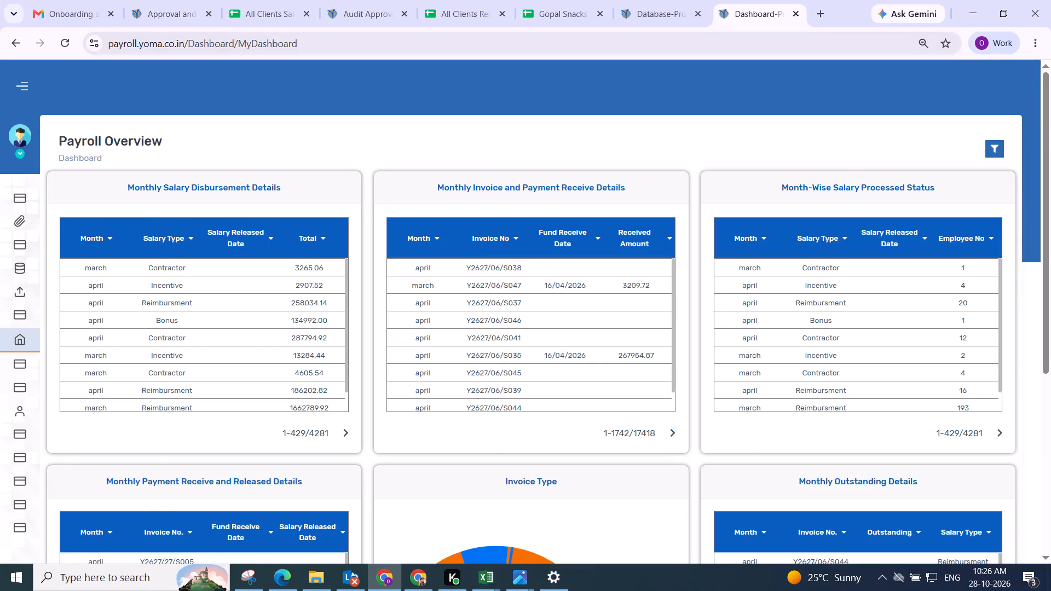
{"action": "left_click", "coordinate": [44, 418]}
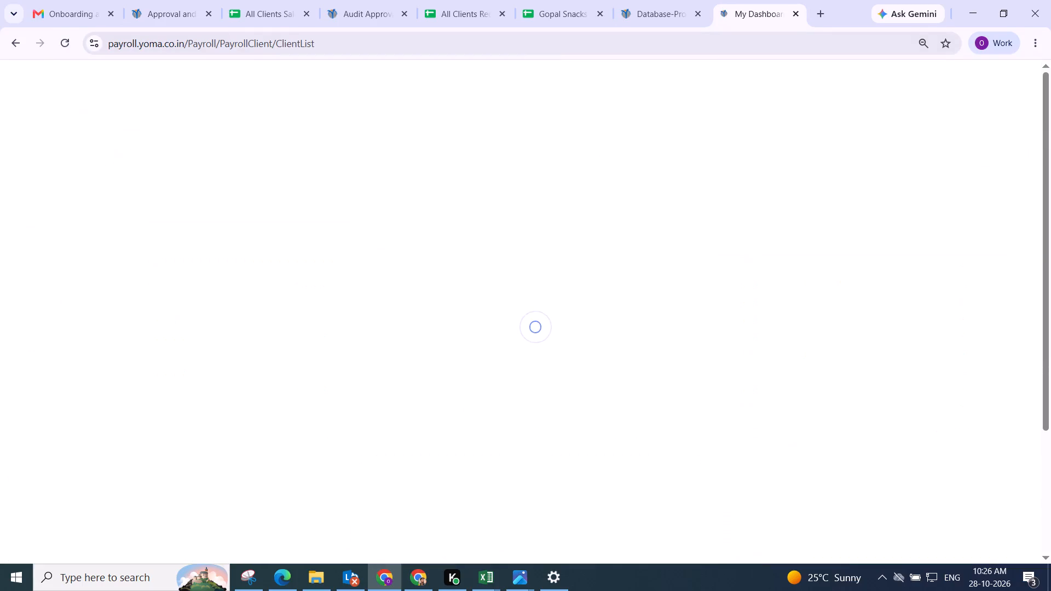
{"action": "left_click", "coordinate": [201, 242]}
{"action": "key", "text": "ctrl+v"}
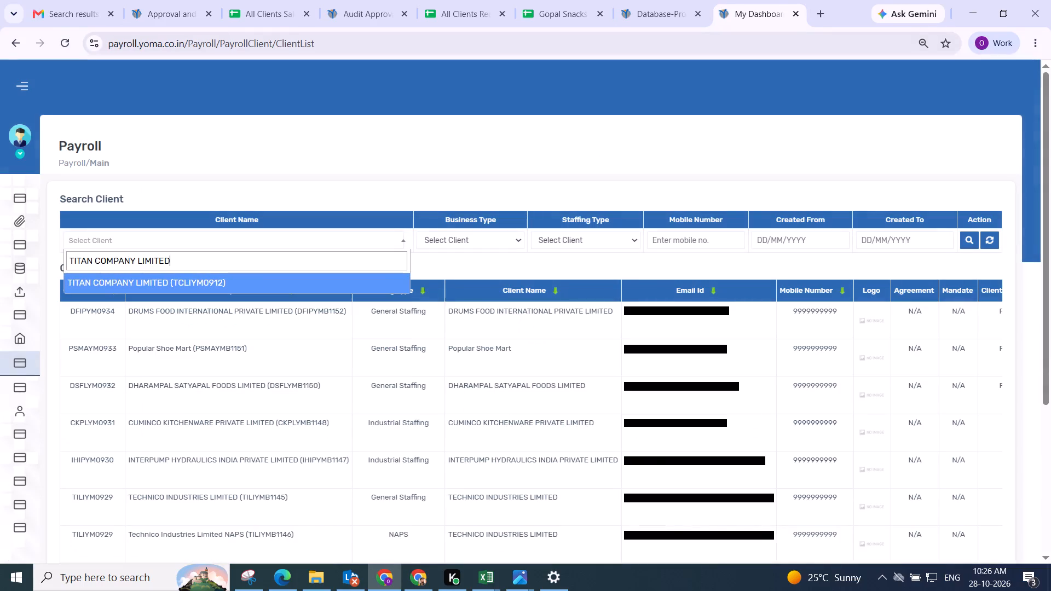
{"action": "left_click", "coordinate": [969, 235]}
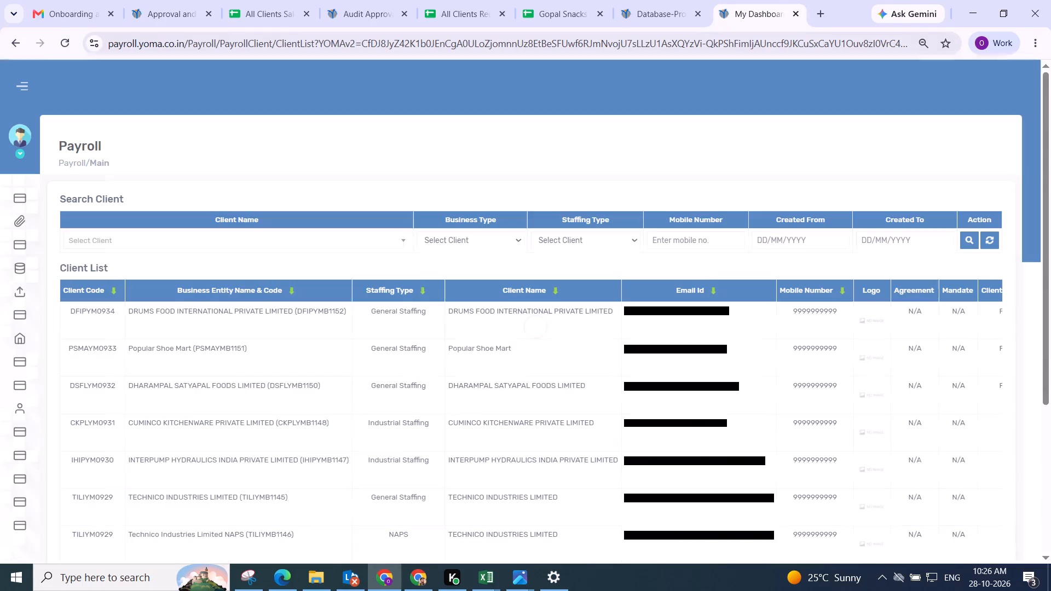
{"action": "left_click", "coordinate": [265, 235]}
{"action": "key", "text": "ctrl+v"}
{"action": "left_click", "coordinate": [229, 287]}
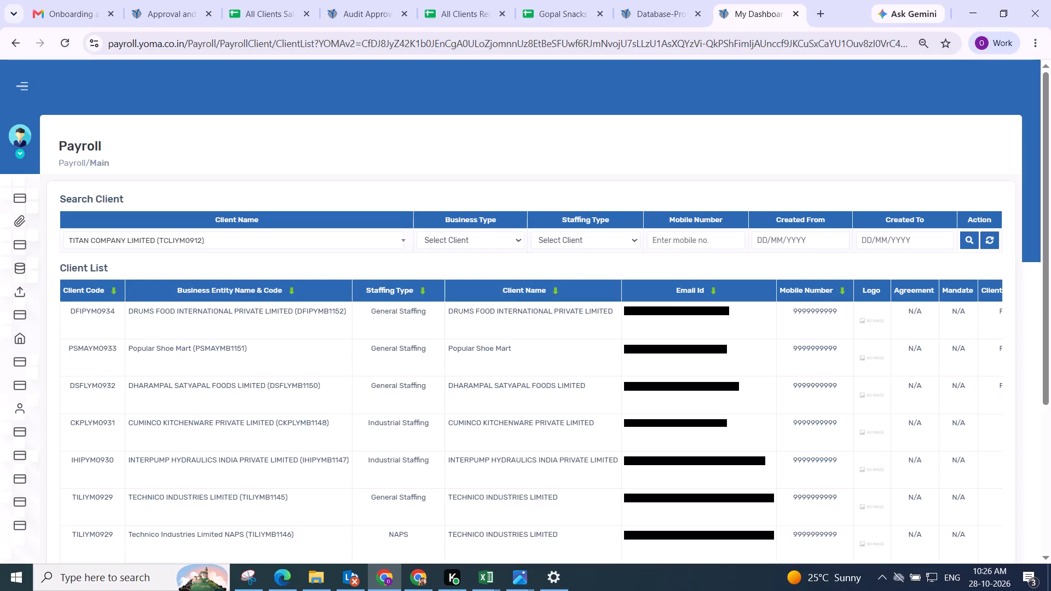
{"action": "left_click", "coordinate": [968, 240]}
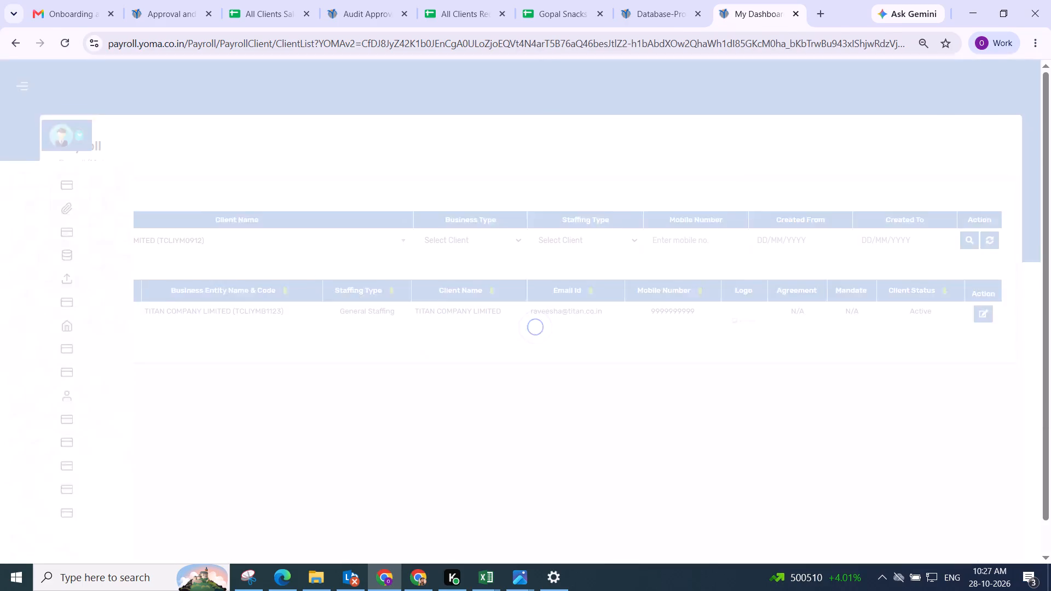
Open Titan Company Limited's payroll settings and show its existing salary structures.
{"action": "left_click", "coordinate": [980, 312]}
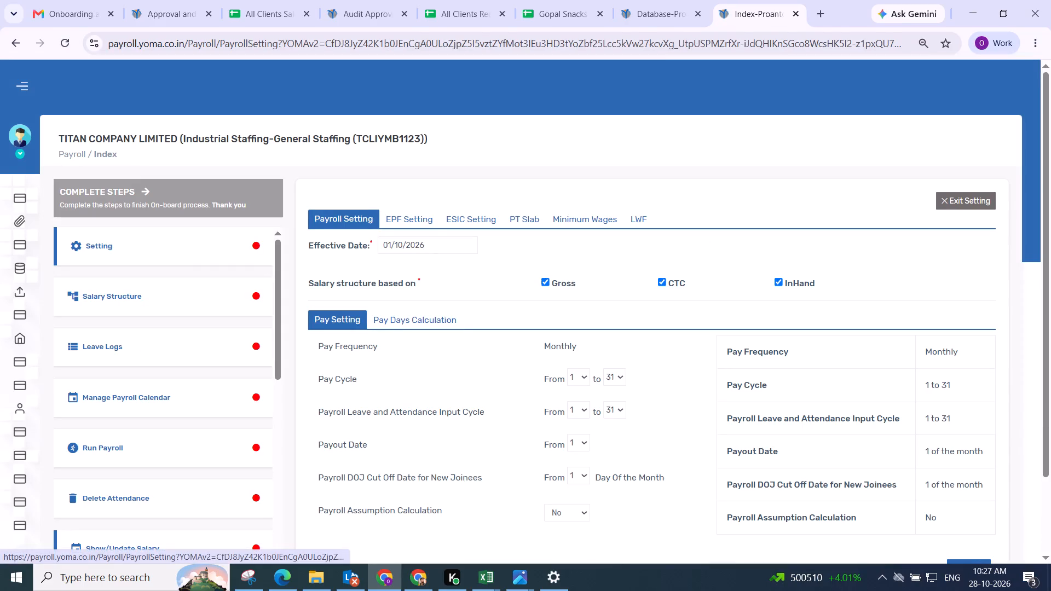
{"action": "left_click", "coordinate": [135, 298]}
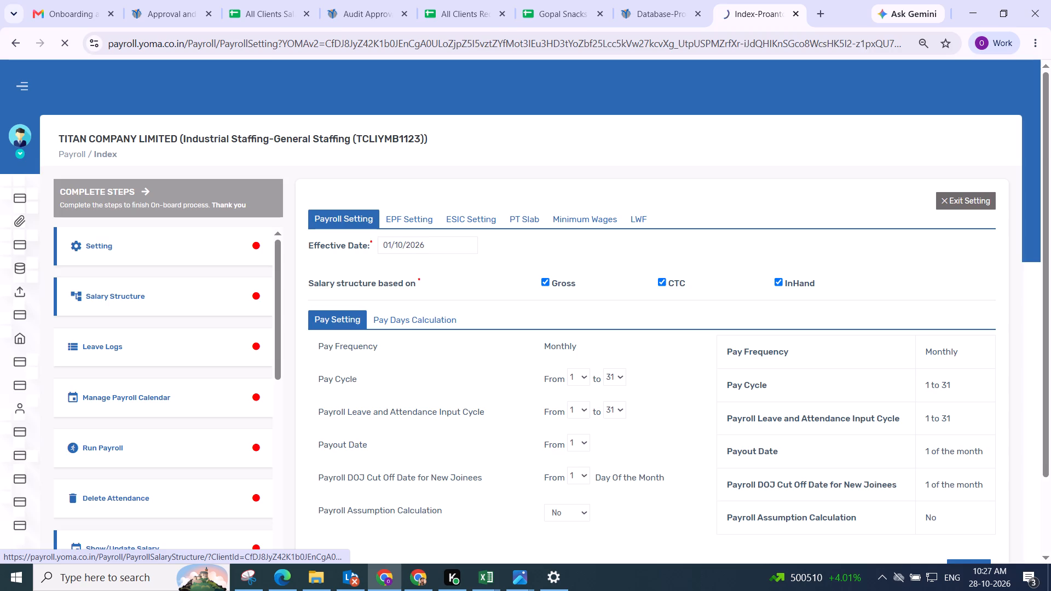
{"action": "scroll", "coordinate": [406, 265], "scroll_direction": "up", "scroll_amount": 2}
{"action": "left_click", "coordinate": [453, 246]}
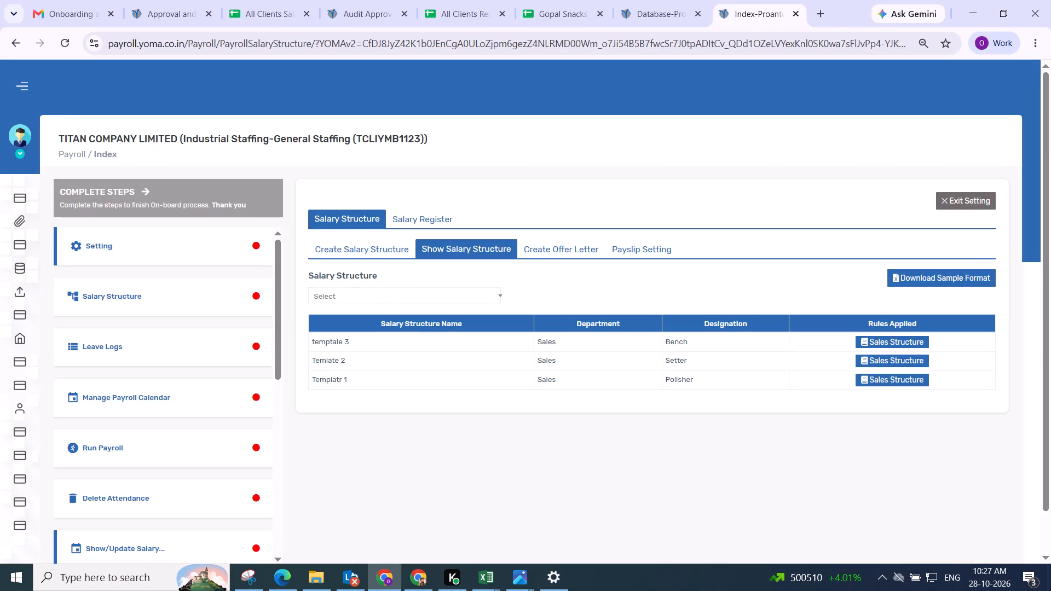
Start a new salary structure named "temptale 4", reusing the word copied from the existing Bench structure's name.
{"action": "double_click", "coordinate": [334, 343]}
{"action": "key", "text": "ctrl+c"}
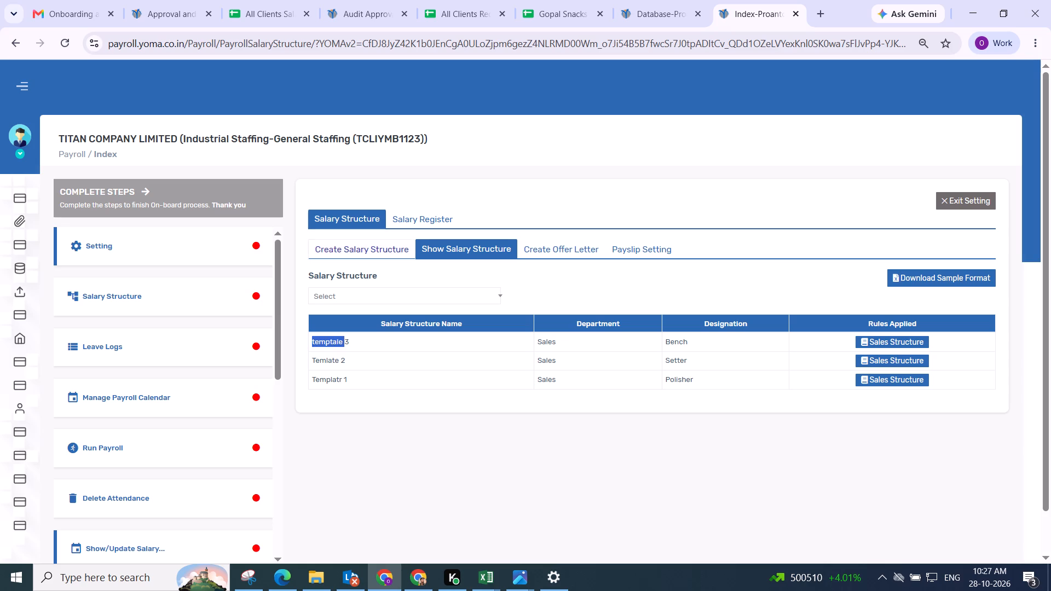
{"action": "left_click", "coordinate": [343, 251]}
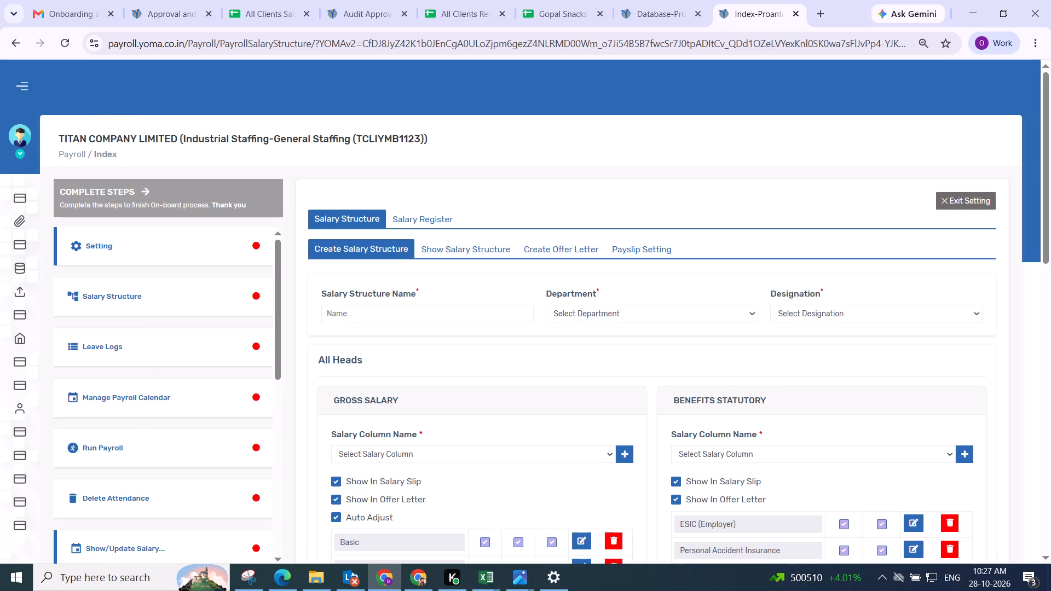
{"action": "left_click", "coordinate": [407, 310]}
{"action": "key", "text": "ctrl+v"}
{"action": "key", "text": "space"}
{"action": "key", "text": "BackSpace"}
{"action": "key", "text": "4"}
Set the new salary structure's department to Sales and designation to Filer Bench, checking them against the candidate's offer info.
{"action": "left_click", "coordinate": [623, 315]}
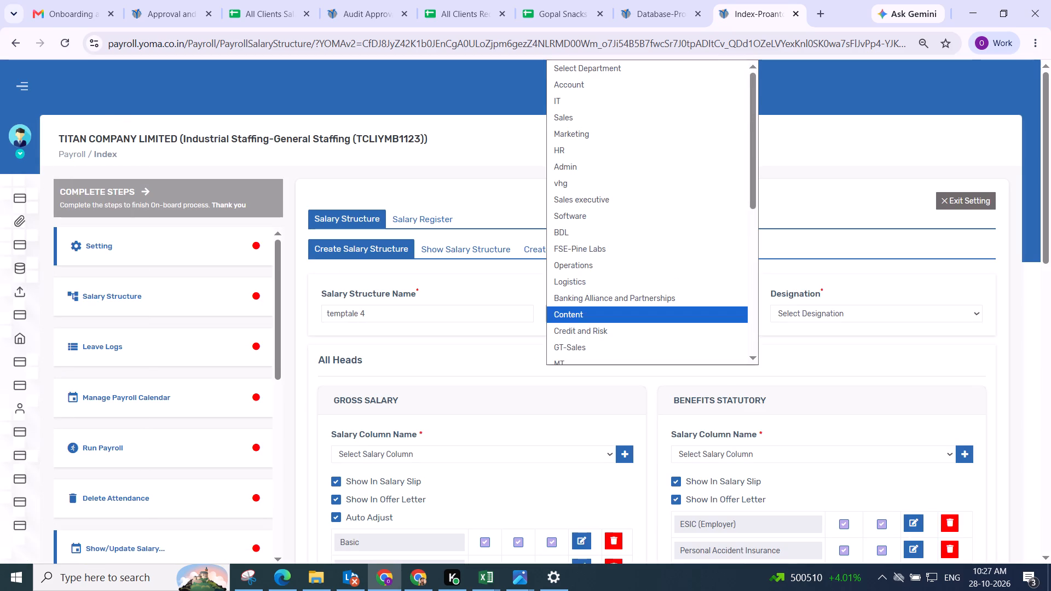
{"action": "type", "text": "sa;"}
{"action": "key", "text": "Return"}
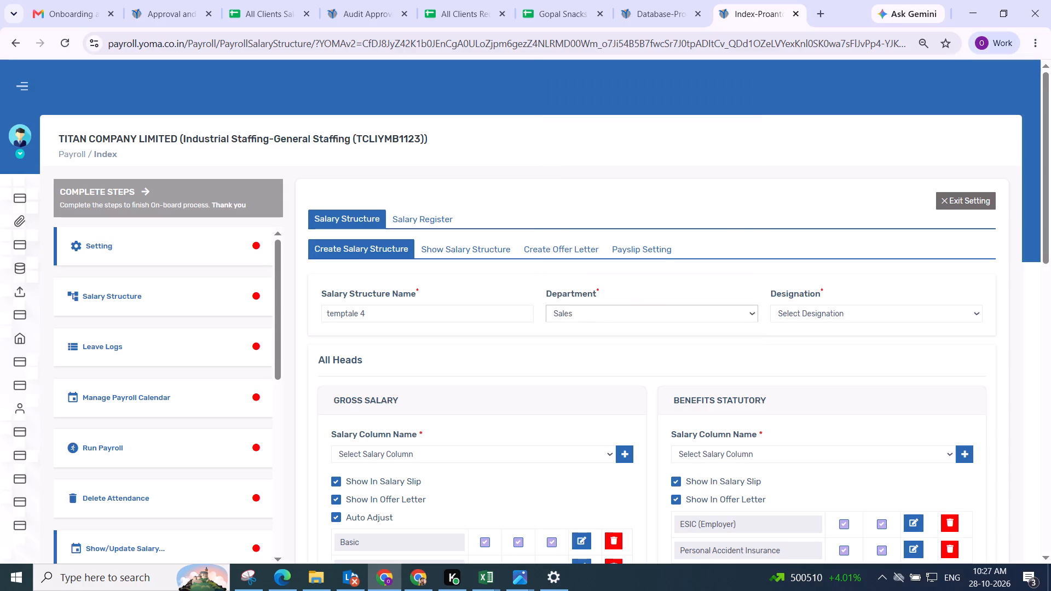
{"action": "left_click", "coordinate": [648, 19]}
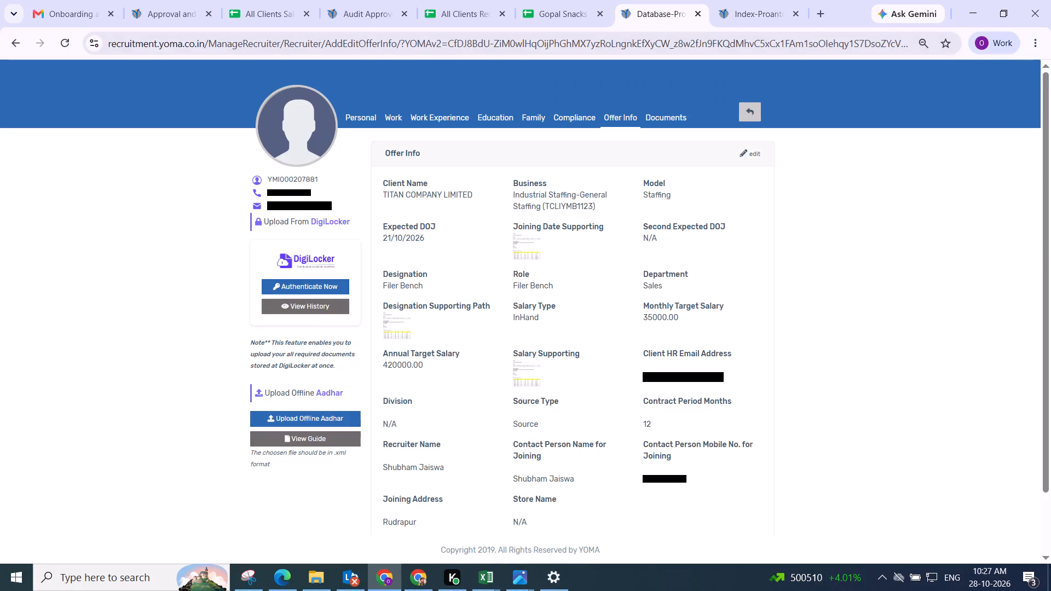
{"action": "left_click", "coordinate": [746, 15]}
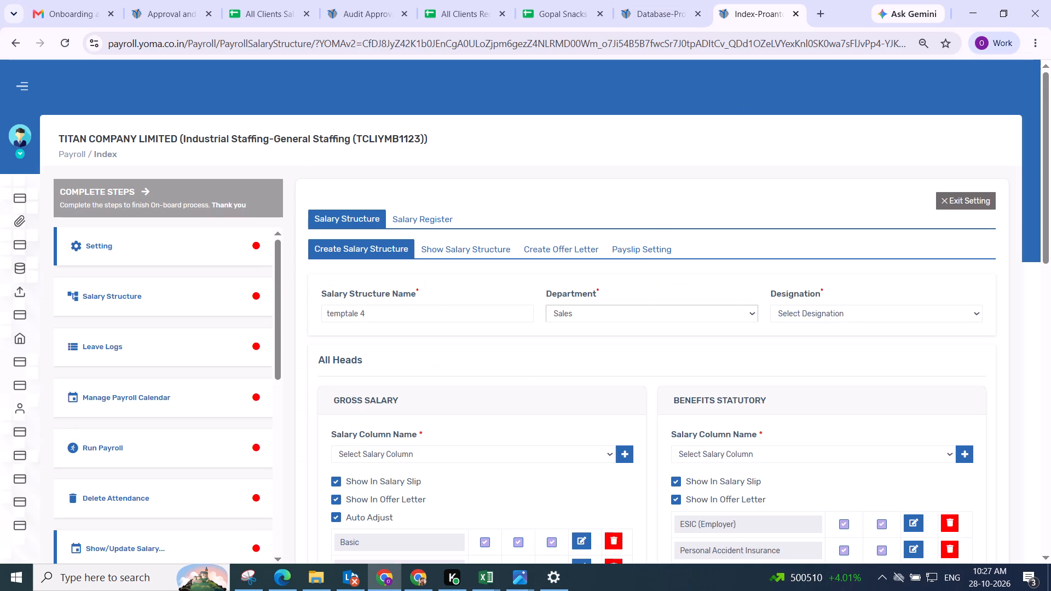
{"action": "left_click", "coordinate": [819, 314]}
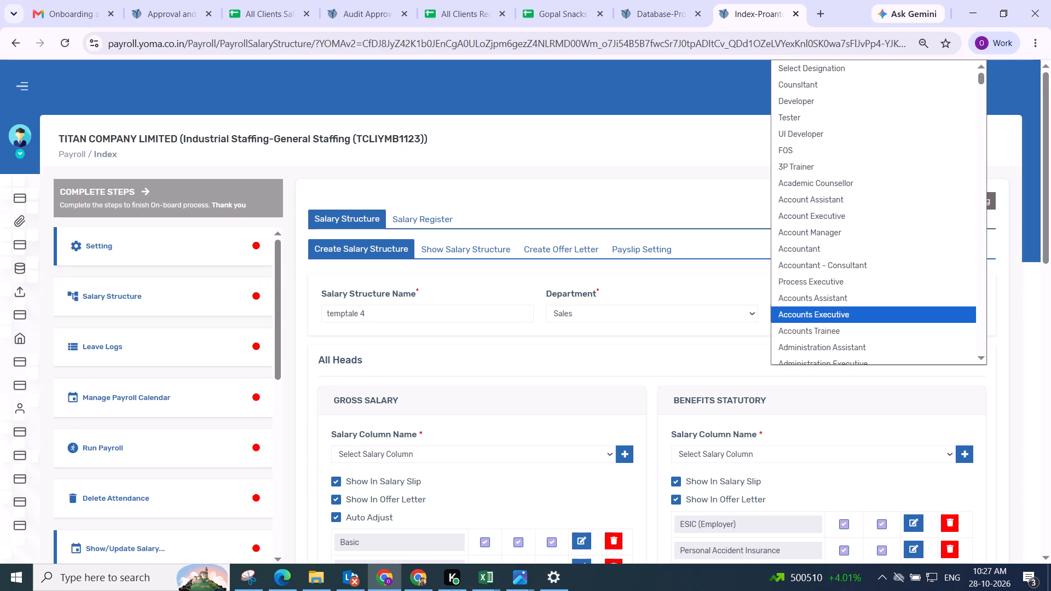
{"action": "type", "text": "filer ben"}
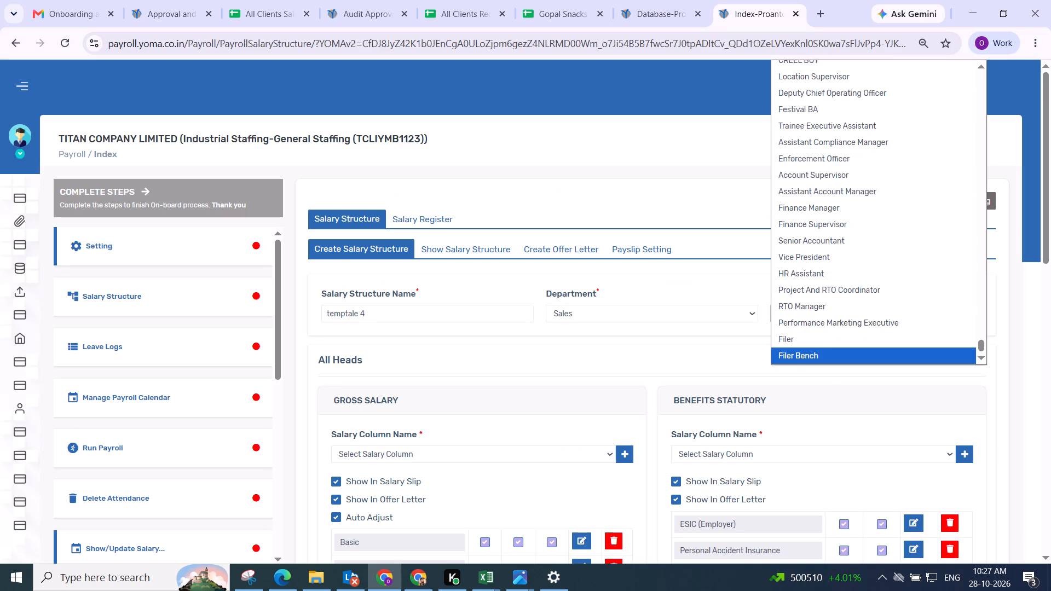
{"action": "key", "text": "Return"}
Add the Printable CTC column to the structure's CTC section and save the salary structure.
{"action": "scroll", "coordinate": [834, 361], "scroll_direction": "down", "scroll_amount": 3}
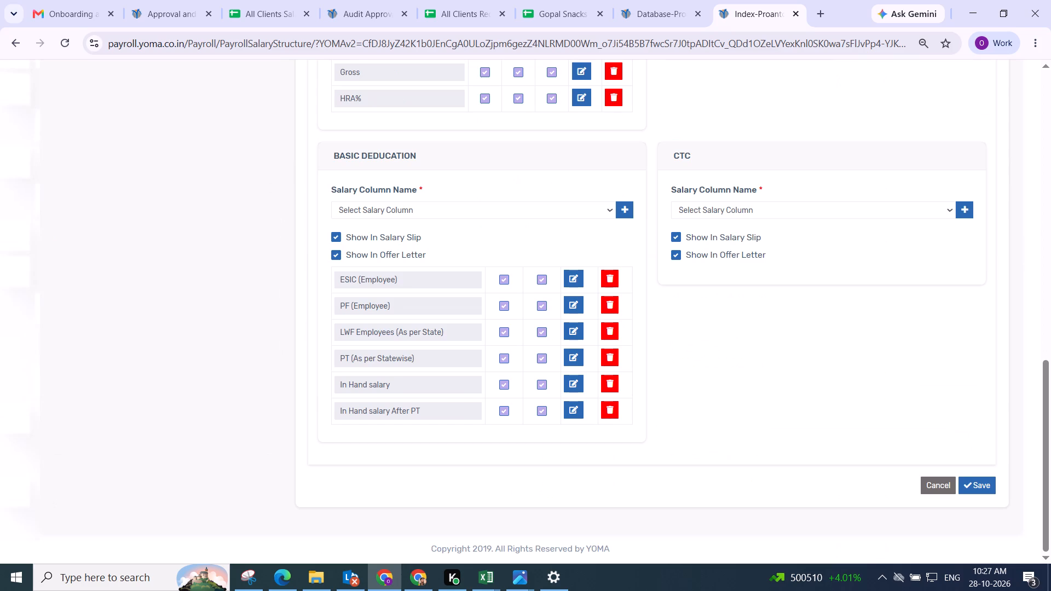
{"action": "scroll", "coordinate": [923, 302], "scroll_direction": "up", "scroll_amount": 1}
{"action": "scroll", "coordinate": [923, 308], "scroll_direction": "down", "scroll_amount": 3}
{"action": "left_click", "coordinate": [923, 210]}
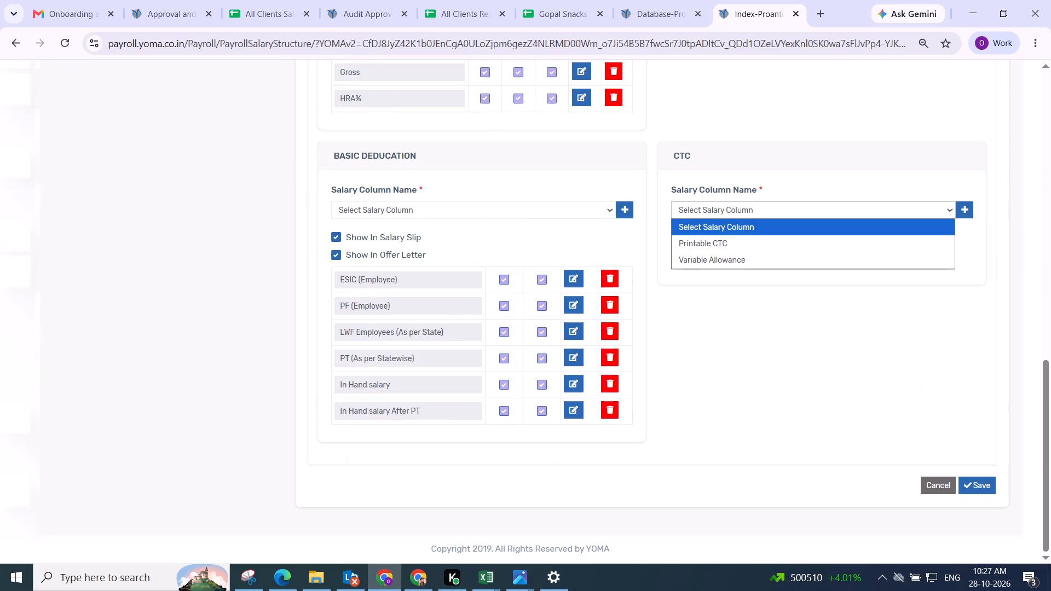
{"action": "left_click", "coordinate": [865, 247]}
{"action": "left_click", "coordinate": [969, 211]}
{"action": "left_click", "coordinate": [978, 484]}
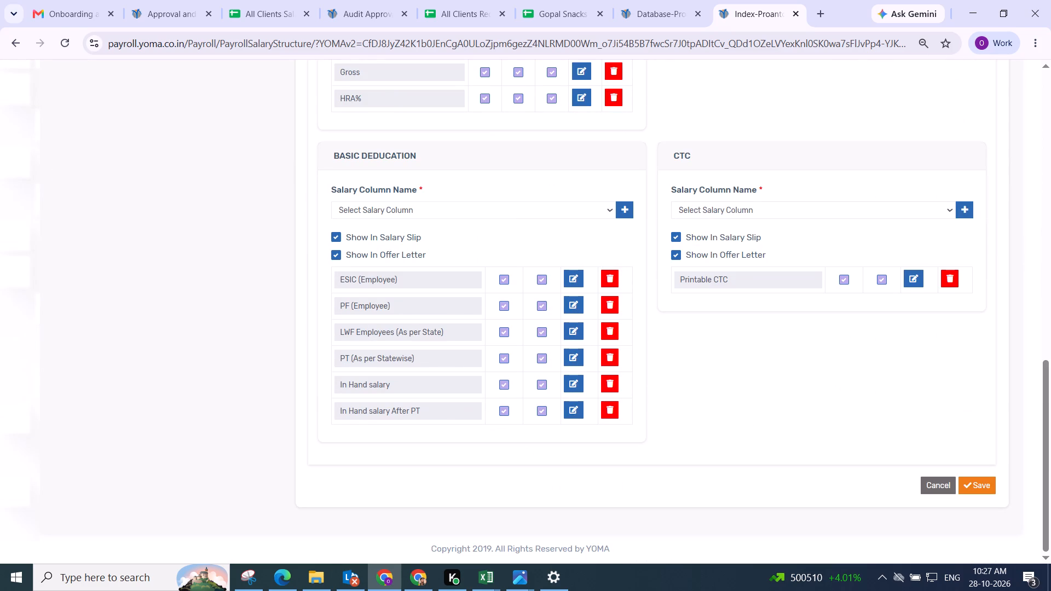
Return to the pending-approval window, generate the first Filer Bench candidate's salary breakup, run the adjustment and set Basic to 25100.
{"action": "left_click", "coordinate": [165, 20]}
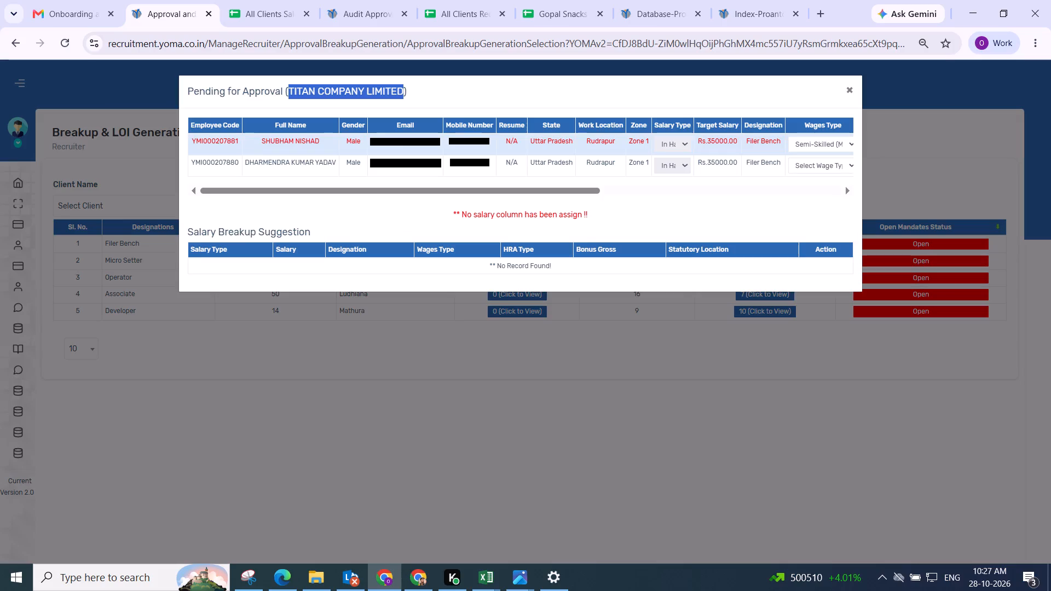
{"action": "left_click_drag", "start_coordinate": [436, 189], "coordinate": [990, 139]}
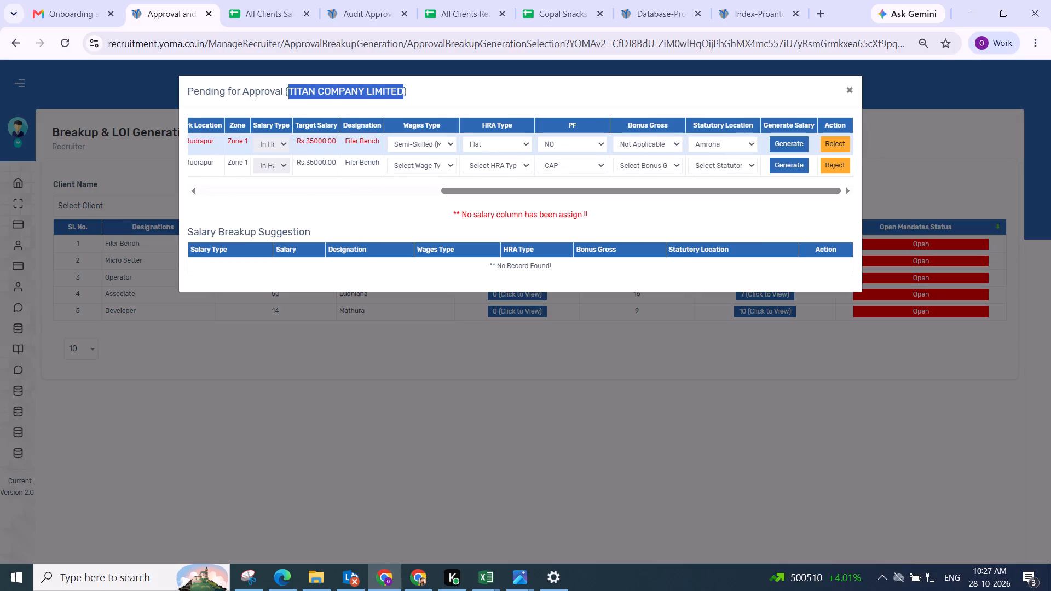
{"action": "left_click", "coordinate": [781, 140]}
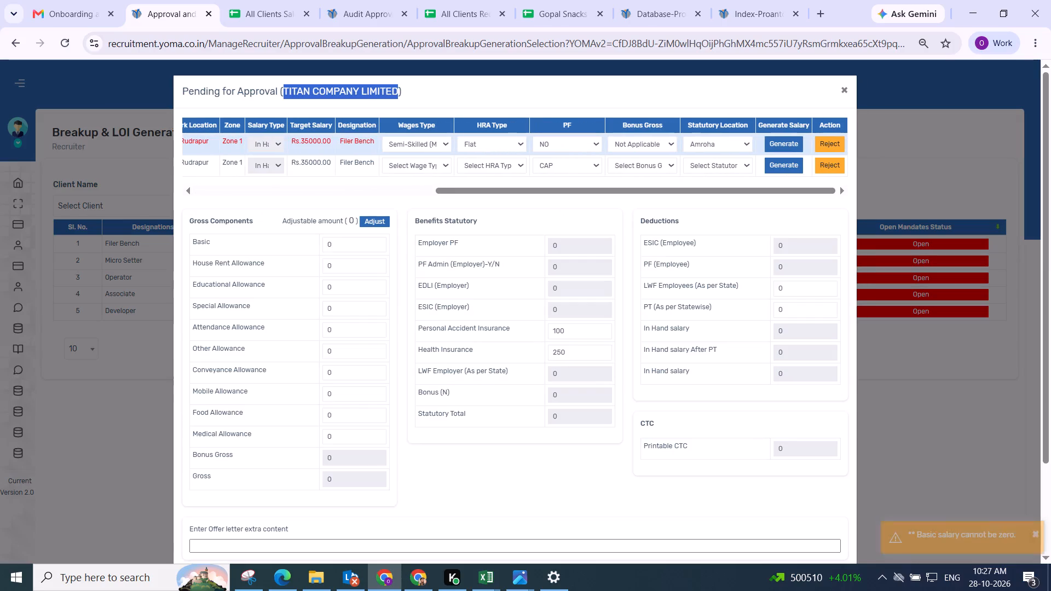
{"action": "left_click_drag", "start_coordinate": [358, 245], "coordinate": [317, 245]}
{"action": "left_click", "coordinate": [382, 224]}
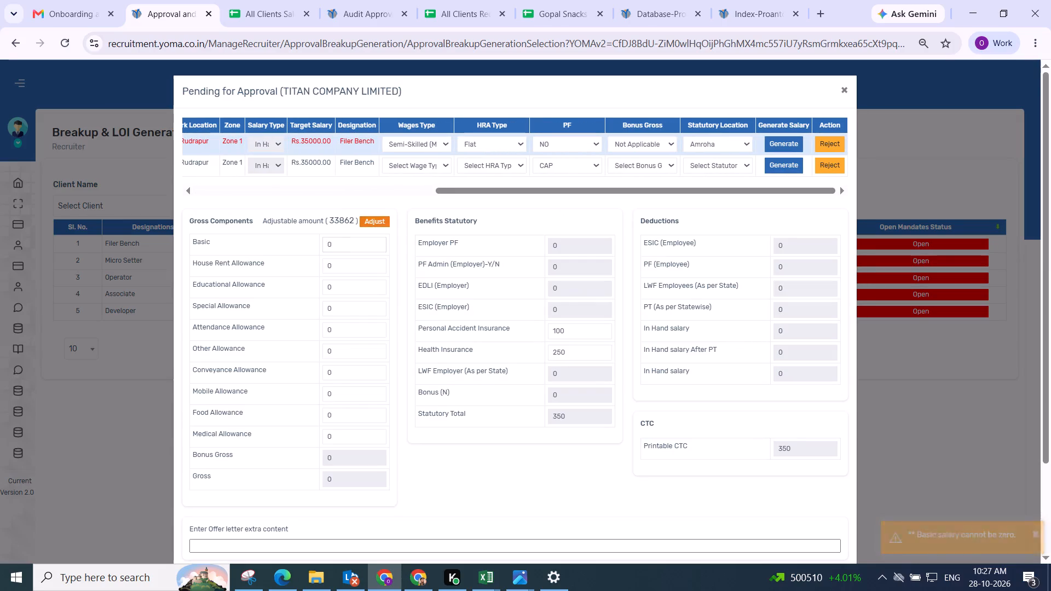
{"action": "left_click_drag", "start_coordinate": [351, 250], "coordinate": [319, 251]}
{"action": "type", "text": "25100"}
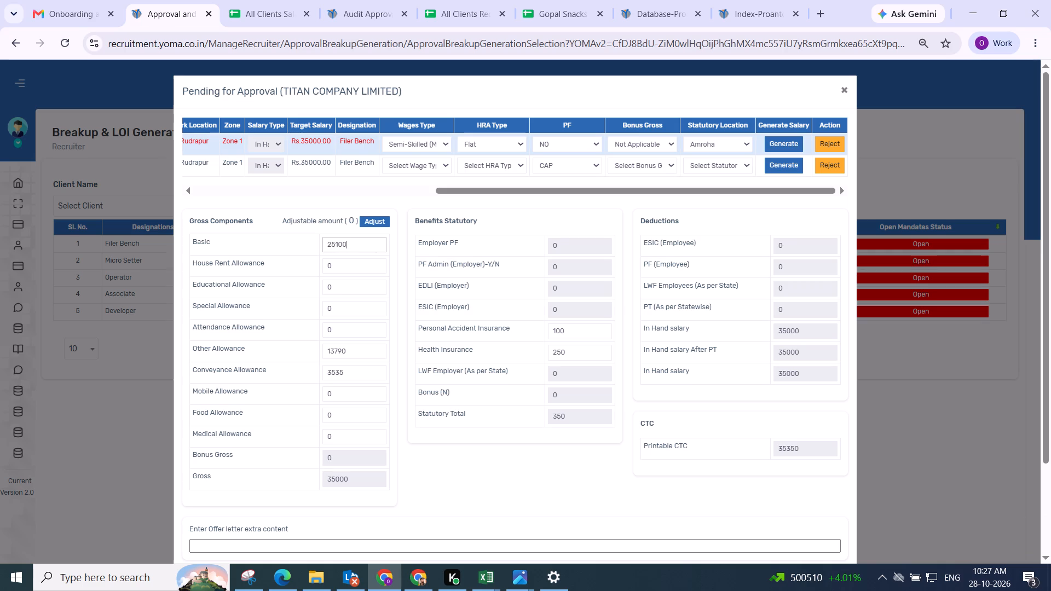
{"action": "left_click", "coordinate": [401, 264]}
Save the first Filer Bench candidate's salary breakup and confirm the save.
{"action": "scroll", "coordinate": [401, 264], "scroll_direction": "down", "scroll_amount": 3}
{"action": "left_click", "coordinate": [502, 363]}
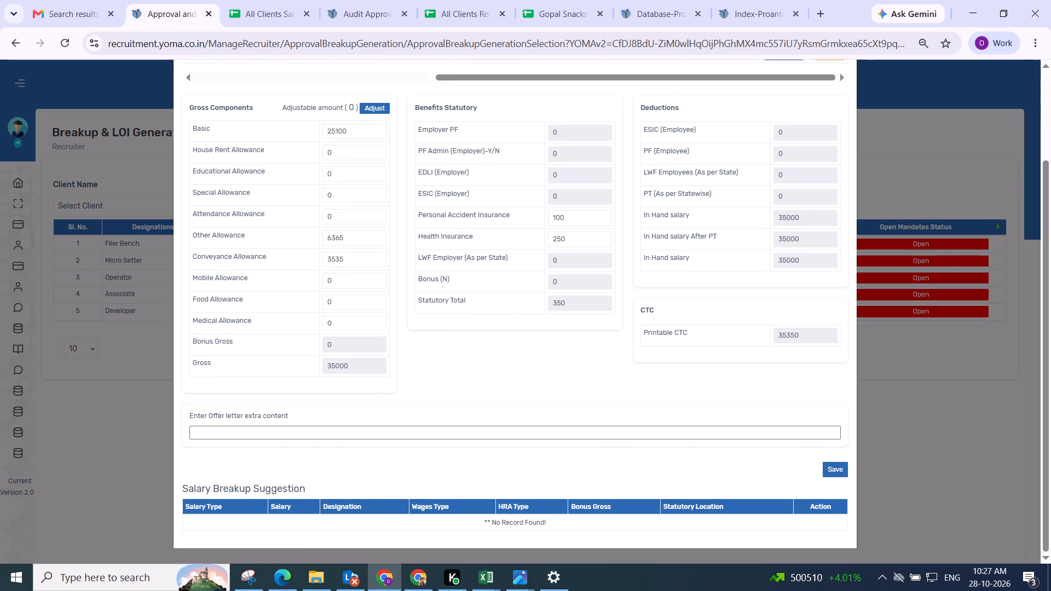
{"action": "left_click", "coordinate": [841, 466]}
{"action": "left_click", "coordinate": [529, 374]}
{"action": "scroll", "coordinate": [531, 374], "scroll_direction": "up", "scroll_amount": 4}
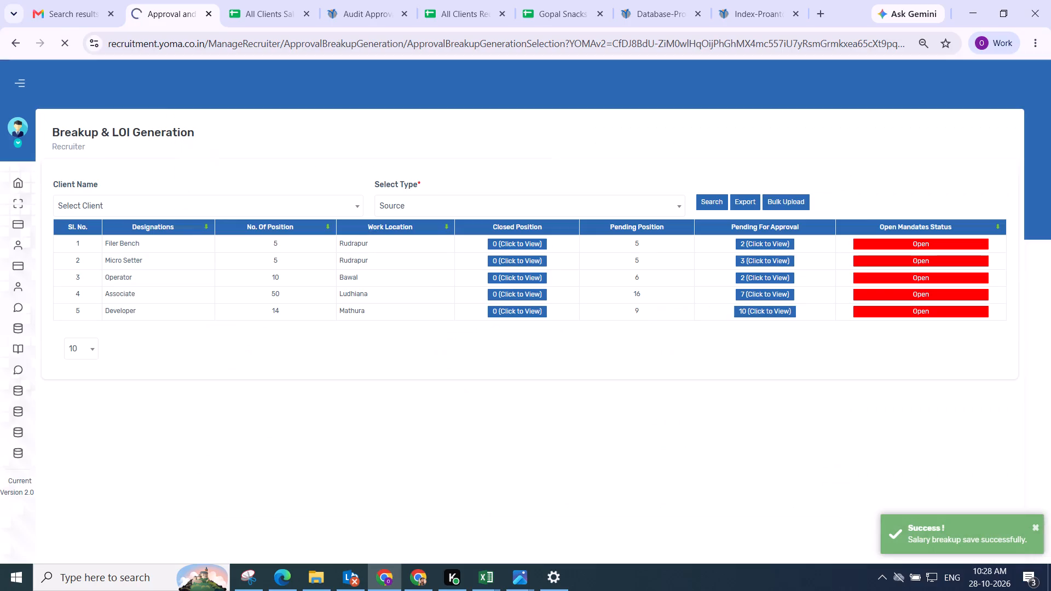
Set the remaining Filer Bench candidate's wages to Semi-Skilled (Manual), HRA Flat, PF NO, bonus Not Applicable and statutory location Bahraich.
{"action": "scroll", "coordinate": [512, 289], "scroll_direction": "down", "scroll_amount": 2}
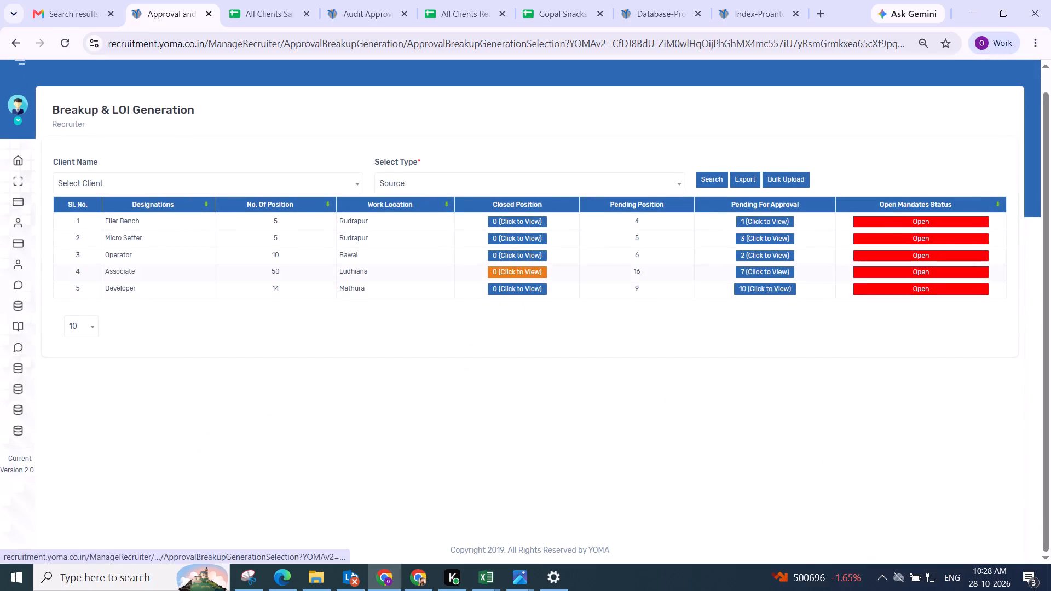
{"action": "left_click", "coordinate": [764, 221]}
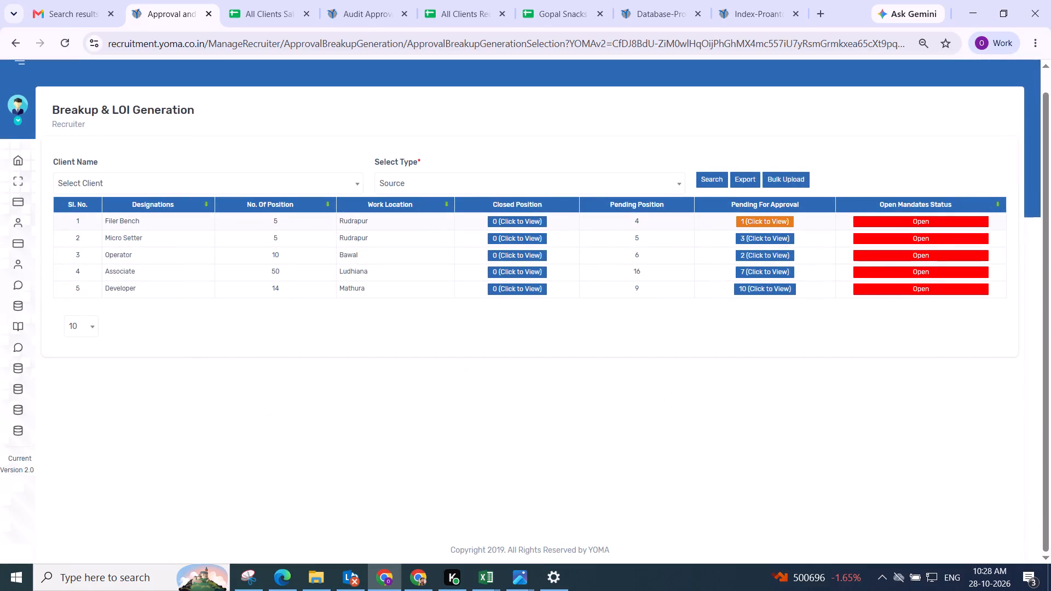
{"action": "left_click_drag", "start_coordinate": [342, 169], "coordinate": [1005, 167]}
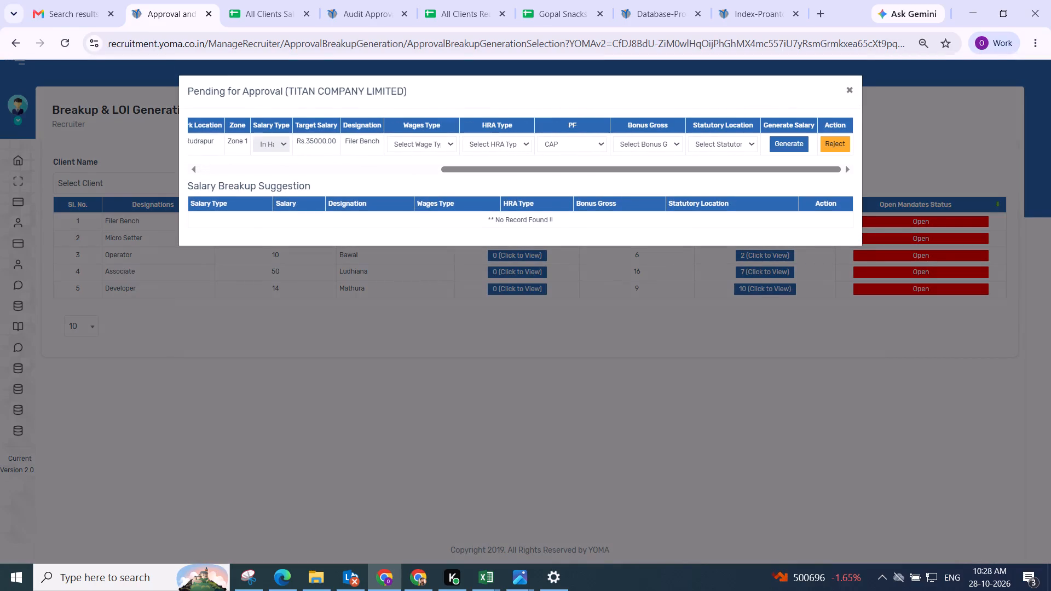
{"action": "left_click", "coordinate": [418, 144]}
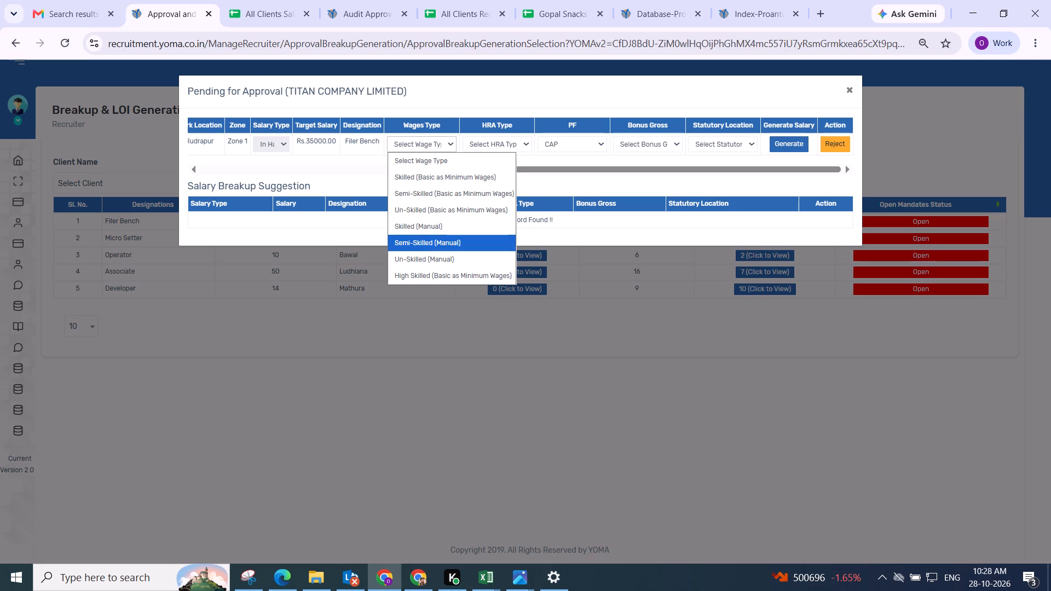
{"action": "left_click", "coordinate": [416, 242]}
{"action": "left_click", "coordinate": [497, 142]}
{"action": "left_click", "coordinate": [499, 192]}
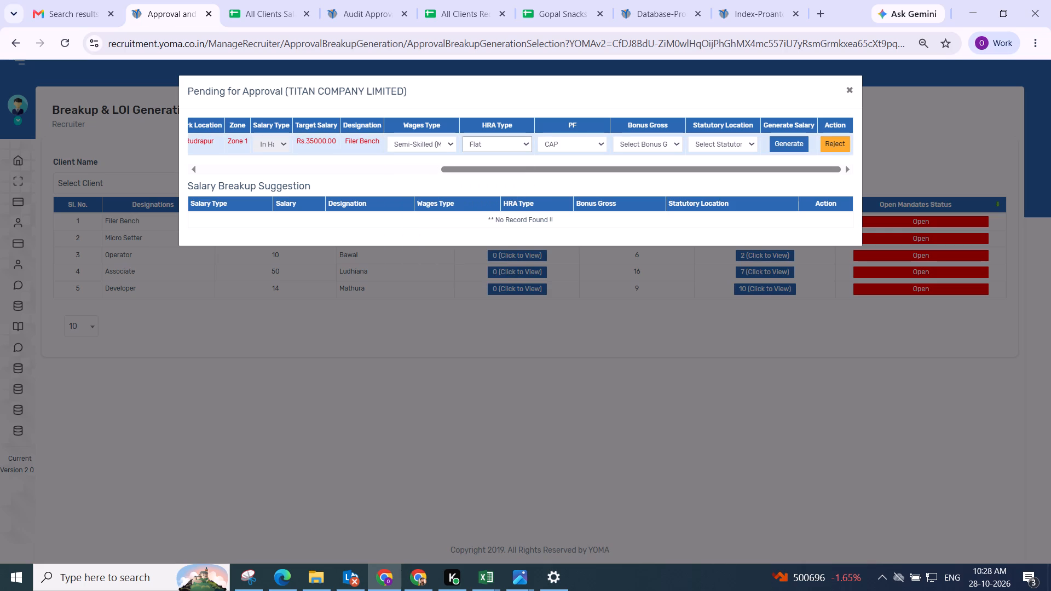
{"action": "left_click", "coordinate": [598, 140]}
{"action": "left_click_drag", "start_coordinate": [565, 215], "coordinate": [565, 208]}
{"action": "left_click", "coordinate": [663, 146]}
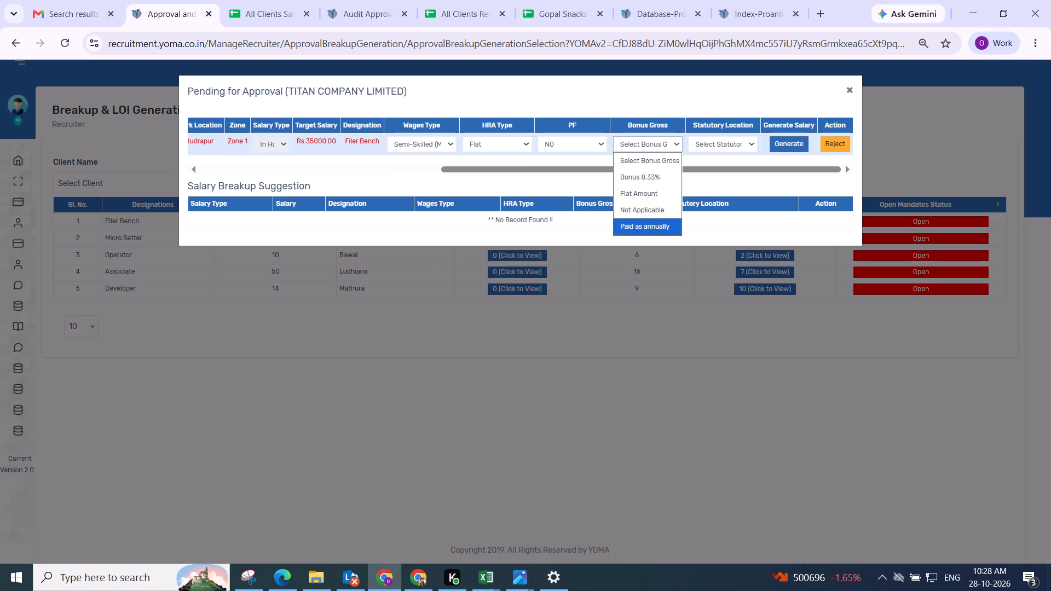
{"action": "left_click_drag", "start_coordinate": [646, 215], "coordinate": [649, 208]}
{"action": "left_click", "coordinate": [718, 145]}
{"action": "left_click", "coordinate": [703, 243]}
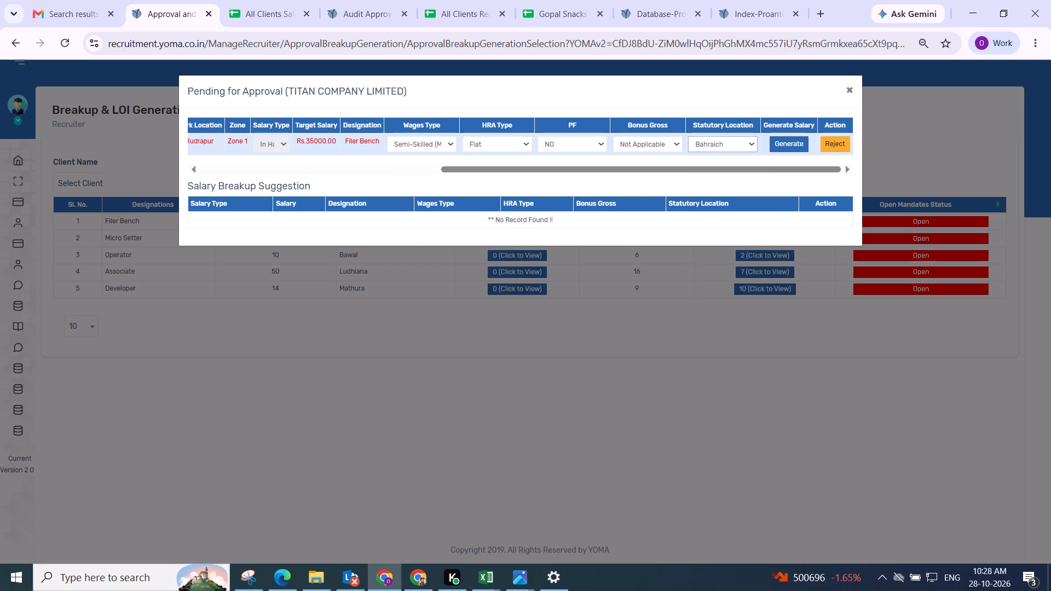
Generate the remaining Filer Bench candidate's salary breakup, run the adjustment and set Basic to 25100.
{"action": "left_click", "coordinate": [777, 144]}
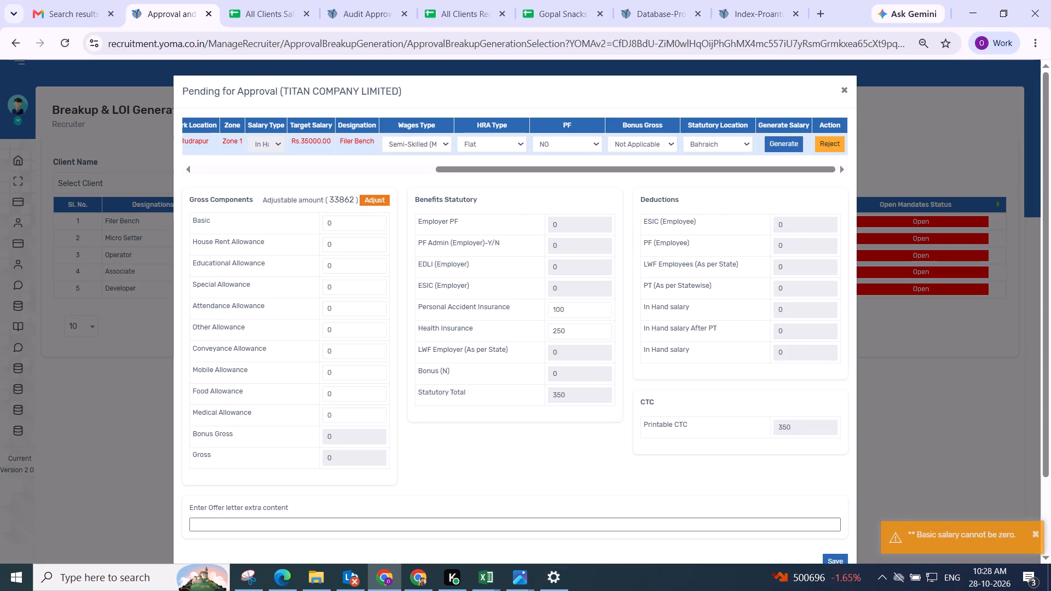
{"action": "left_click", "coordinate": [369, 195]}
{"action": "left_click_drag", "start_coordinate": [349, 223], "coordinate": [322, 222]}
{"action": "type", "text": "25"}
{"action": "type", "text": "100"}
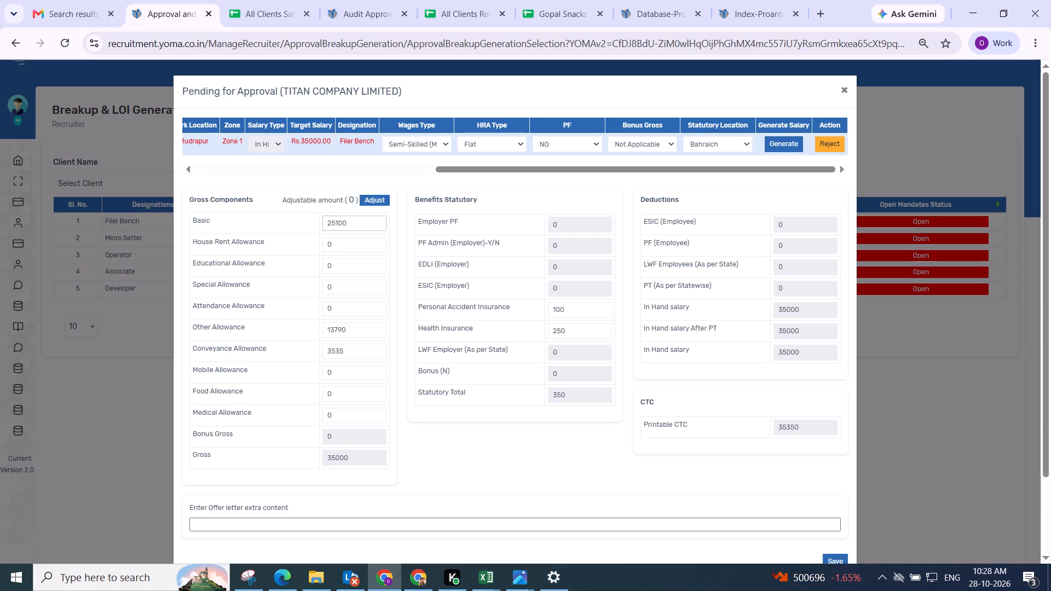
{"action": "left_click", "coordinate": [404, 234]}
Review the remaining Filer Bench candidate's salary breakup, save it and confirm the save.
{"action": "scroll", "coordinate": [404, 234], "scroll_direction": "down", "scroll_amount": 2}
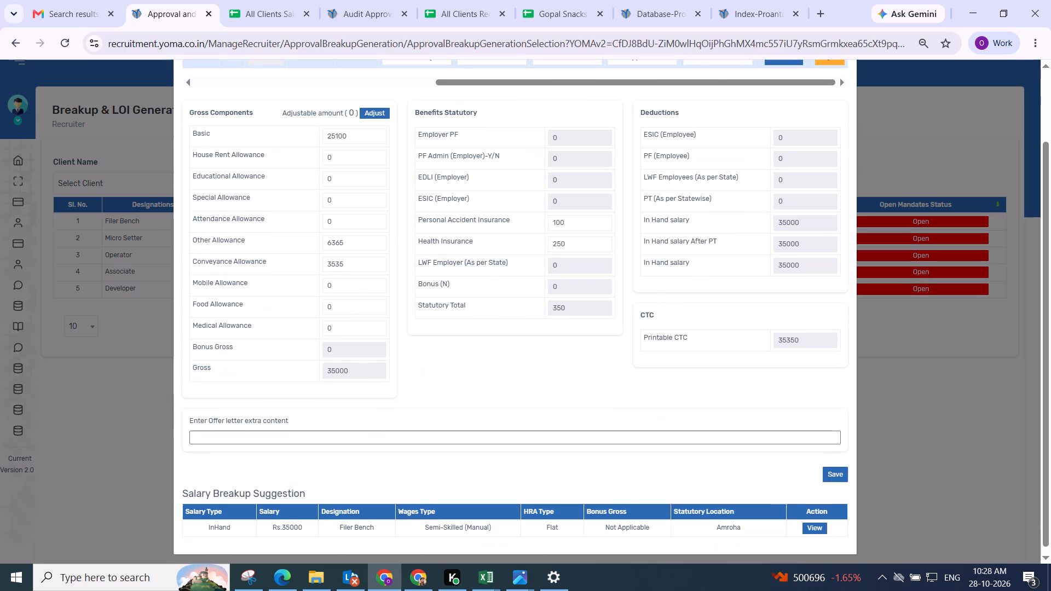
{"action": "left_click", "coordinate": [434, 369]}
{"action": "scroll", "coordinate": [421, 372], "scroll_direction": "up", "scroll_amount": 3}
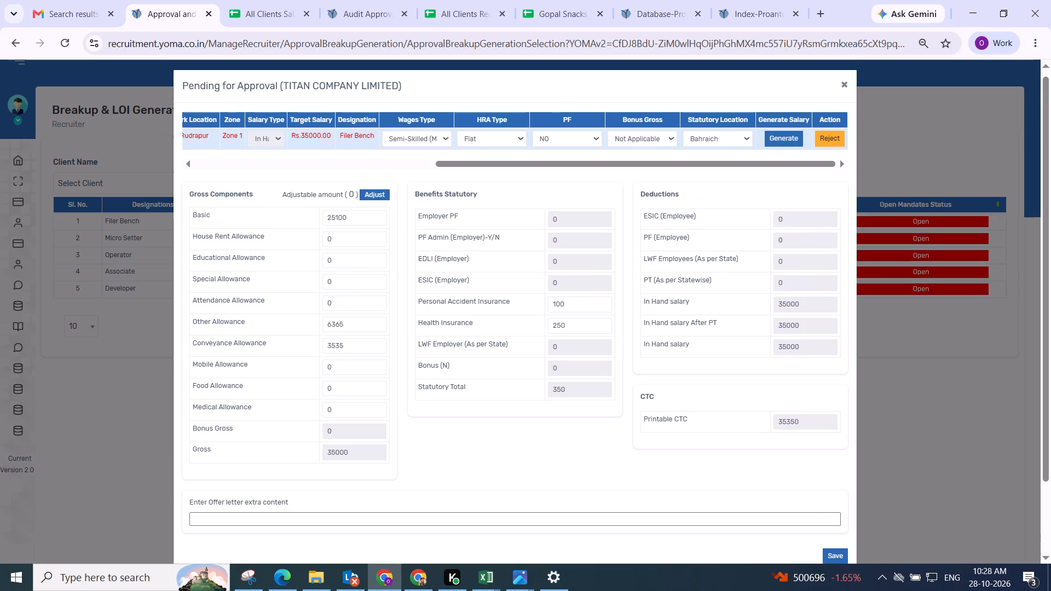
{"action": "scroll", "coordinate": [649, 370], "scroll_direction": "down", "scroll_amount": 4}
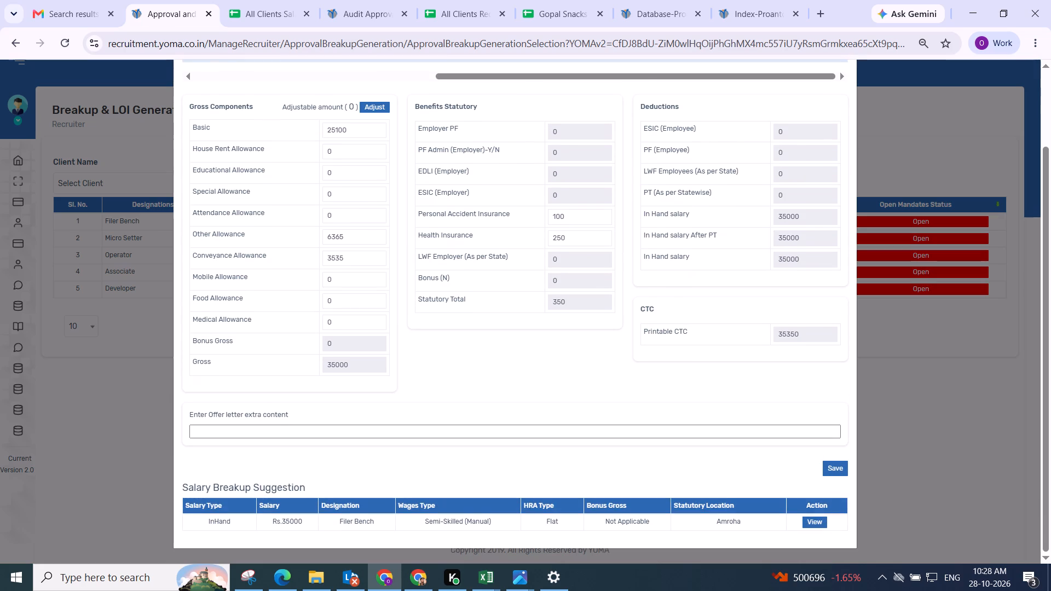
{"action": "left_click", "coordinate": [835, 469]}
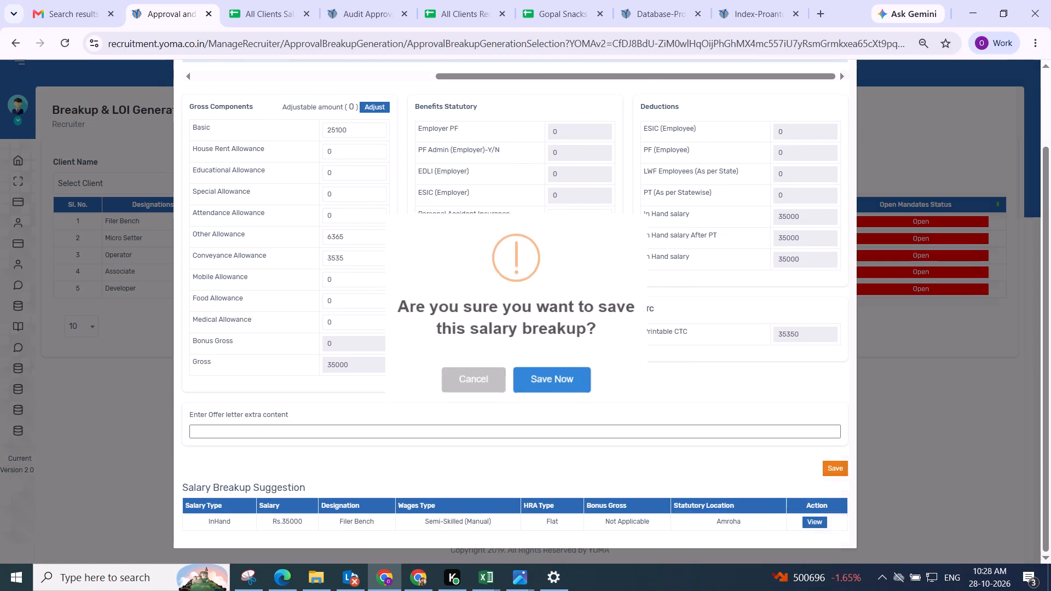
{"action": "left_click", "coordinate": [559, 381]}
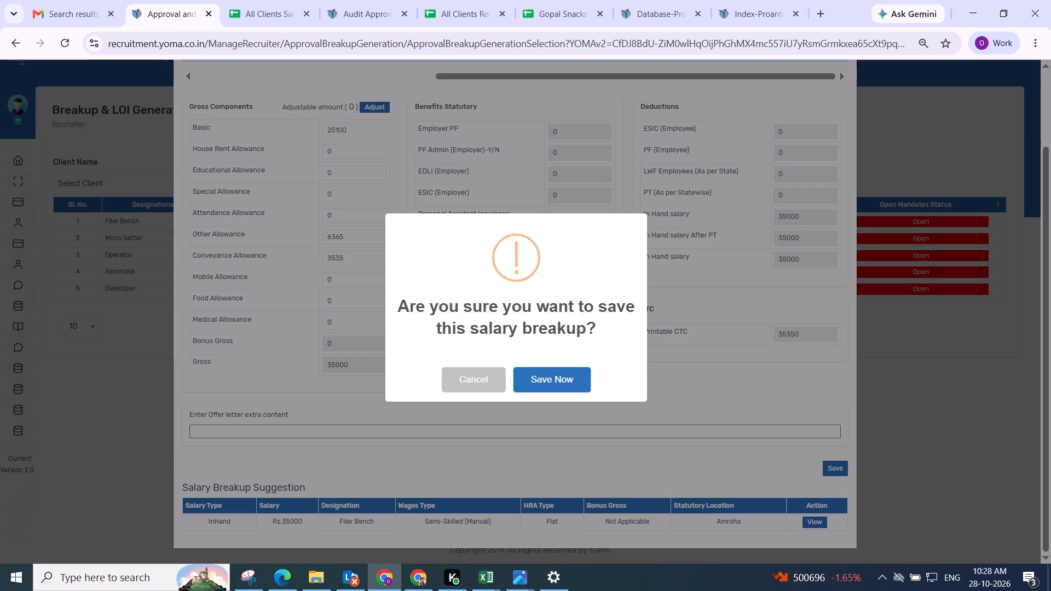
{"action": "scroll", "coordinate": [553, 323], "scroll_direction": "up", "scroll_amount": 4}
{"action": "left_click", "coordinate": [913, 123]}
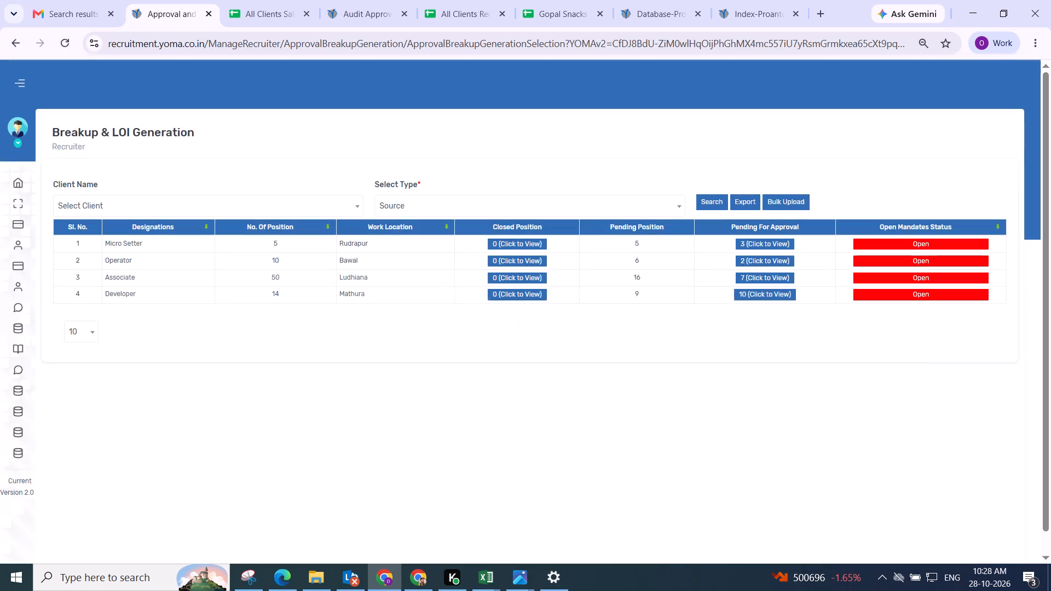
Open the list of Micro Setter candidates pending for approval at Rudrapur.
{"action": "scroll", "coordinate": [841, 158], "scroll_direction": "up", "scroll_amount": 2}
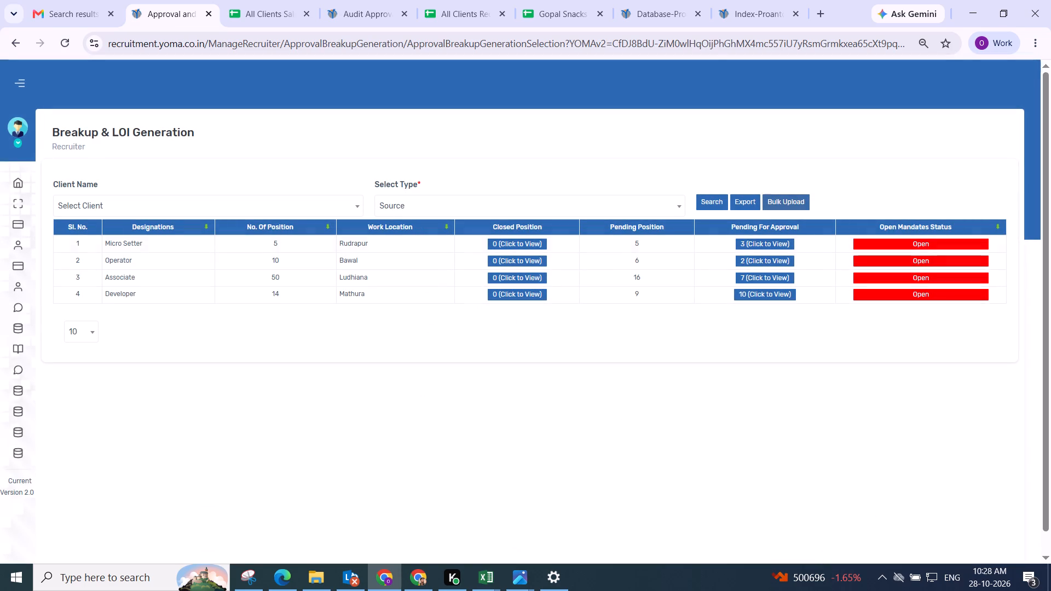
{"action": "left_click", "coordinate": [767, 243]}
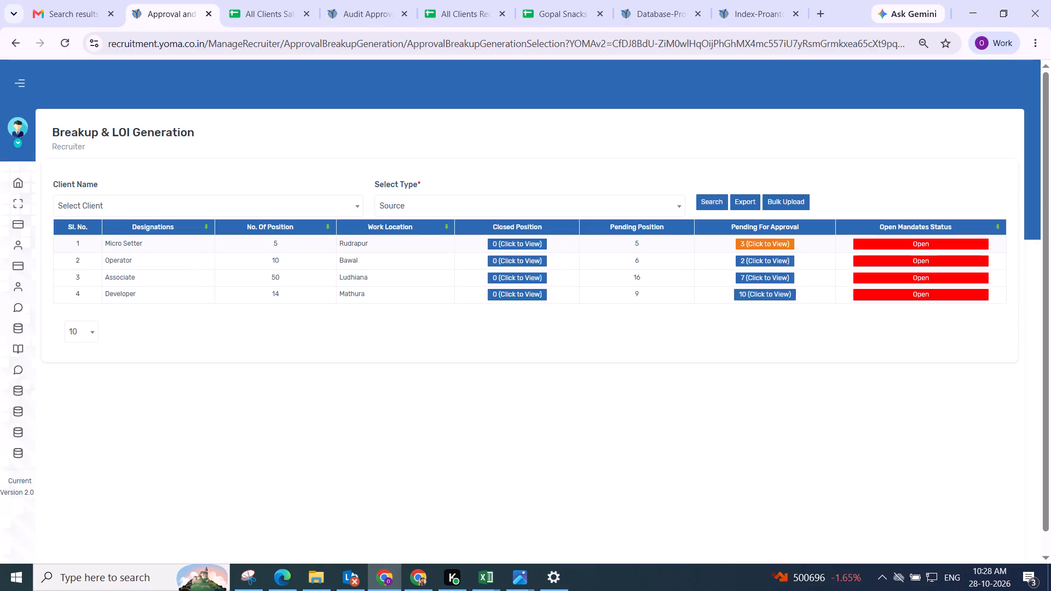
{"action": "left_click_drag", "start_coordinate": [324, 211], "coordinate": [525, 211]}
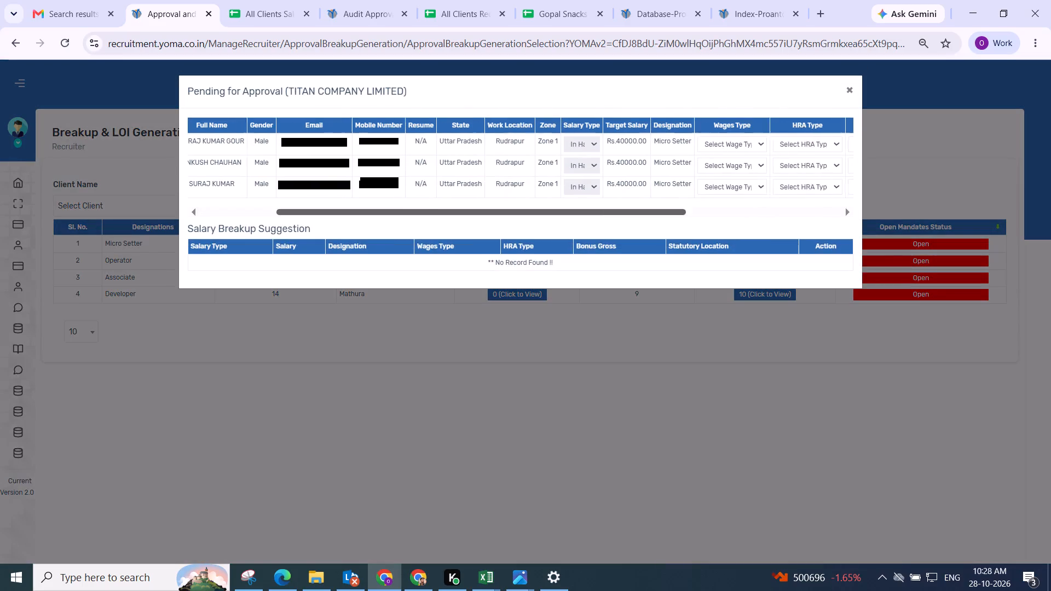
{"action": "left_click_drag", "start_coordinate": [525, 211], "coordinate": [962, 222]}
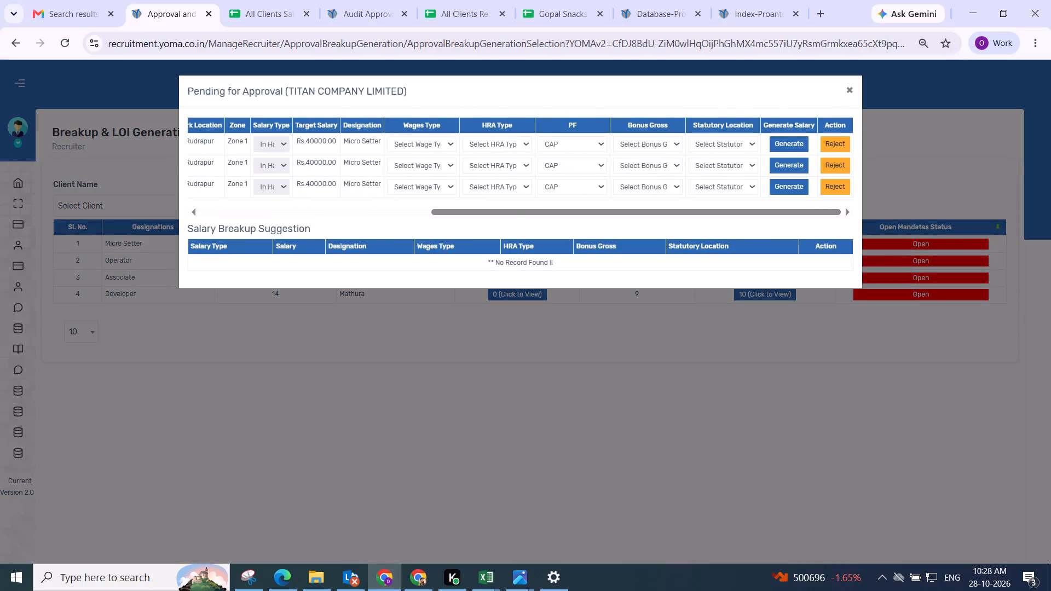
Try to generate the first Micro Setter candidate's salary breakup with Semi-Skilled (Manual) wages, HRA Flat, PF NO, bonus Not Applicable and statutory location Amethi.
{"action": "left_click", "coordinate": [412, 142]}
{"action": "left_click", "coordinate": [425, 193]}
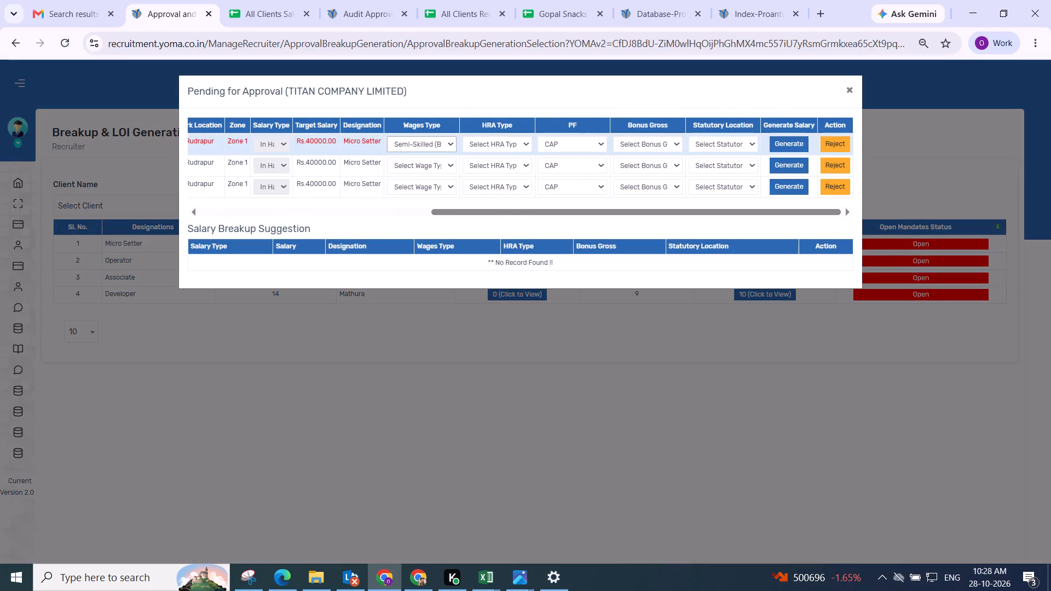
{"action": "left_click", "coordinate": [435, 145]}
{"action": "left_click_drag", "start_coordinate": [432, 239], "coordinate": [438, 235]}
{"action": "left_click", "coordinate": [492, 140]}
{"action": "left_click", "coordinate": [490, 190]}
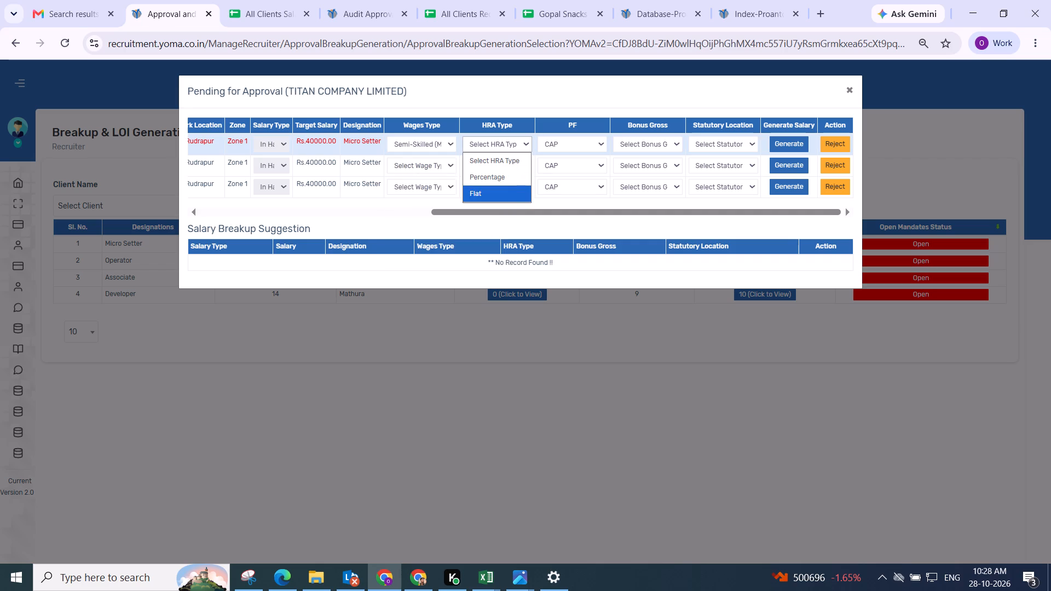
{"action": "left_click", "coordinate": [553, 142]}
{"action": "left_click", "coordinate": [558, 210]}
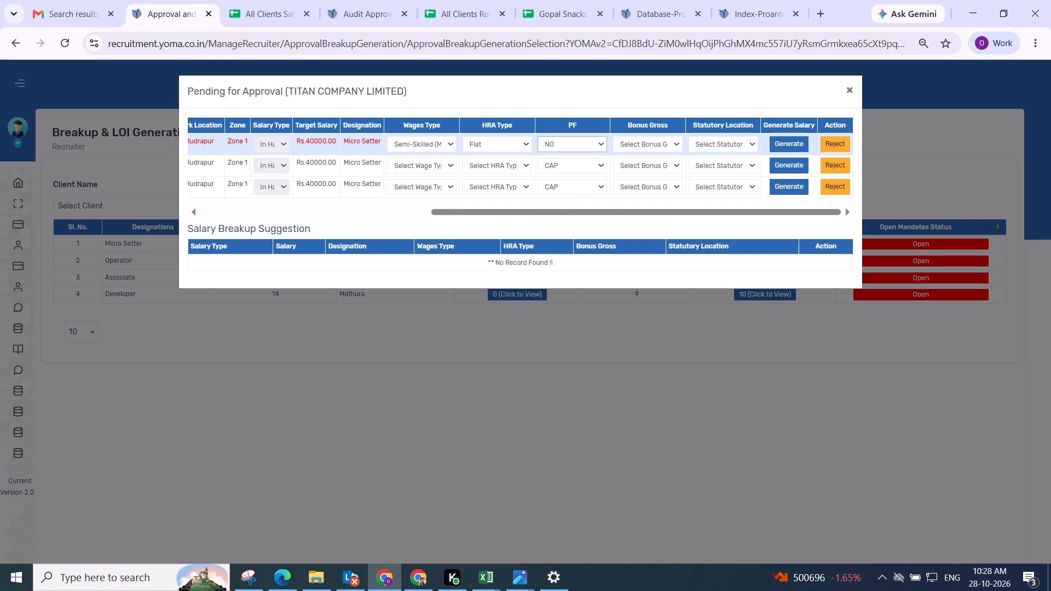
{"action": "left_click", "coordinate": [644, 143]}
{"action": "left_click", "coordinate": [639, 204]}
{"action": "left_click", "coordinate": [717, 148]}
{"action": "left_click", "coordinate": [705, 189]}
{"action": "left_click", "coordinate": [780, 142]}
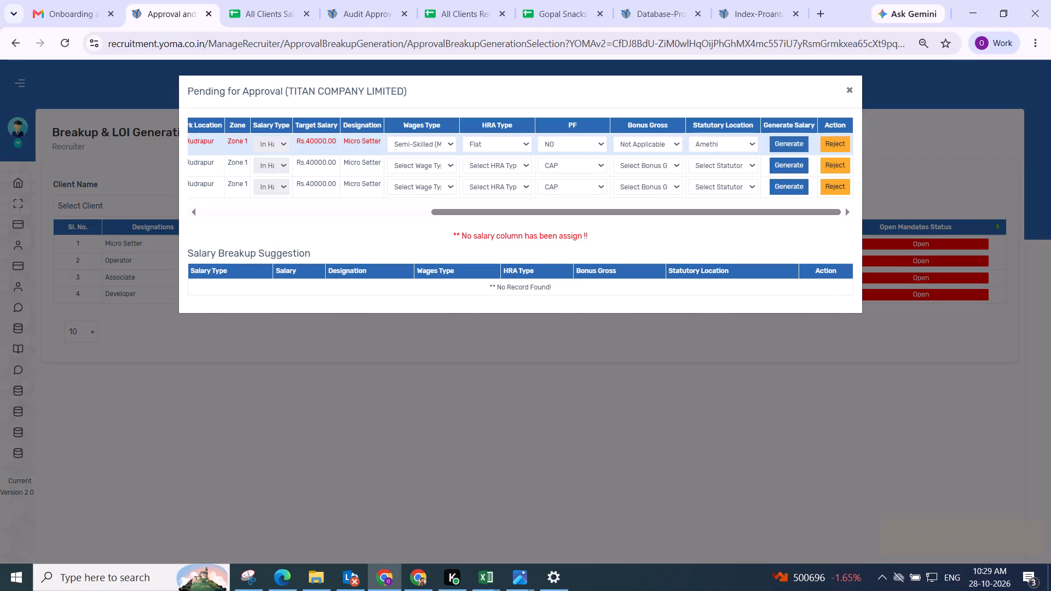
Copy the first Micro Setter candidate's employee code and filter the Associate Database by it as Temporary UserCode.
{"action": "left_click_drag", "start_coordinate": [564, 214], "coordinate": [274, 159]}
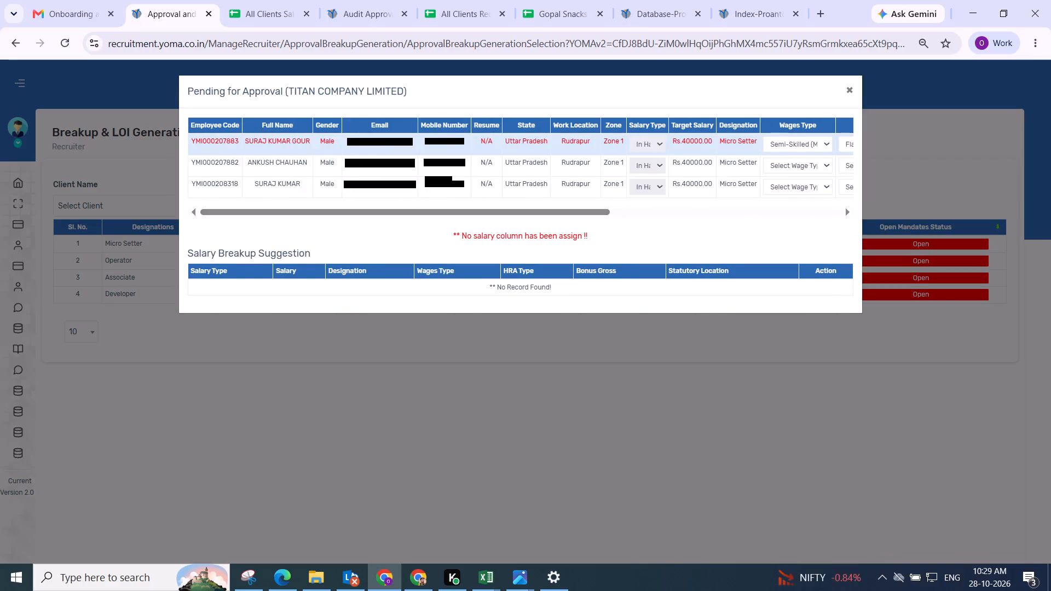
{"action": "double_click", "coordinate": [228, 140]}
{"action": "key", "text": "ctrl+c"}
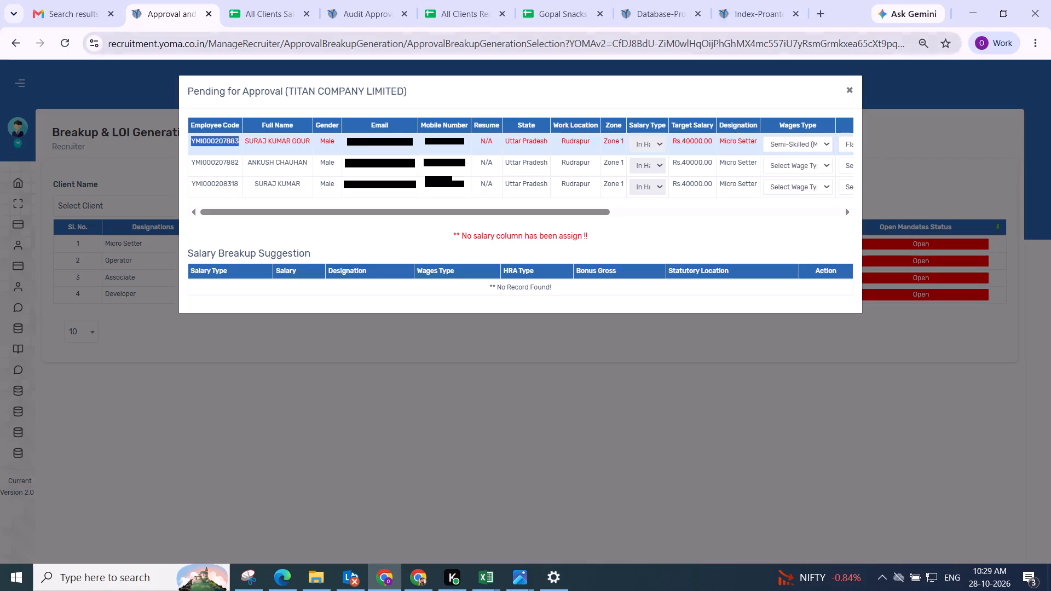
{"action": "left_click", "coordinate": [663, 16]}
{"action": "scroll", "coordinate": [697, 148], "scroll_direction": "up", "scroll_amount": 2}
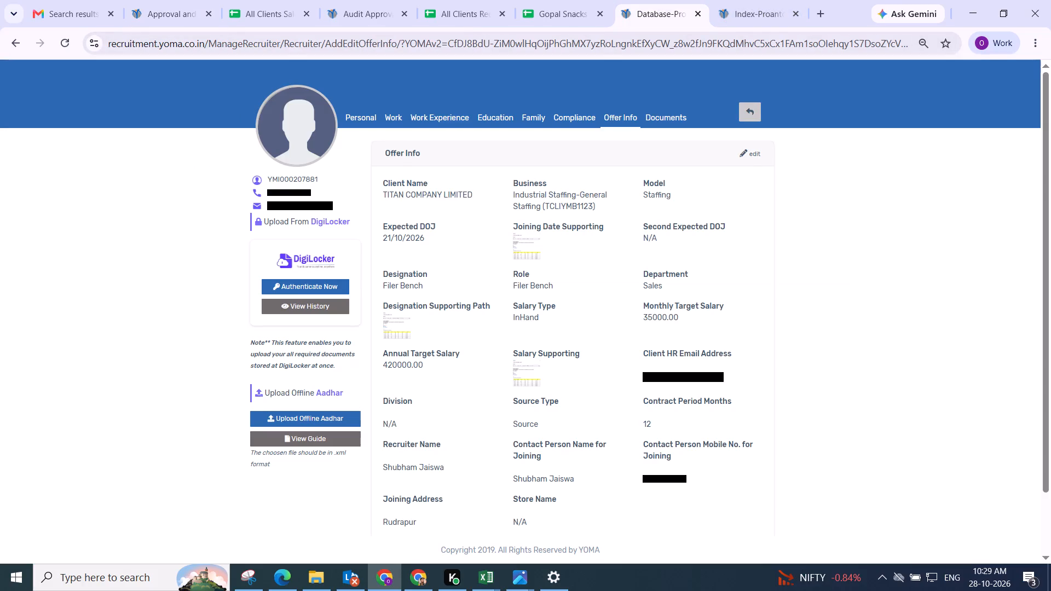
{"action": "scroll", "coordinate": [594, 159], "scroll_direction": "down", "scroll_amount": 4}
{"action": "scroll", "coordinate": [594, 159], "scroll_direction": "up", "scroll_amount": 3}
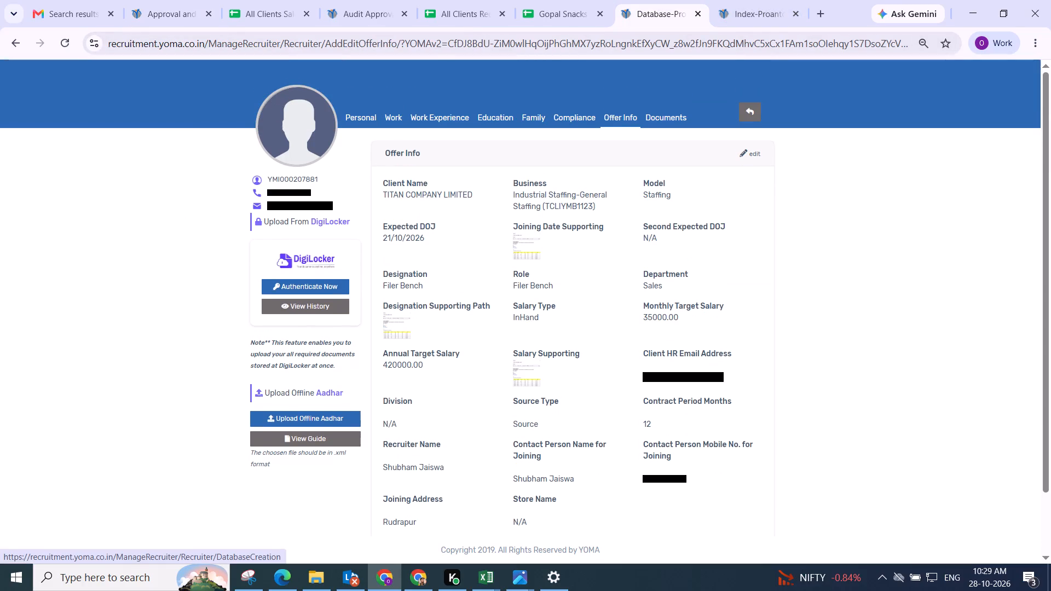
{"action": "left_click", "coordinate": [755, 108]}
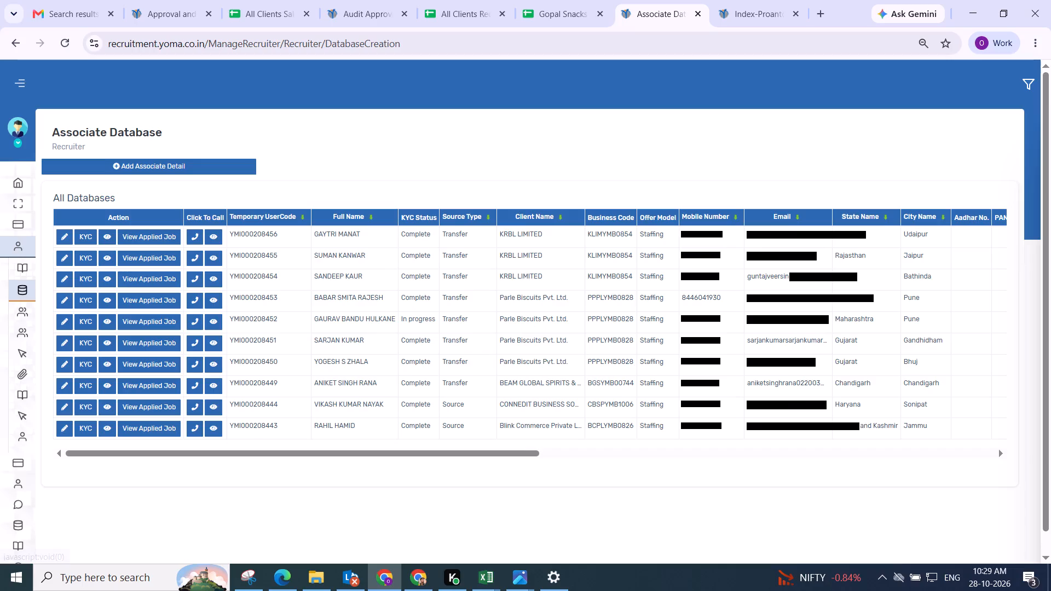
{"action": "left_click", "coordinate": [1024, 80]}
{"action": "scroll", "coordinate": [957, 235], "scroll_direction": "down", "scroll_amount": 2}
{"action": "left_click", "coordinate": [934, 230]}
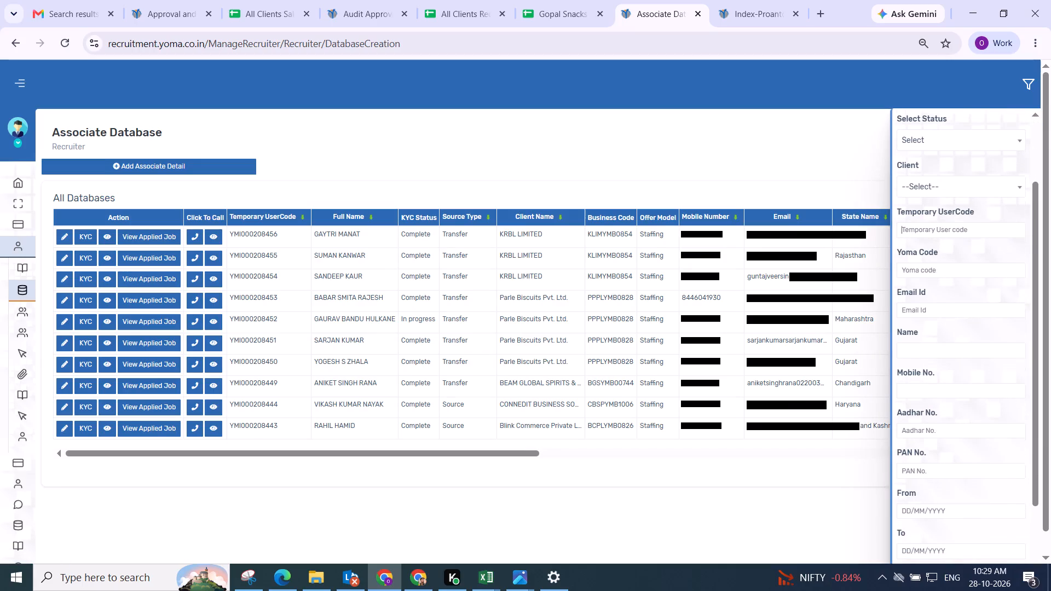
{"action": "key", "text": "ctrl+v"}
{"action": "scroll", "coordinate": [937, 241], "scroll_direction": "down", "scroll_amount": 4}
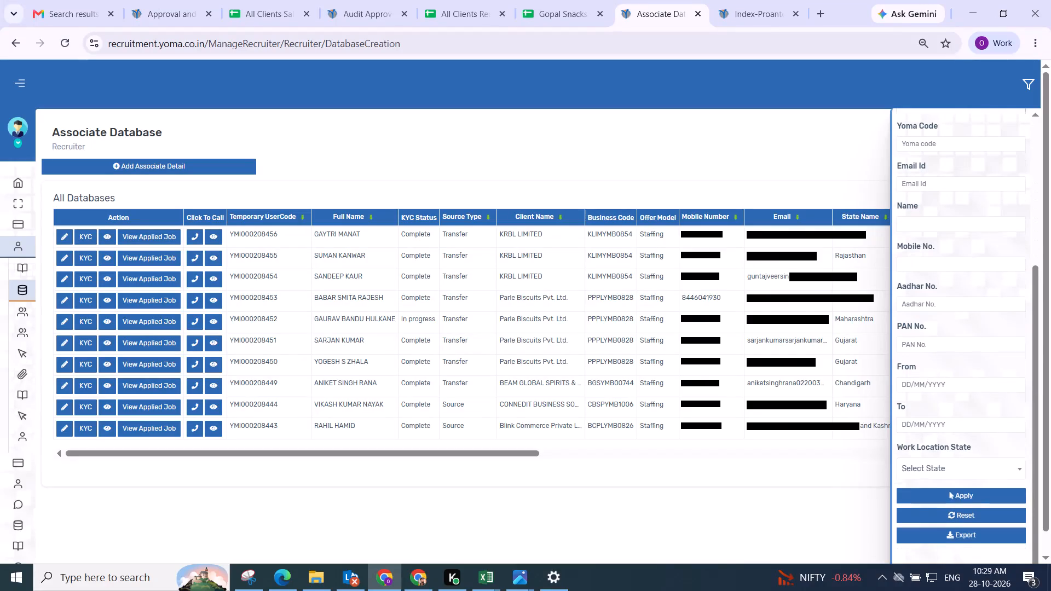
{"action": "left_click", "coordinate": [928, 488]}
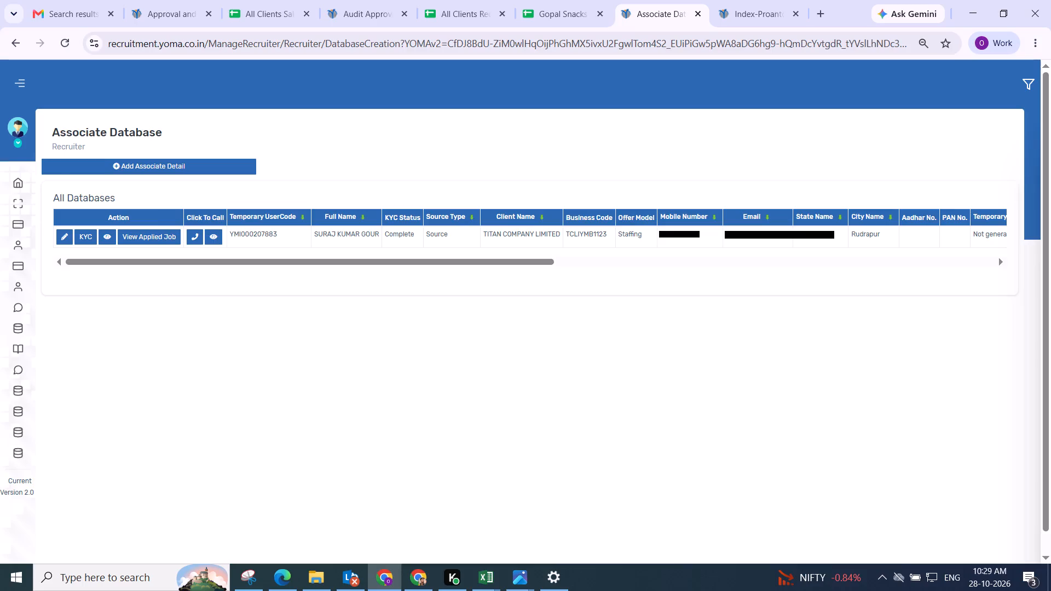
Open the filtered candidate's profile, switch Offer Info to editing and review its fields.
{"action": "left_click", "coordinate": [61, 238]}
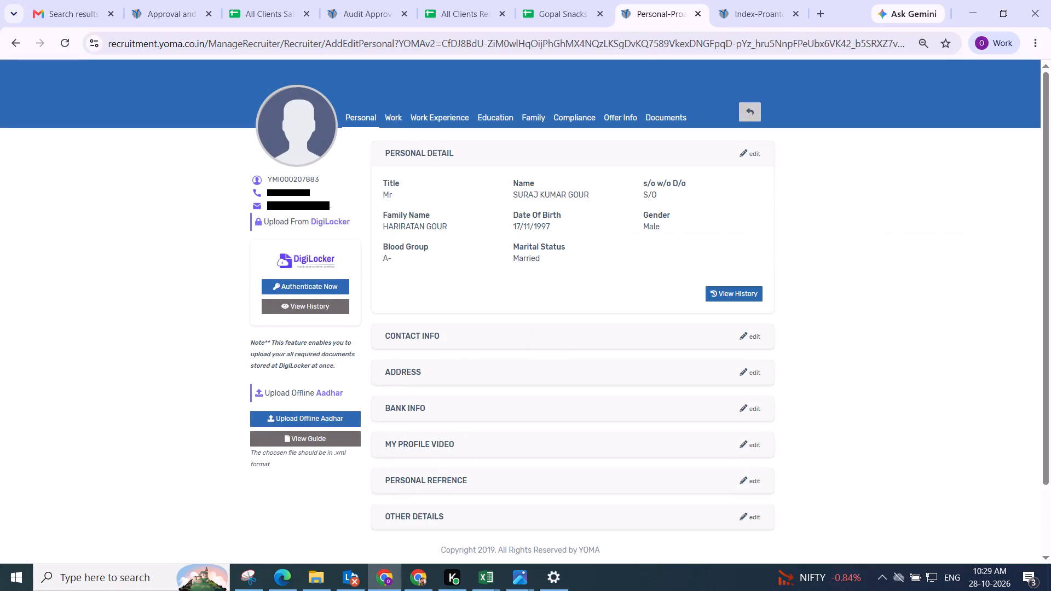
{"action": "left_click", "coordinate": [634, 120]}
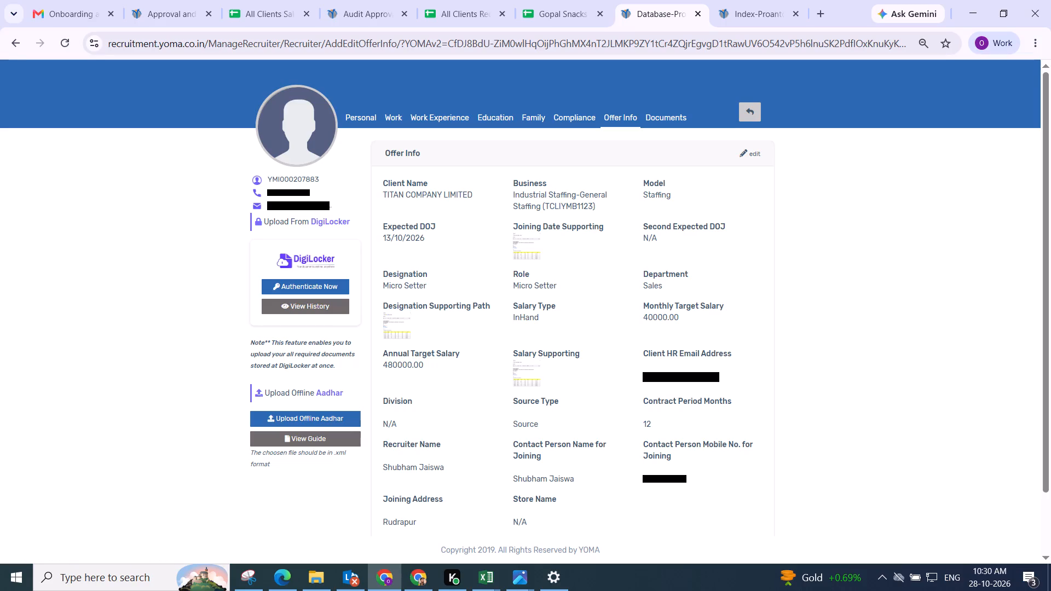
{"action": "left_click", "coordinate": [744, 150]}
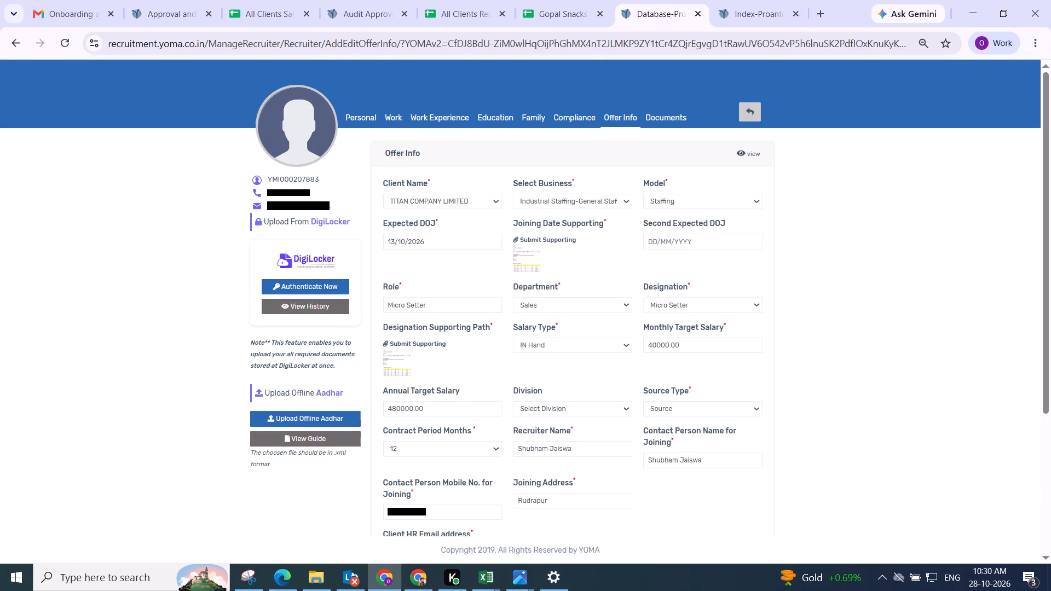
{"action": "scroll", "coordinate": [698, 207], "scroll_direction": "down", "scroll_amount": 1}
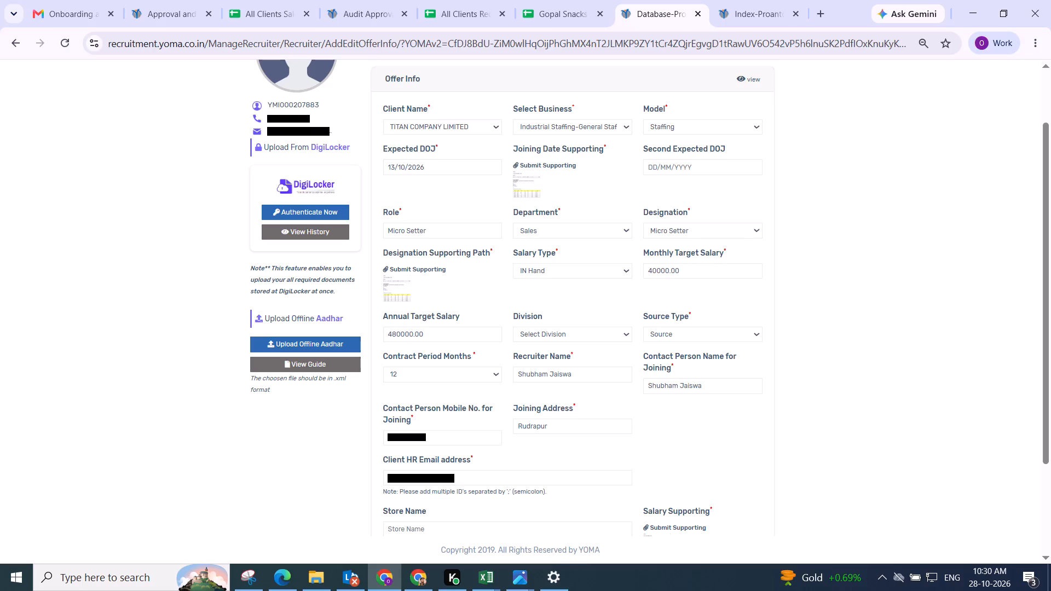
{"action": "scroll", "coordinate": [480, 194], "scroll_direction": "up", "scroll_amount": 1}
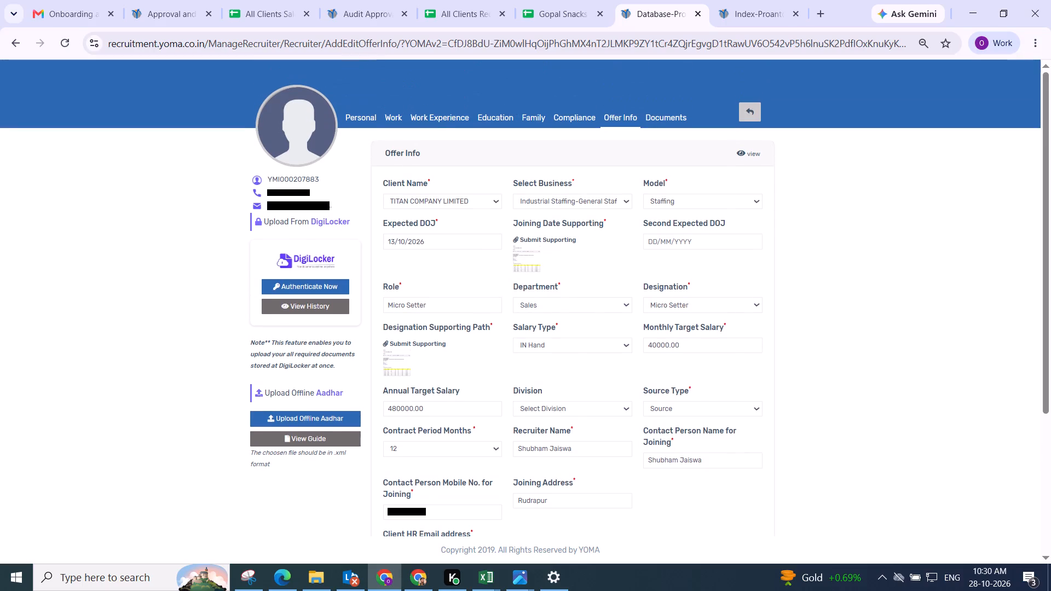
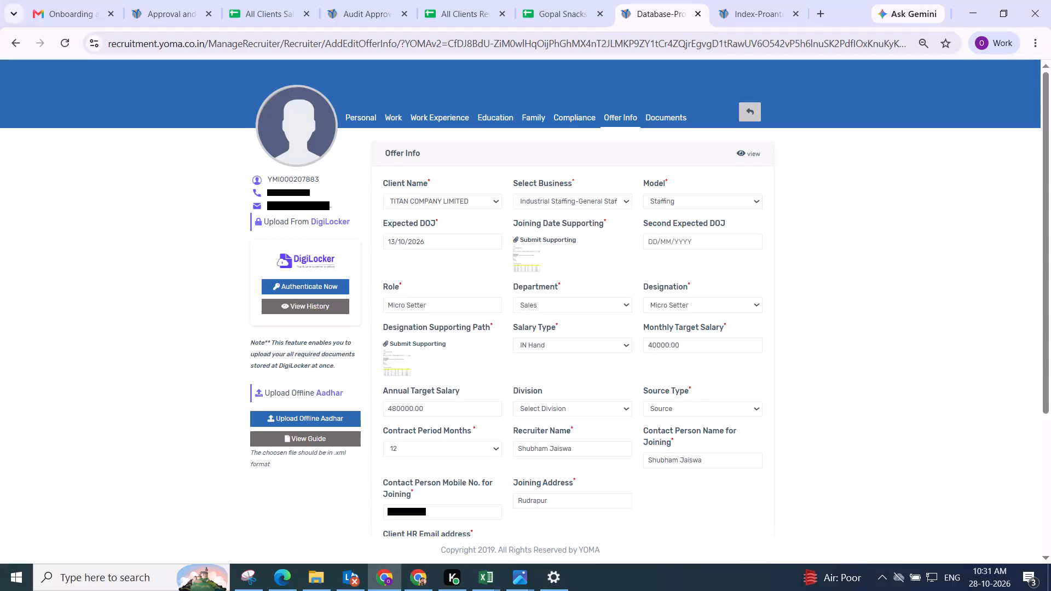
In Titan Company's payroll settings, name the new salary structure "Tamplate 5".
{"action": "scroll", "coordinate": [598, 233], "scroll_direction": "down", "scroll_amount": 1}
{"action": "scroll", "coordinate": [583, 194], "scroll_direction": "up", "scroll_amount": 1}
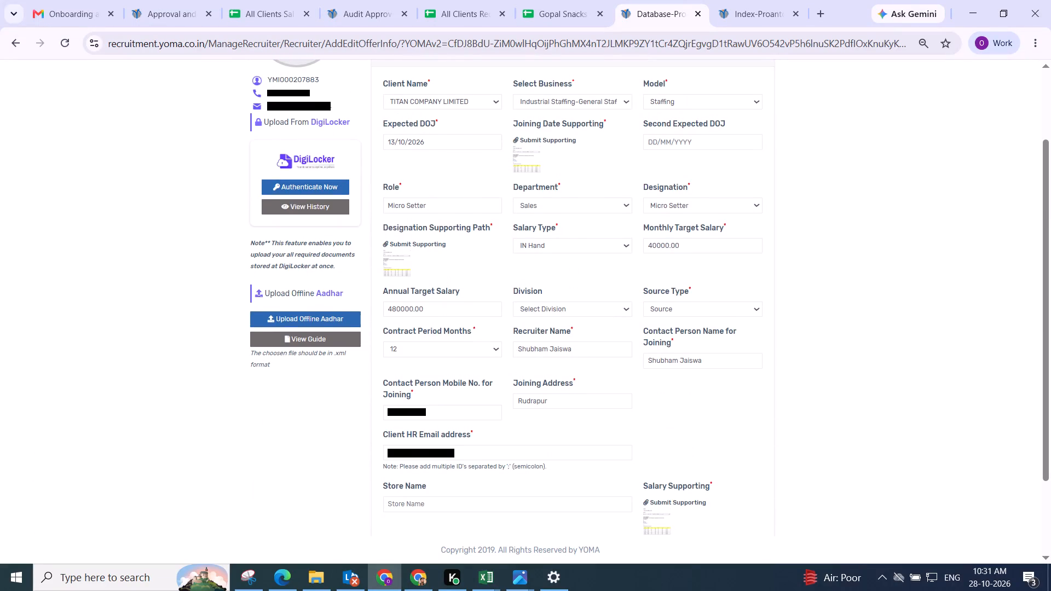
{"action": "left_click", "coordinate": [748, 19]}
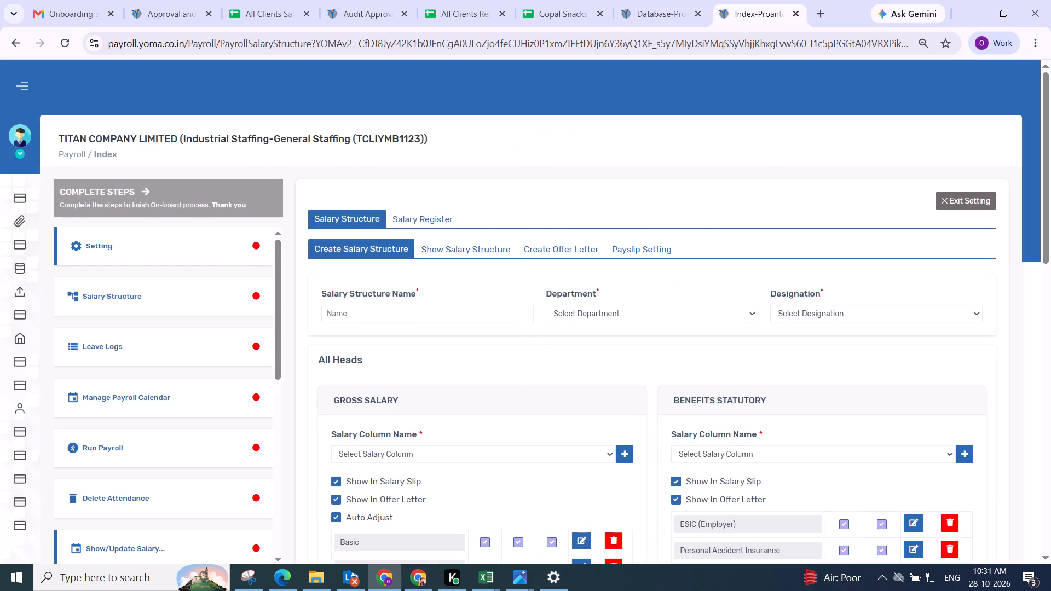
{"action": "left_click", "coordinate": [361, 306]}
{"action": "type", "text": "sa"}
{"action": "key", "text": "BackSpace"}
{"action": "key", "text": "BackSpace"}
{"action": "key", "text": "BackSpace"}
{"action": "type", "text": "Tampalte"}
{"action": "key", "text": "space"}
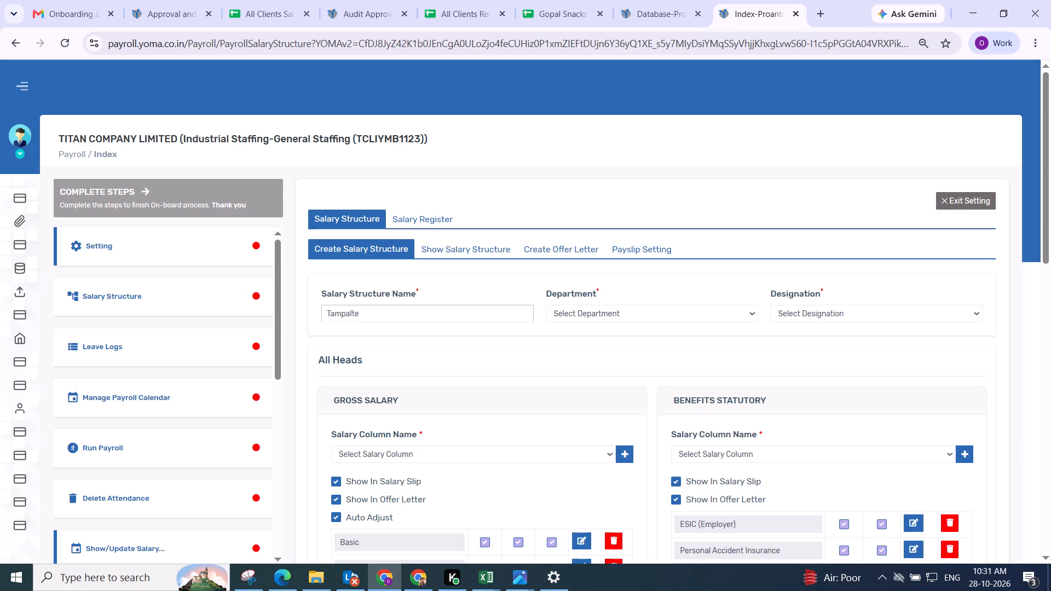
{"action": "key", "text": "BackSpace"}
{"action": "key", "text": "BackSpace"}
{"action": "key", "text": "BackSpace"}
{"action": "key", "text": "BackSpace"}
{"action": "key", "text": "BackSpace"}
{"action": "type", "text": "late"}
{"action": "key", "text": "space"}
{"action": "key", "text": "4"}
{"action": "key", "text": "BackSpace"}
{"action": "key", "text": "5"}
Set the new salary structure's department to Sales and its designation to Micro Setter.
{"action": "left_click", "coordinate": [645, 312]}
{"action": "type", "text": "sa"}
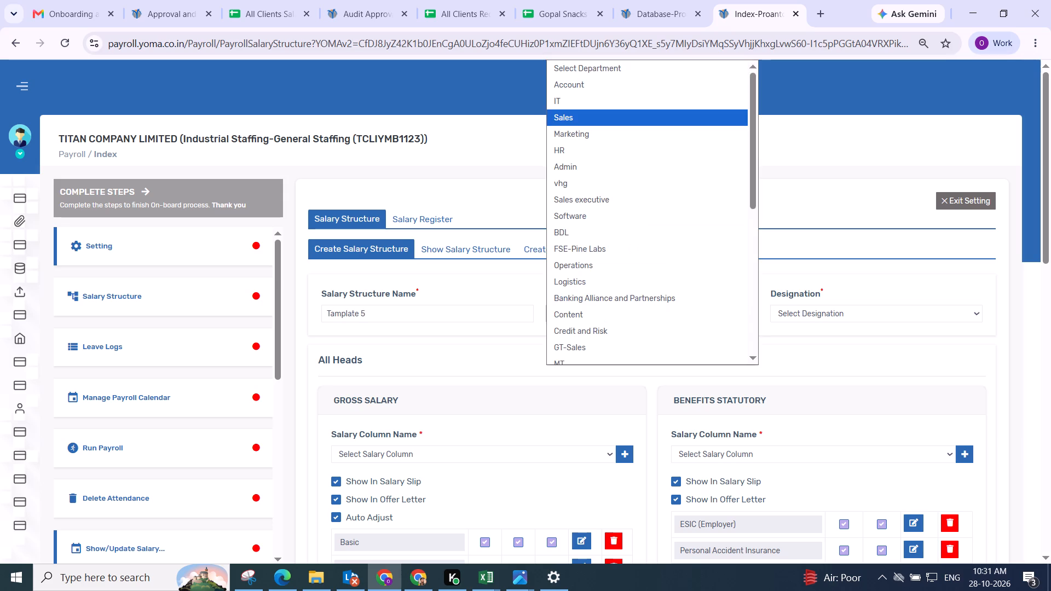
{"action": "key", "text": "Return"}
{"action": "left_click", "coordinate": [813, 311]}
{"action": "type", "text": "mo"}
{"action": "key", "text": "BackSpace"}
{"action": "key", "text": "BackSpace"}
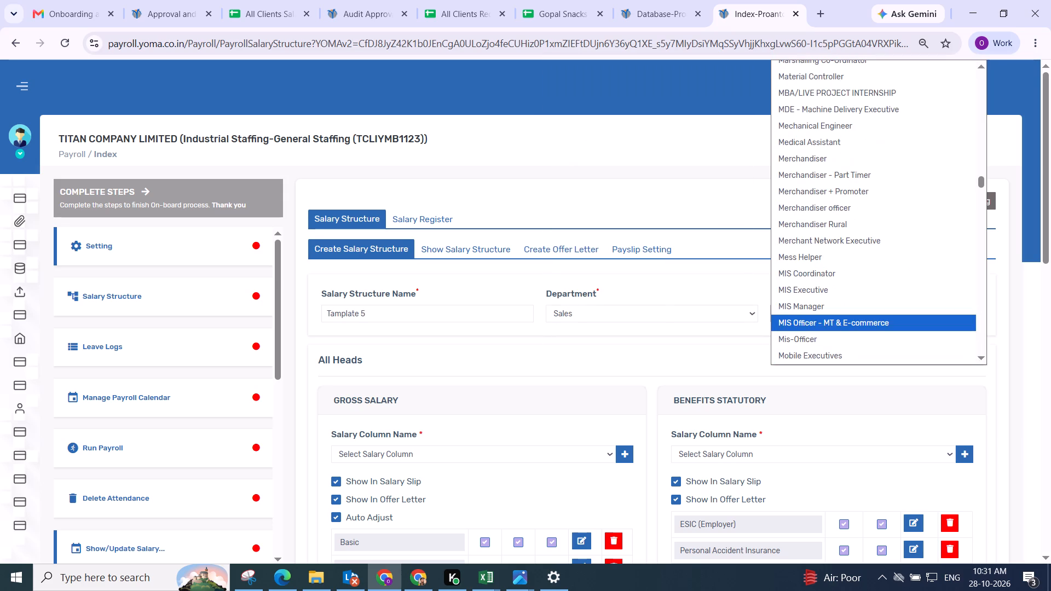
{"action": "left_click", "coordinate": [824, 361]}
{"action": "left_click", "coordinate": [794, 311]}
{"action": "key", "text": "m"}
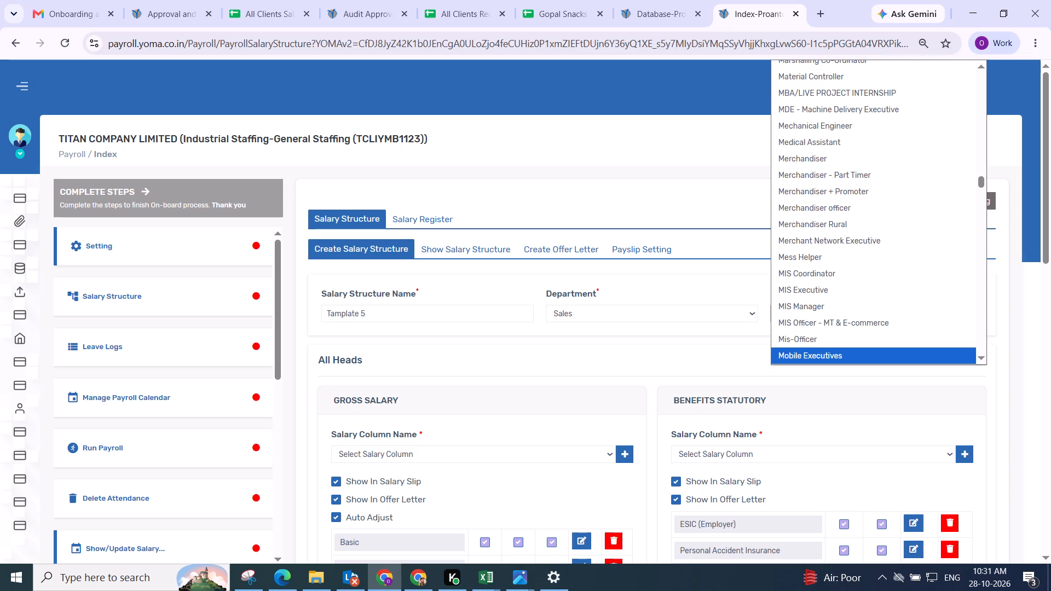
{"action": "type", "text": "icro se"}
{"action": "key", "text": "Return"}
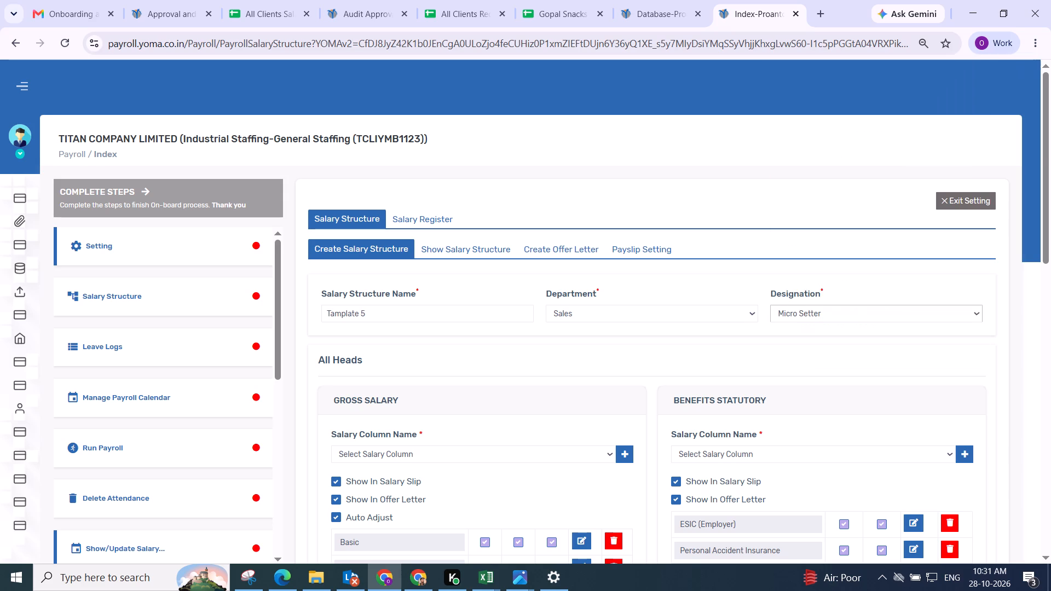
Add the Printable CTC column to the structure's CTC section and save the salary structure.
{"action": "scroll", "coordinate": [841, 347], "scroll_direction": "down", "scroll_amount": 4}
{"action": "left_click_drag", "start_coordinate": [838, 231], "coordinate": [838, 218]}
{"action": "left_click", "coordinate": [836, 213]}
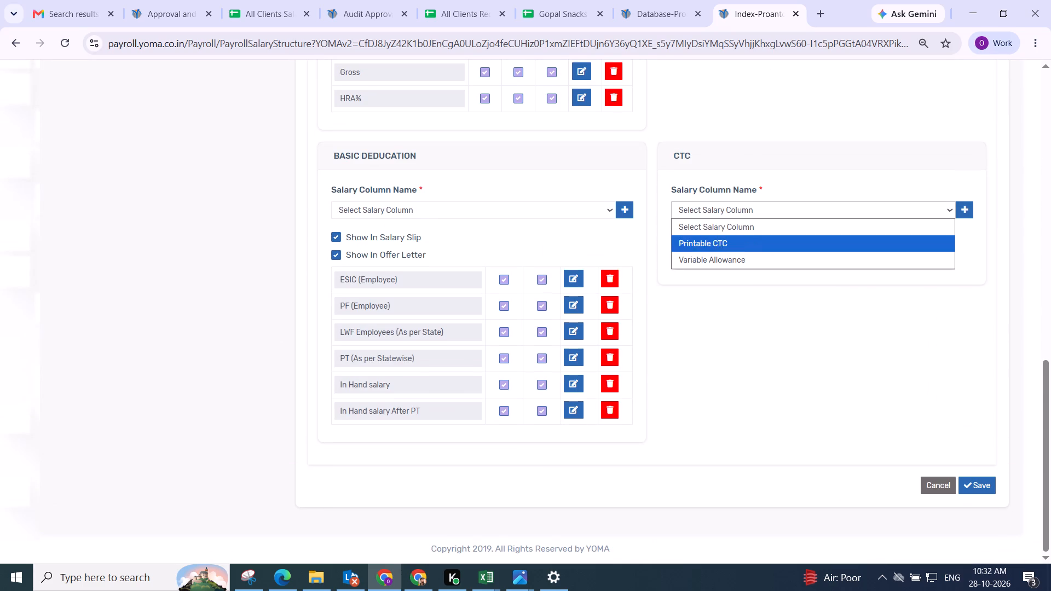
{"action": "left_click", "coordinate": [818, 243]}
{"action": "left_click", "coordinate": [958, 211]}
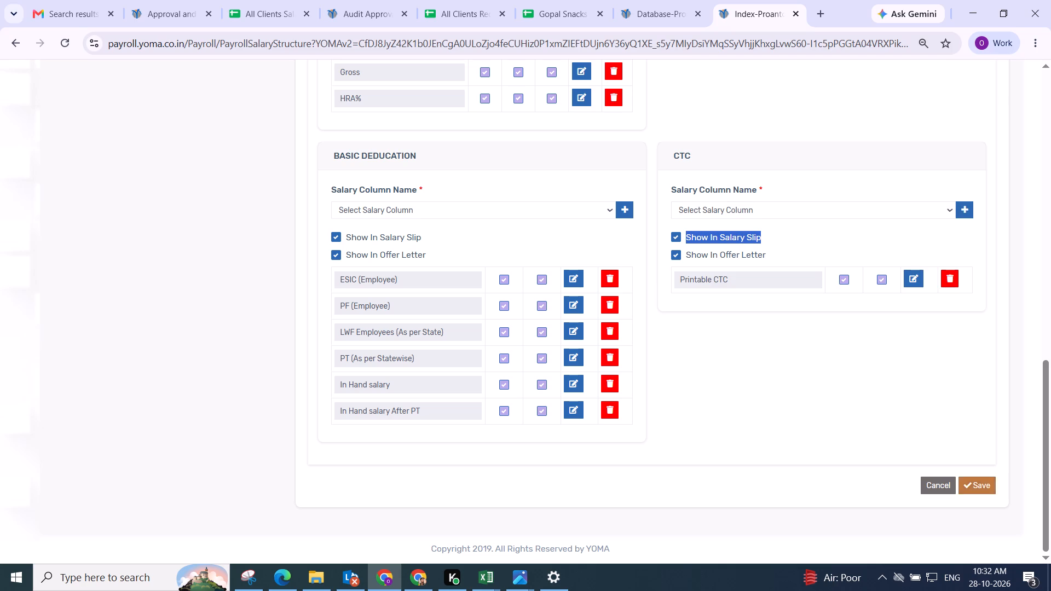
{"action": "left_click", "coordinate": [973, 484]}
{"action": "scroll", "coordinate": [641, 44], "scroll_direction": "up", "scroll_amount": 3}
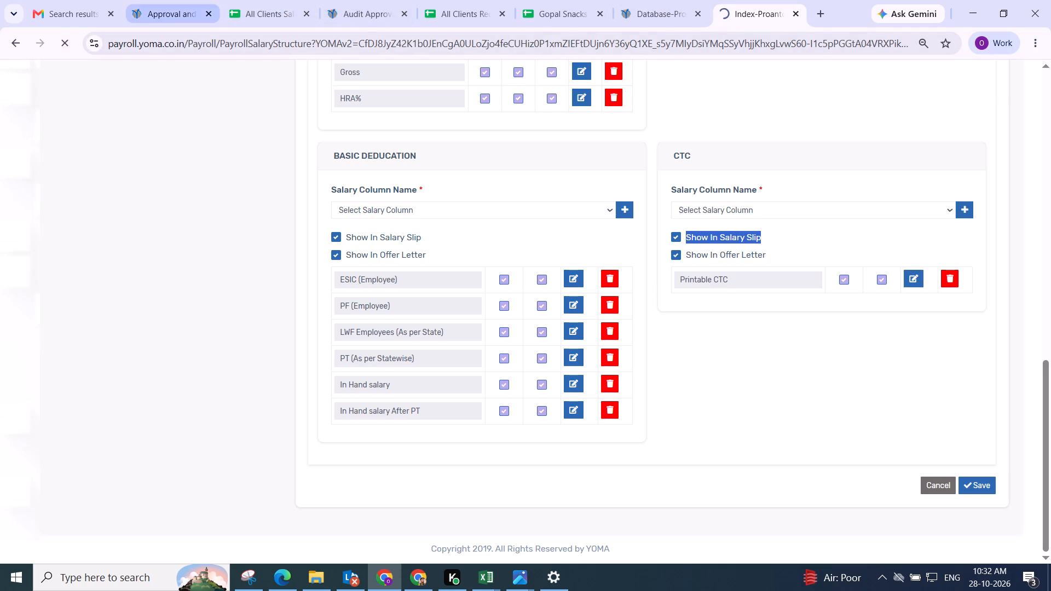
Back in the pending-approval list, generate the first Micro Setter candidate's salary breakup with Semi-Skilled (Manual) wages and HRA type Flat.
{"action": "left_click", "coordinate": [168, 8]}
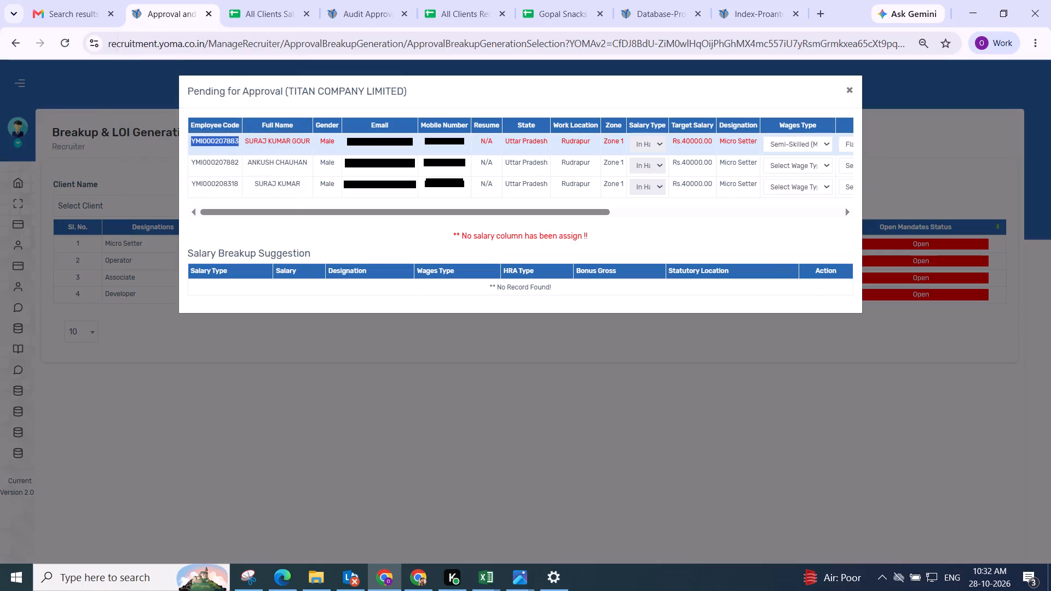
{"action": "scroll", "coordinate": [409, 219], "scroll_direction": "up", "scroll_amount": 3}
{"action": "left_click_drag", "start_coordinate": [470, 209], "coordinate": [1033, 252]}
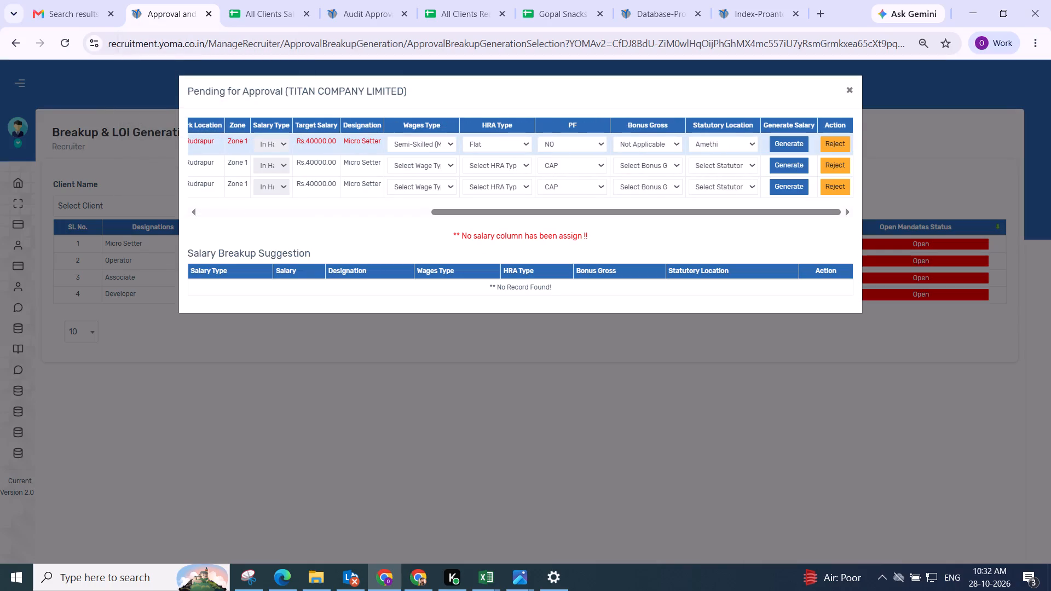
{"action": "left_click", "coordinate": [434, 143]}
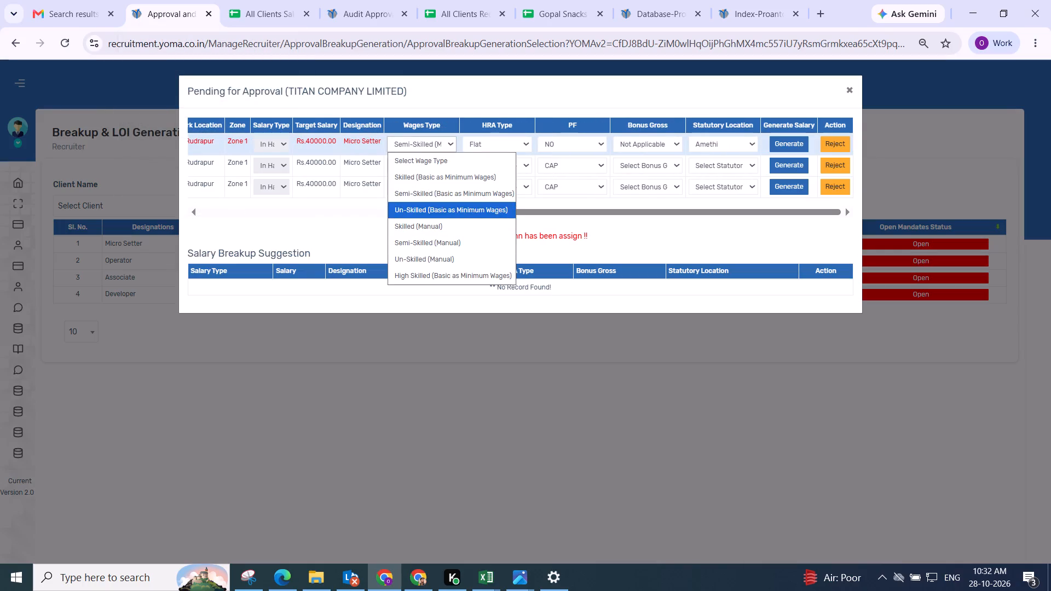
{"action": "left_click", "coordinate": [443, 239]}
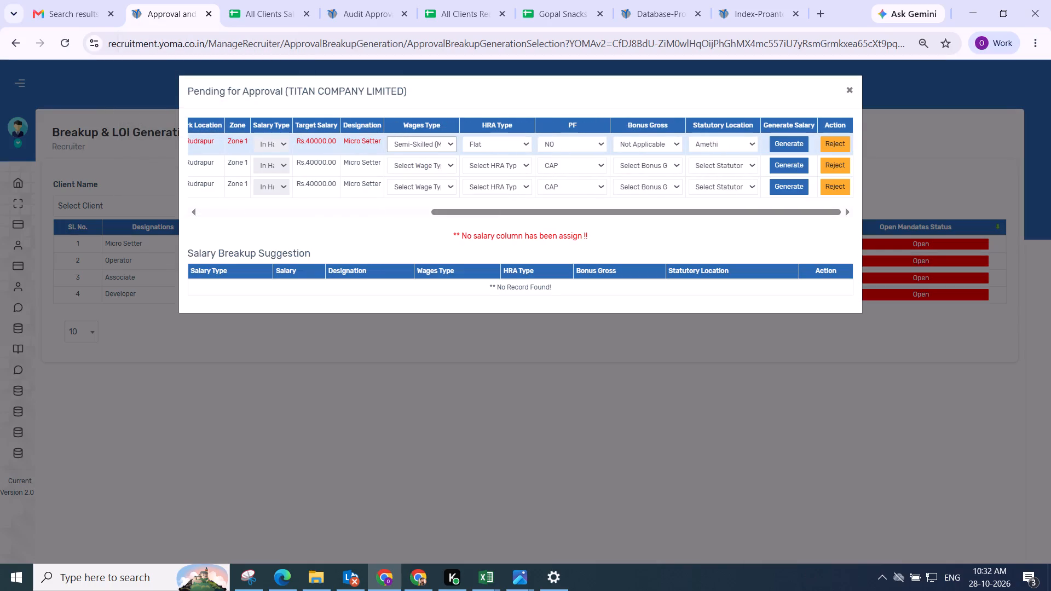
{"action": "left_click", "coordinate": [507, 148]}
{"action": "left_click", "coordinate": [500, 193]}
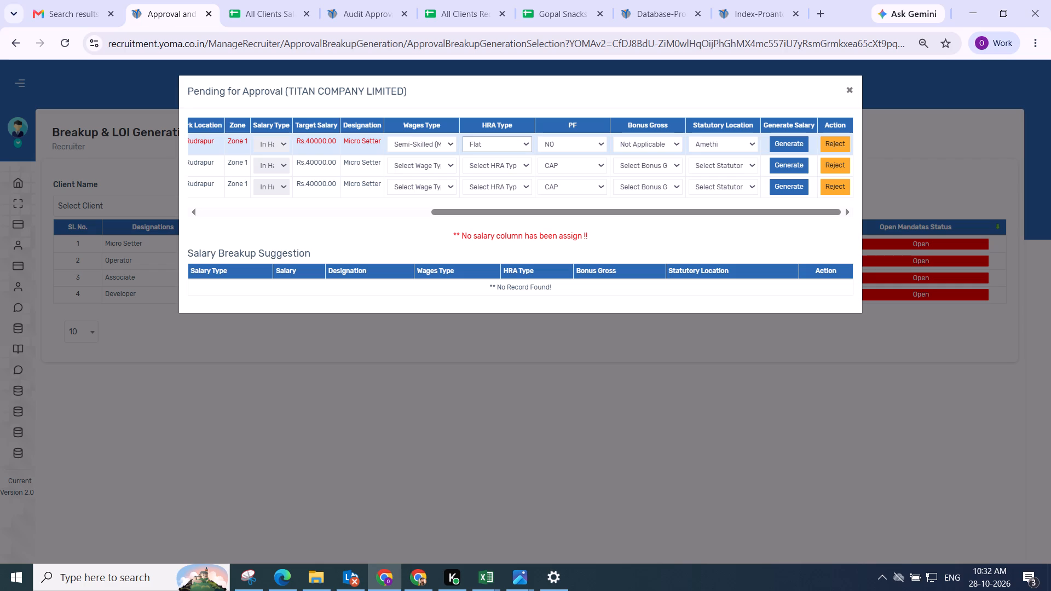
{"action": "left_click", "coordinate": [794, 141]}
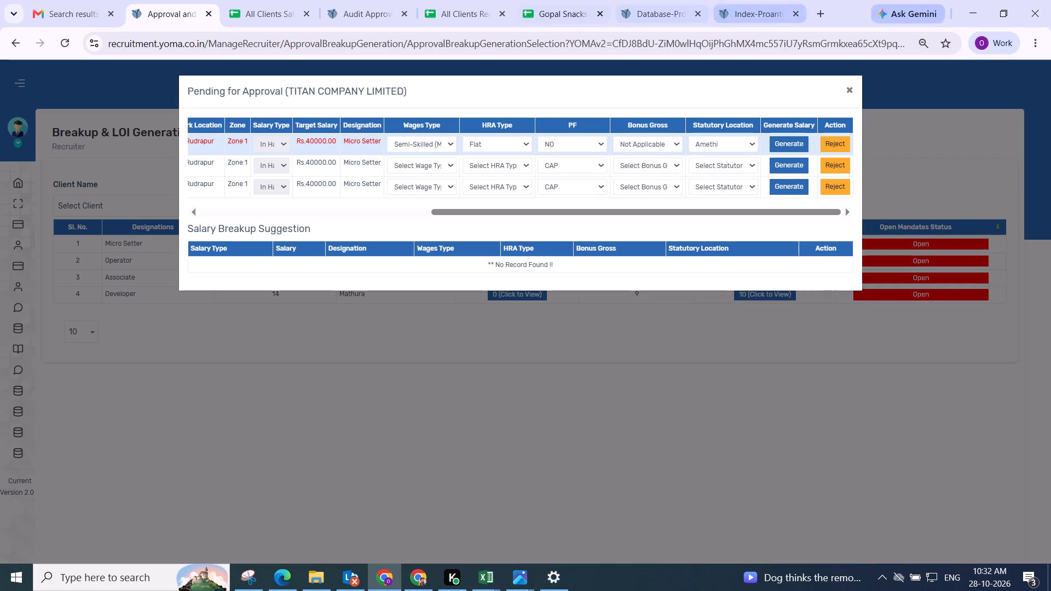
Adjust the breakup's gross components and set Basic to 25100.
{"action": "left_click_drag", "start_coordinate": [487, 392], "coordinate": [490, 509]}
{"action": "left_click", "coordinate": [371, 232]}
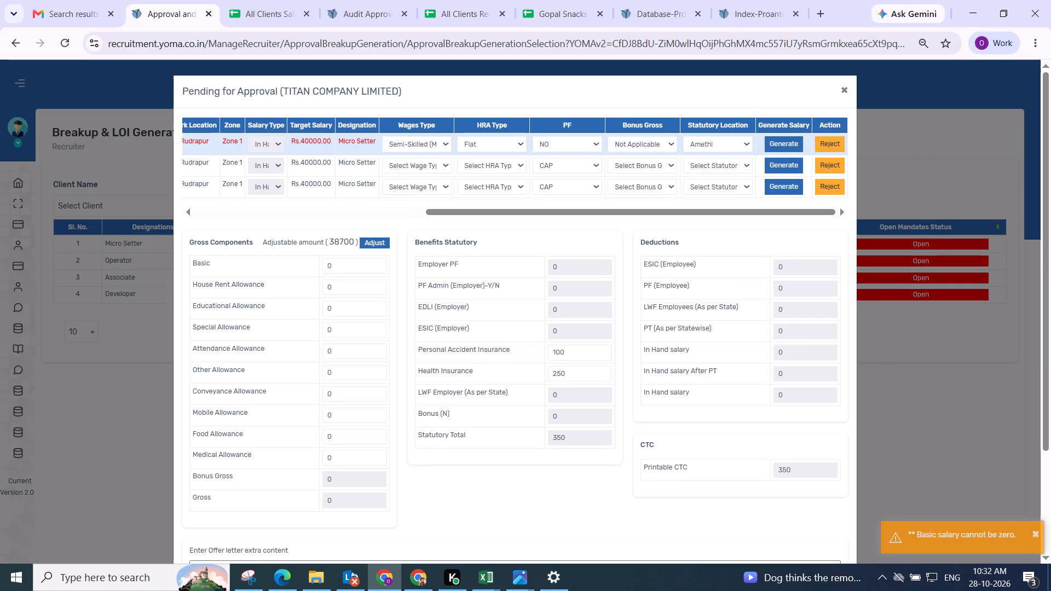
{"action": "left_click", "coordinate": [370, 245]}
{"action": "double_click", "coordinate": [344, 270]}
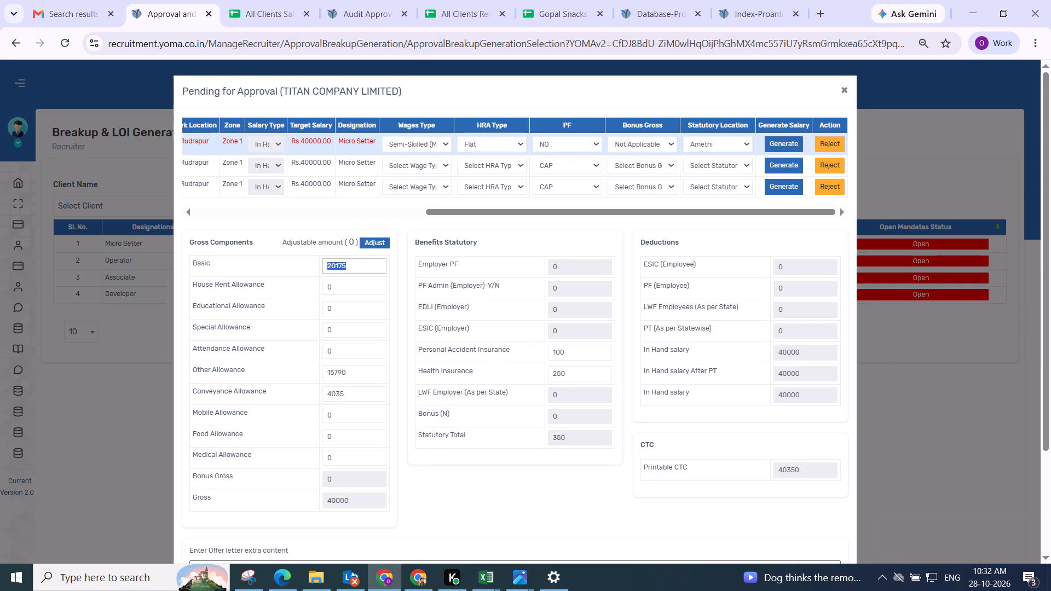
{"action": "key", "text": "2"}
{"action": "key", "text": "5"}
{"action": "key", "text": "1"}
{"action": "type", "text": "00"}
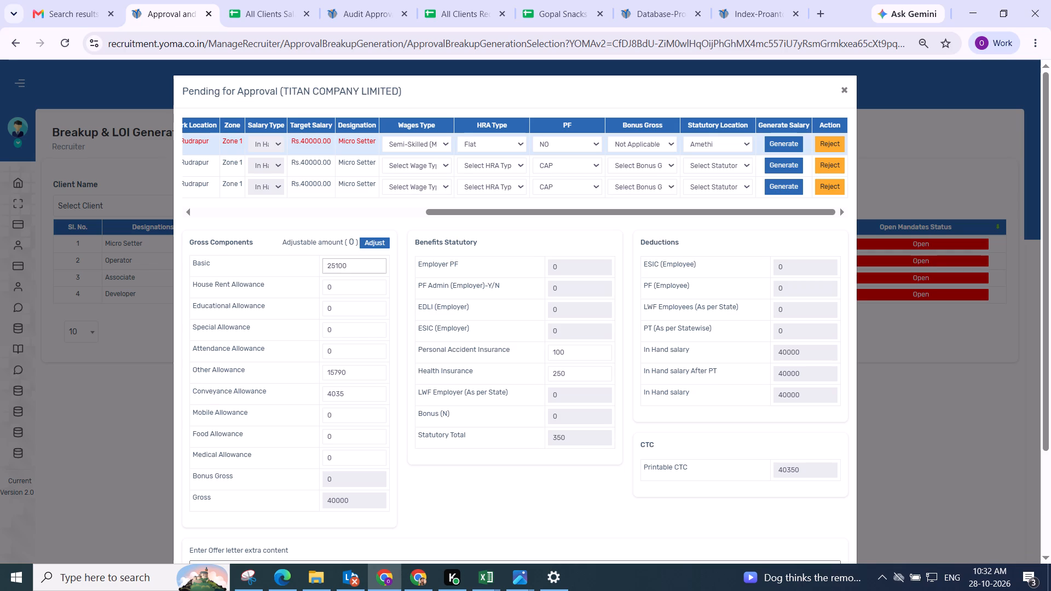
{"action": "left_click", "coordinate": [406, 257]}
Review the first Micro Setter candidate's salary breakup and save it.
{"action": "scroll", "coordinate": [459, 480], "scroll_direction": "down", "scroll_amount": 1}
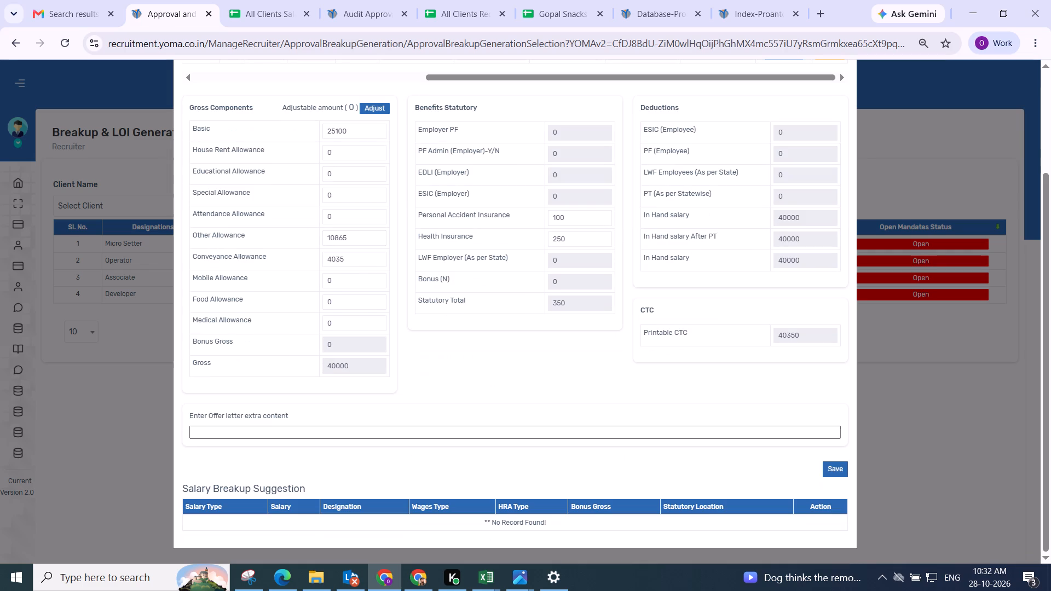
{"action": "left_click", "coordinate": [450, 392]}
{"action": "scroll", "coordinate": [679, 408], "scroll_direction": "up", "scroll_amount": 1}
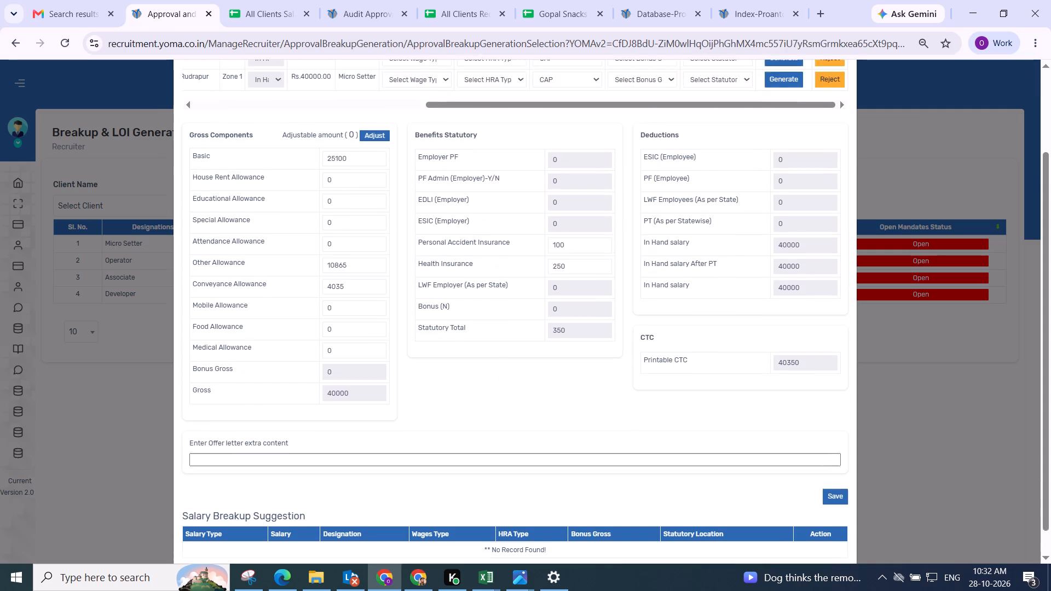
{"action": "scroll", "coordinate": [679, 408], "scroll_direction": "up", "scroll_amount": 1}
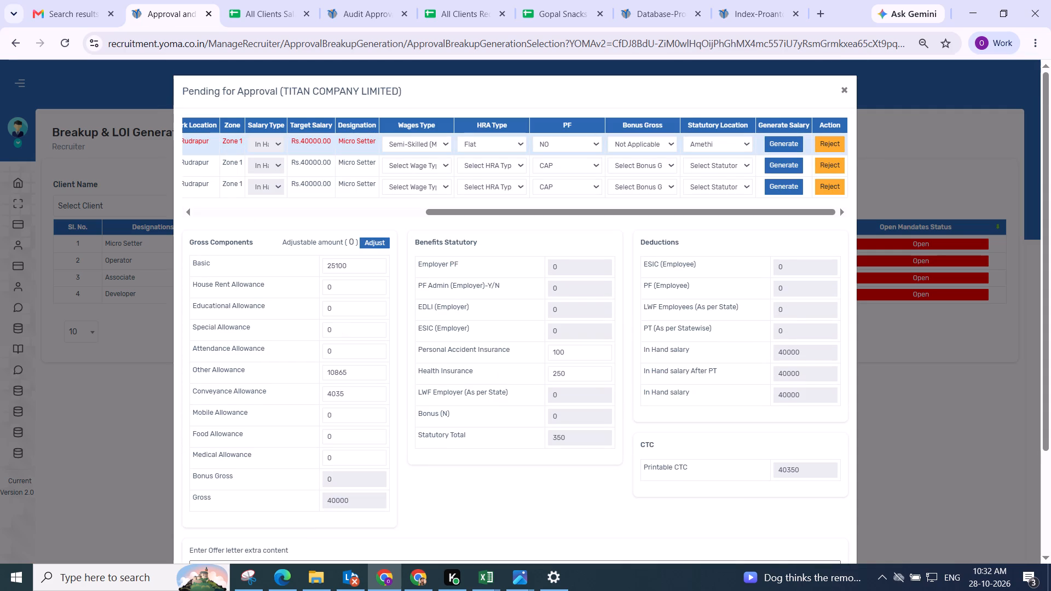
{"action": "scroll", "coordinate": [550, 399], "scroll_direction": "down", "scroll_amount": 1}
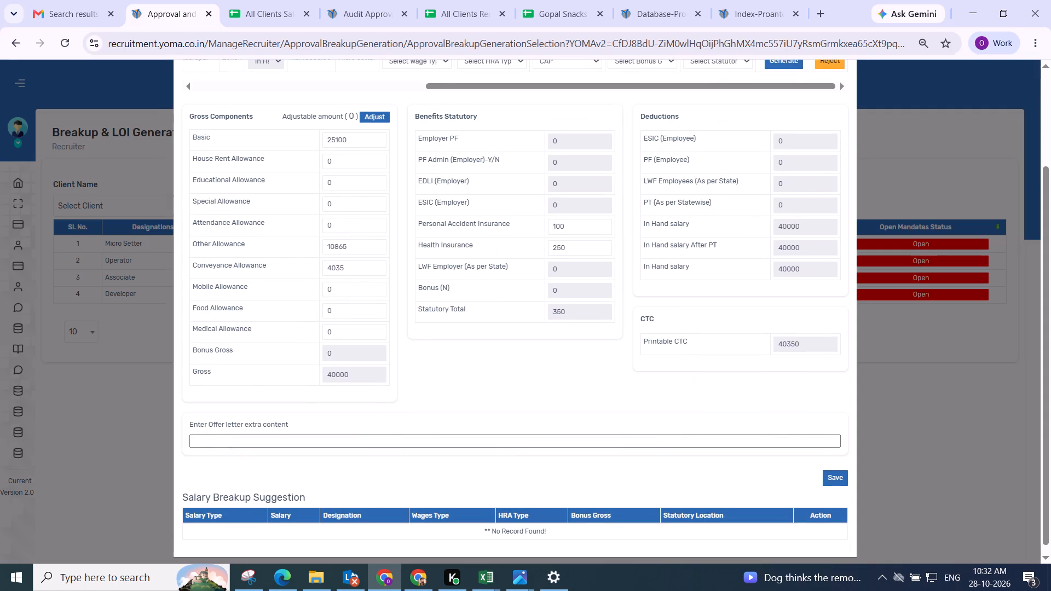
{"action": "left_click", "coordinate": [838, 471]}
{"action": "left_click", "coordinate": [557, 389]}
{"action": "scroll", "coordinate": [557, 389], "scroll_direction": "up", "scroll_amount": 1}
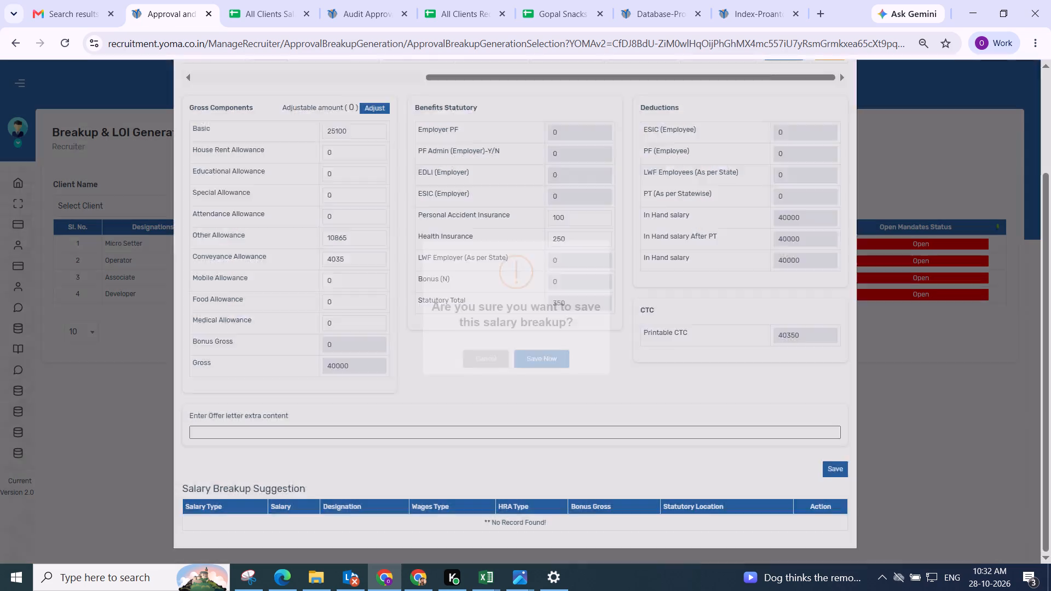
{"action": "scroll", "coordinate": [557, 389], "scroll_direction": "up", "scroll_amount": 2}
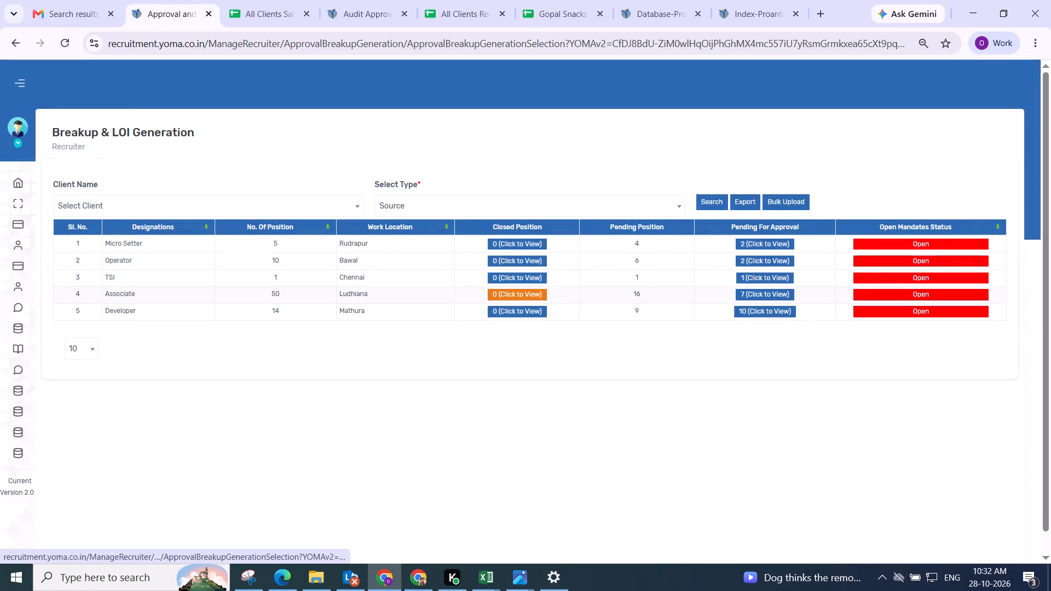
Generate the next Rudrapur Micro Setter's salary breakup with Semi-Skilled (Manual) wages, Flat HRA, PF NO, bonus gross Not Applicable and statutory location Ayodhya.
{"action": "left_click", "coordinate": [756, 242]}
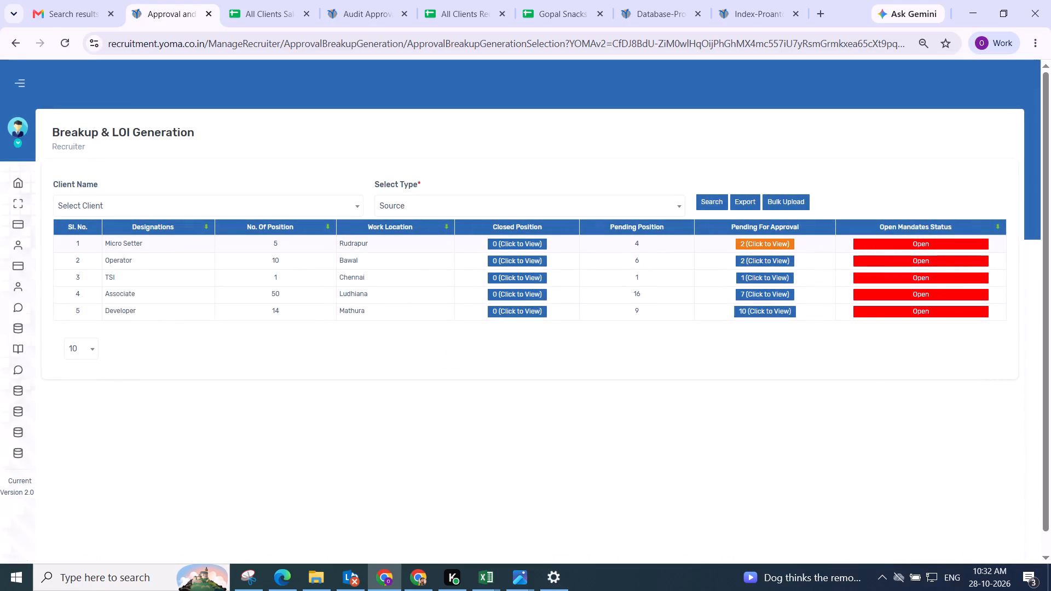
{"action": "left_click_drag", "start_coordinate": [369, 189], "coordinate": [949, 187]}
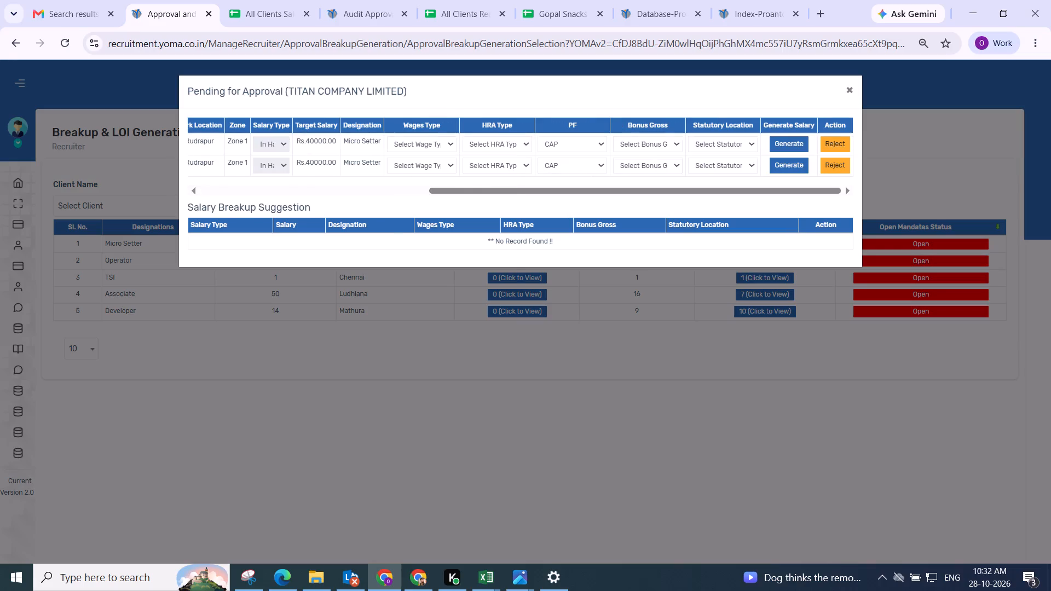
{"action": "left_click", "coordinate": [437, 146]}
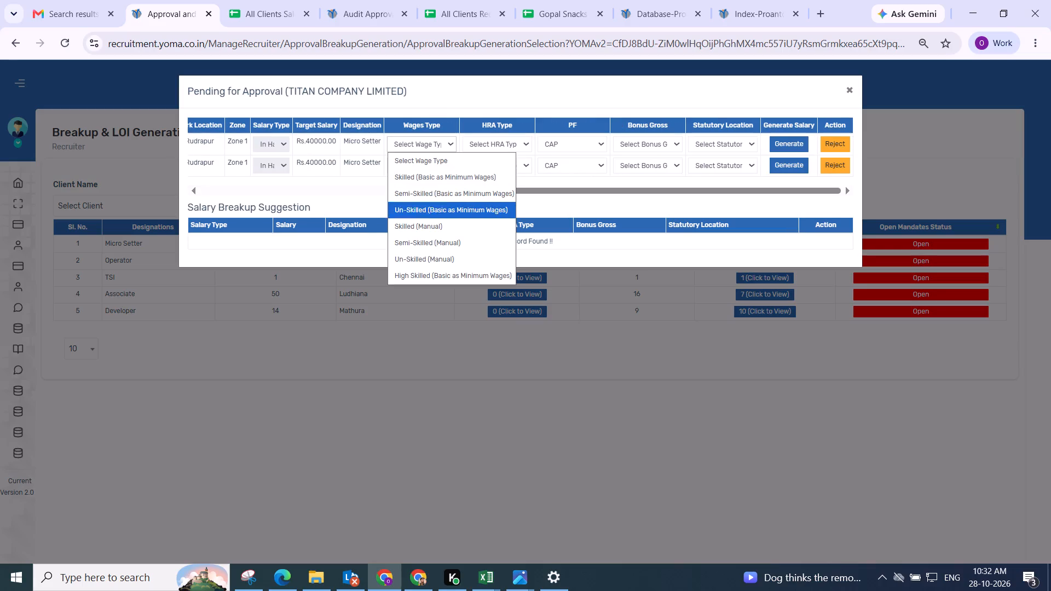
{"action": "left_click", "coordinate": [448, 241]}
{"action": "left_click", "coordinate": [494, 144]}
{"action": "left_click", "coordinate": [489, 194]}
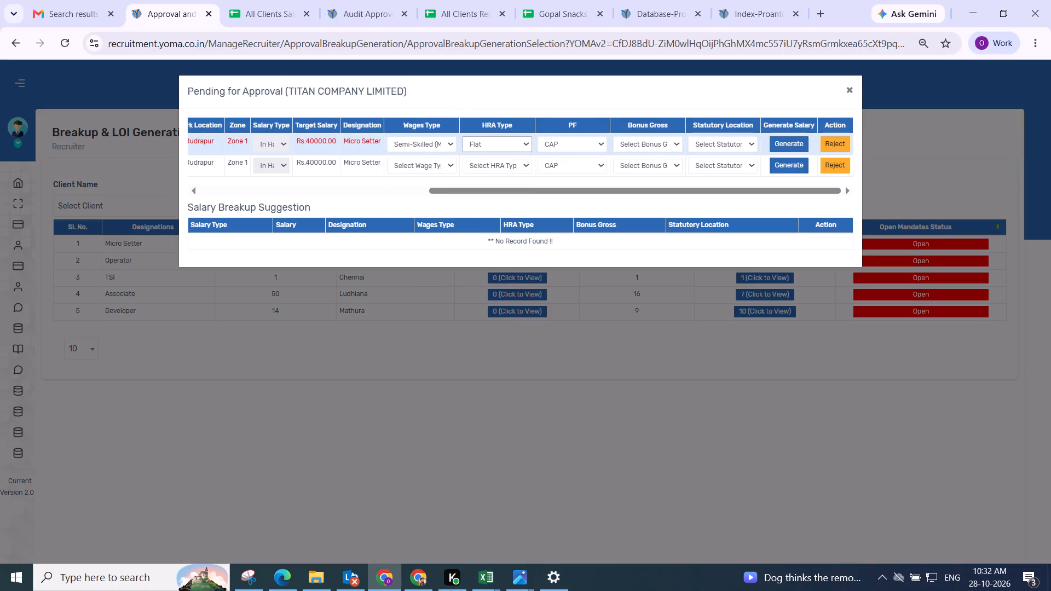
{"action": "left_click", "coordinate": [563, 142]}
{"action": "left_click", "coordinate": [575, 214]}
{"action": "left_click", "coordinate": [657, 143]}
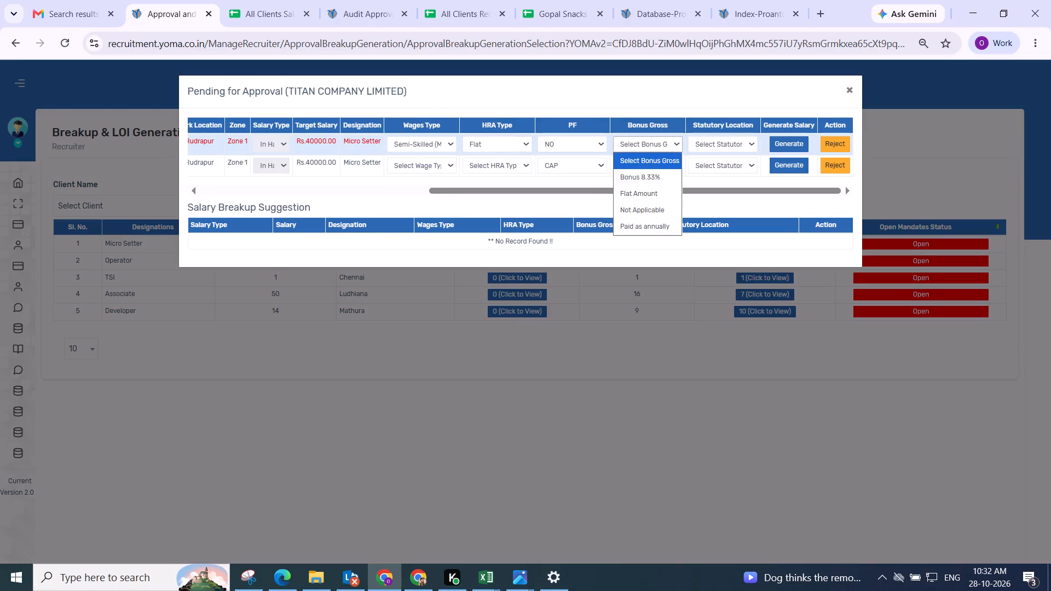
{"action": "left_click", "coordinate": [654, 199]}
{"action": "left_click", "coordinate": [649, 150]}
{"action": "left_click", "coordinate": [654, 207]}
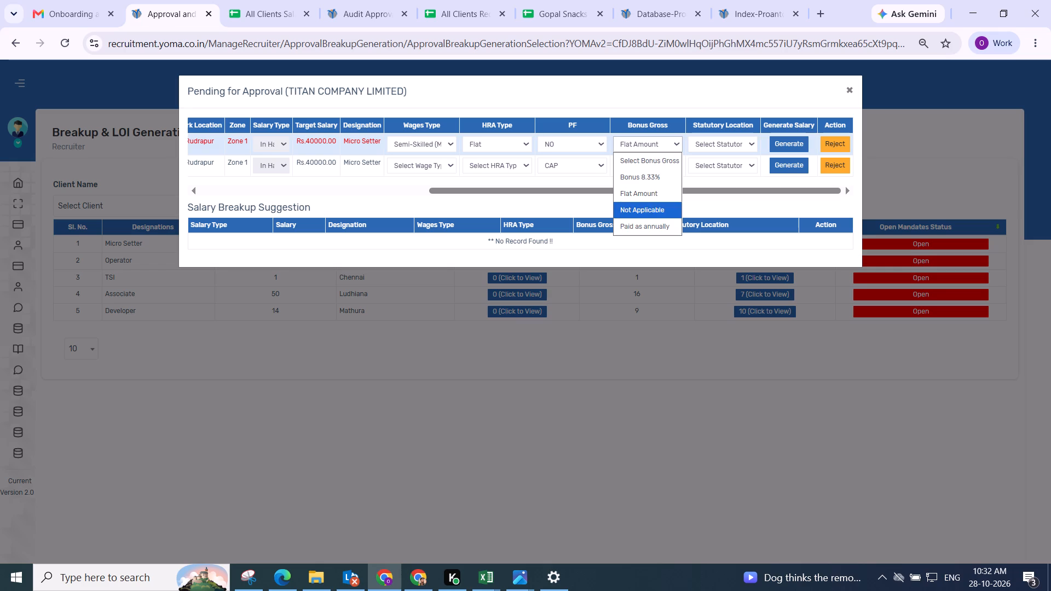
{"action": "left_click", "coordinate": [708, 147]}
{"action": "left_click", "coordinate": [708, 230]}
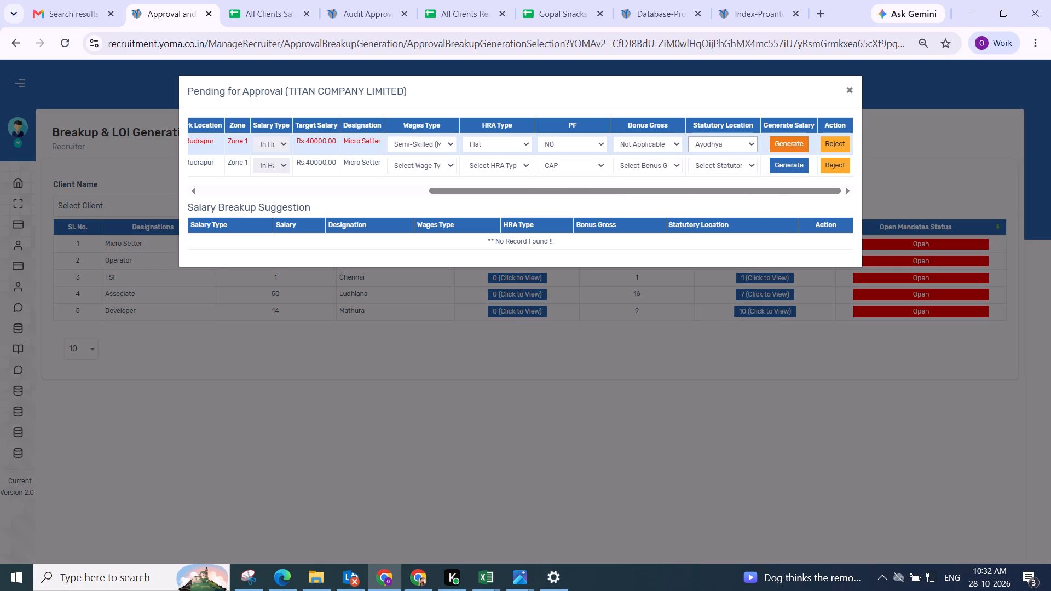
{"action": "left_click", "coordinate": [780, 143]}
Adjust this Micro Setter's gross components and set Basic to 25100.
{"action": "left_click", "coordinate": [373, 228]}
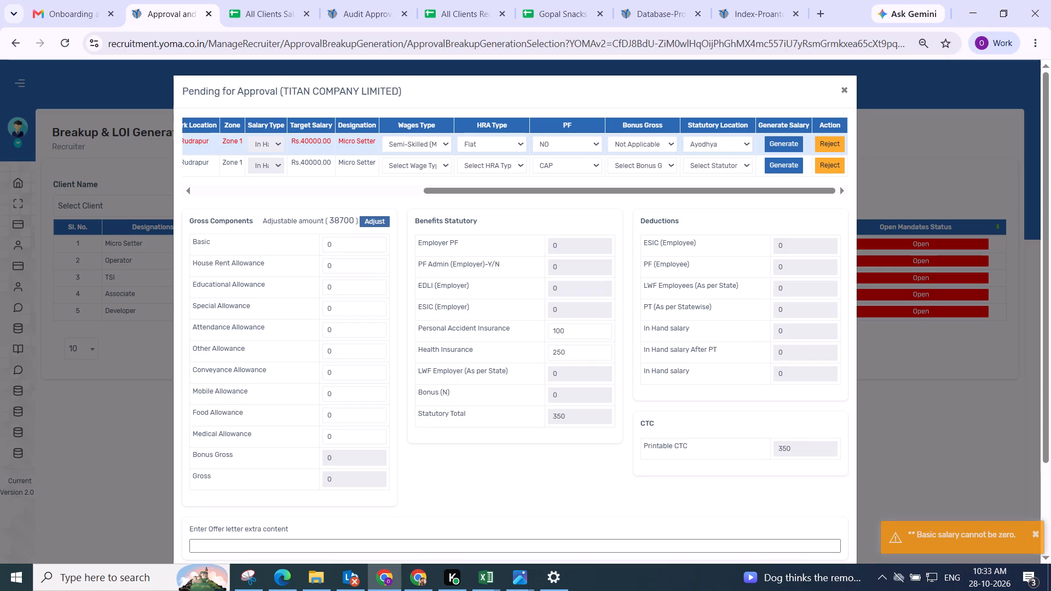
{"action": "left_click", "coordinate": [379, 225]}
{"action": "left_click_drag", "start_coordinate": [362, 246], "coordinate": [311, 245]}
{"action": "type", "text": "25"}
{"action": "type", "text": "100"}
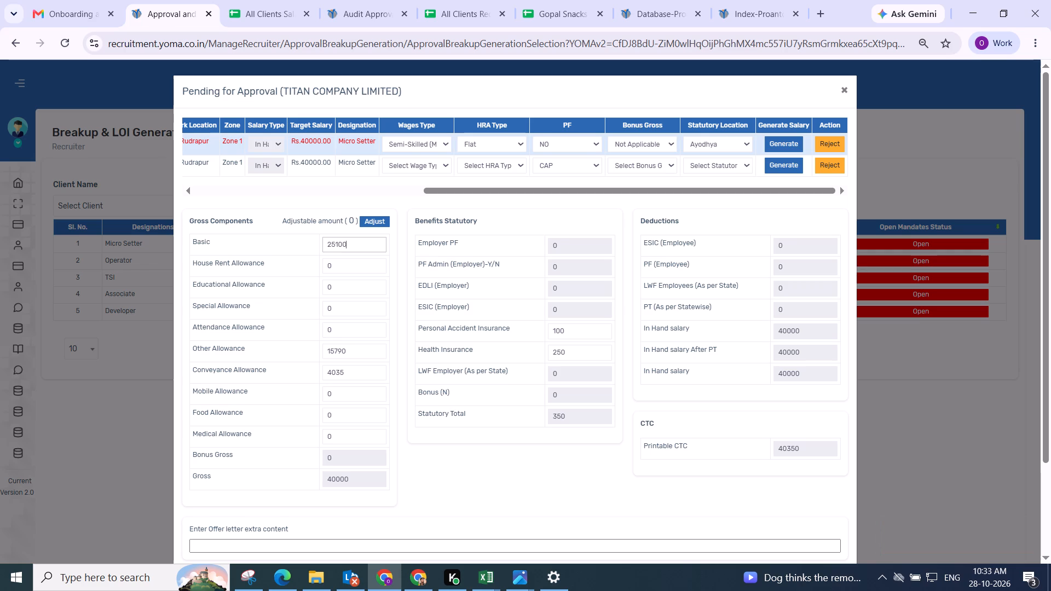
{"action": "left_click", "coordinate": [397, 236]}
Review this Micro Setter's recalculated salary breakup and save it.
{"action": "scroll", "coordinate": [406, 239], "scroll_direction": "down", "scroll_amount": 1}
{"action": "left_click", "coordinate": [441, 322]}
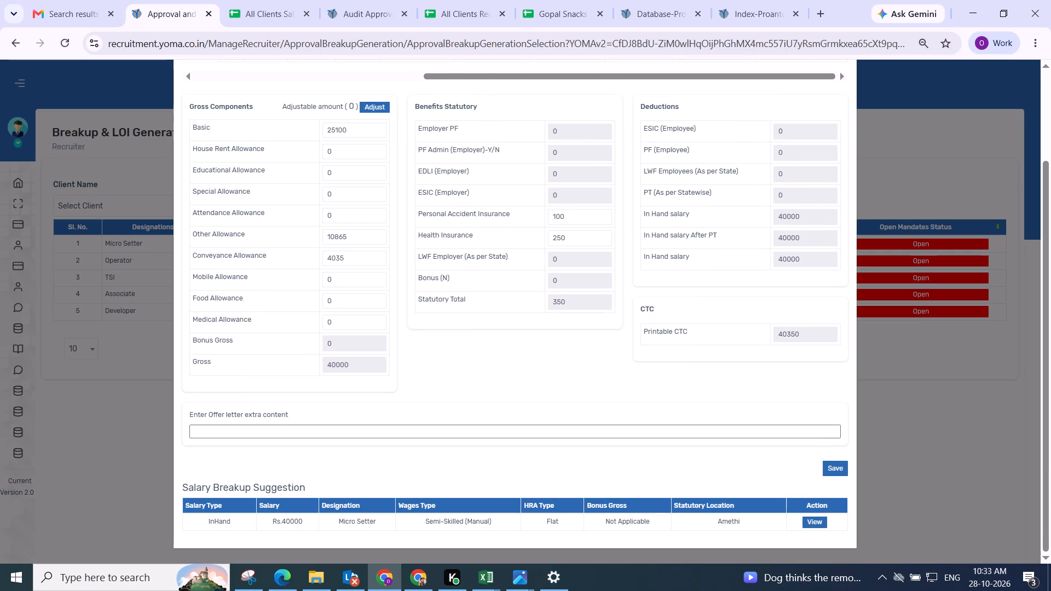
{"action": "double_click", "coordinate": [475, 382]}
{"action": "scroll", "coordinate": [587, 455], "scroll_direction": "up", "scroll_amount": 1}
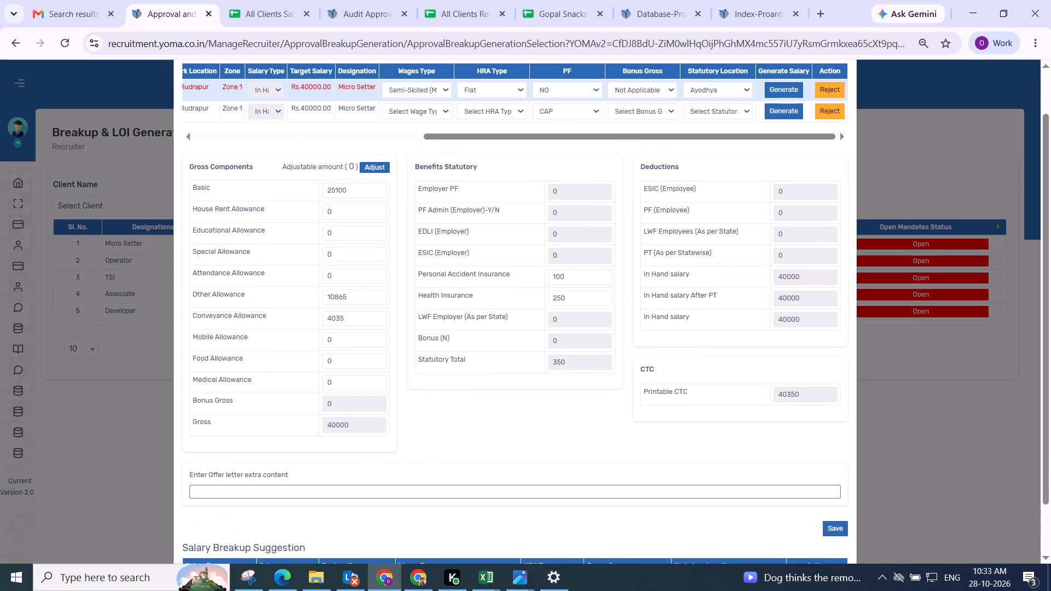
{"action": "left_click", "coordinate": [833, 530]}
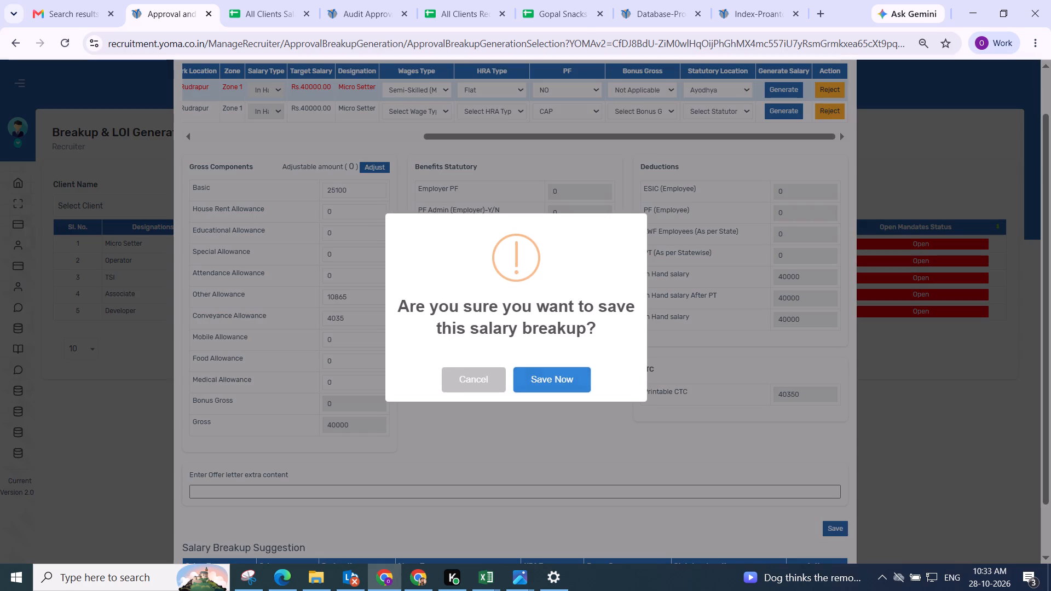
{"action": "left_click", "coordinate": [544, 368]}
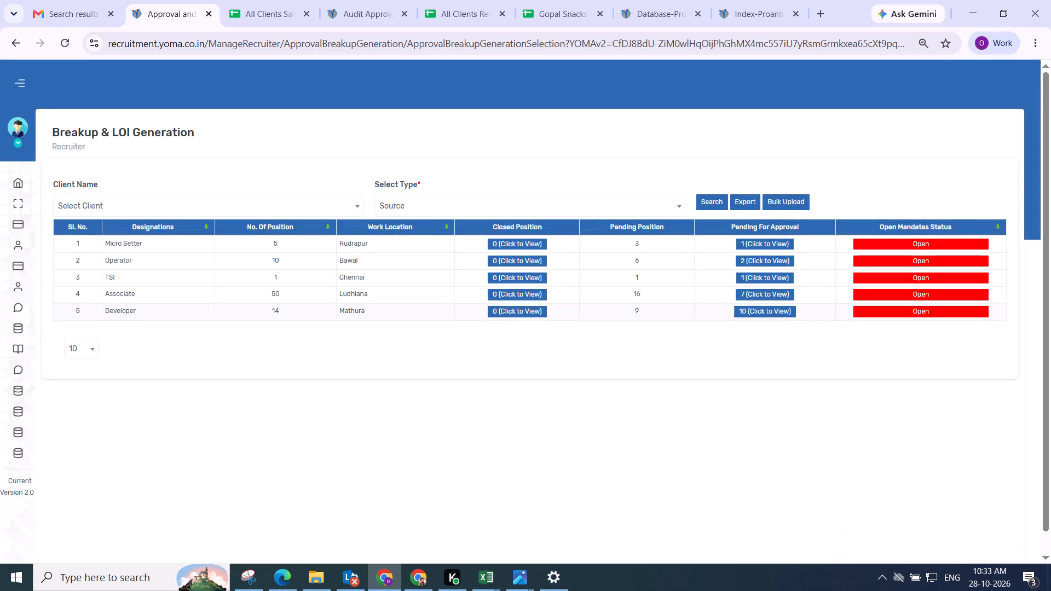
Generate the last pending Micro Setter's salary breakup with Semi-Skilled (Manual) wages, Flat HRA, PF NO, bonus gross Not Applicable and statutory location Amroha.
{"action": "left_click", "coordinate": [760, 242]}
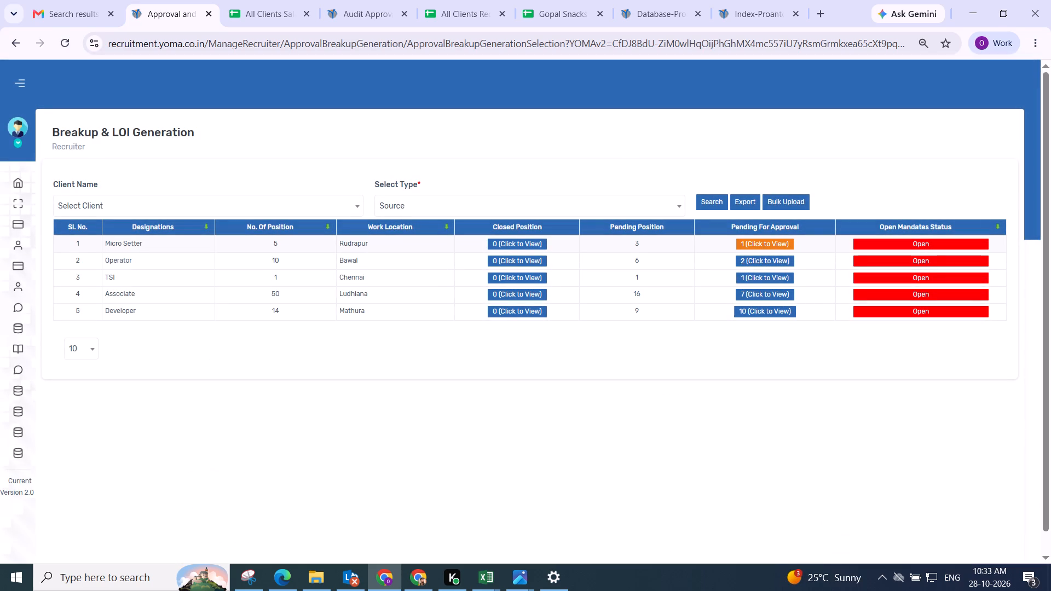
{"action": "left_click_drag", "start_coordinate": [319, 169], "coordinate": [908, 167]}
{"action": "left_click", "coordinate": [430, 142]}
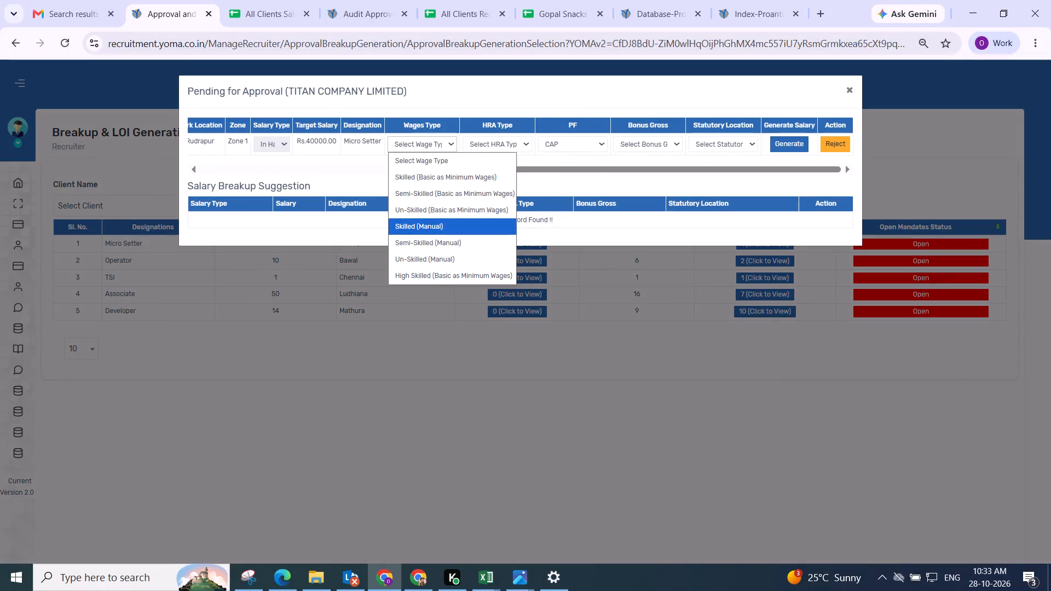
{"action": "left_click", "coordinate": [439, 241]}
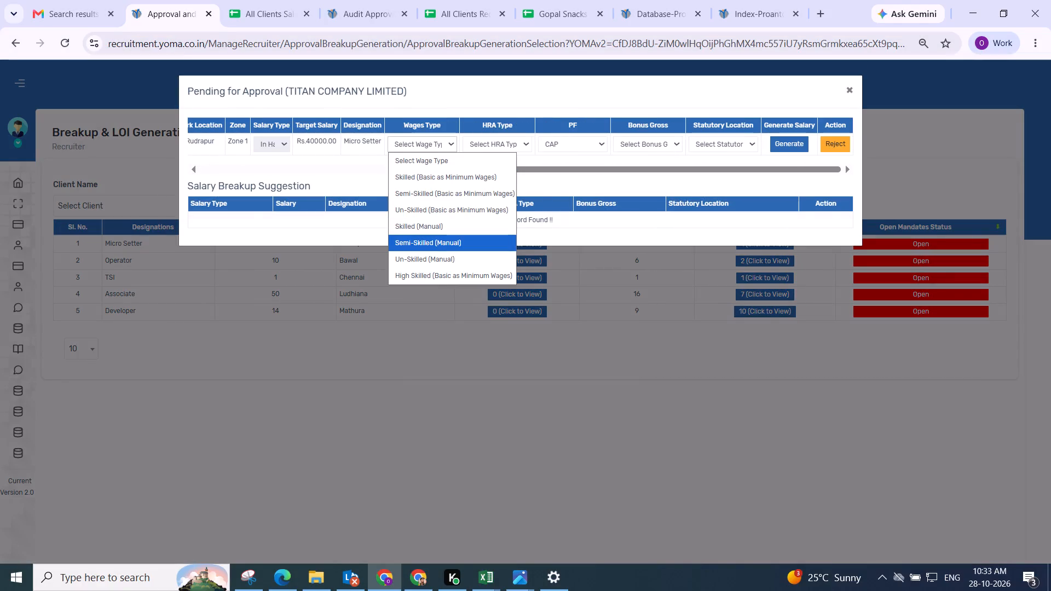
{"action": "left_click", "coordinate": [492, 143]}
{"action": "left_click", "coordinate": [502, 195]}
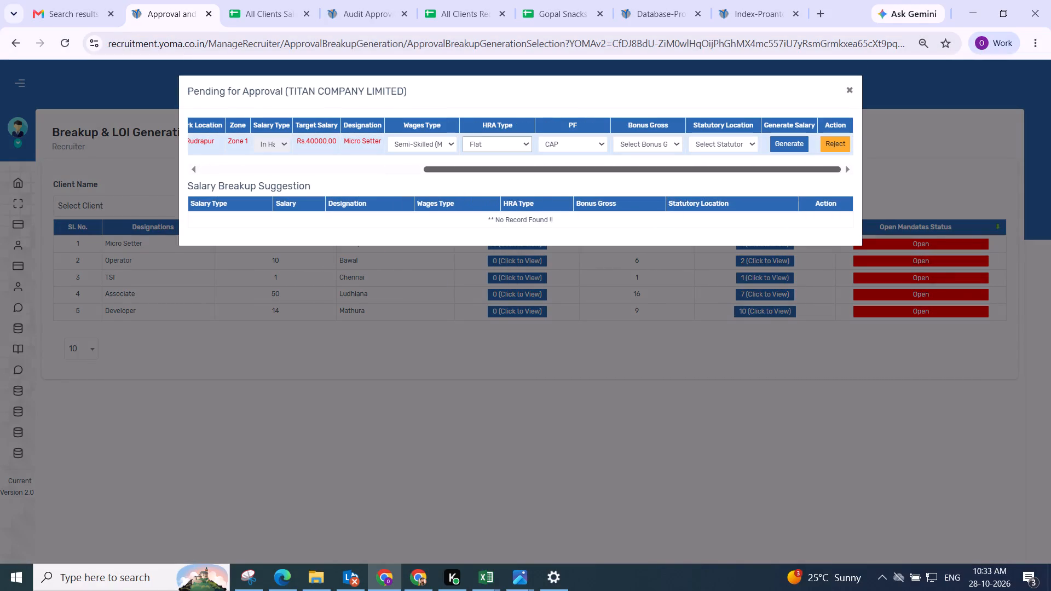
{"action": "left_click", "coordinate": [588, 147]}
{"action": "left_click", "coordinate": [559, 206]}
{"action": "left_click", "coordinate": [646, 143]}
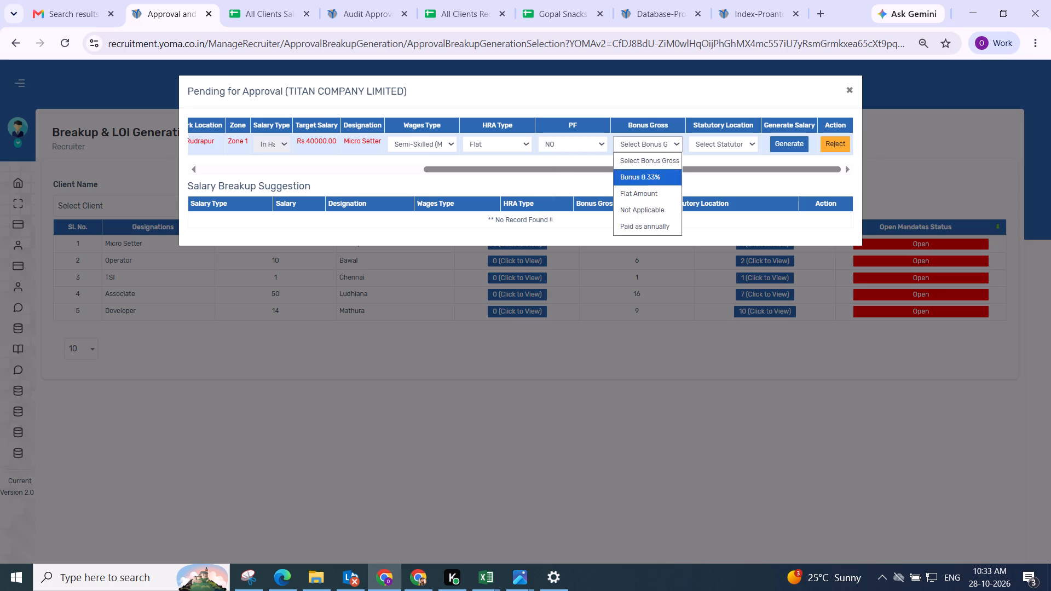
{"action": "left_click", "coordinate": [644, 206]}
{"action": "left_click", "coordinate": [717, 147]}
{"action": "left_click", "coordinate": [712, 205]}
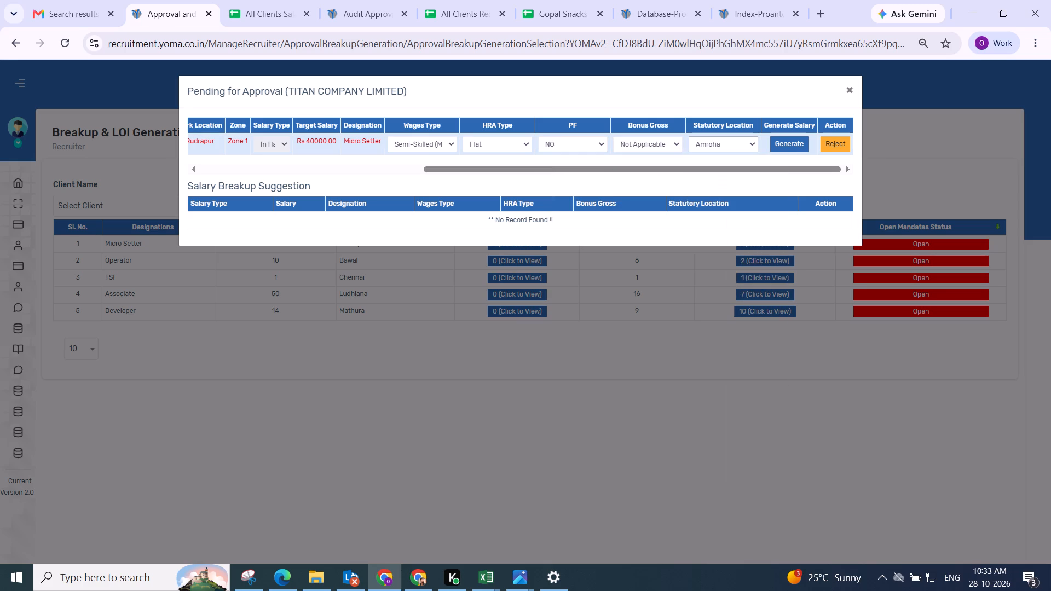
{"action": "left_click", "coordinate": [792, 147]}
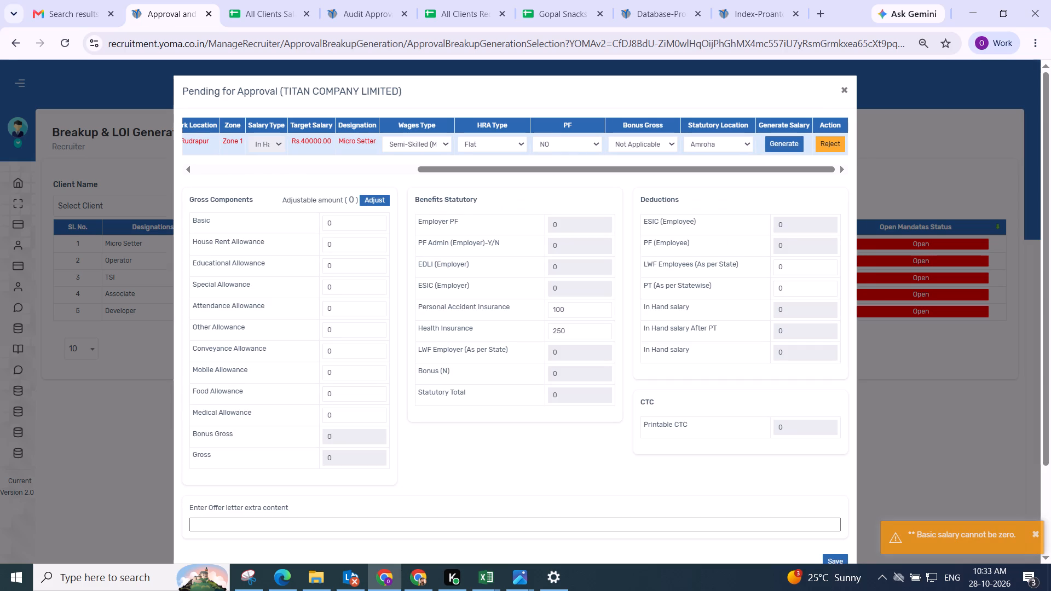
Adjust the last Micro Setter's gross components and set Basic to 25100.
{"action": "left_click", "coordinate": [383, 201]}
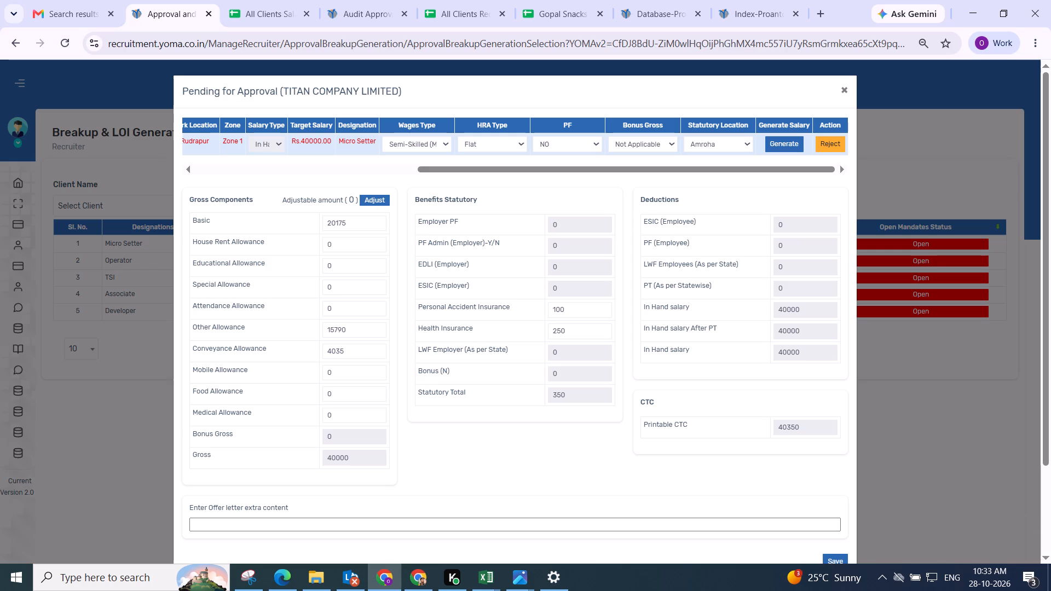
{"action": "left_click_drag", "start_coordinate": [363, 229], "coordinate": [317, 225]}
{"action": "key", "text": "2"}
{"action": "type", "text": "5100"}
{"action": "left_click", "coordinate": [400, 201]}
Review the last Micro Setter's salary breakup and save it.
{"action": "scroll", "coordinate": [401, 199], "scroll_direction": "down", "scroll_amount": 2}
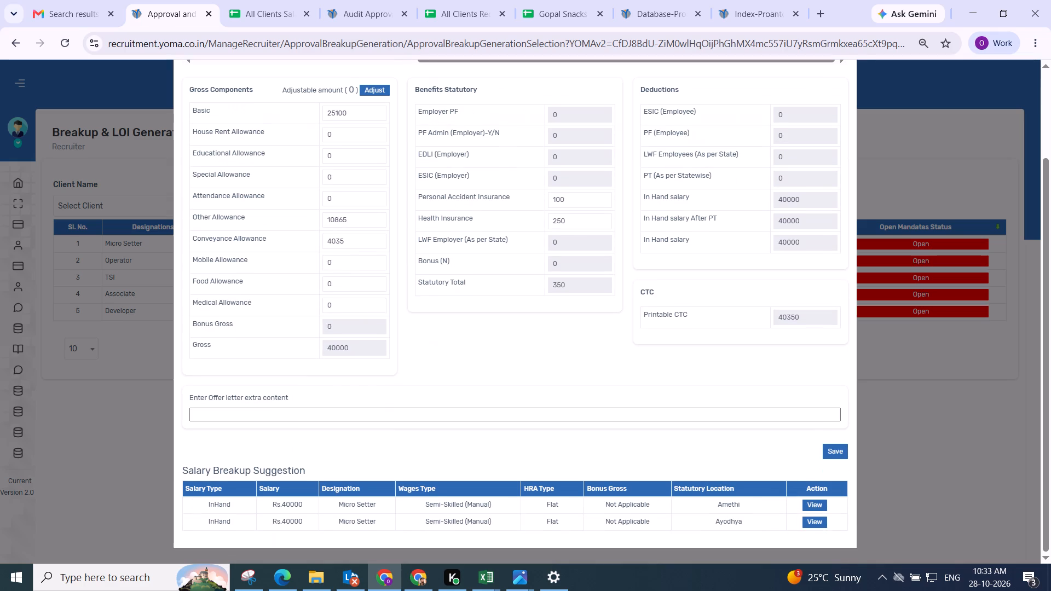
{"action": "left_click", "coordinate": [519, 368]}
{"action": "left_click", "coordinate": [832, 453]}
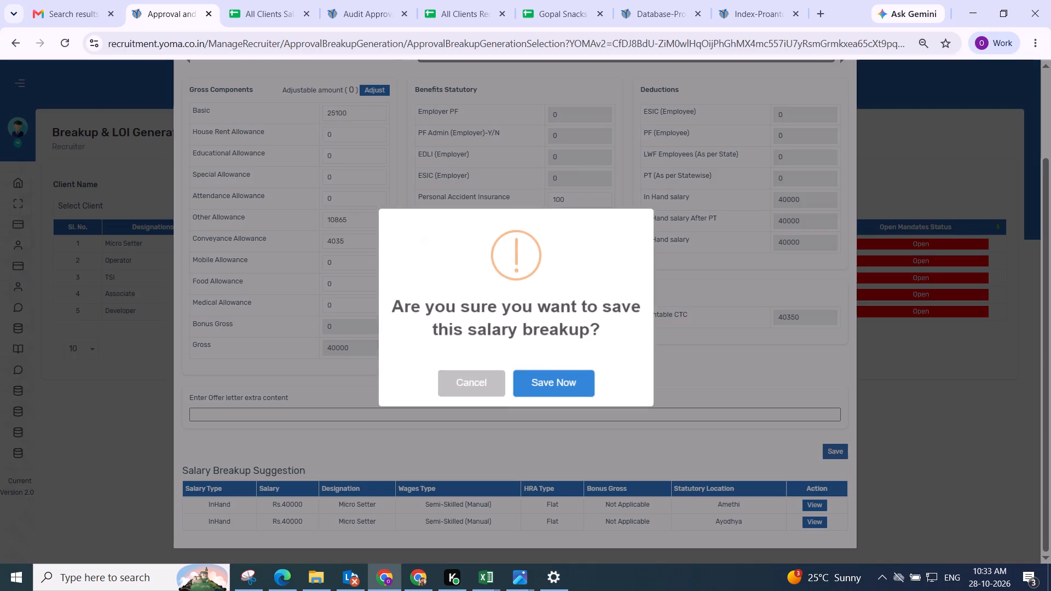
{"action": "left_click", "coordinate": [572, 379]}
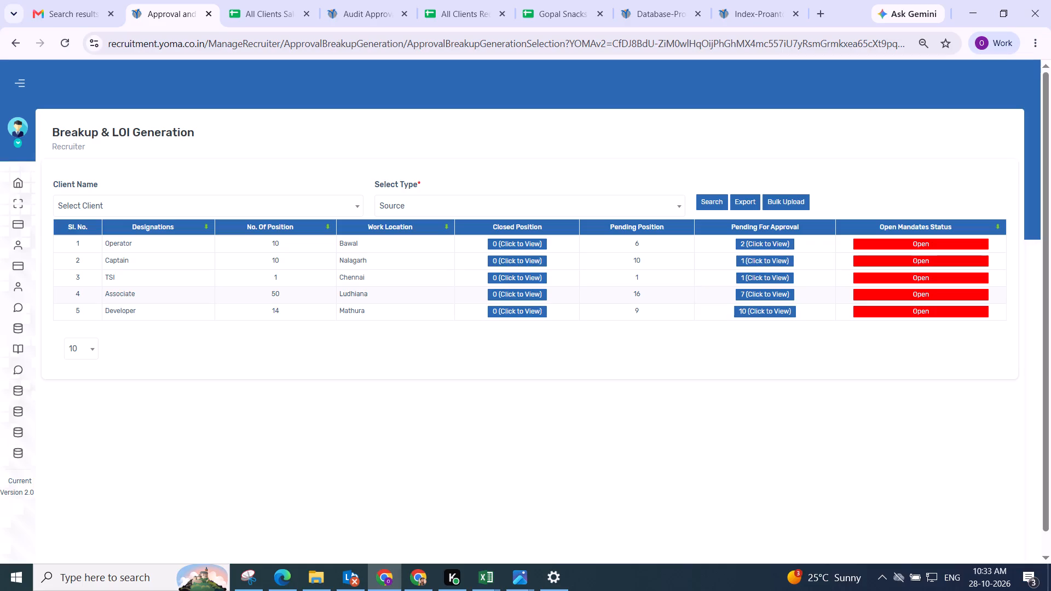
Generate the Nalagarh Captain's salary breakup with Semi-Skilled (Basic as Minimum Wages), HRA type Percentage, Bonus 8.33% and statutory location Chamba.
{"action": "left_click", "coordinate": [767, 262]}
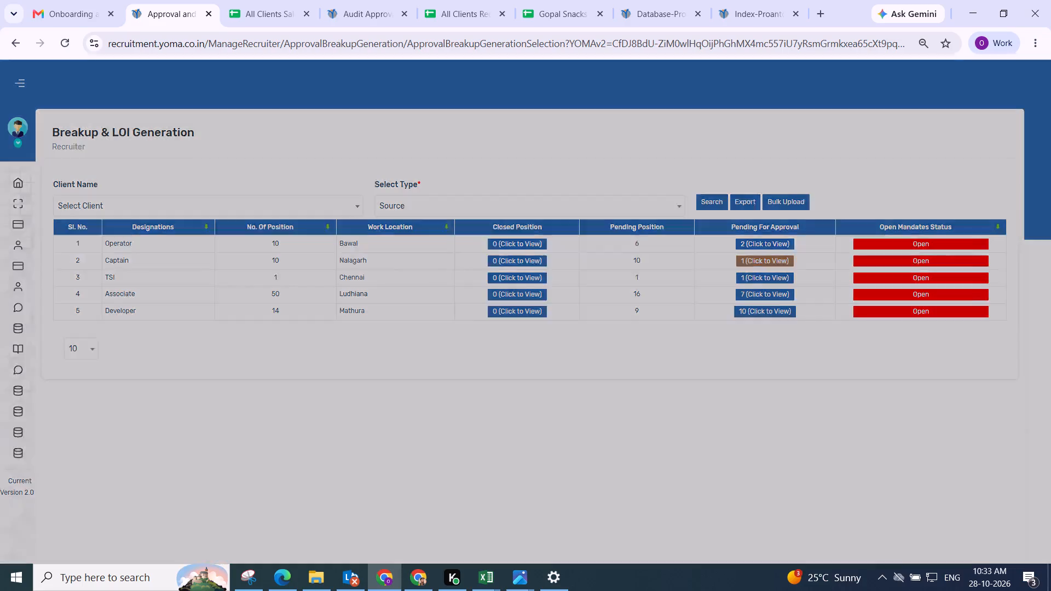
{"action": "left_click_drag", "start_coordinate": [275, 170], "coordinate": [857, 169]}
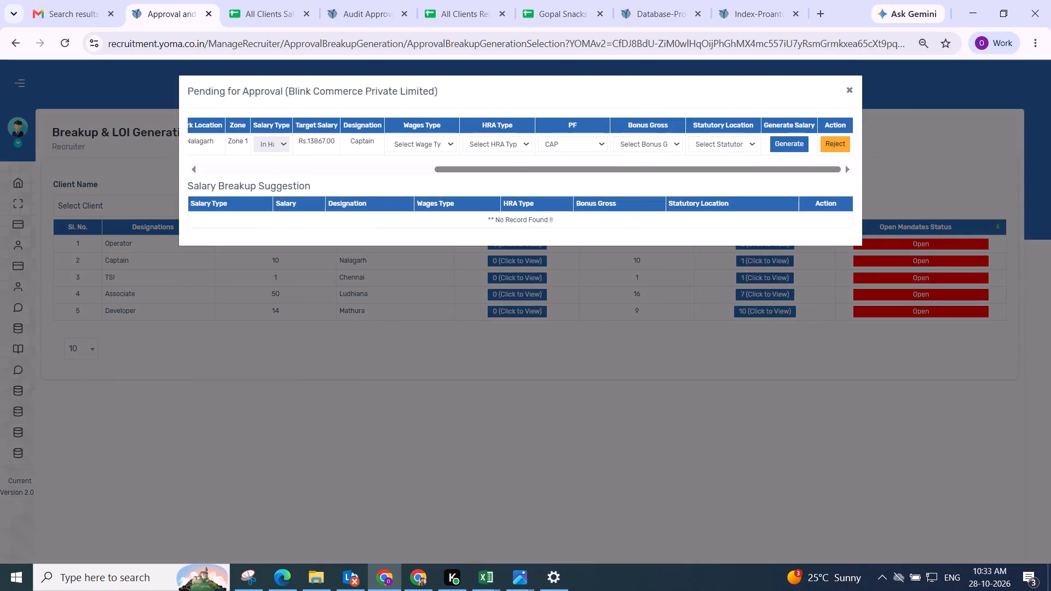
{"action": "left_click", "coordinate": [424, 147]}
{"action": "left_click_drag", "start_coordinate": [418, 195], "coordinate": [424, 194]}
{"action": "left_click_drag", "start_coordinate": [507, 144], "coordinate": [503, 171]}
{"action": "left_click", "coordinate": [500, 177]}
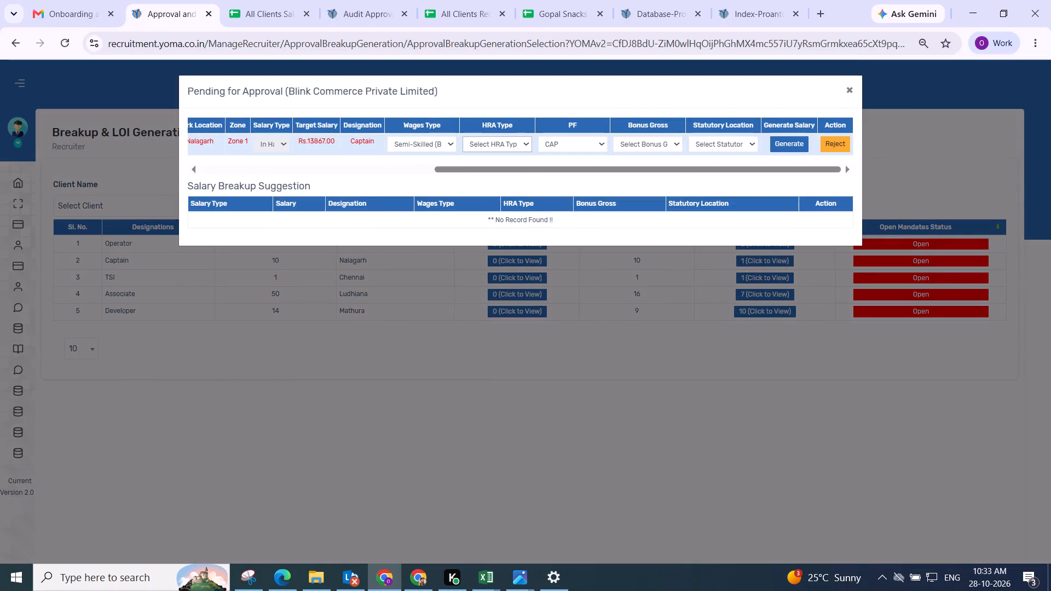
{"action": "left_click", "coordinate": [642, 143]}
{"action": "left_click", "coordinate": [650, 177]}
{"action": "left_click", "coordinate": [707, 143]}
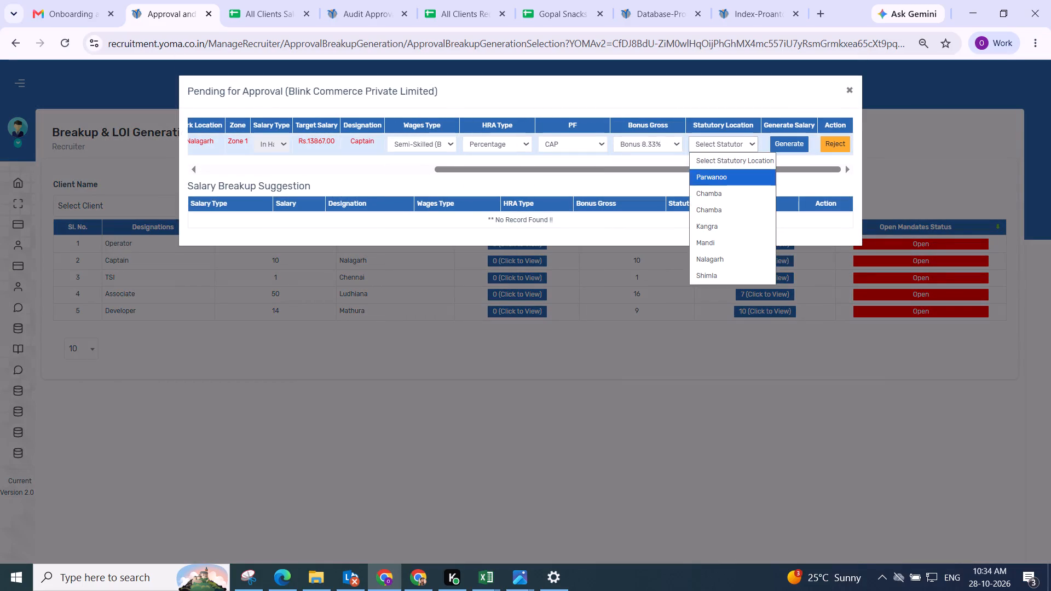
{"action": "left_click", "coordinate": [710, 186]}
{"action": "left_click", "coordinate": [778, 147]}
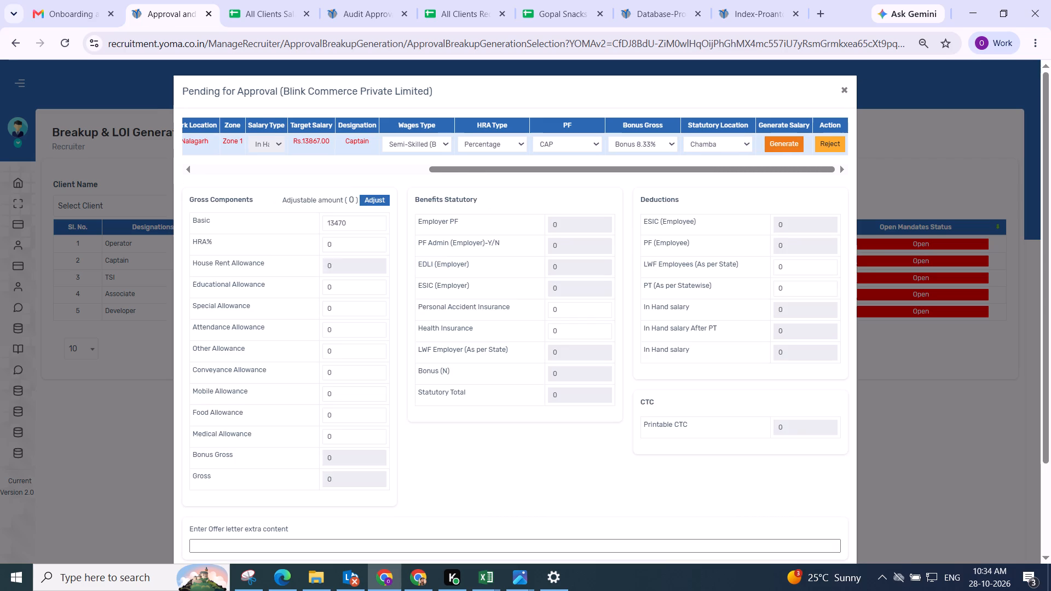
Adjust the Captain's gross components, review the salary breakup and save it.
{"action": "left_click", "coordinate": [376, 200]}
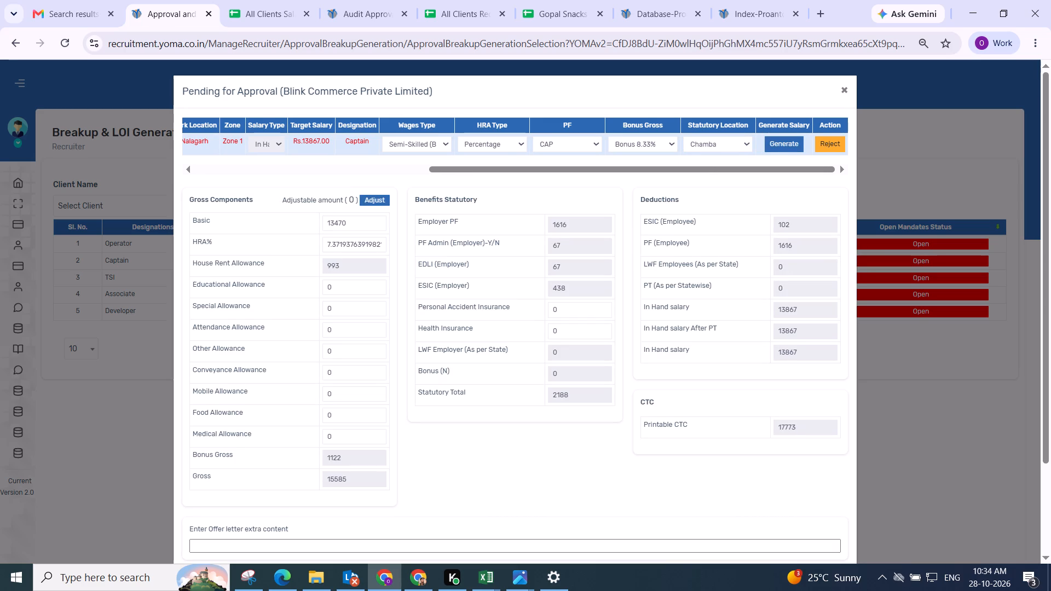
{"action": "left_click", "coordinate": [396, 207]}
{"action": "scroll", "coordinate": [406, 215], "scroll_direction": "down", "scroll_amount": 2}
{"action": "left_click", "coordinate": [470, 360]}
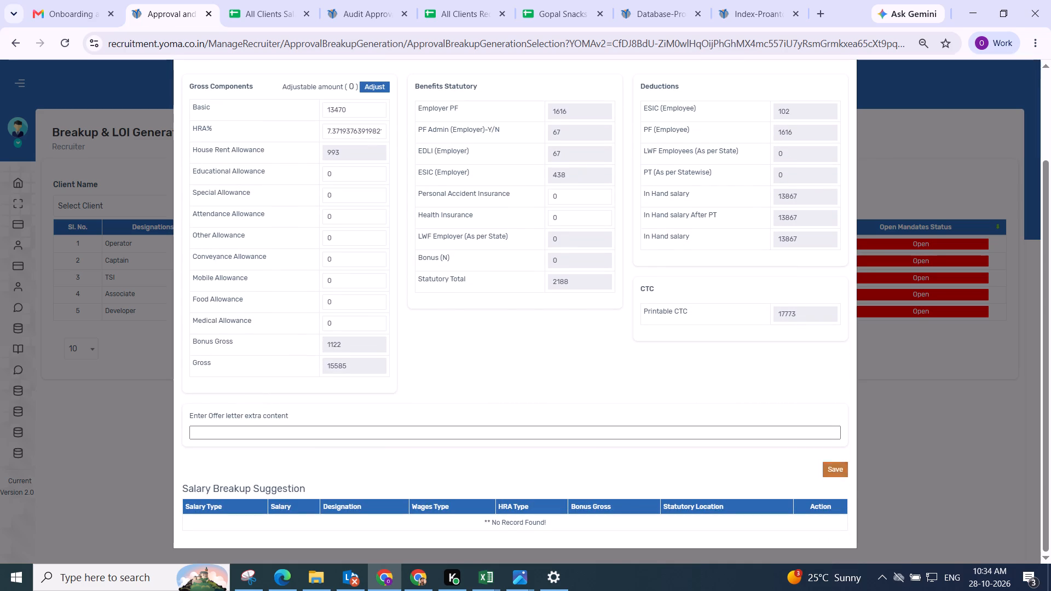
{"action": "left_click", "coordinate": [833, 476]}
{"action": "scroll", "coordinate": [577, 382], "scroll_direction": "up", "scroll_amount": 4}
{"action": "left_click", "coordinate": [571, 379]}
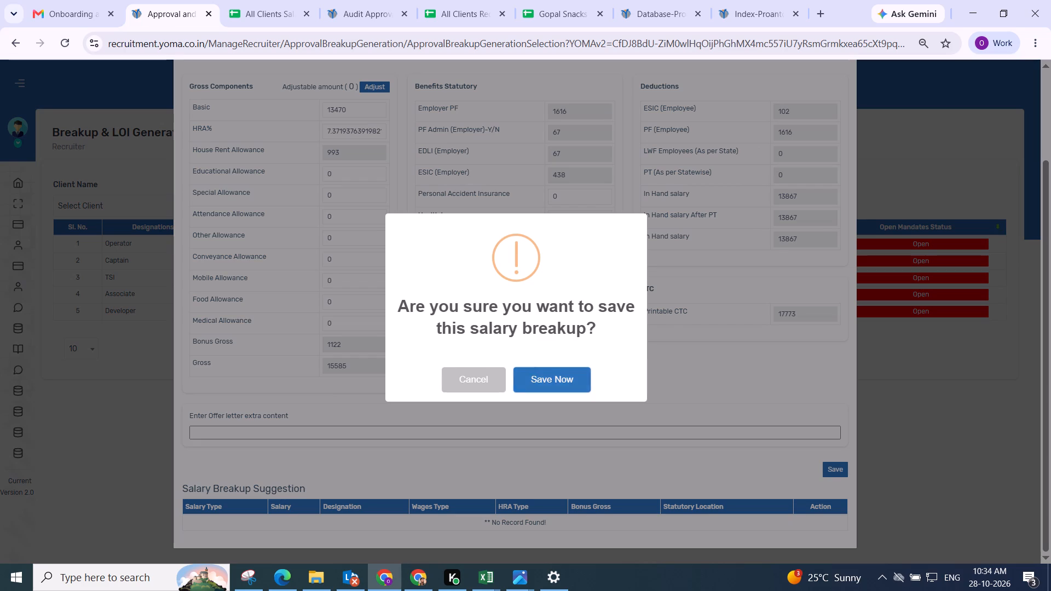
Open the pending-approval candidates for the Chennai TSI position and bring the salary breakup options into view.
{"action": "scroll", "coordinate": [567, 377], "scroll_direction": "up", "scroll_amount": 4}
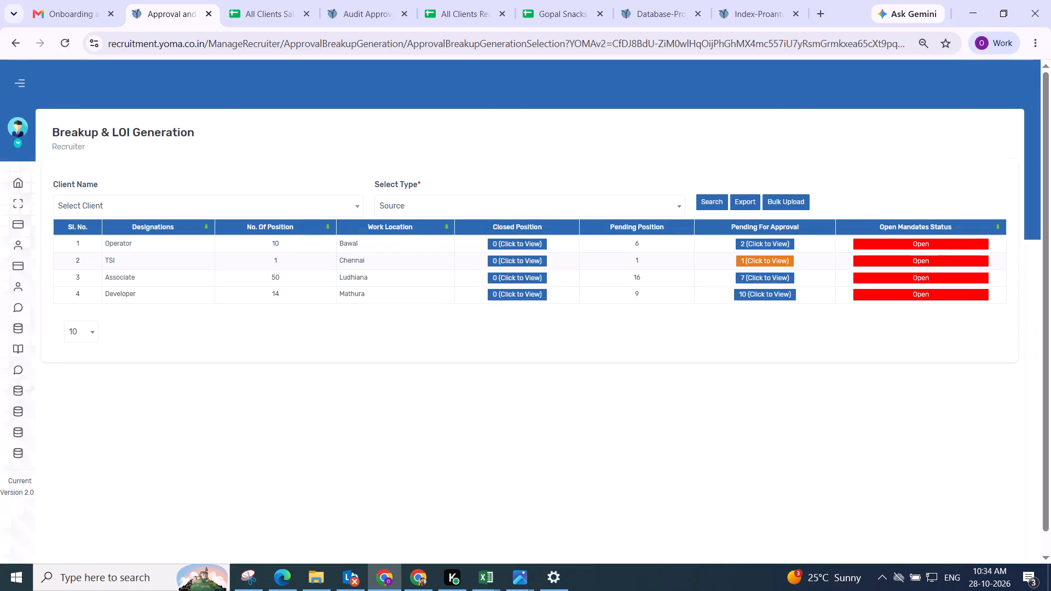
{"action": "left_click", "coordinate": [768, 265]}
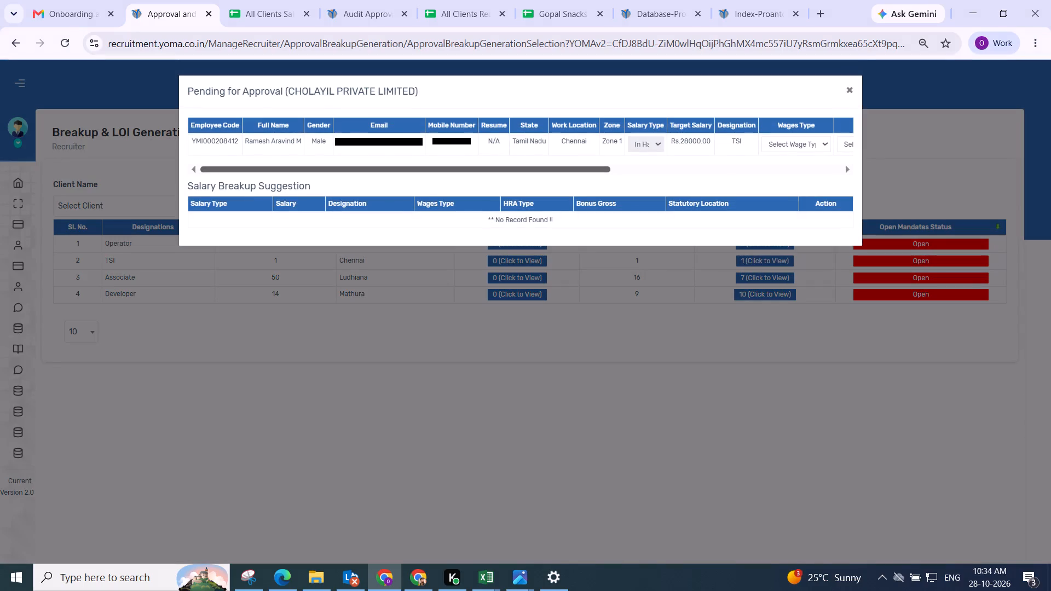
{"action": "left_click_drag", "start_coordinate": [269, 167], "coordinate": [980, 176]}
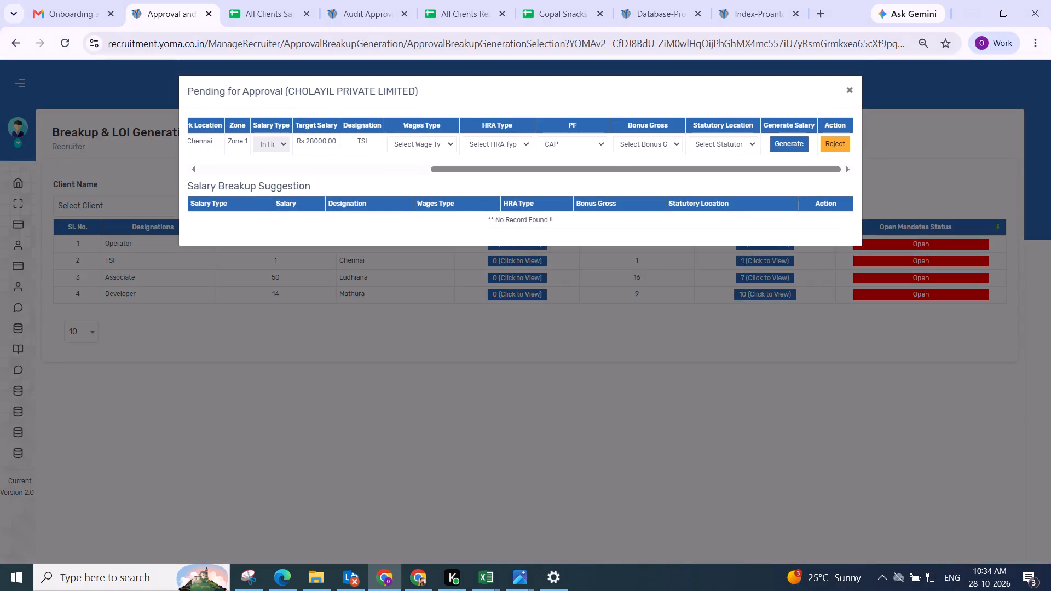
Copy the client name CHOLAYIL PRIVATE LIMITED and search for it in the All Clients Salary Breakup spreadsheet.
{"action": "left_click_drag", "start_coordinate": [290, 89], "coordinate": [401, 86]}
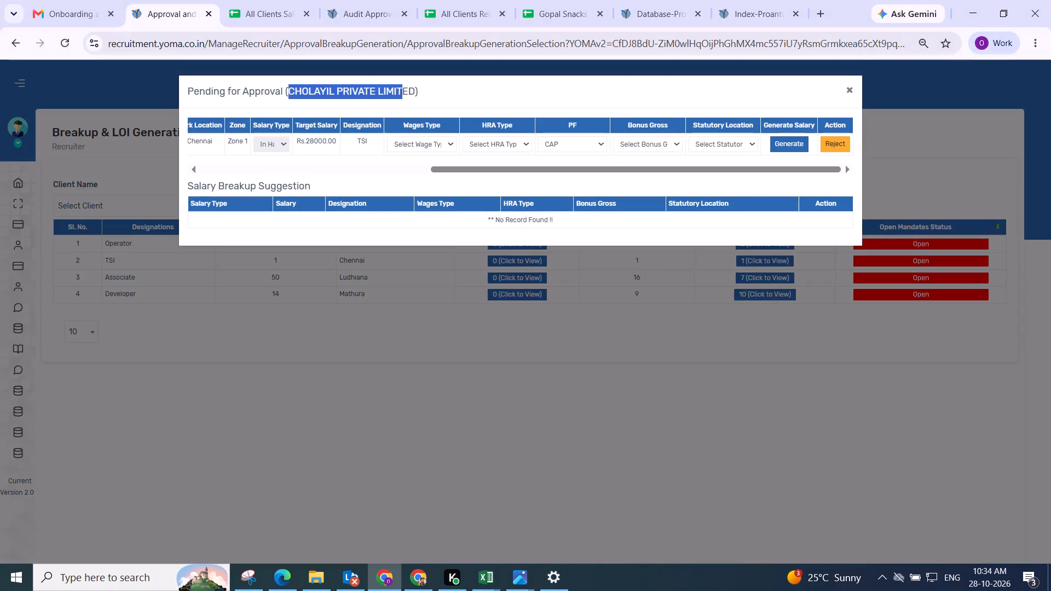
{"action": "left_click_drag", "start_coordinate": [401, 86], "coordinate": [414, 92]}
{"action": "key", "text": "ctrl+c"}
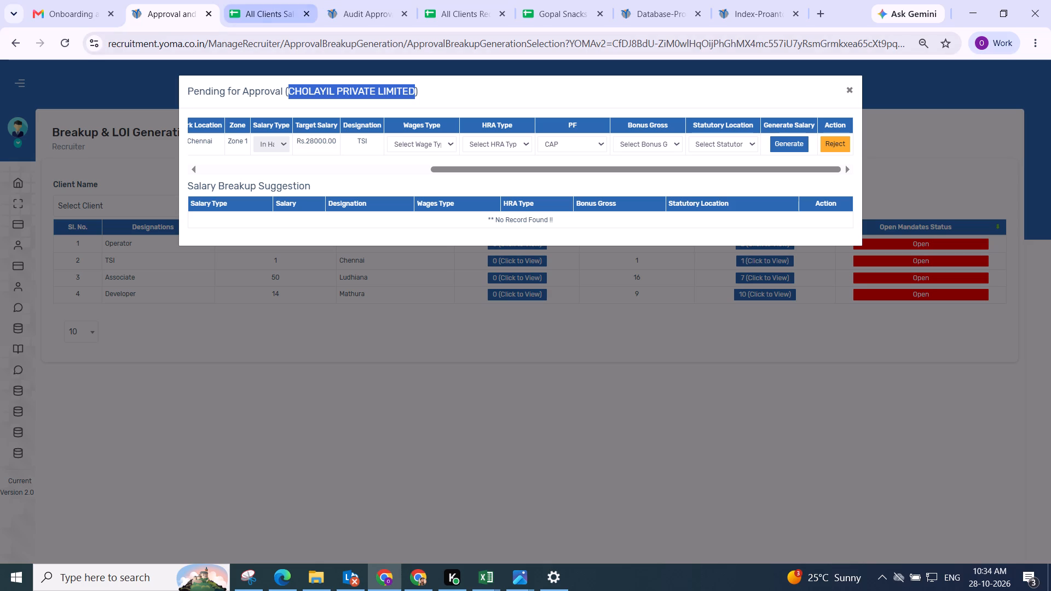
{"action": "left_click", "coordinate": [259, 11]}
{"action": "key", "text": "ctrl+f"}
{"action": "key", "text": "ctrl+v"}
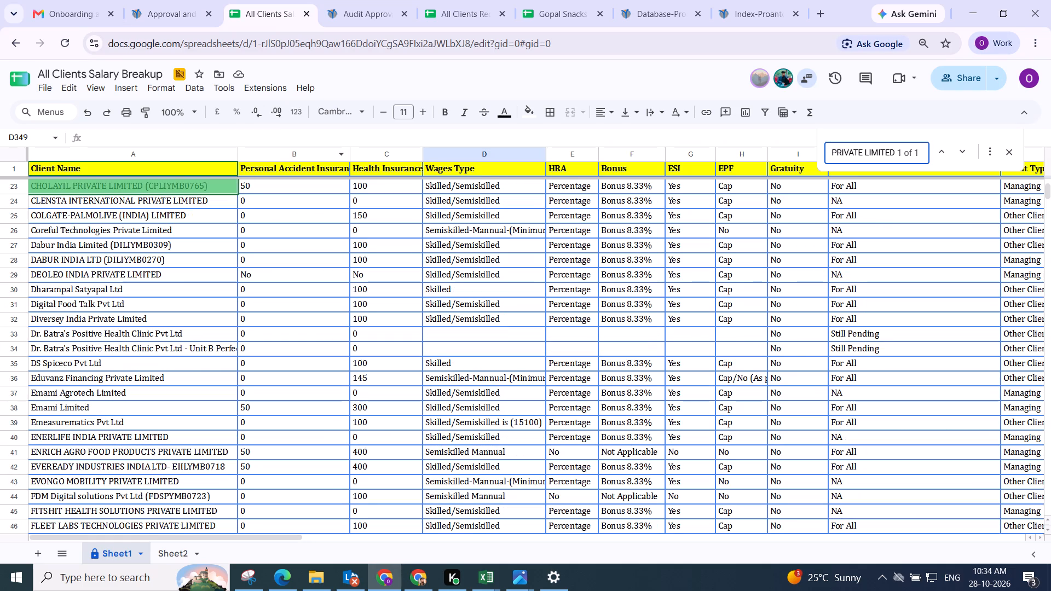
{"action": "key", "text": "Return"}
{"action": "key", "text": "Return"}
{"action": "key", "text": "Return"}
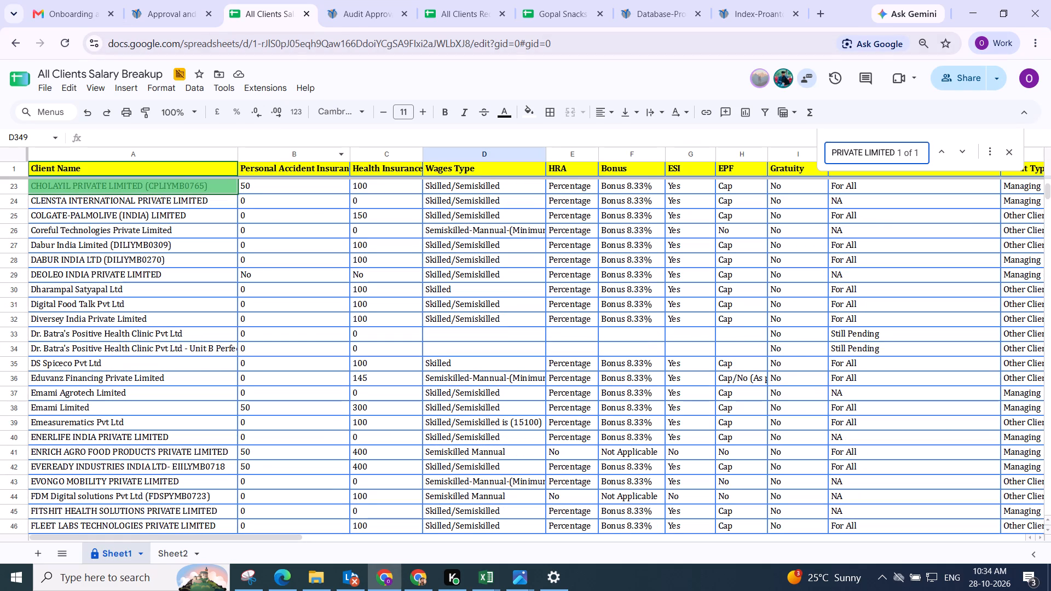
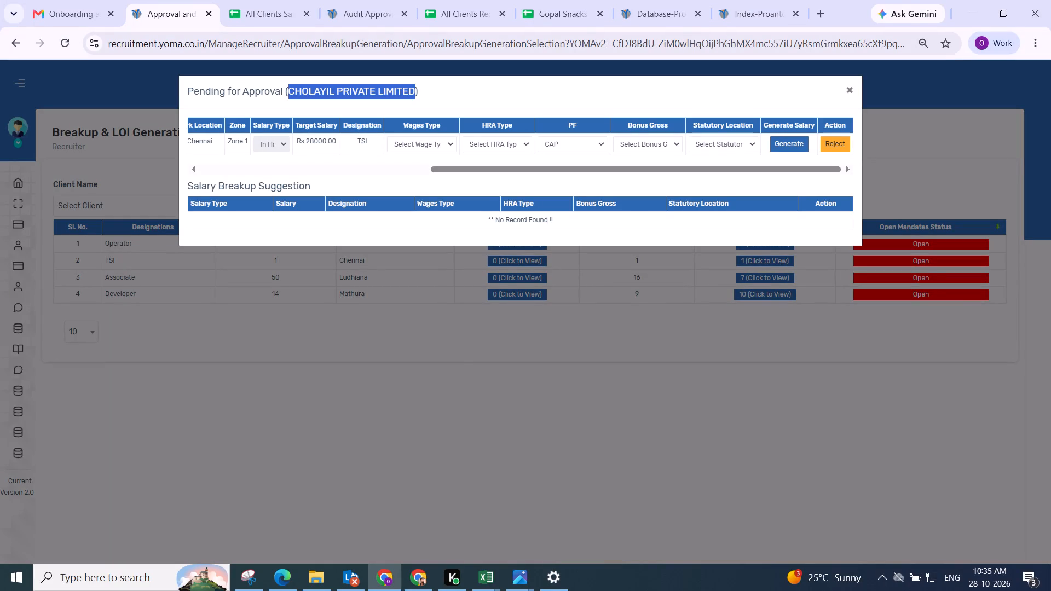
Copy the client name CHOLAYIL PRIVATE LIMITED and look up its row in the All Clients Salary Breakup spreadsheet.
{"action": "key", "text": "ctrl+c"}
{"action": "left_click", "coordinate": [284, 24]}
{"action": "key", "text": "ctrl+f"}
{"action": "key", "text": "ctrl+v"}
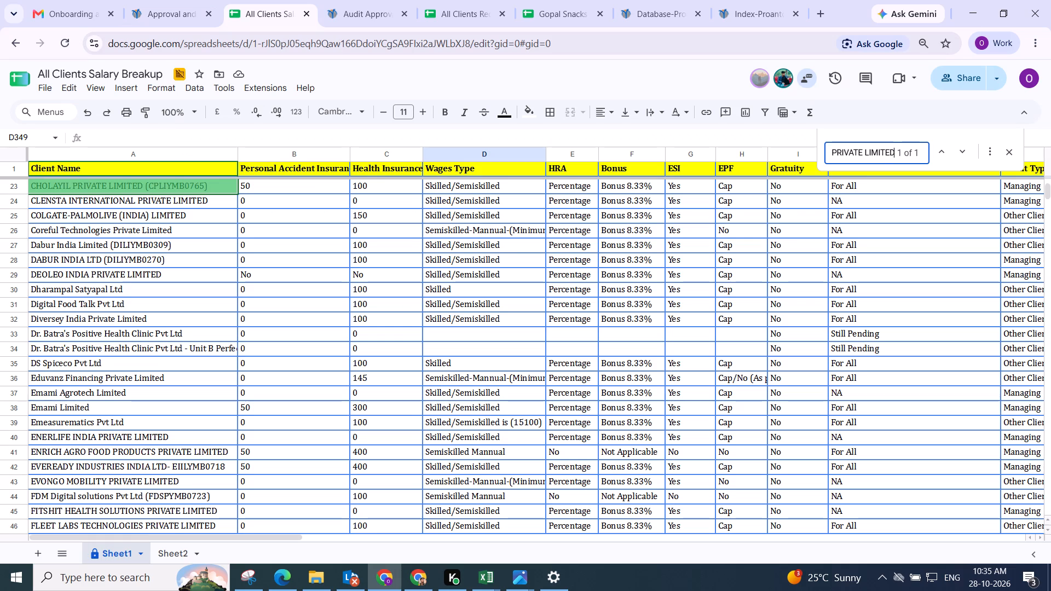
{"action": "key", "text": "Return"}
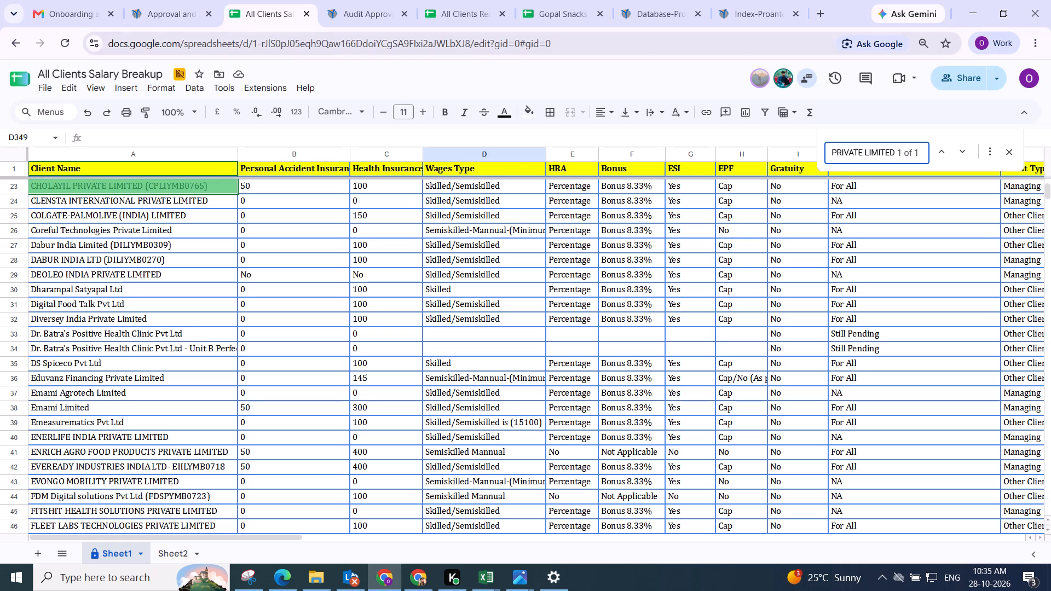
Generate the Chennai TSI's salary breakup with Semi-Skilled (Basic as Minimum Wages), HRA type Percentage, Bonus 8.33% and statutory location channai.
{"action": "left_click", "coordinate": [172, 19]}
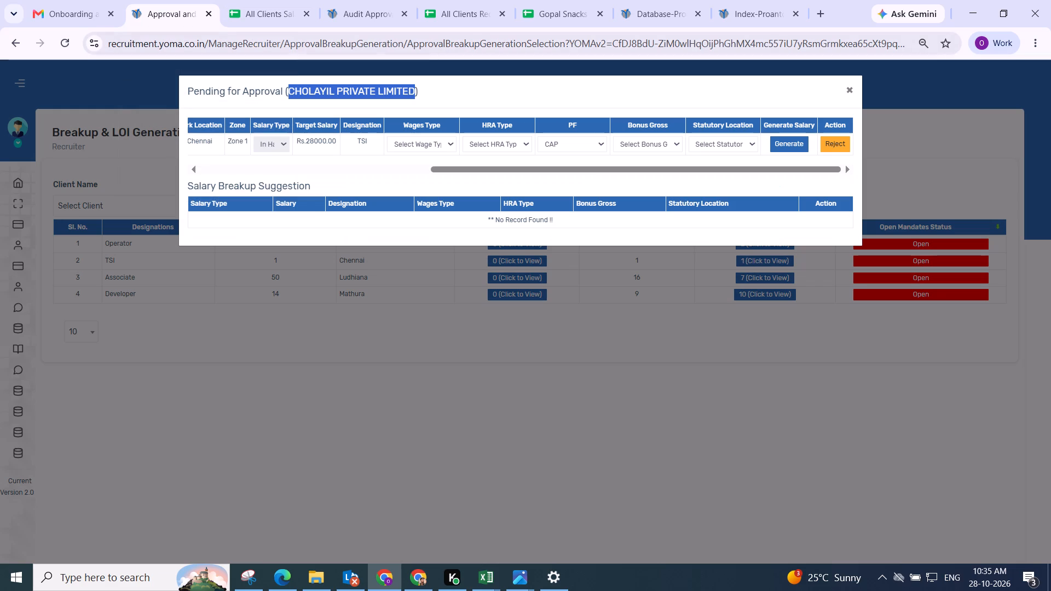
{"action": "left_click", "coordinate": [406, 139]}
{"action": "left_click", "coordinate": [416, 199]}
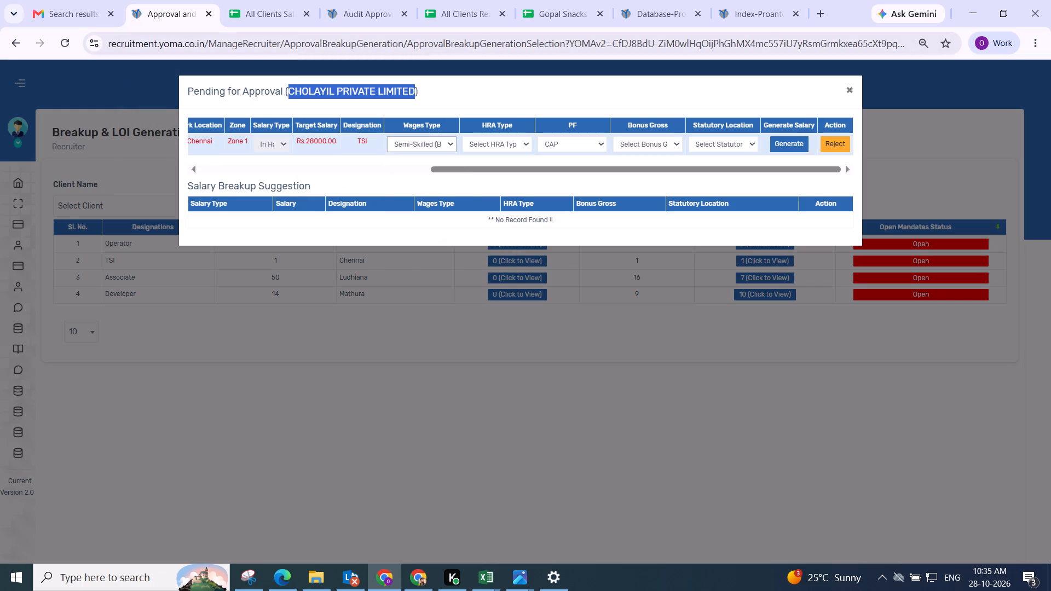
{"action": "left_click", "coordinate": [482, 147]}
{"action": "left_click_drag", "start_coordinate": [484, 175], "coordinate": [496, 168]}
{"action": "left_click", "coordinate": [633, 147]}
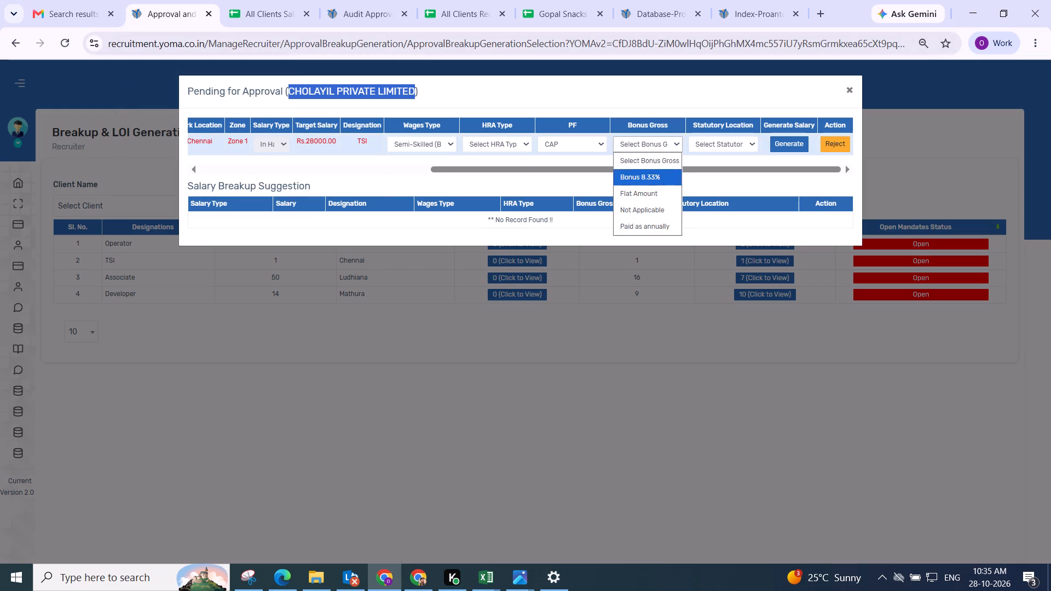
{"action": "left_click", "coordinate": [636, 175]}
{"action": "left_click", "coordinate": [712, 146]}
{"action": "left_click", "coordinate": [717, 196]}
{"action": "left_click", "coordinate": [784, 145]}
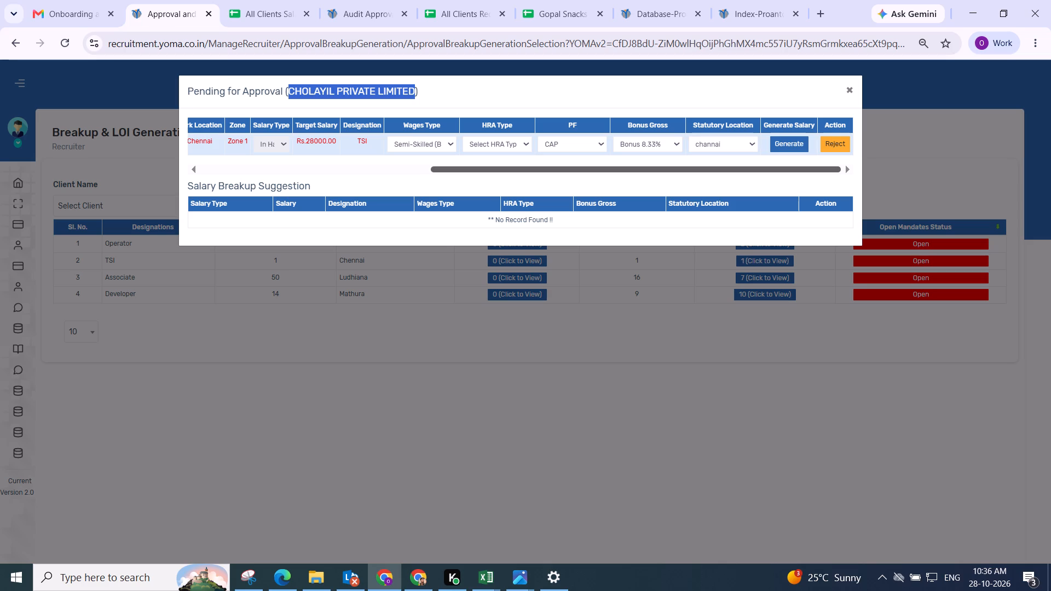
{"action": "scroll", "coordinate": [705, 160], "scroll_direction": "down", "scroll_amount": 3}
{"action": "scroll", "coordinate": [705, 160], "scroll_direction": "up", "scroll_amount": 3}
{"action": "left_click", "coordinate": [778, 144]}
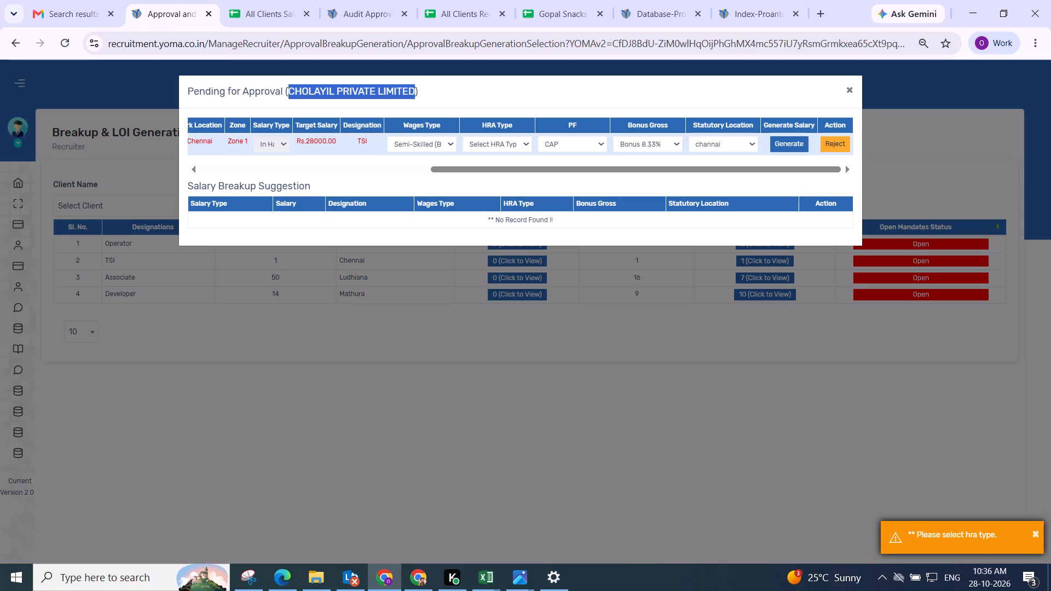
{"action": "left_click", "coordinate": [505, 142]}
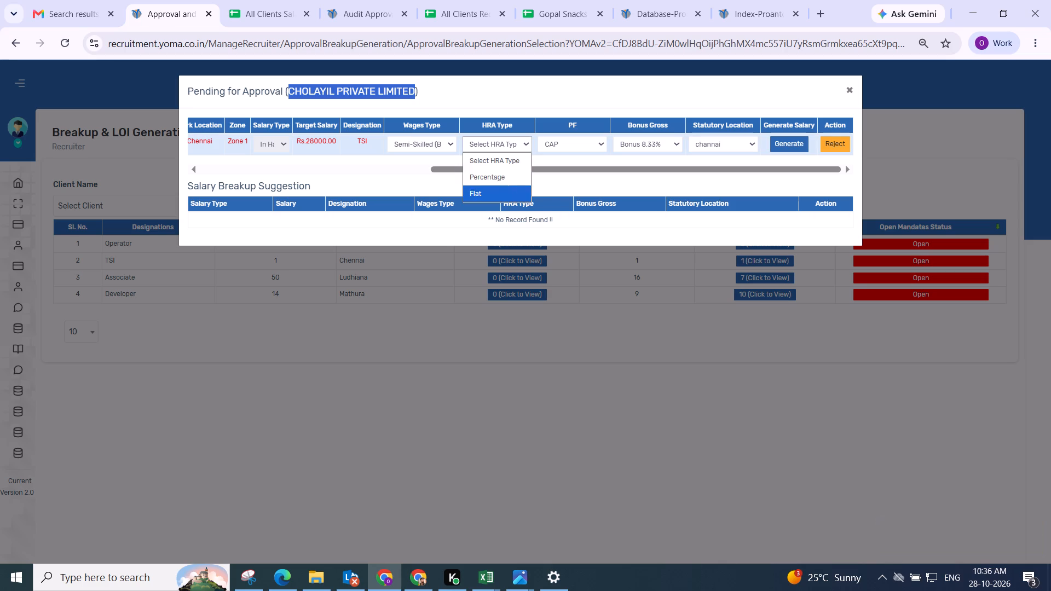
{"action": "left_click_drag", "start_coordinate": [509, 177], "coordinate": [518, 171]}
{"action": "left_click", "coordinate": [779, 146]}
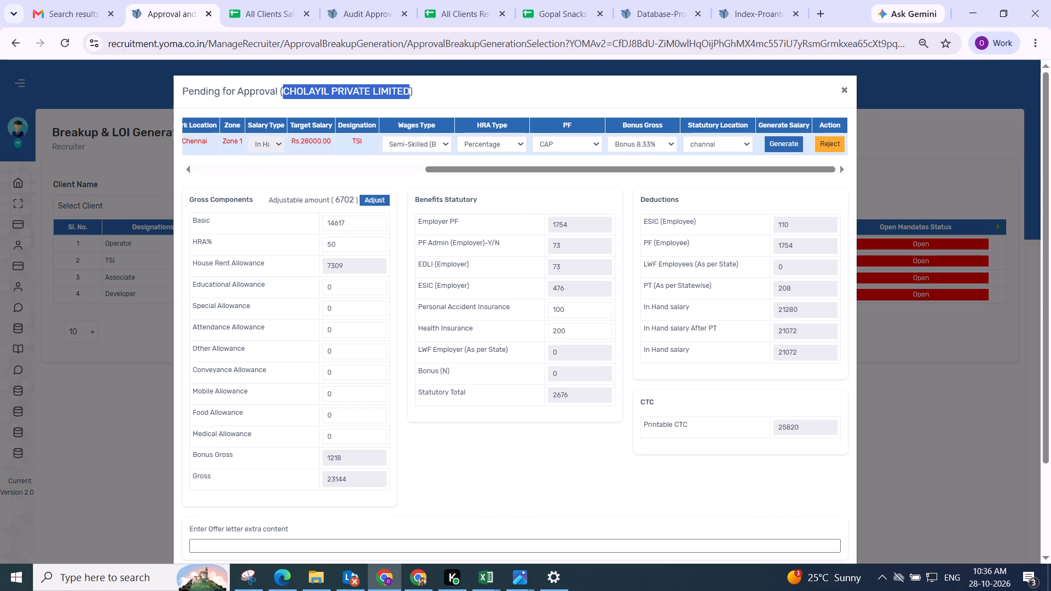
Adjust the Chennai TSI's gross components, review the salary breakup and save it.
{"action": "left_click", "coordinate": [378, 201]}
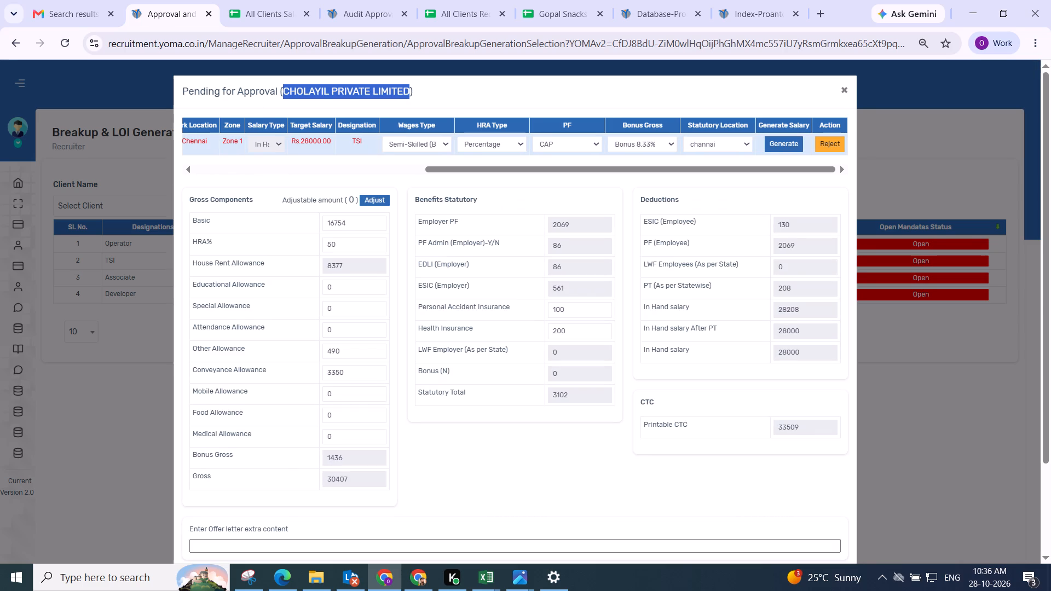
{"action": "scroll", "coordinate": [465, 415], "scroll_direction": "down", "scroll_amount": 2}
{"action": "left_click_drag", "start_coordinate": [534, 370], "coordinate": [539, 369]}
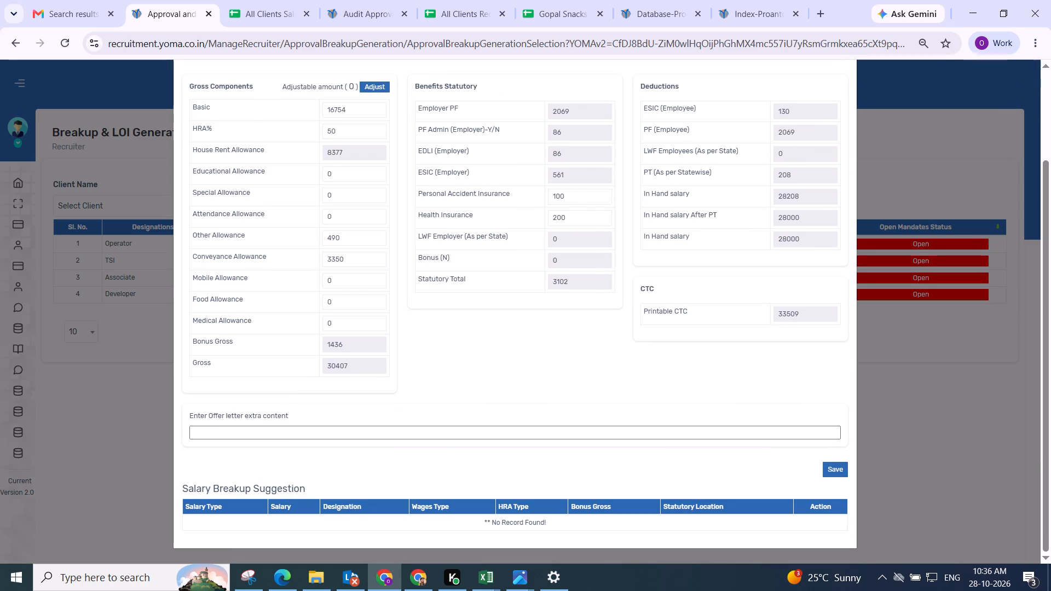
{"action": "left_click", "coordinate": [822, 468]}
{"action": "left_click", "coordinate": [838, 472]}
{"action": "left_click", "coordinate": [571, 381]}
{"action": "scroll", "coordinate": [571, 381], "scroll_direction": "up", "scroll_amount": 4}
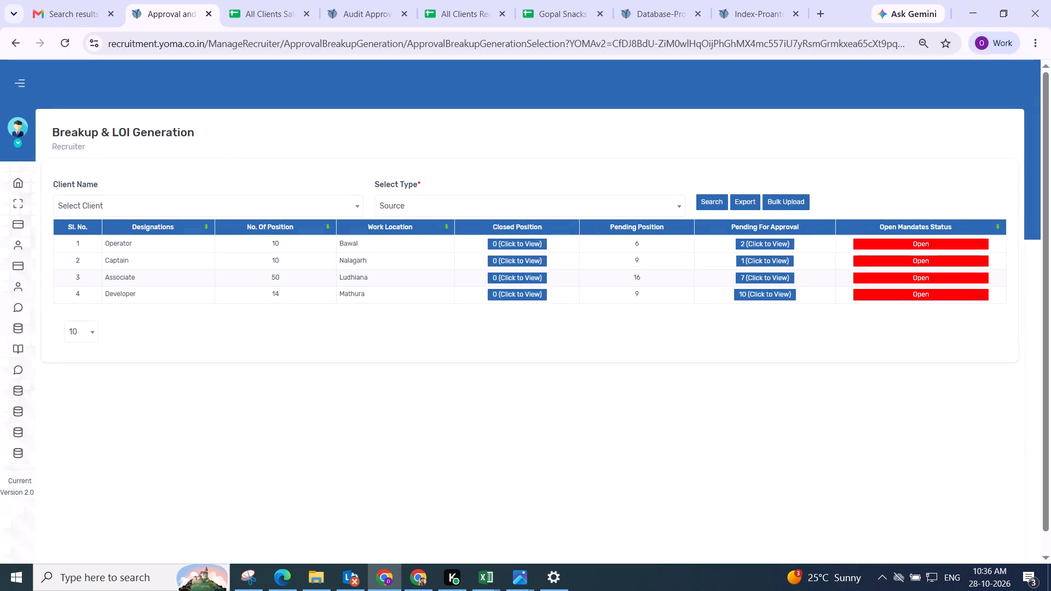
Generate the remaining Nalagarh Captain's salary breakup with Semi-Skilled (Basic as Minimum Wages), HRA type Percentage, Bonus 8.33% and statutory location Chamba.
{"action": "scroll", "coordinate": [751, 271], "scroll_direction": "down", "scroll_amount": 2}
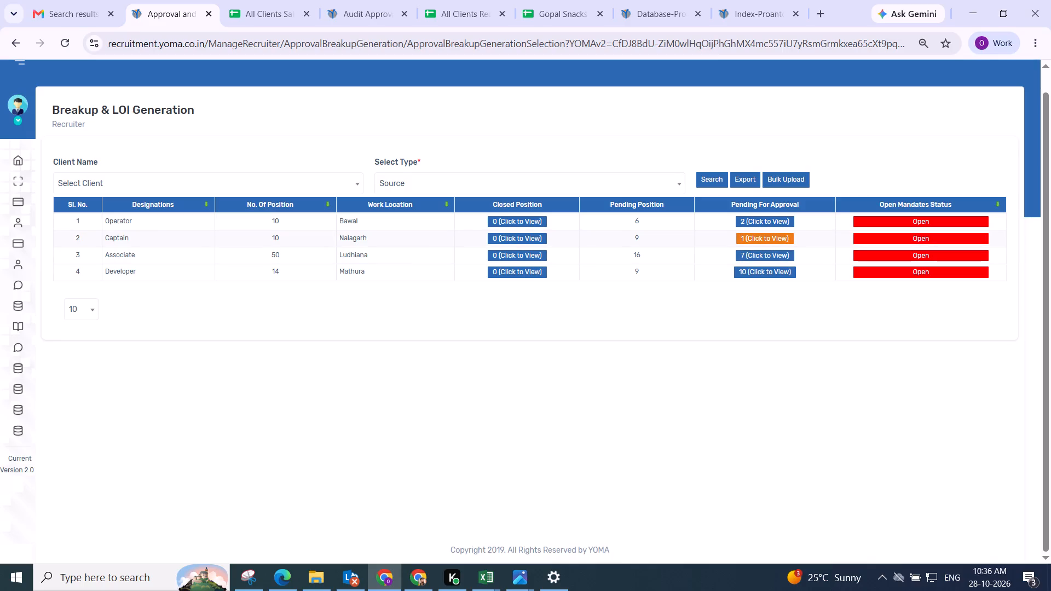
{"action": "left_click", "coordinate": [758, 240]}
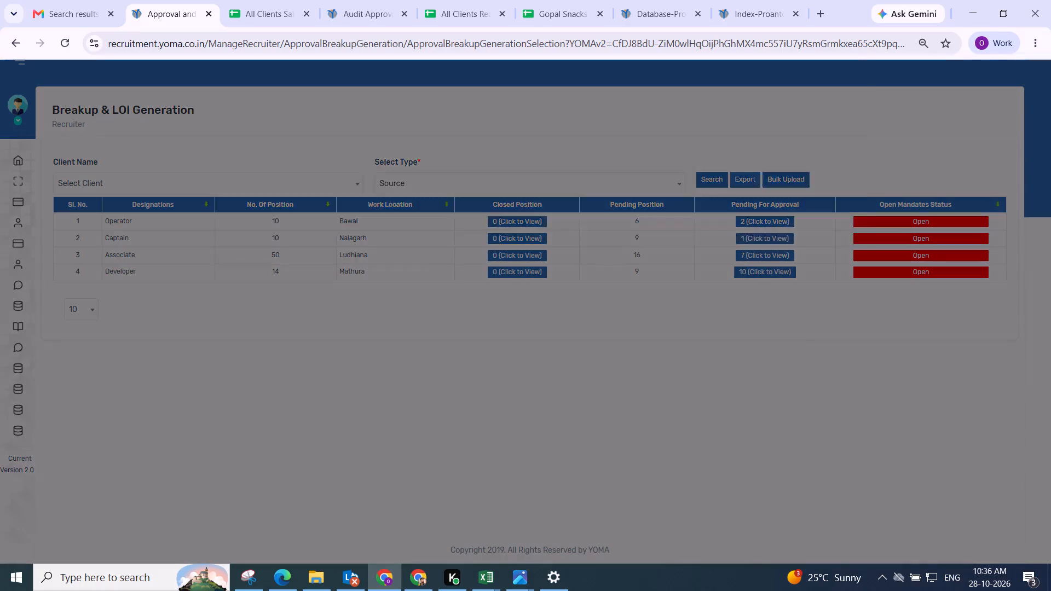
{"action": "left_click_drag", "start_coordinate": [367, 167], "coordinate": [903, 157]}
{"action": "left_click", "coordinate": [425, 143]}
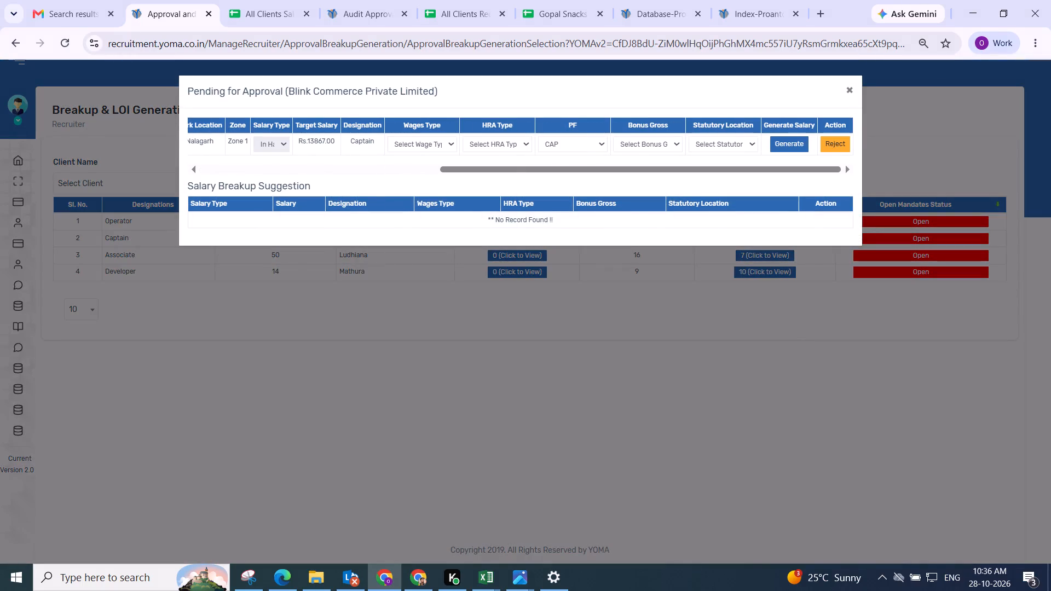
{"action": "left_click", "coordinate": [424, 193]}
{"action": "left_click", "coordinate": [485, 138]}
{"action": "left_click", "coordinate": [494, 175]}
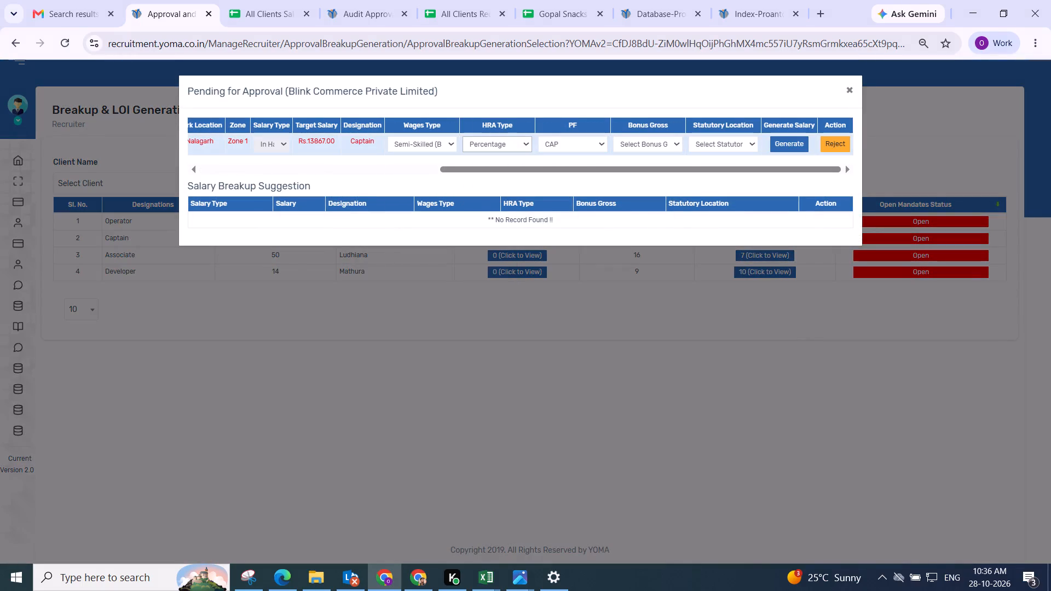
{"action": "left_click", "coordinate": [653, 146]}
{"action": "left_click", "coordinate": [656, 182]}
{"action": "left_click", "coordinate": [731, 140]}
{"action": "left_click", "coordinate": [721, 204]}
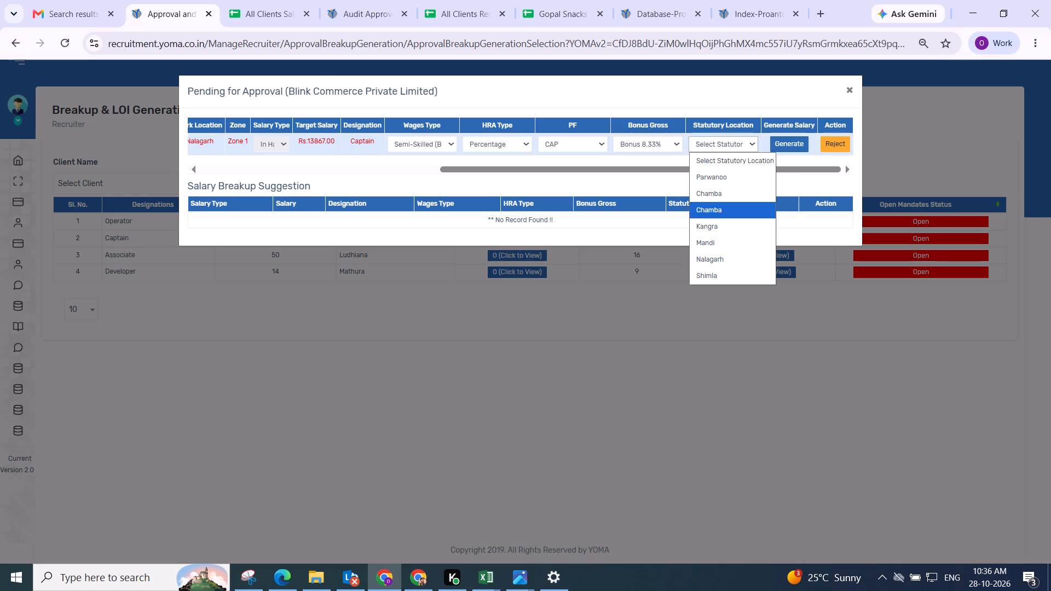
{"action": "left_click", "coordinate": [801, 145]}
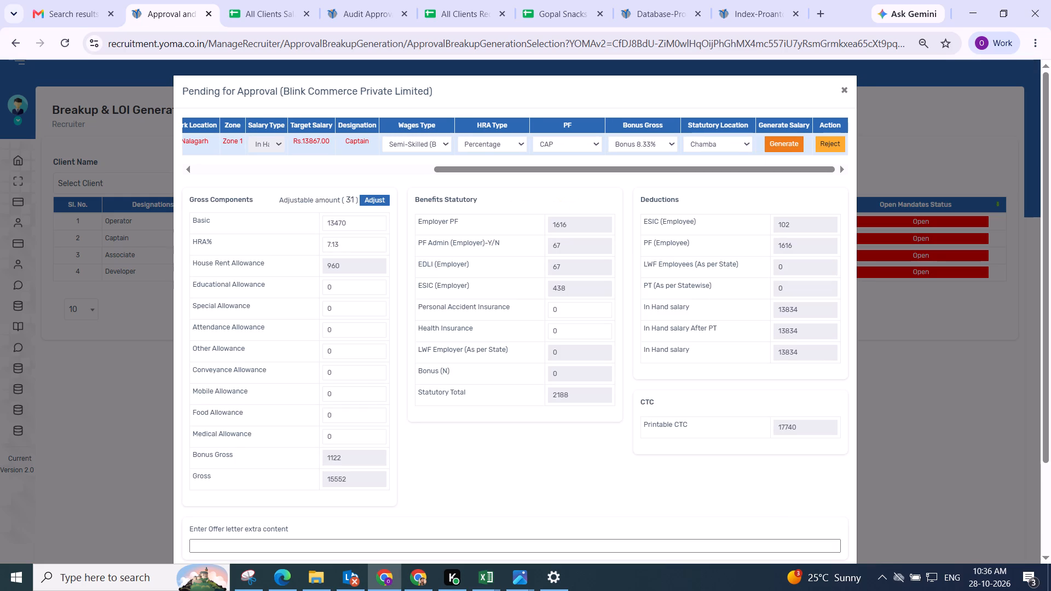
Adjust the Nalagarh Captain's gross components, review the salary breakup and save it.
{"action": "left_click", "coordinate": [380, 201]}
{"action": "left_click", "coordinate": [402, 197]}
{"action": "scroll", "coordinate": [412, 213], "scroll_direction": "down", "scroll_amount": 2}
{"action": "left_click_drag", "start_coordinate": [540, 370], "coordinate": [571, 385]}
{"action": "left_click", "coordinate": [829, 467]}
{"action": "left_click", "coordinate": [566, 379]}
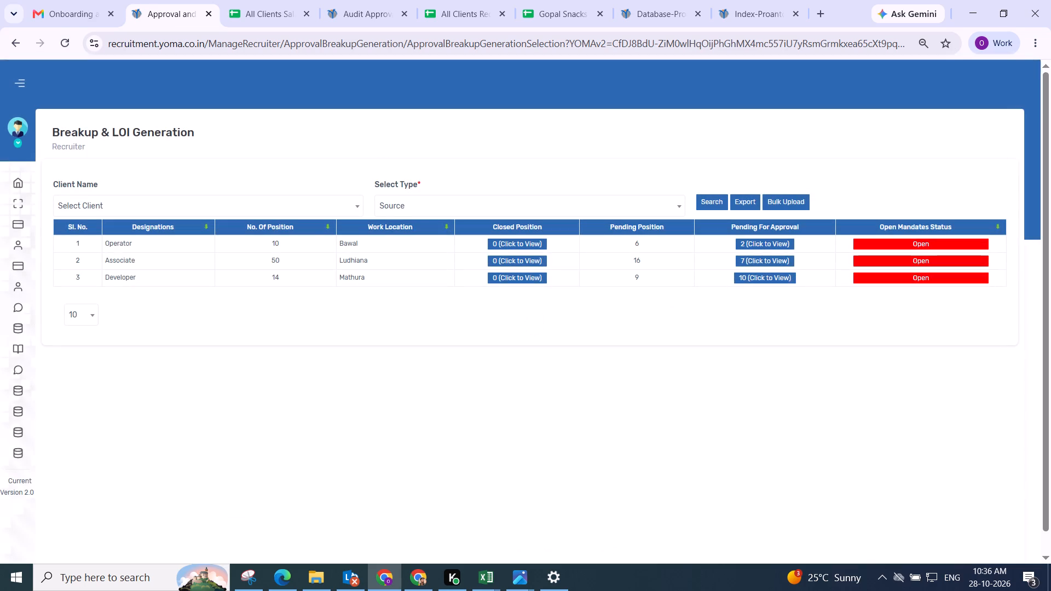
{"action": "scroll", "coordinate": [714, 333], "scroll_direction": "up", "scroll_amount": 2}
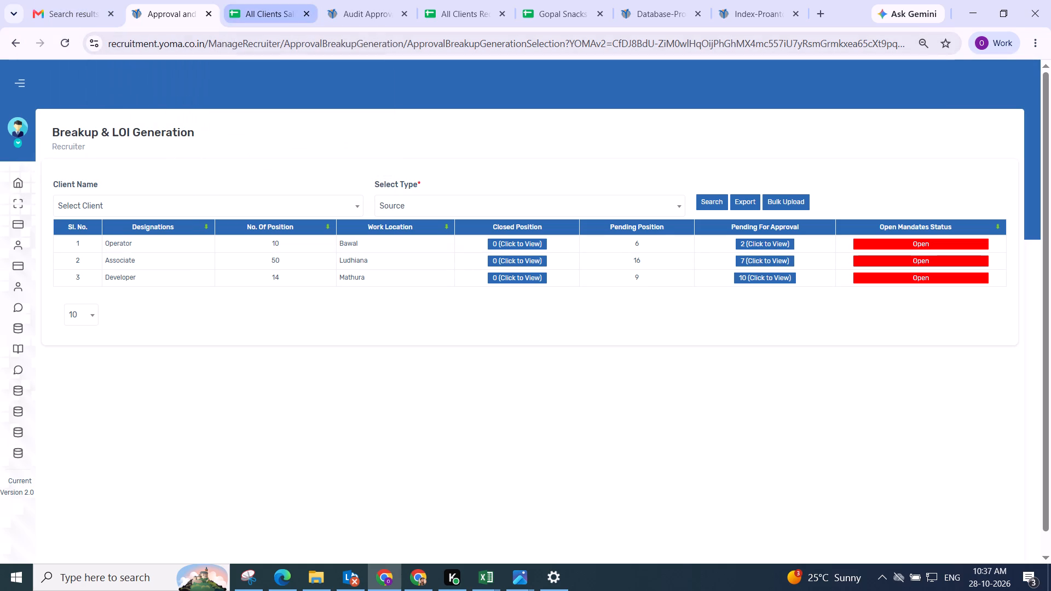
Search the All Clients Salary Breakup spreadsheet for "proco" and examine the salary rules of PROCONNECT SUPPLY CHAIN SOLUTIONS LIMITED.
{"action": "left_click", "coordinate": [258, 15]}
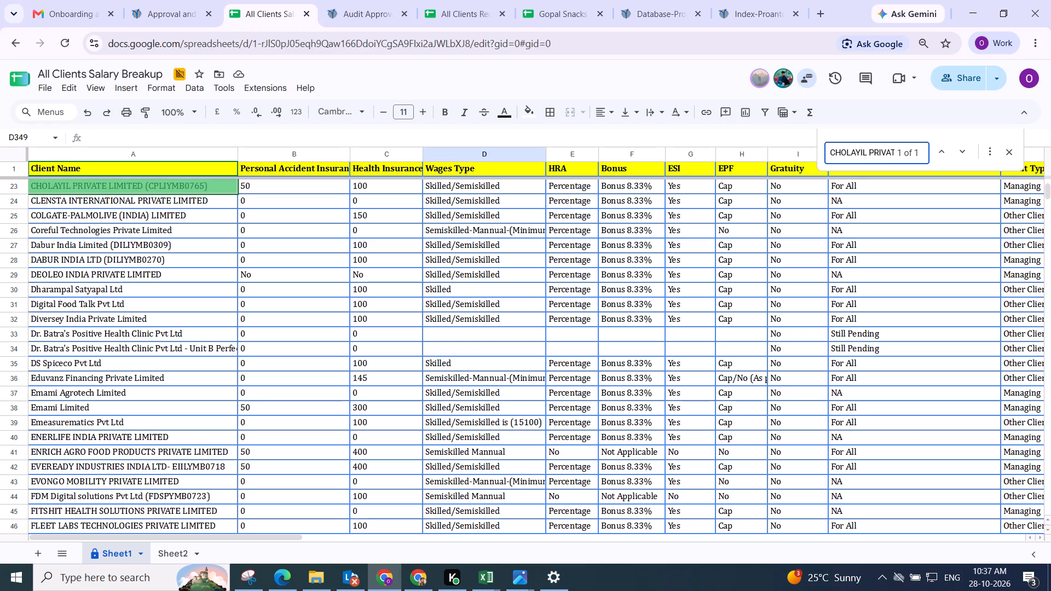
{"action": "key", "text": "ctrl+f"}
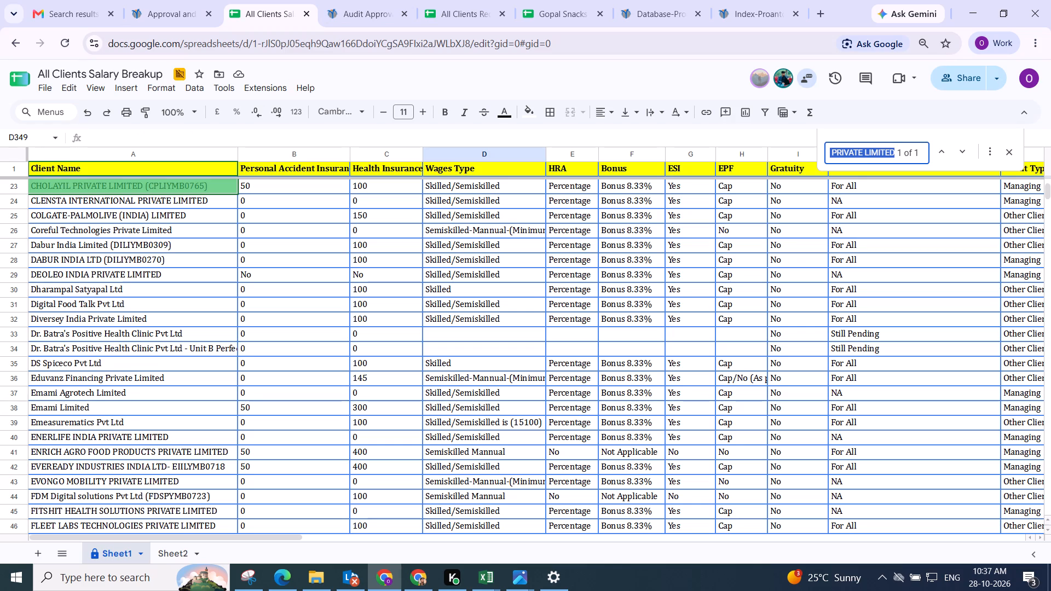
{"action": "key", "text": "ctrl+f"}
{"action": "type", "text": "proc"}
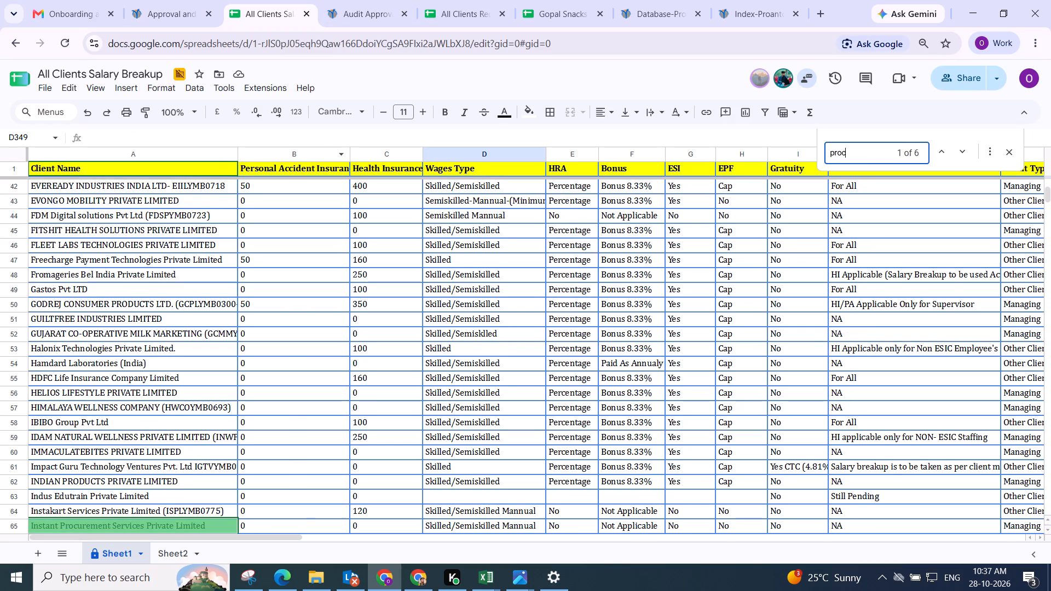
{"action": "scroll", "coordinate": [268, 326], "scroll_direction": "down", "scroll_amount": 1}
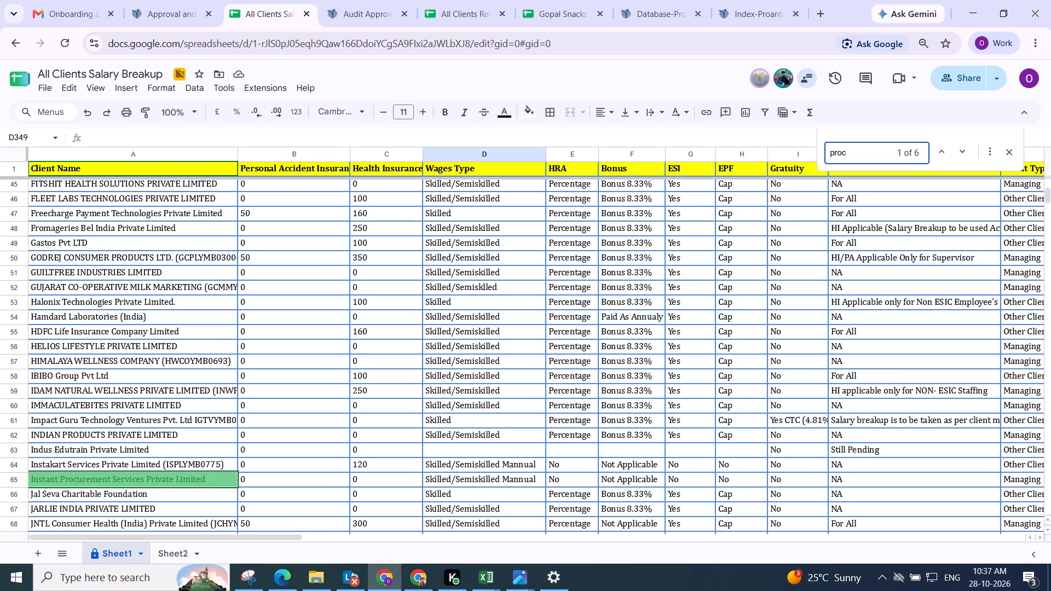
{"action": "key", "text": "o"}
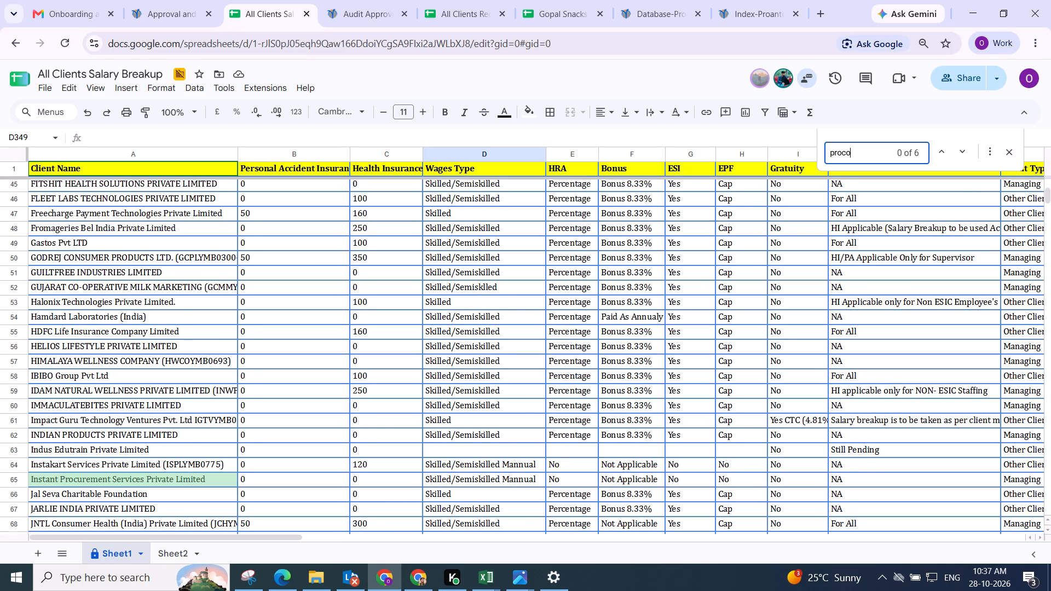
{"action": "scroll", "coordinate": [137, 445], "scroll_direction": "down", "scroll_amount": 1}
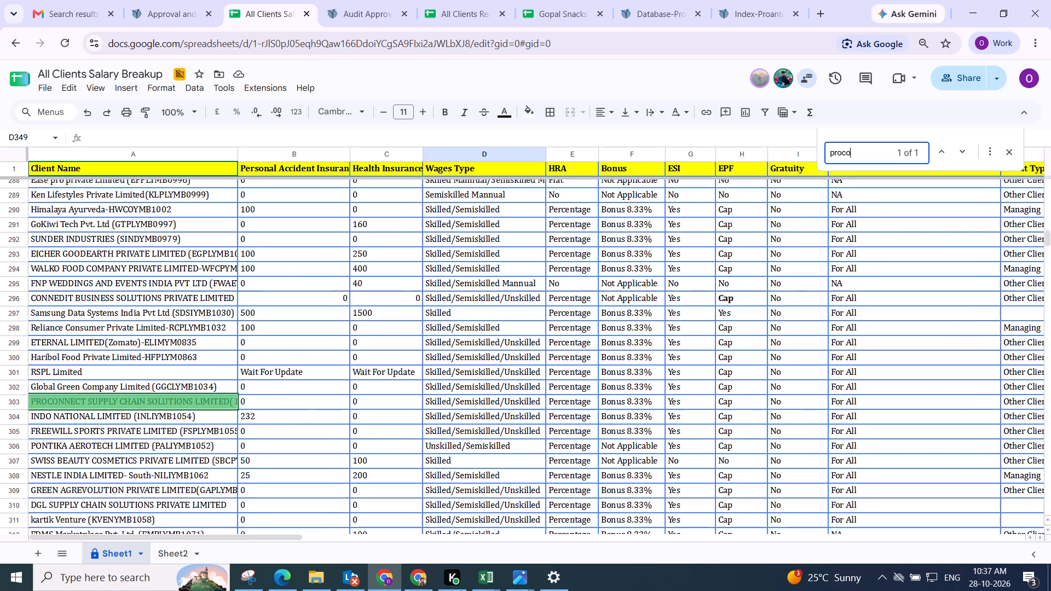
{"action": "scroll", "coordinate": [137, 445], "scroll_direction": "down", "scroll_amount": 1}
{"action": "left_click", "coordinate": [181, 379]}
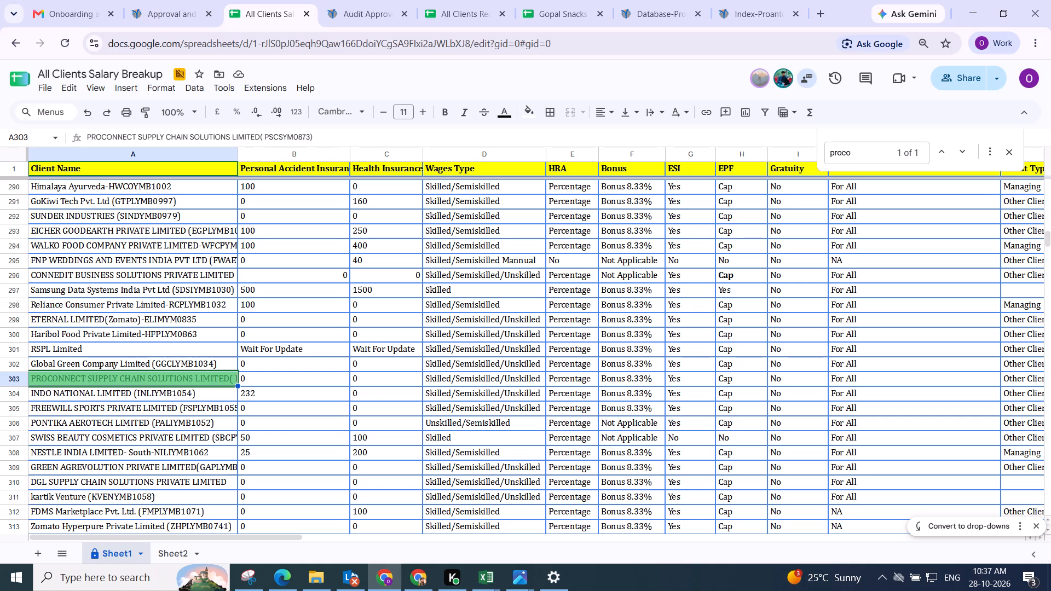
{"action": "key", "text": "Return"}
{"action": "key", "text": "Return"}
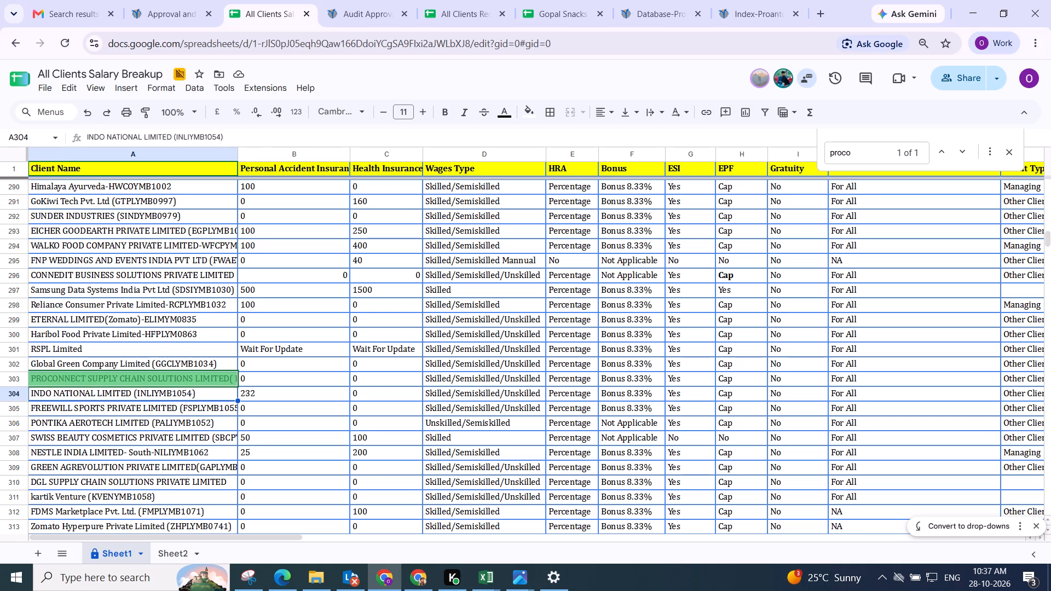
{"action": "double_click", "coordinate": [870, 155]}
{"action": "key", "text": "Return"}
{"action": "key", "text": "Return"}
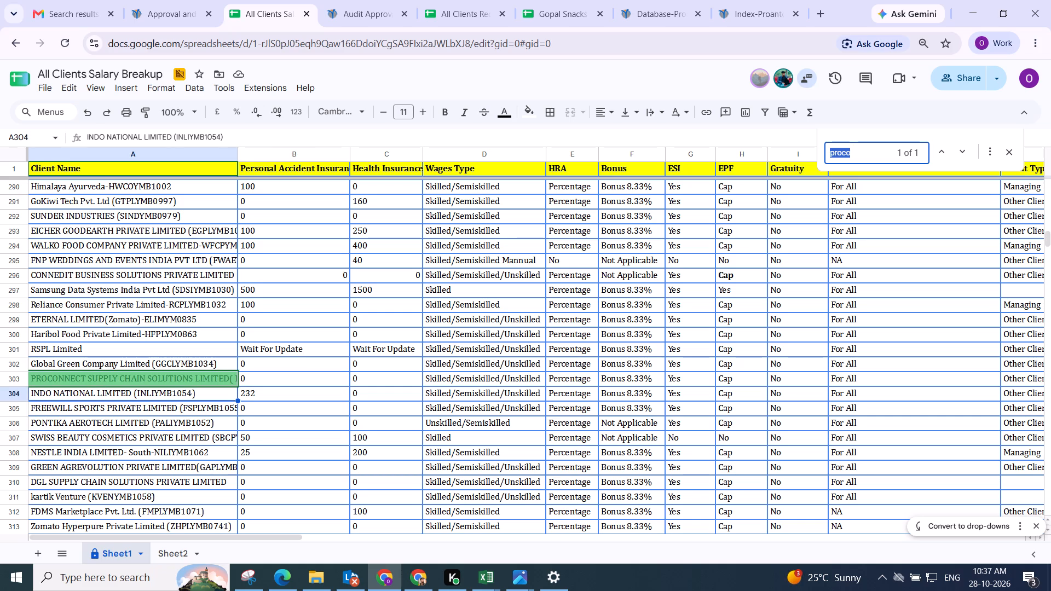
{"action": "key", "text": "Return"}
{"action": "key", "text": "Return"}
Recheck the PROCONNECT SUPPLY CHAIN SOLUTIONS LIMITED row against the Breakup & LOI Generation list, ending on that list.
{"action": "left_click", "coordinate": [165, 24]}
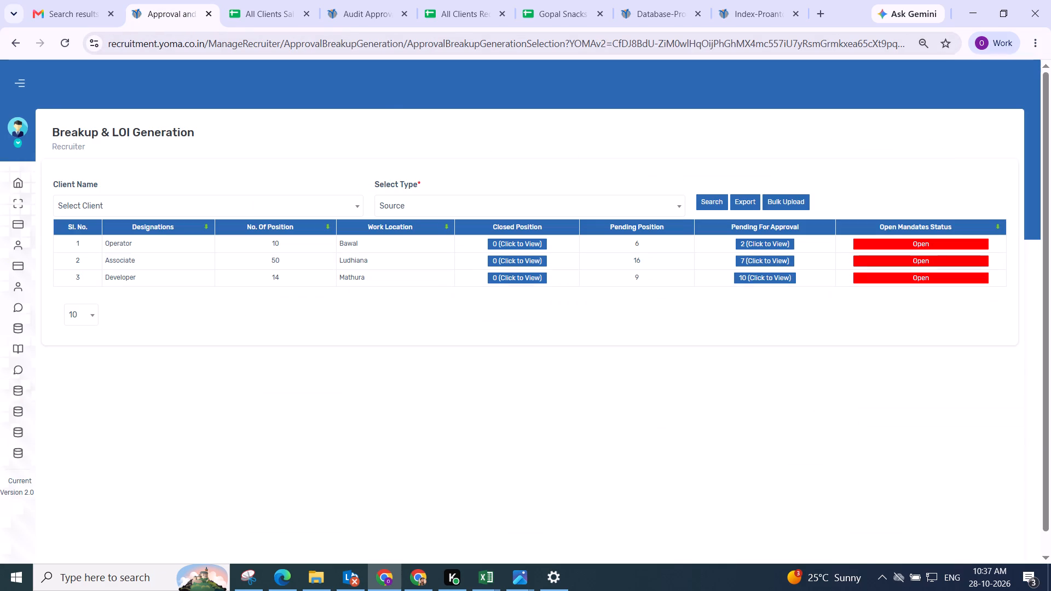
{"action": "left_click", "coordinate": [262, 15]}
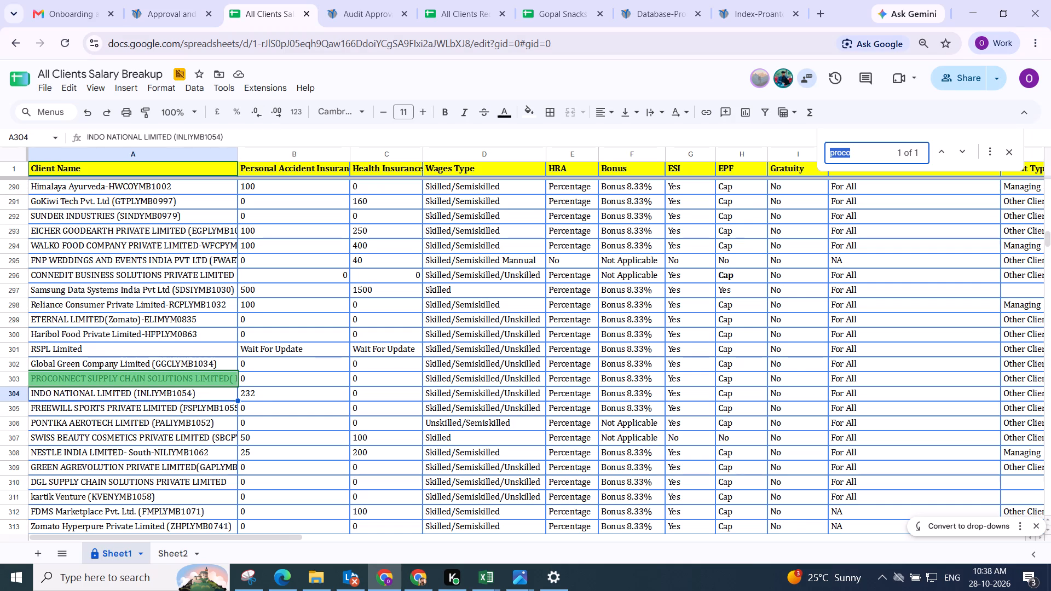
{"action": "left_click", "coordinate": [189, 381]}
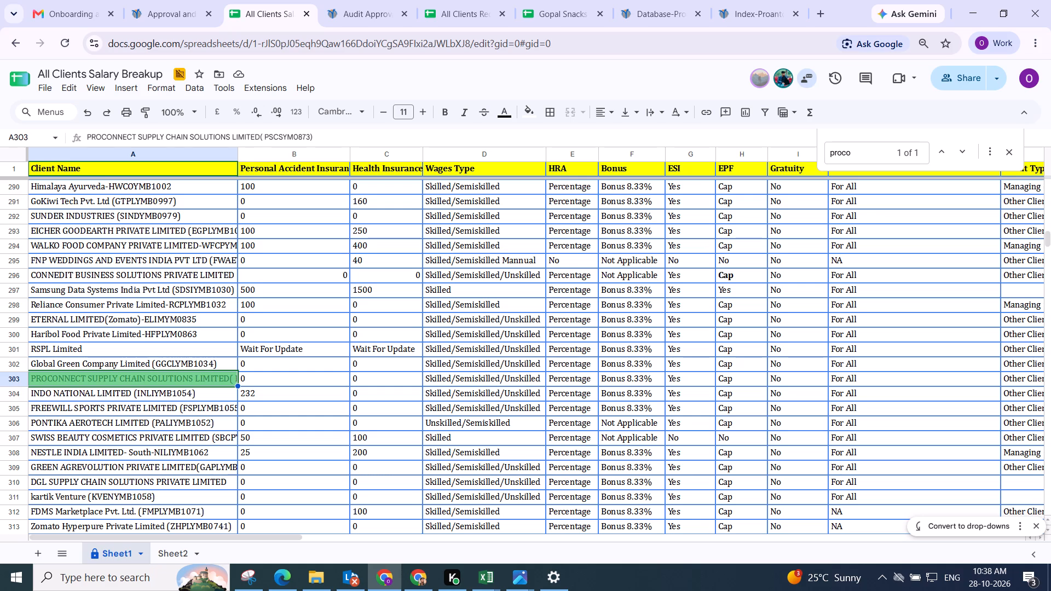
{"action": "left_click", "coordinate": [189, 381]}
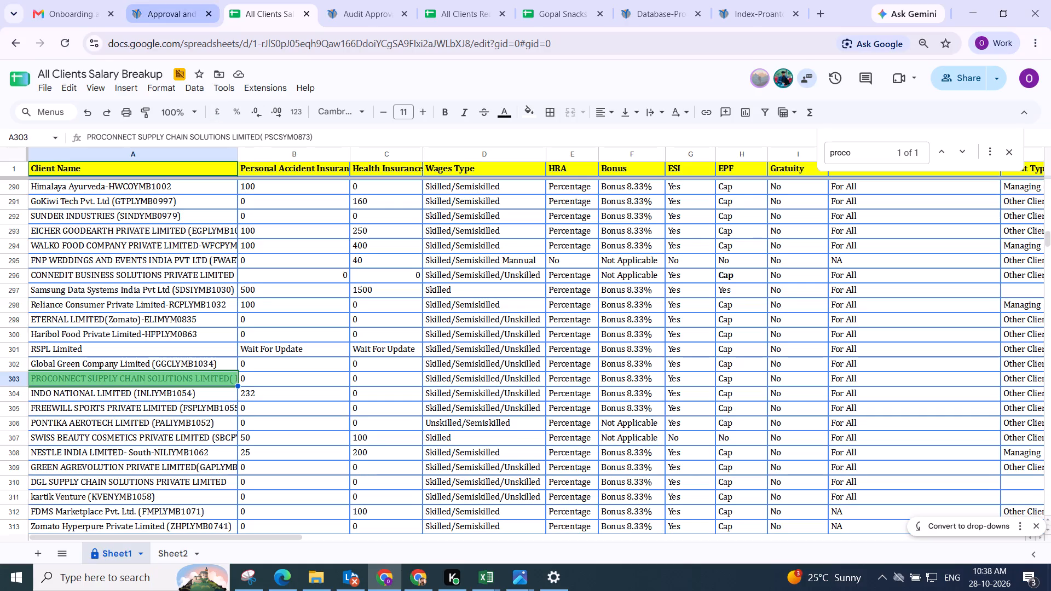
{"action": "left_click", "coordinate": [171, 18]}
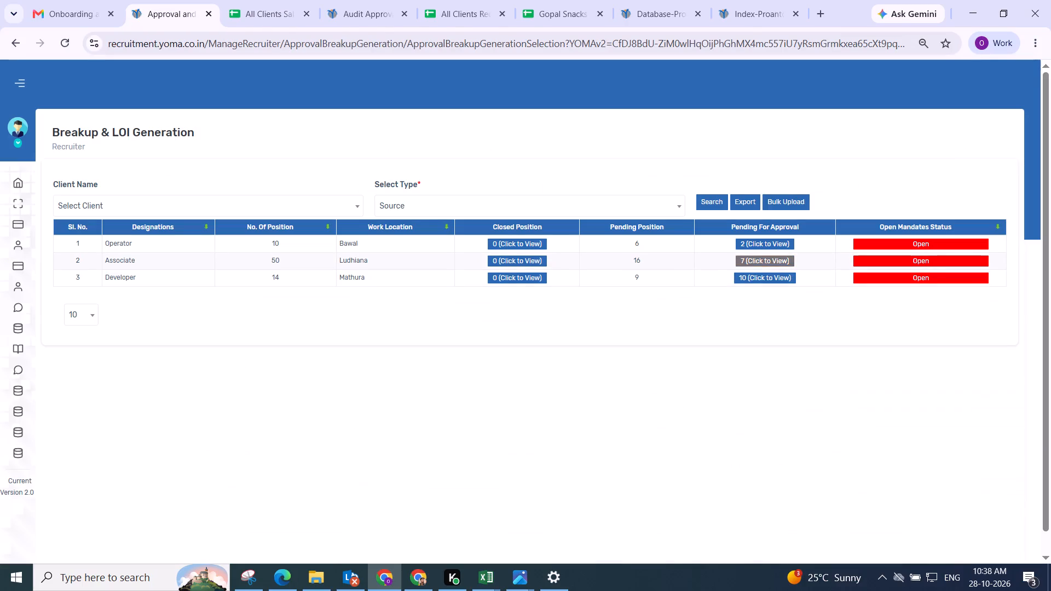
Open the Ludhiana Associate position's candidates pending approval and show the wages type choices for the first candidate.
{"action": "left_click", "coordinate": [770, 262]}
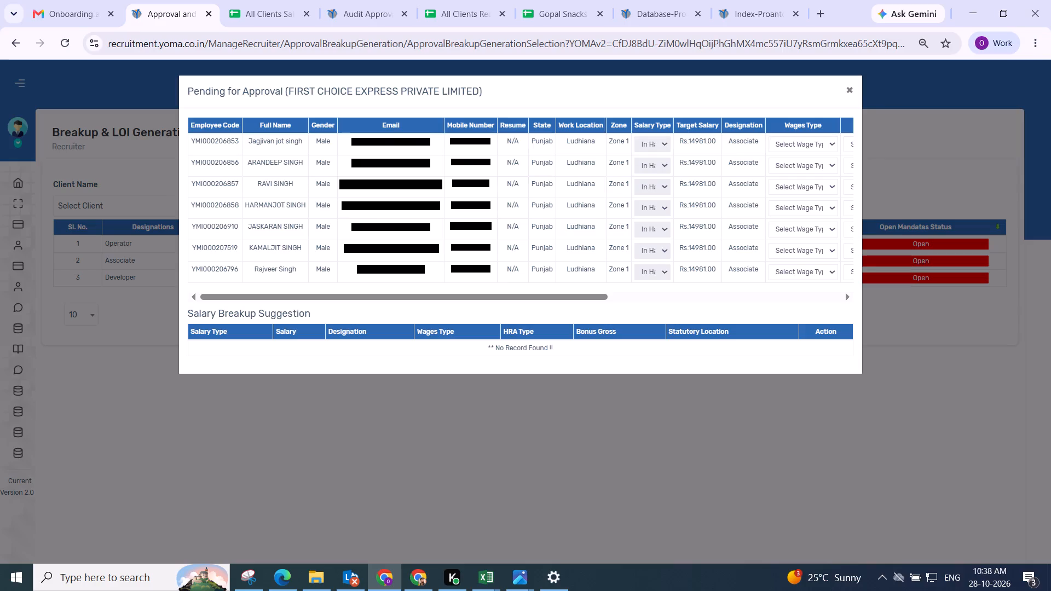
{"action": "left_click_drag", "start_coordinate": [419, 300], "coordinate": [811, 299]}
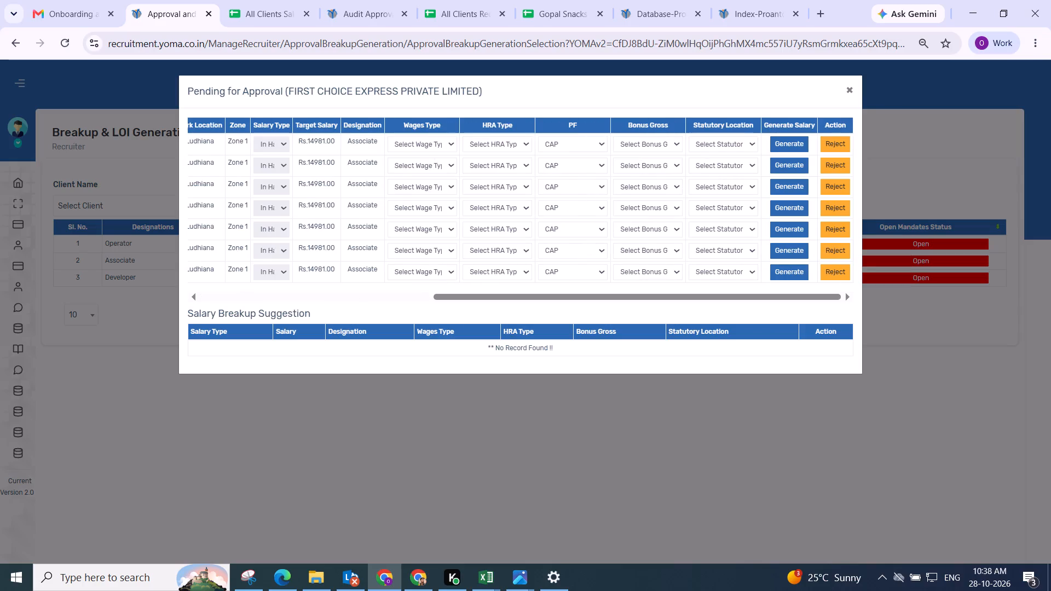
{"action": "left_click", "coordinate": [421, 147]}
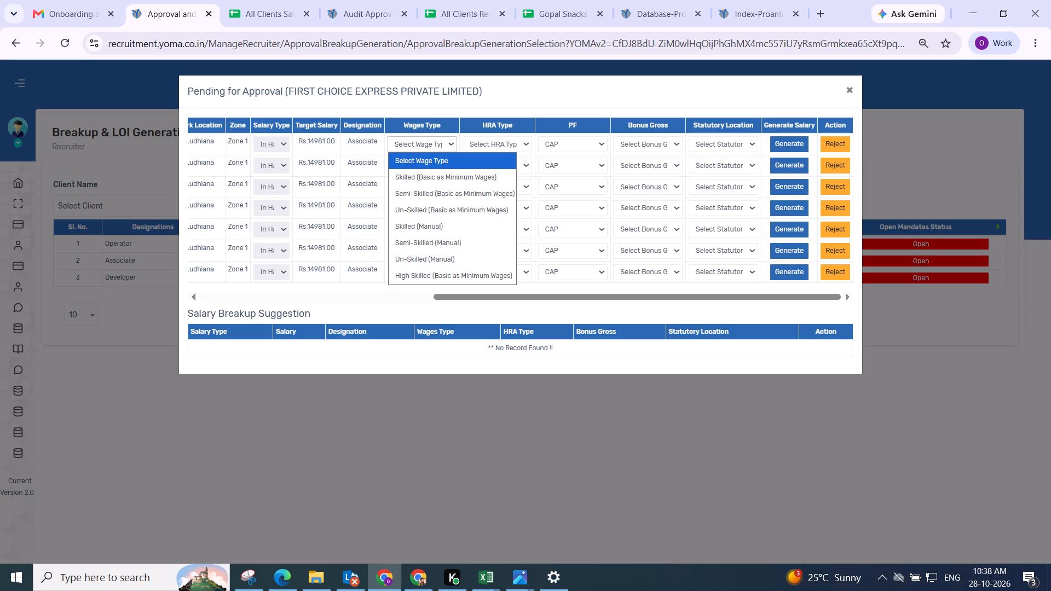
Search the All Clients Salary Breakup spreadsheet for the FIRST CHOICE EXPRESS PRIVATE LIMITED name and examine its salary rules.
{"action": "left_click_drag", "start_coordinate": [289, 90], "coordinate": [464, 90]}
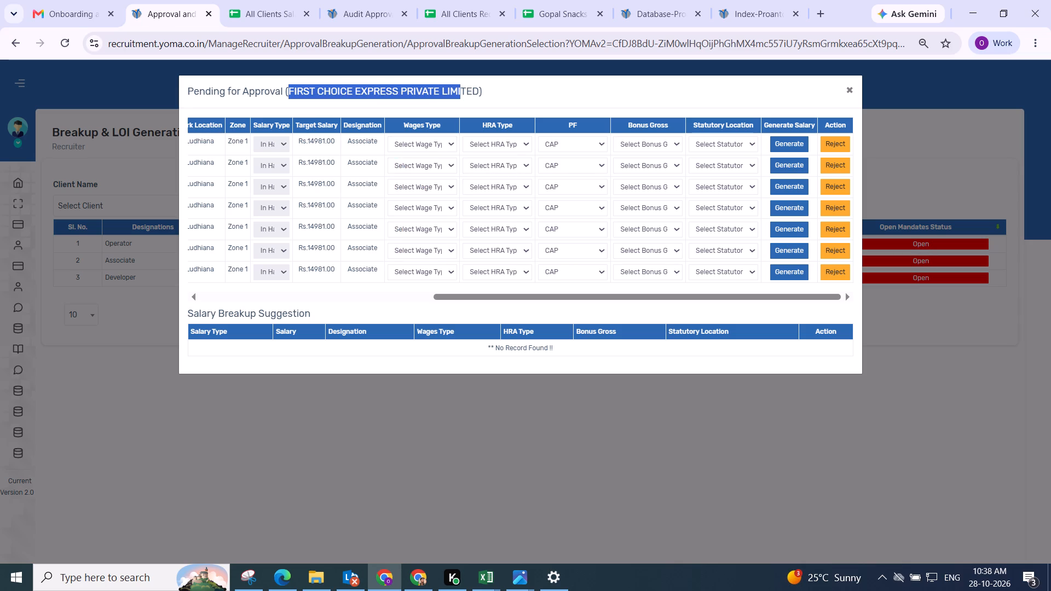
{"action": "left_click_drag", "start_coordinate": [464, 90], "coordinate": [464, 90]}
{"action": "key", "text": "ctrl+c"}
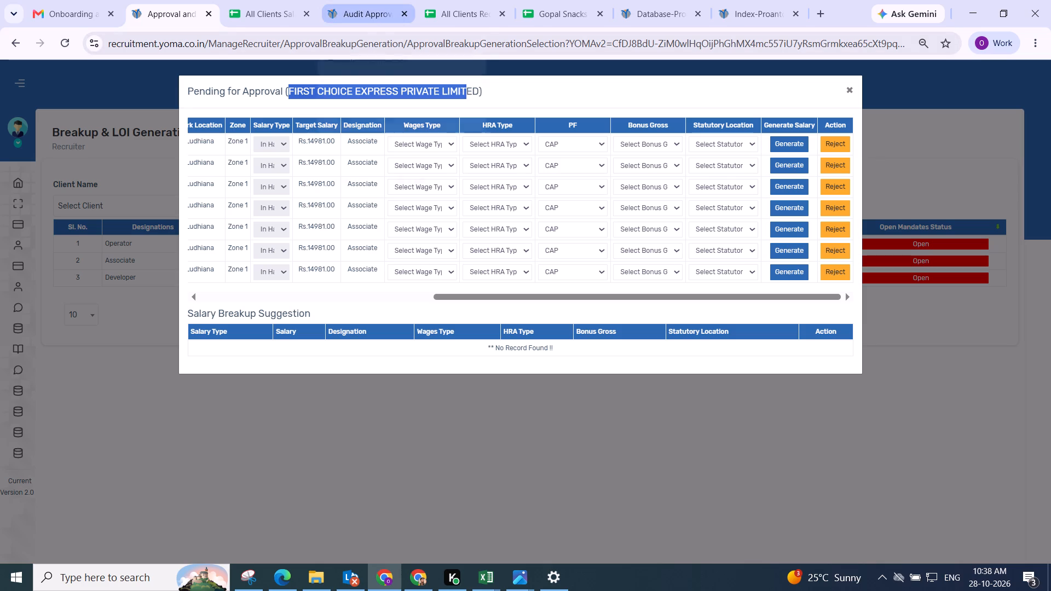
{"action": "left_click", "coordinate": [263, 9]}
{"action": "key", "text": "ctrl+f"}
{"action": "key", "text": "ctrl+v"}
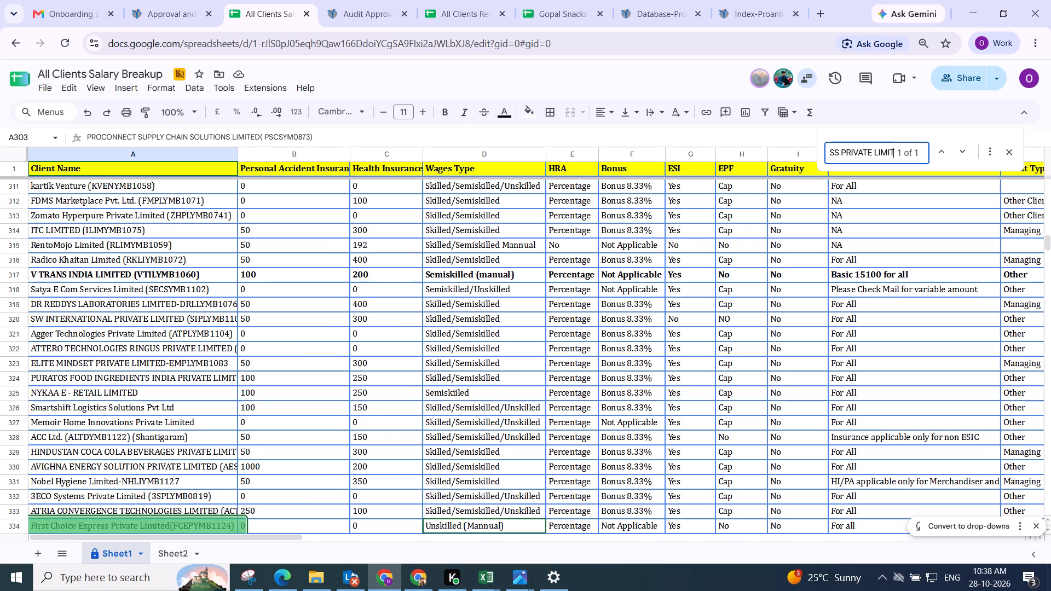
{"action": "key", "text": "Return"}
{"action": "key", "text": "Return"}
{"action": "scroll", "coordinate": [242, 360], "scroll_direction": "down", "scroll_amount": 2}
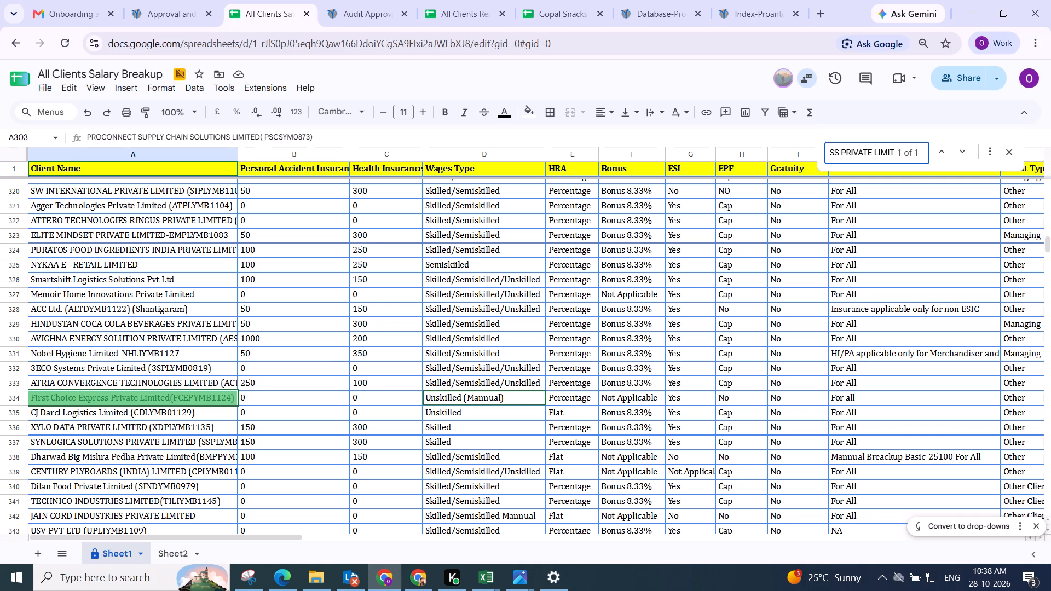
{"action": "left_click", "coordinate": [501, 398]}
{"action": "left_click", "coordinate": [521, 415]}
{"action": "left_click", "coordinate": [522, 398]}
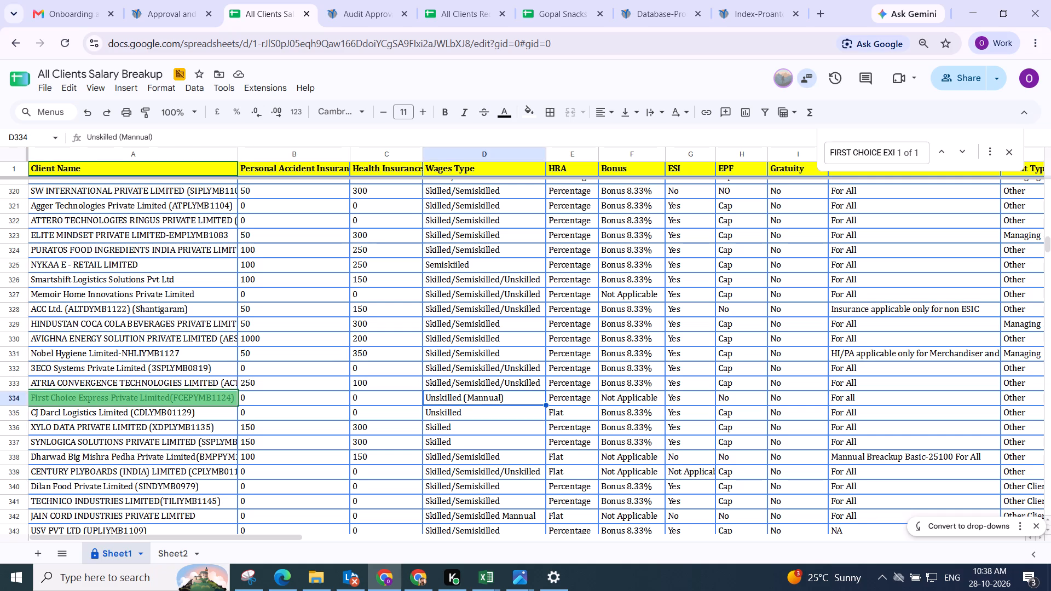
Try to generate the first Associate's breakup with Semi-Skilled (Manual), HRA Percentage, PF NO, Bonus Not Applicable and statutory location Amritsar.
{"action": "left_click", "coordinate": [176, 14]}
{"action": "left_click", "coordinate": [401, 138]}
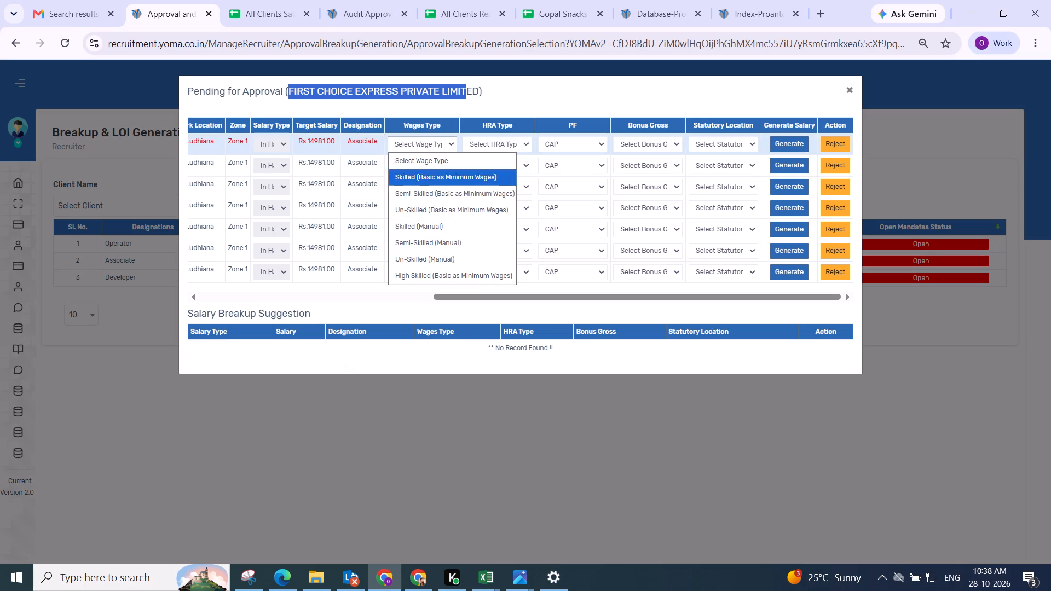
{"action": "left_click", "coordinate": [428, 241]}
{"action": "left_click", "coordinate": [486, 146]}
{"action": "left_click", "coordinate": [486, 177]}
{"action": "left_click", "coordinate": [572, 143]}
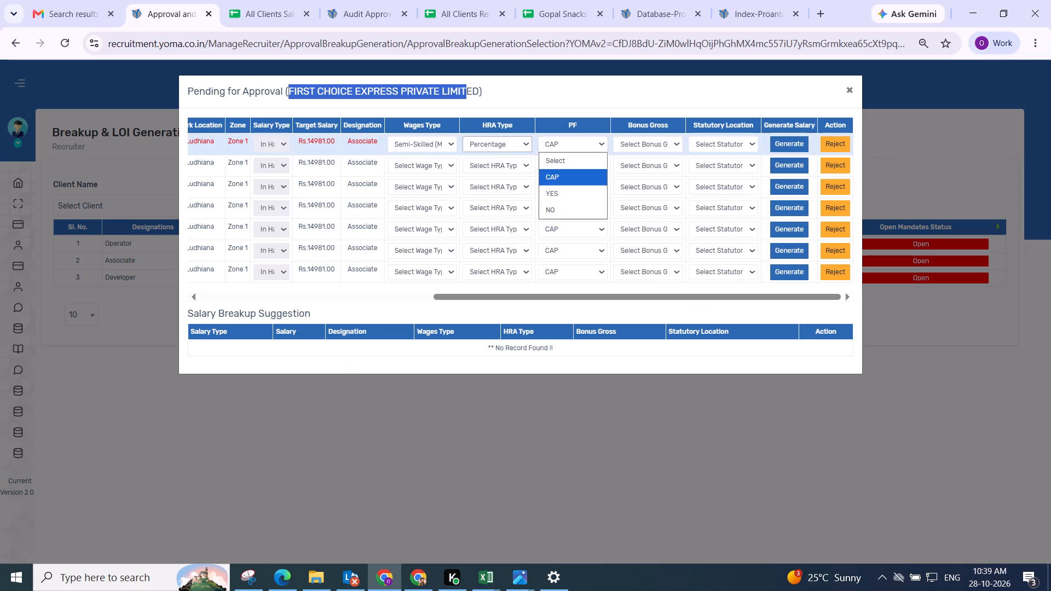
{"action": "left_click", "coordinate": [561, 203]}
{"action": "left_click", "coordinate": [622, 144]}
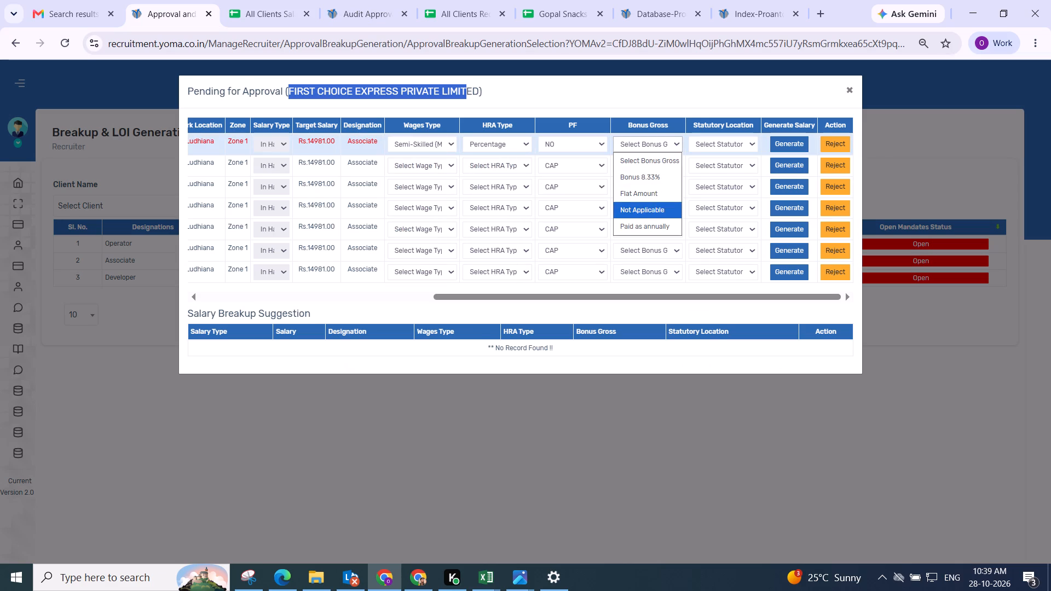
{"action": "left_click", "coordinate": [634, 207]}
{"action": "left_click", "coordinate": [711, 143]}
{"action": "left_click", "coordinate": [706, 194]}
{"action": "left_click", "coordinate": [782, 148]}
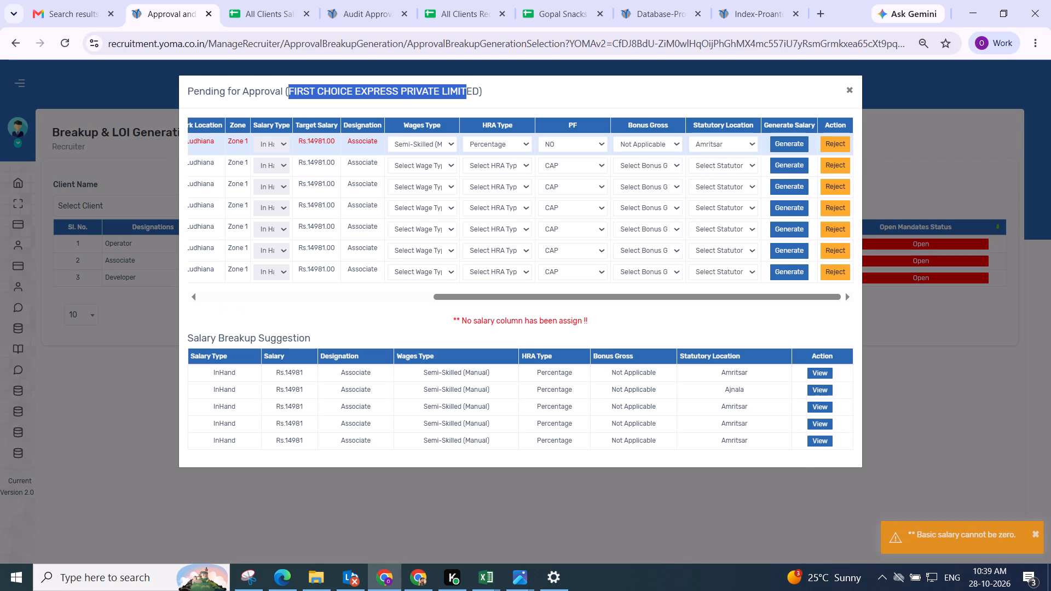
{"action": "left_click", "coordinate": [779, 140]}
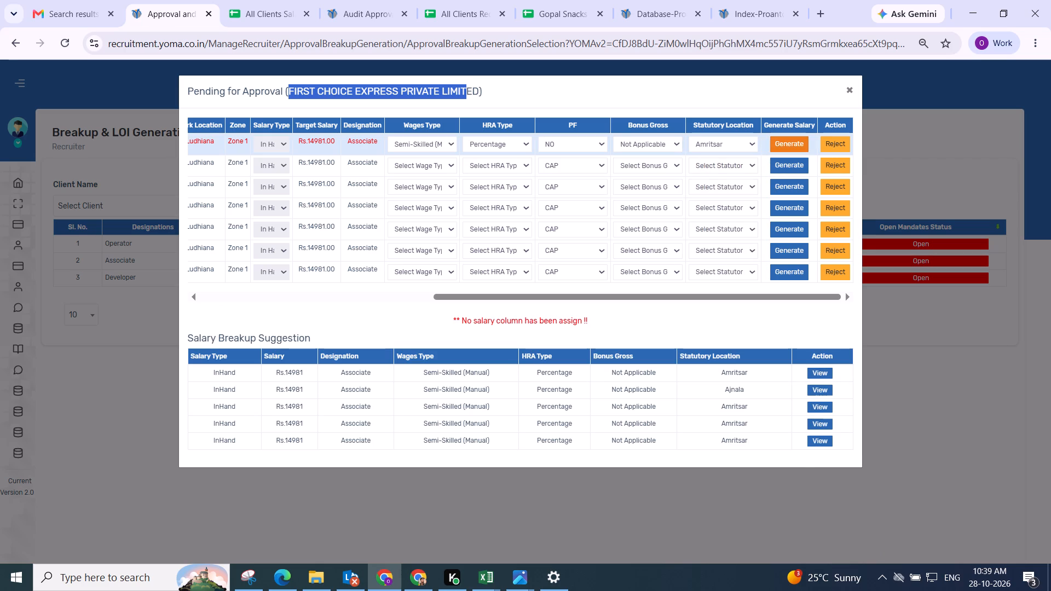
Examine the Salary Breakup Suggestion list and the full width of the pending Associate candidates table.
{"action": "scroll", "coordinate": [569, 291], "scroll_direction": "down", "scroll_amount": 3}
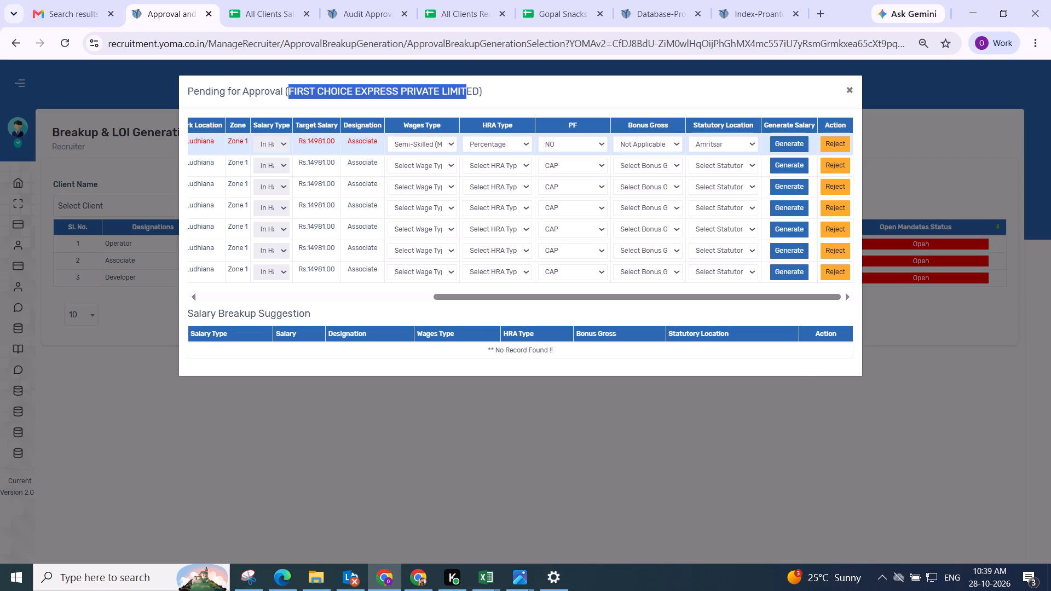
{"action": "scroll", "coordinate": [569, 291], "scroll_direction": "up", "scroll_amount": 4}
{"action": "scroll", "coordinate": [561, 267], "scroll_direction": "down", "scroll_amount": 4}
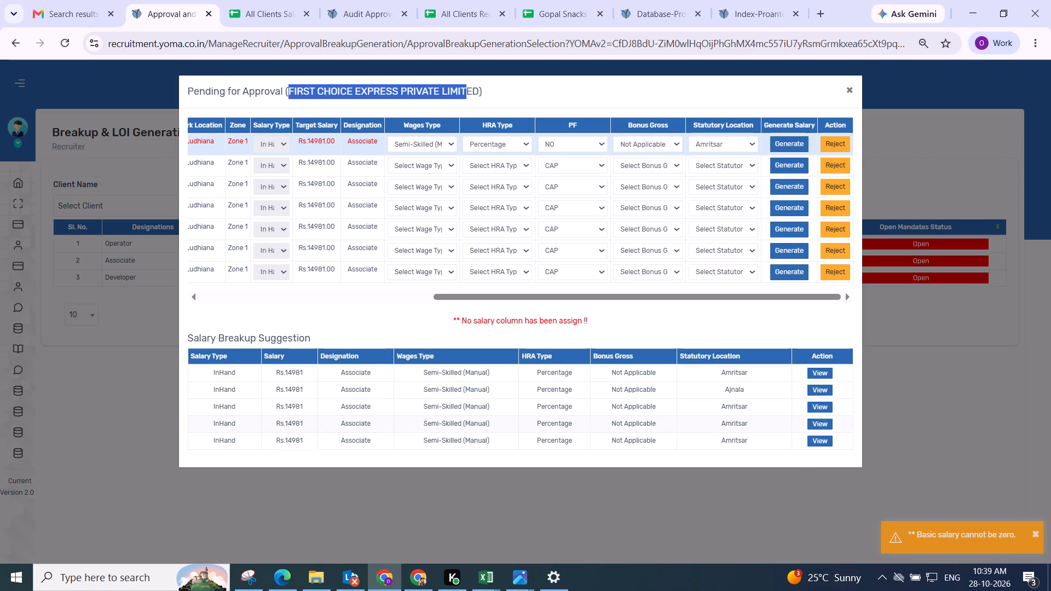
{"action": "scroll", "coordinate": [590, 312], "scroll_direction": "down", "scroll_amount": 1}
{"action": "scroll", "coordinate": [530, 310], "scroll_direction": "down", "scroll_amount": 1}
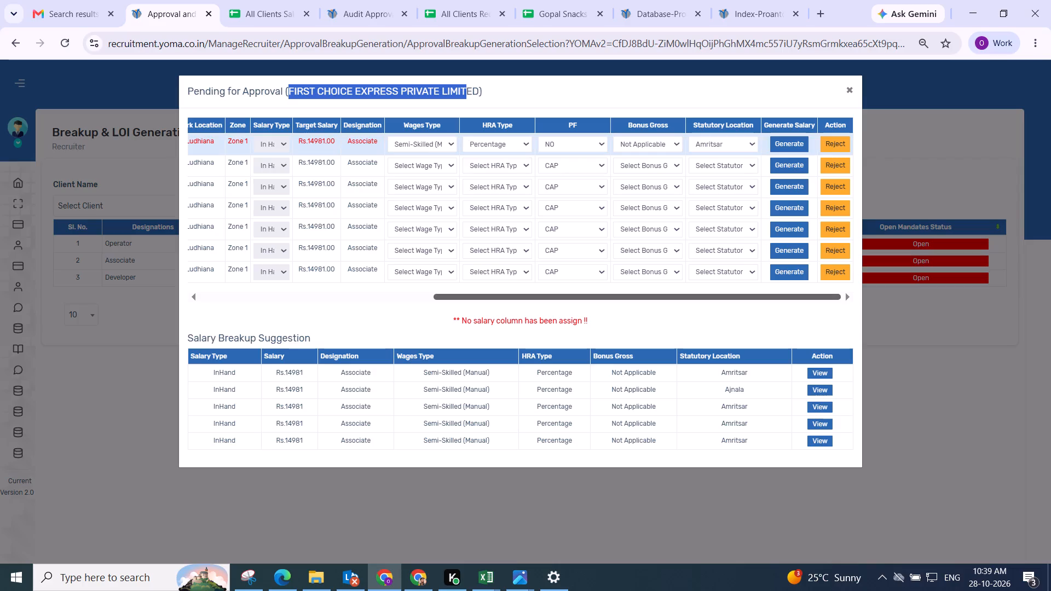
{"action": "left_click_drag", "start_coordinate": [528, 294], "coordinate": [784, 302]}
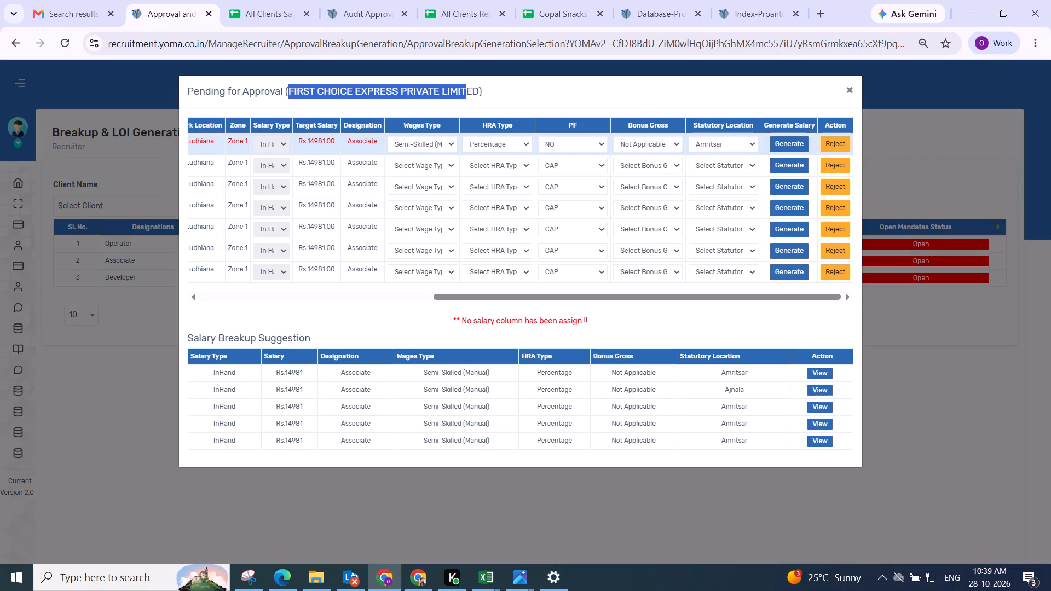
{"action": "left_click_drag", "start_coordinate": [739, 299], "coordinate": [315, 221]}
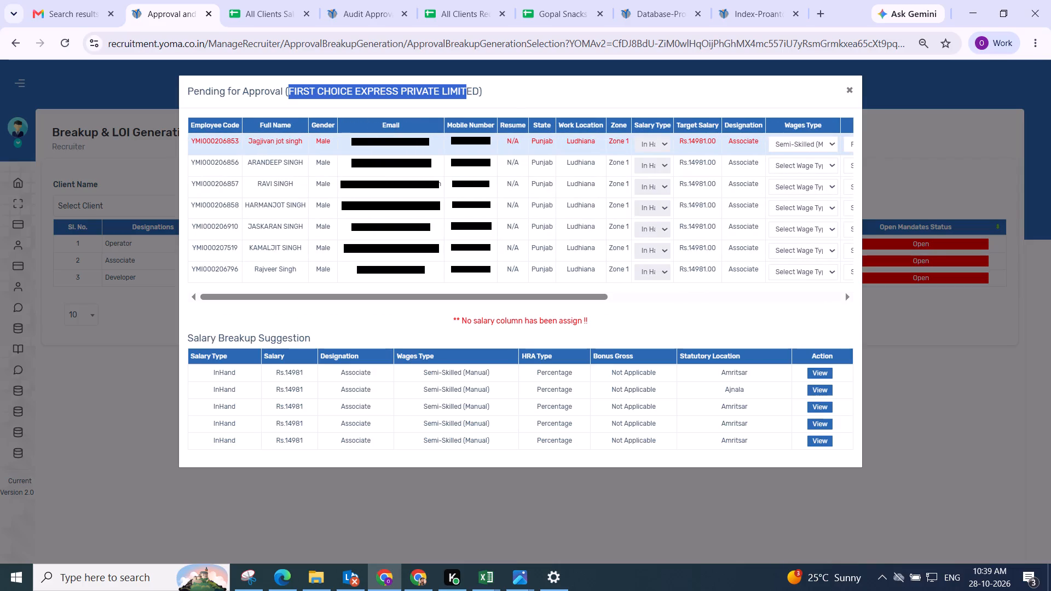
{"action": "left_click_drag", "start_coordinate": [440, 296], "coordinate": [810, 317]}
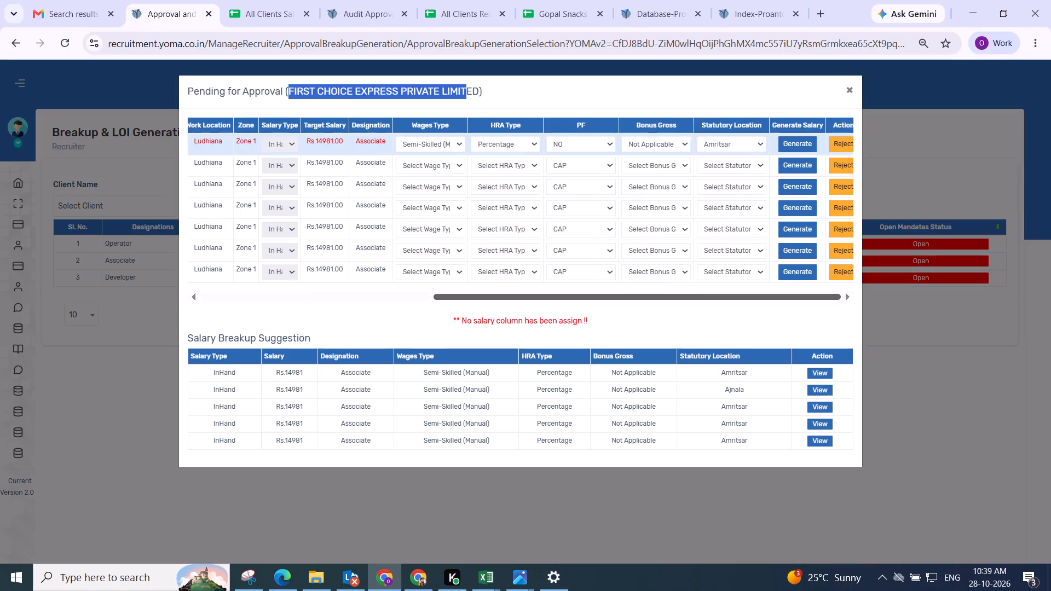
{"action": "left_click_drag", "start_coordinate": [810, 317], "coordinate": [886, 311]}
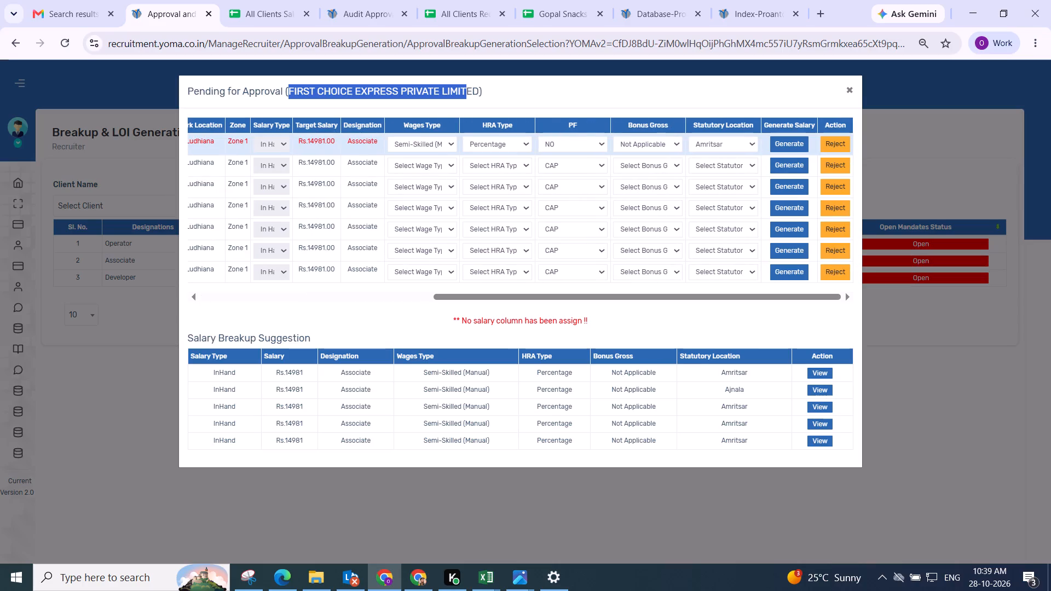
{"action": "left_click_drag", "start_coordinate": [561, 297], "coordinate": [265, 248]}
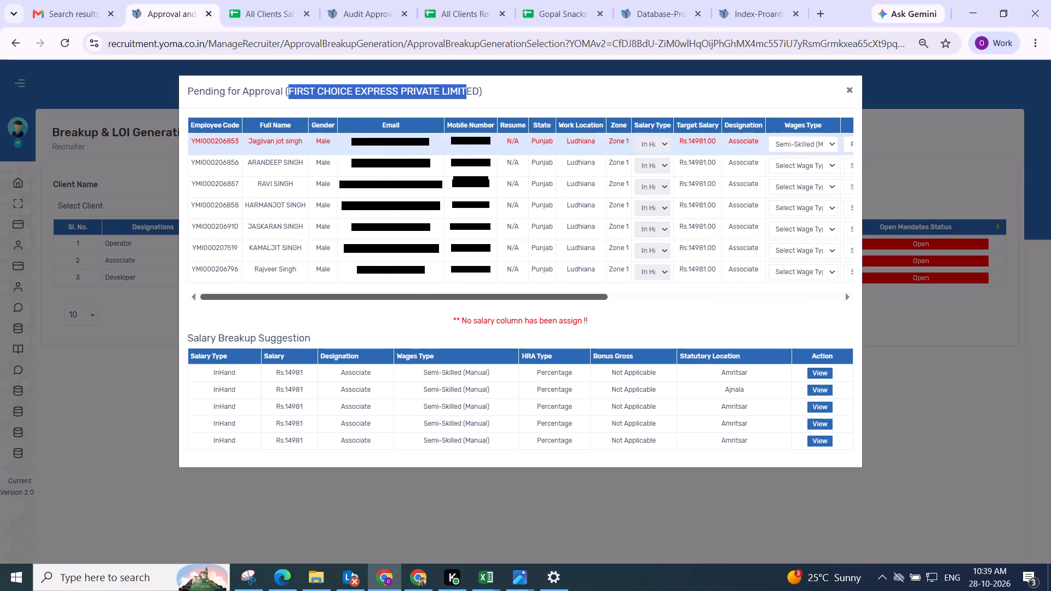
{"action": "left_click_drag", "start_coordinate": [265, 248], "coordinate": [264, 248]}
Copy the first pending Associate's employee code and filter the Associate Database by it as Temporary UserCode.
{"action": "double_click", "coordinate": [228, 138]}
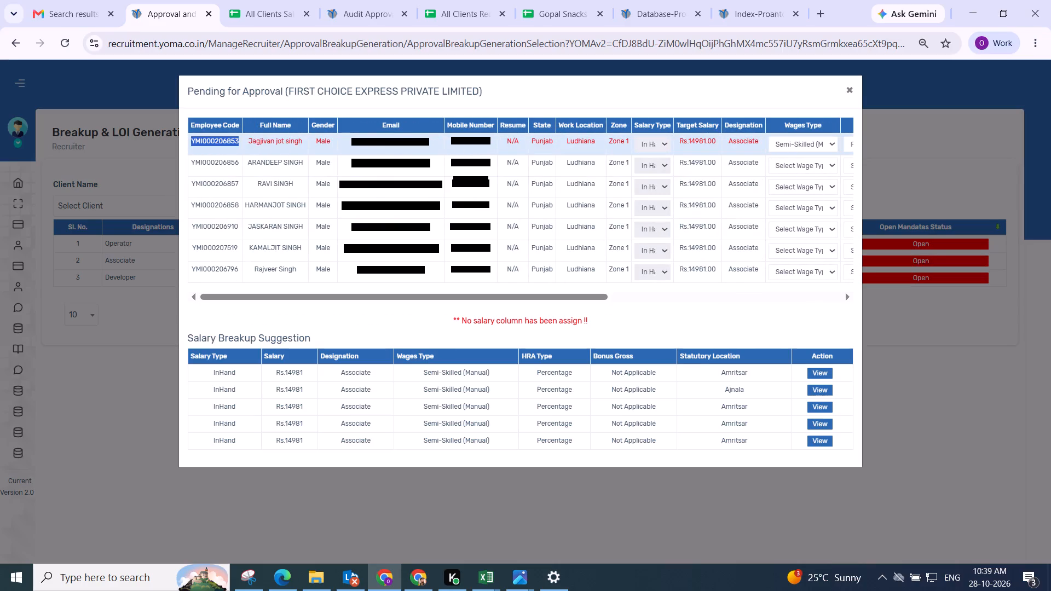
{"action": "key", "text": "ctrl+c"}
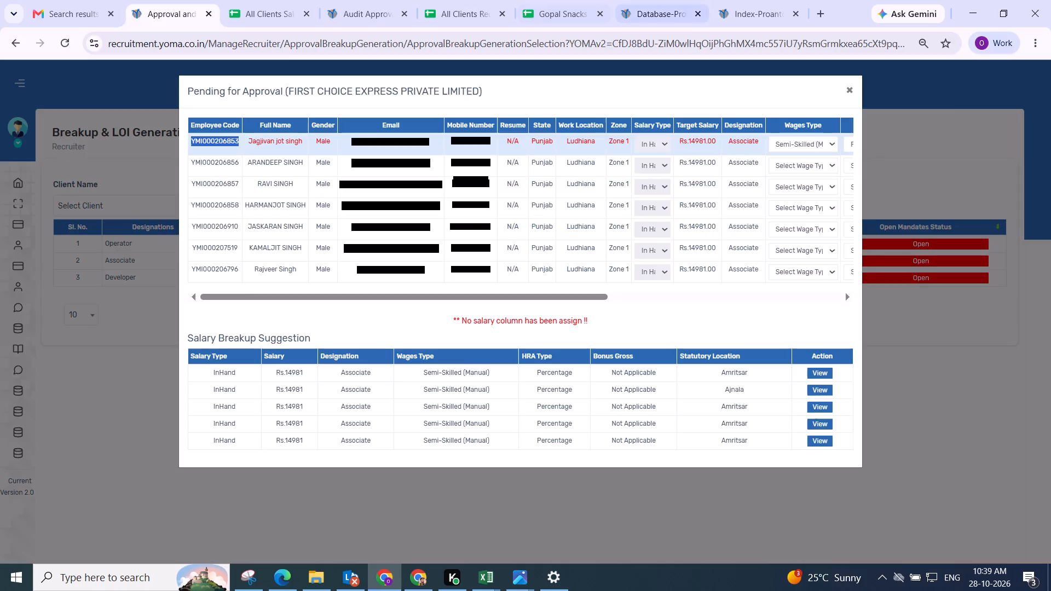
{"action": "left_click", "coordinate": [649, 22]}
{"action": "scroll", "coordinate": [694, 118], "scroll_direction": "up", "scroll_amount": 3}
{"action": "left_click", "coordinate": [741, 110]}
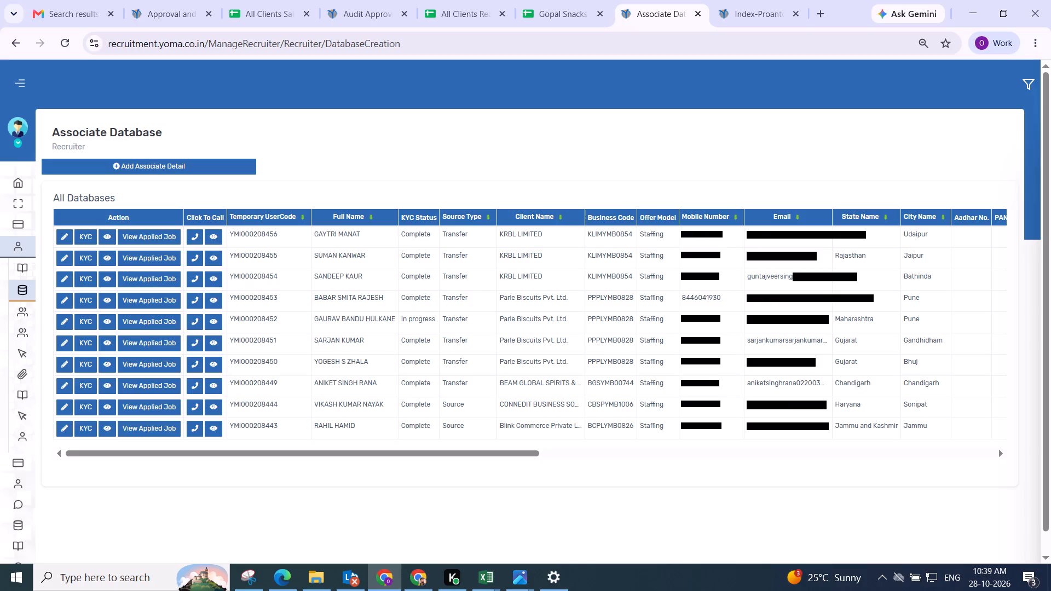
{"action": "scroll", "coordinate": [800, 128], "scroll_direction": "up", "scroll_amount": 2}
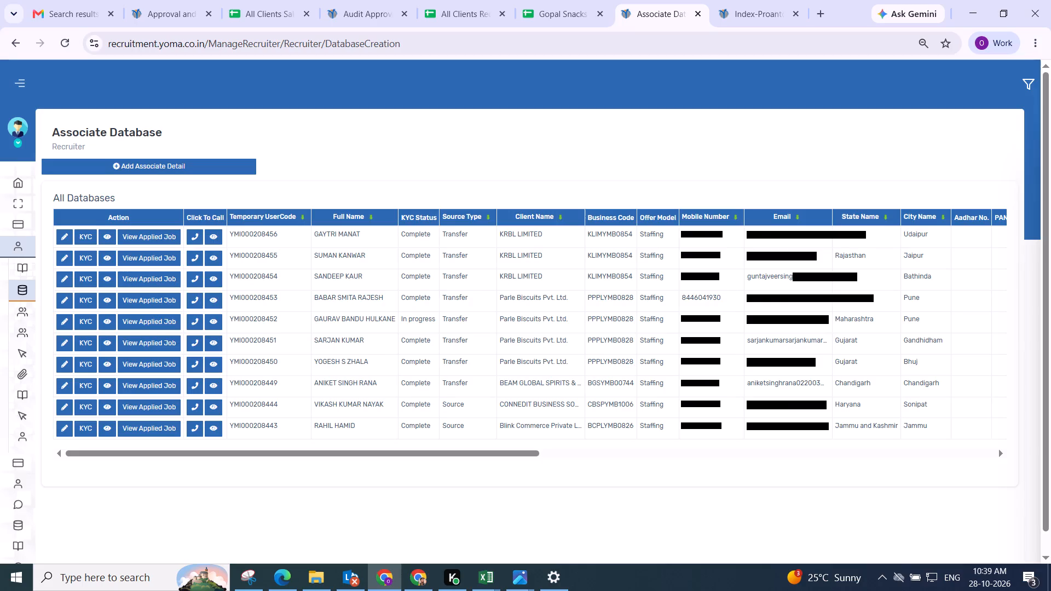
{"action": "left_click", "coordinate": [1029, 79]}
{"action": "scroll", "coordinate": [973, 254], "scroll_direction": "down", "scroll_amount": 2}
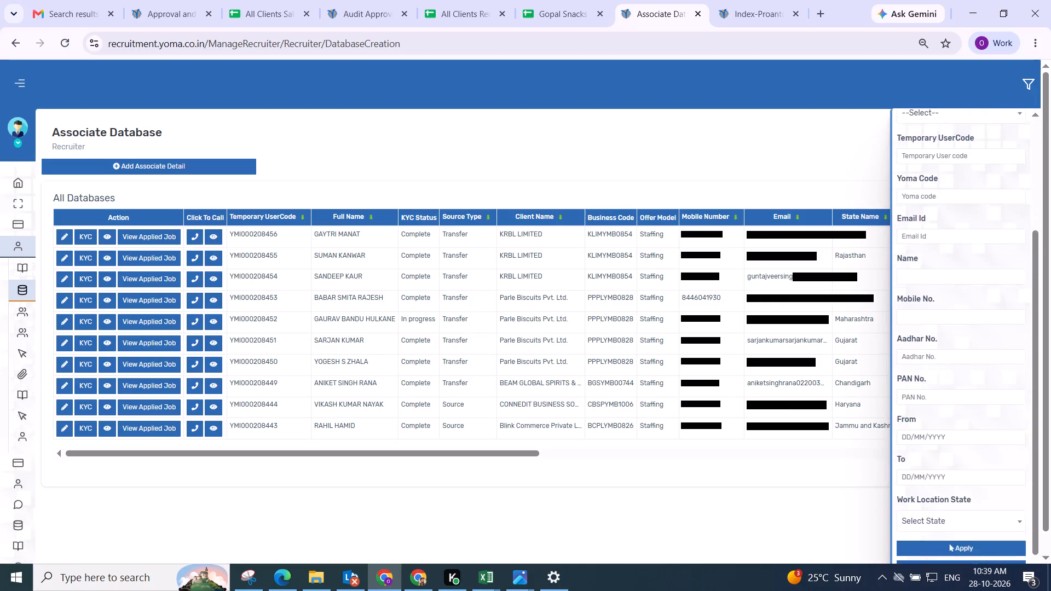
{"action": "left_click", "coordinate": [915, 166]}
{"action": "key", "text": "ctrl+v"}
{"action": "scroll", "coordinate": [913, 277], "scroll_direction": "down", "scroll_amount": 4}
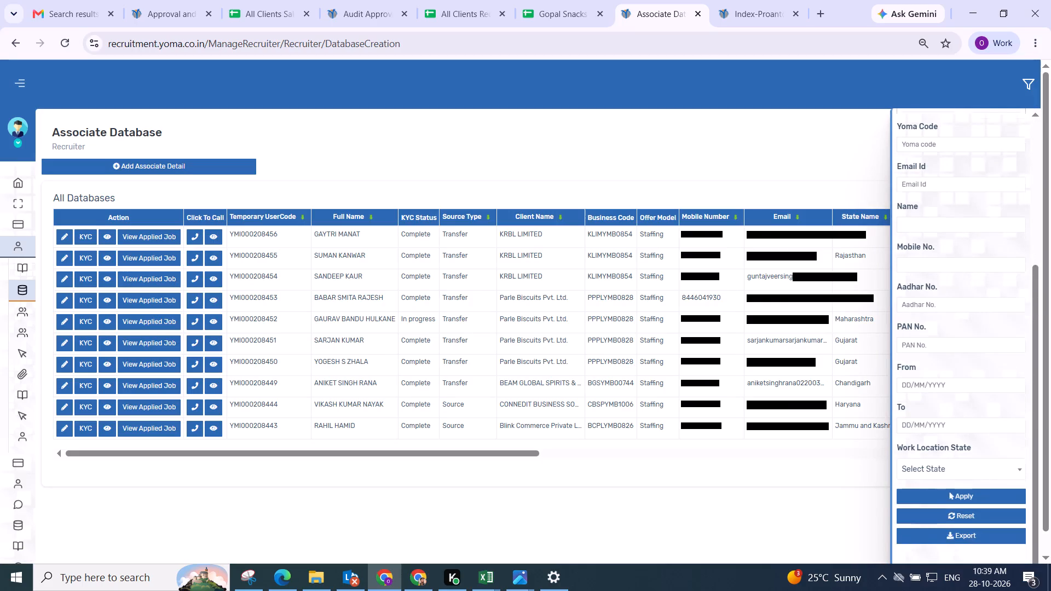
{"action": "left_click", "coordinate": [932, 492]}
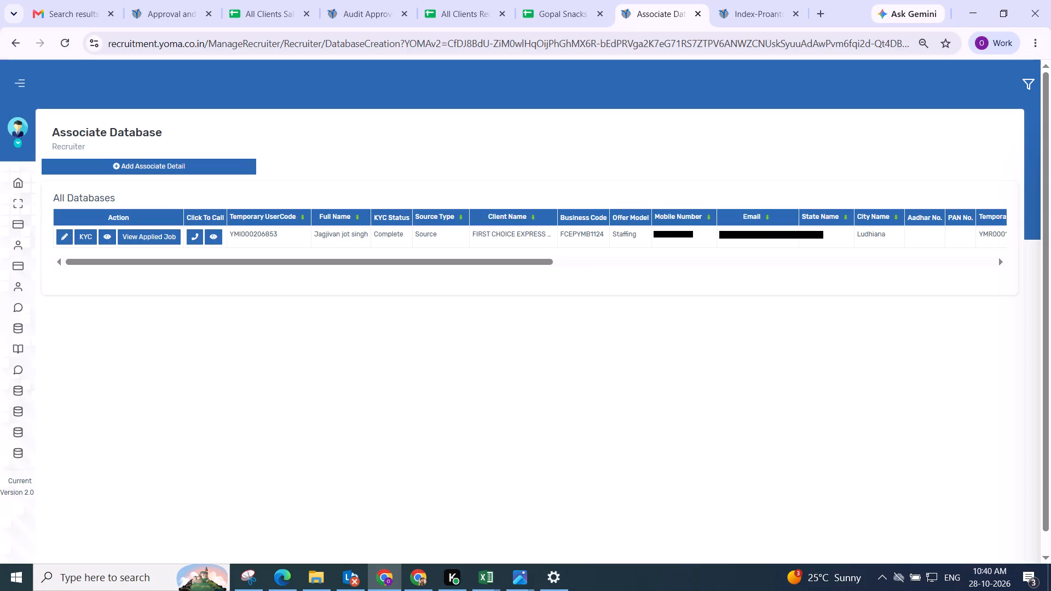
Open the filtered associate's record and examine the Offer Info, including the Designation options, without changing anything.
{"action": "left_click", "coordinate": [62, 237]}
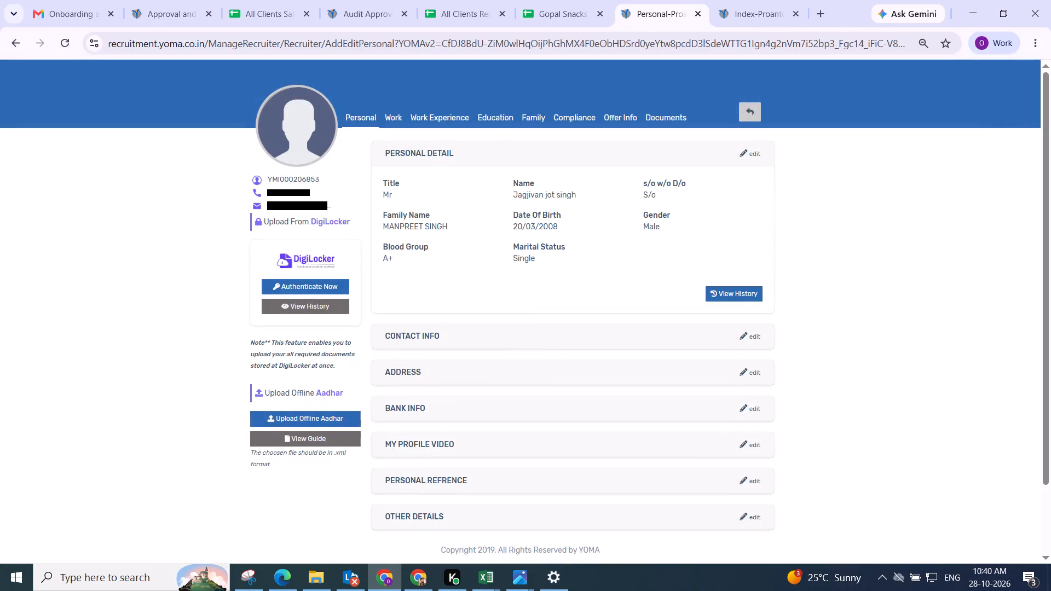
{"action": "left_click", "coordinate": [615, 120]}
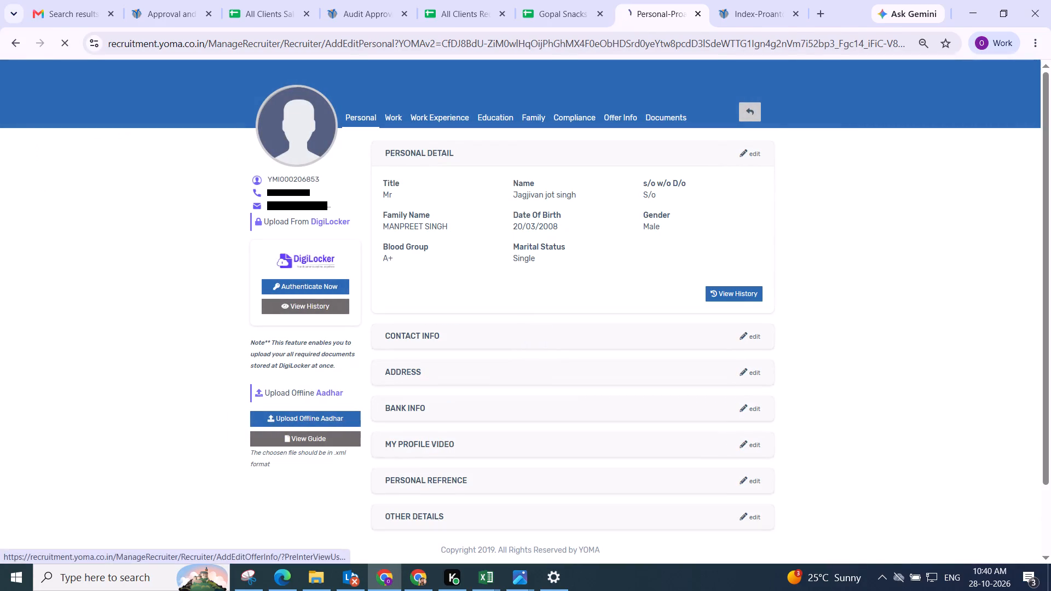
{"action": "scroll", "coordinate": [542, 253], "scroll_direction": "down", "scroll_amount": 1}
{"action": "scroll", "coordinate": [567, 253], "scroll_direction": "up", "scroll_amount": 2}
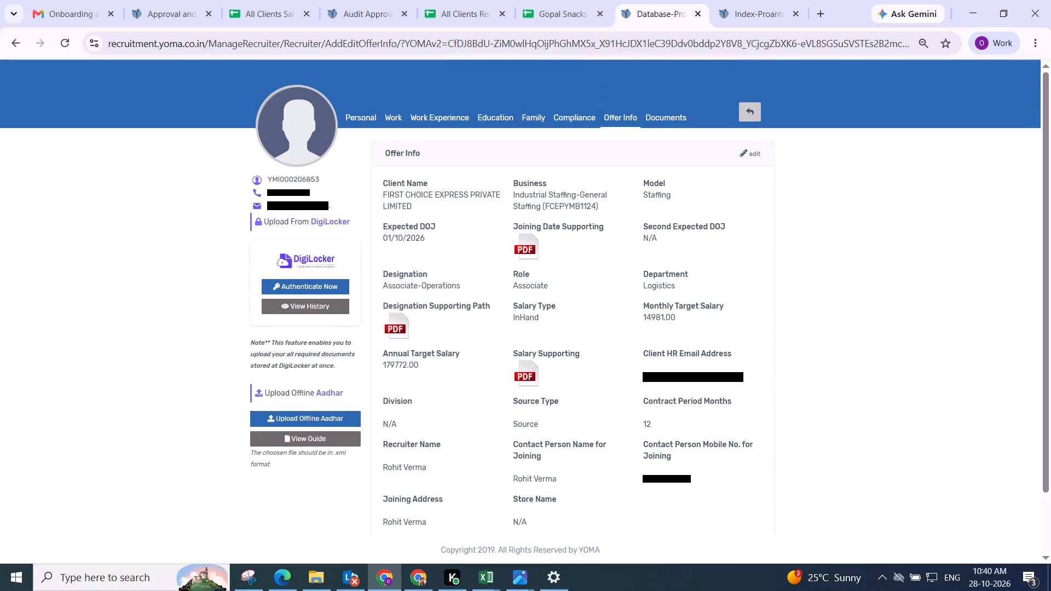
{"action": "left_click", "coordinate": [753, 153]}
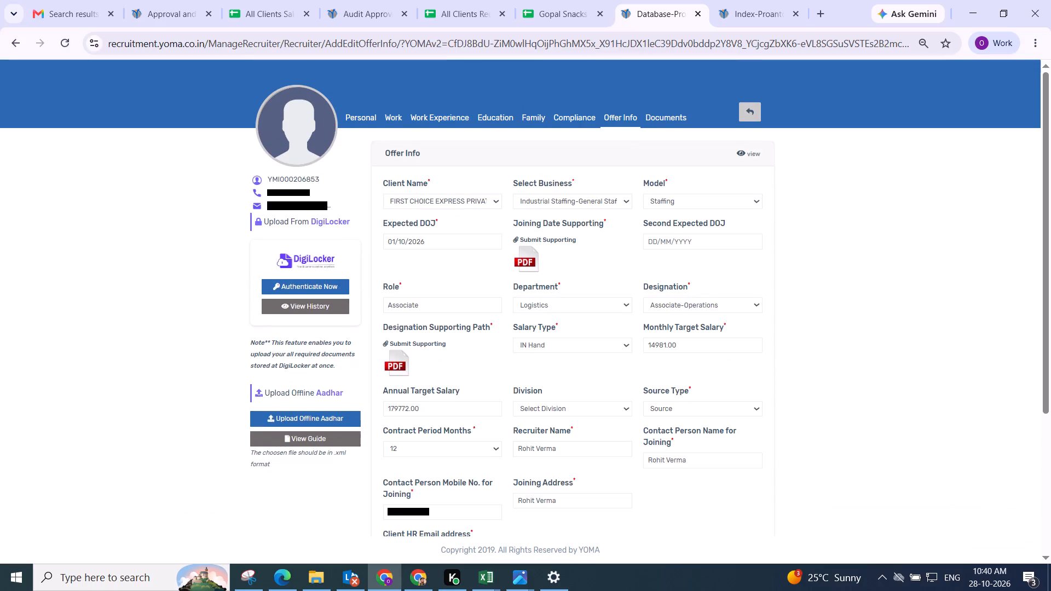
{"action": "scroll", "coordinate": [704, 224], "scroll_direction": "down", "scroll_amount": 1}
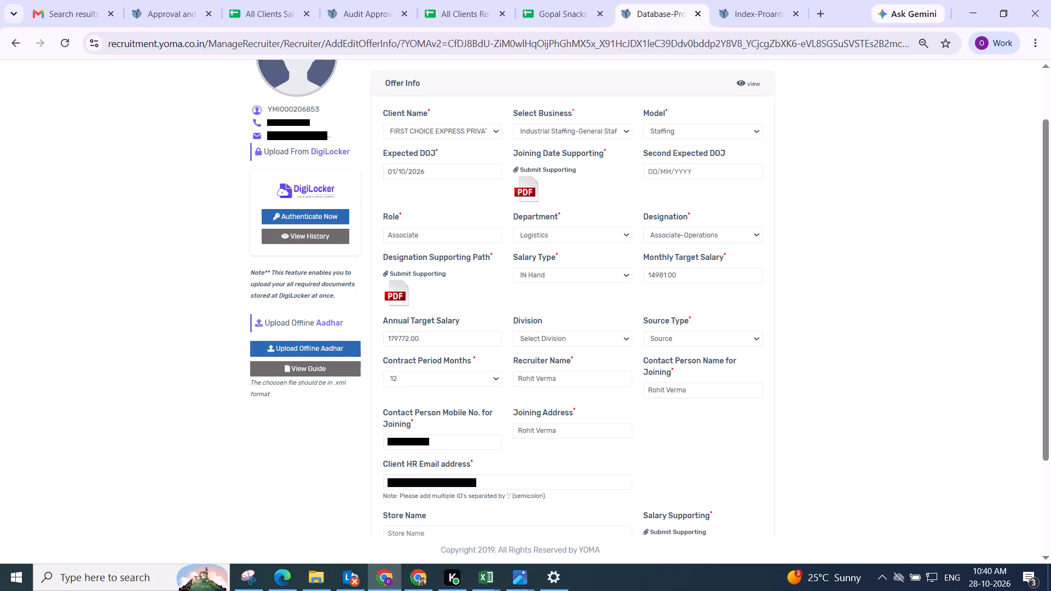
{"action": "left_click", "coordinate": [676, 233]}
{"action": "left_click", "coordinate": [688, 263]}
{"action": "scroll", "coordinate": [680, 161], "scroll_direction": "up", "scroll_amount": 1}
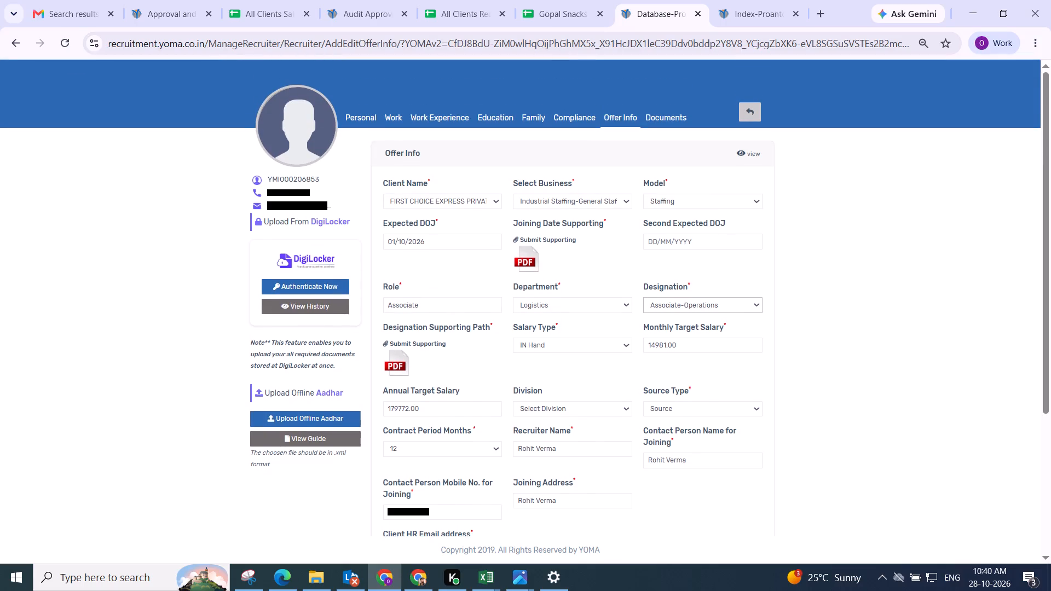
{"action": "left_click", "coordinate": [738, 154]}
Copy the client name FIRST CHOICE EXPRESS PRIVATE LIMITED from the pending approvals, find that client in Payroll and open its settings.
{"action": "left_click", "coordinate": [177, 18]}
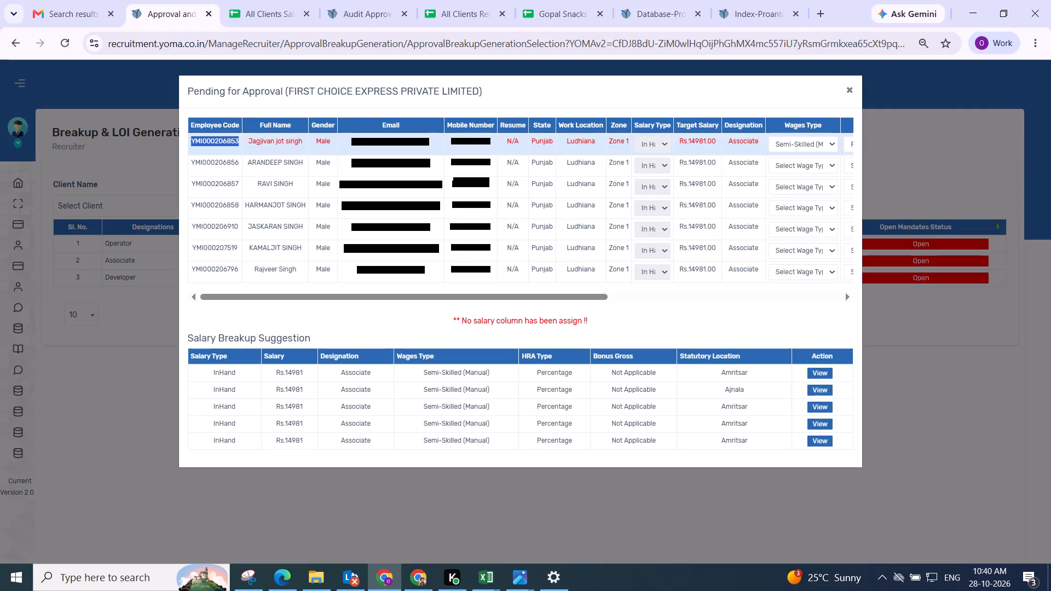
{"action": "left_click_drag", "start_coordinate": [288, 91], "coordinate": [475, 88]}
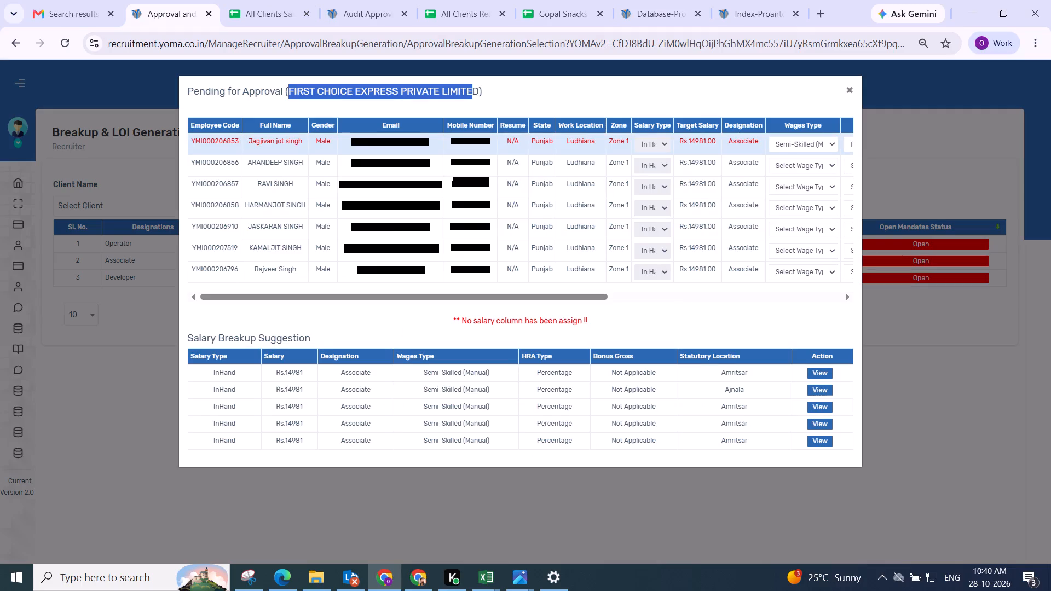
{"action": "left_click_drag", "start_coordinate": [475, 88], "coordinate": [476, 88]}
{"action": "key", "text": "ctrl+c"}
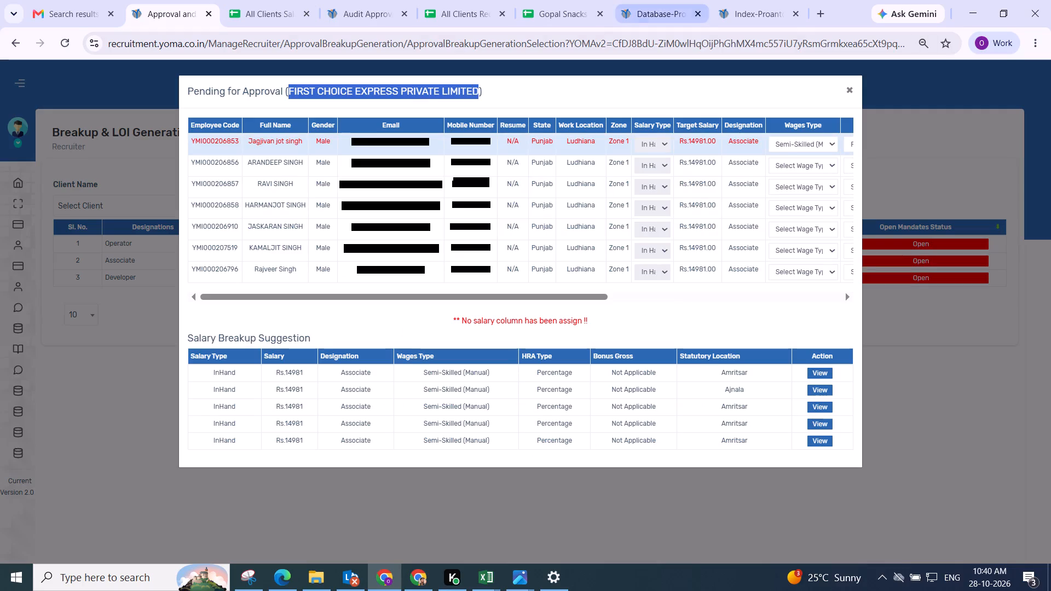
{"action": "left_click", "coordinate": [732, 10]}
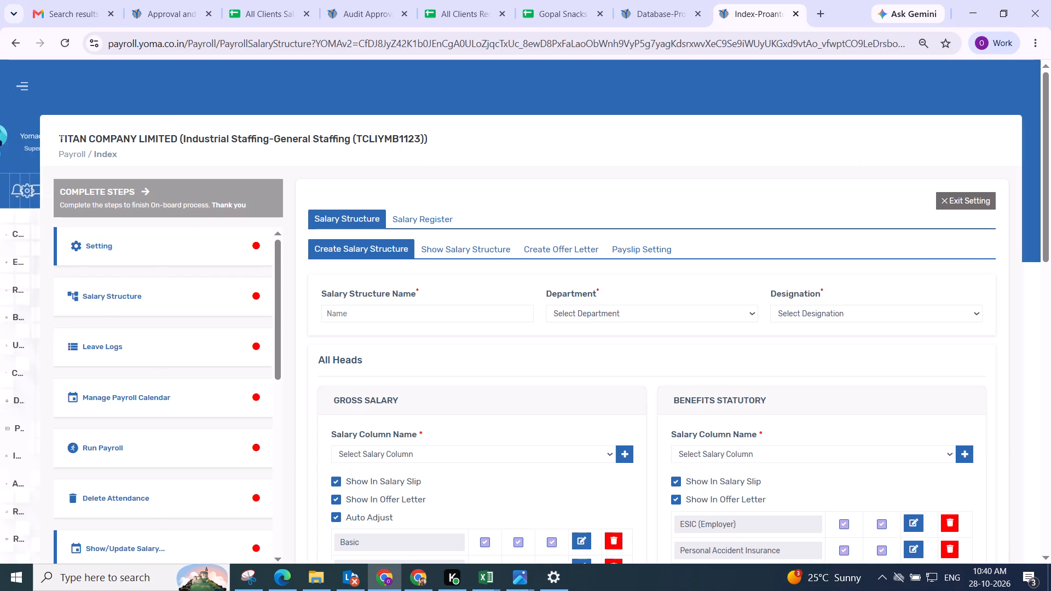
{"action": "left_click", "coordinate": [35, 413]}
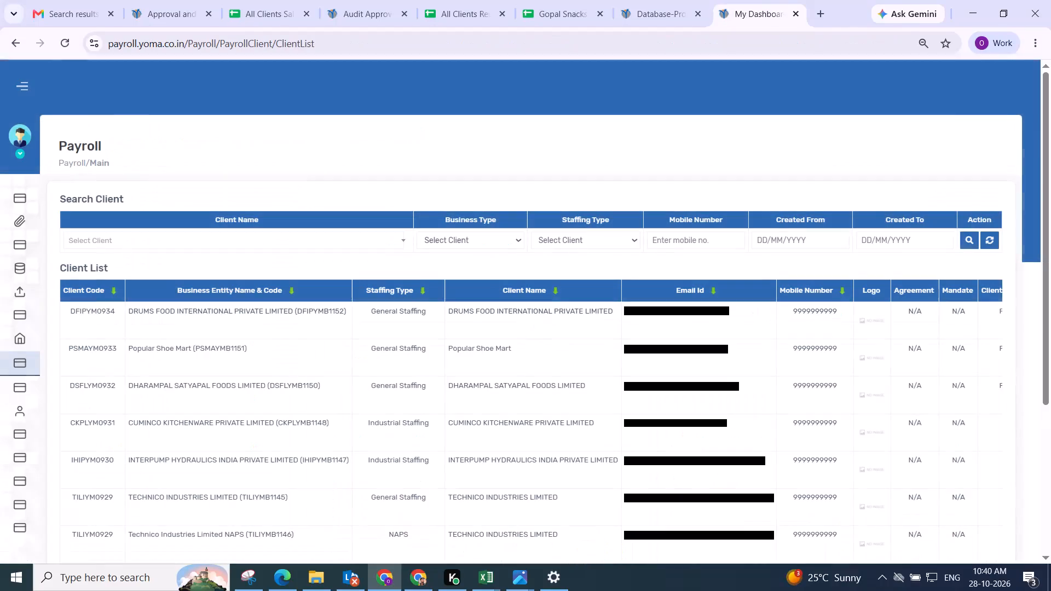
{"action": "left_click", "coordinate": [214, 235]}
{"action": "key", "text": "ctrl+v"}
{"action": "left_click", "coordinate": [236, 294]}
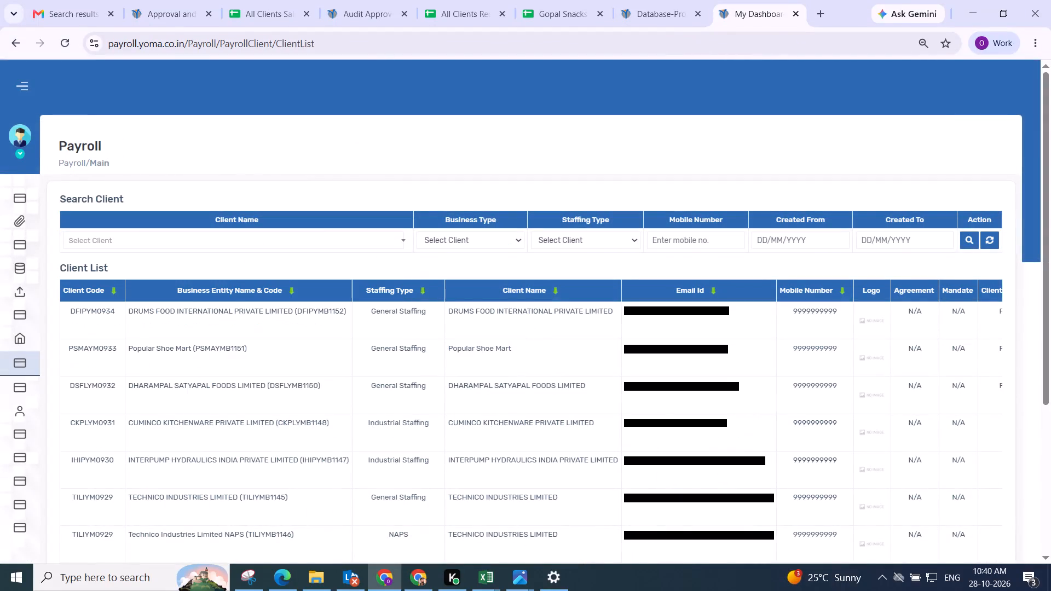
{"action": "left_click", "coordinate": [214, 240]}
{"action": "key", "text": "ctrl+v"}
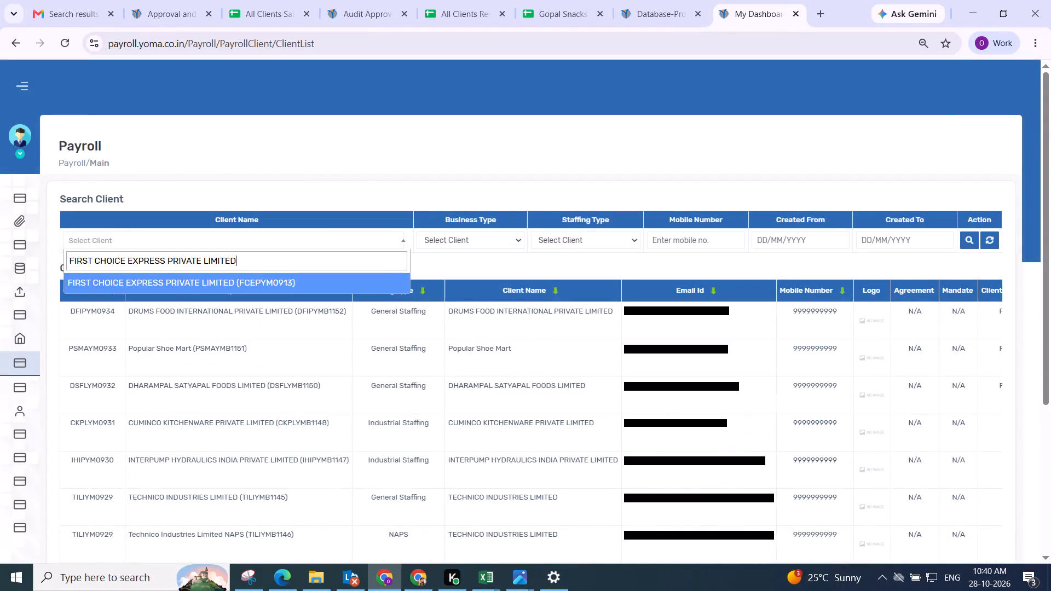
{"action": "left_click", "coordinate": [220, 278]}
{"action": "left_click", "coordinate": [974, 240]}
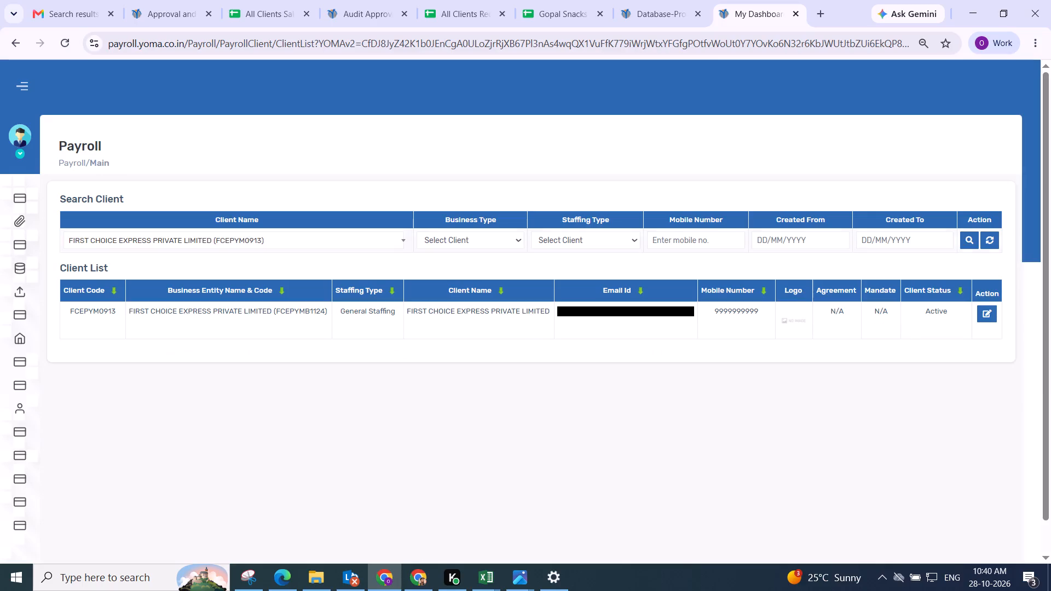
{"action": "left_click", "coordinate": [986, 312]}
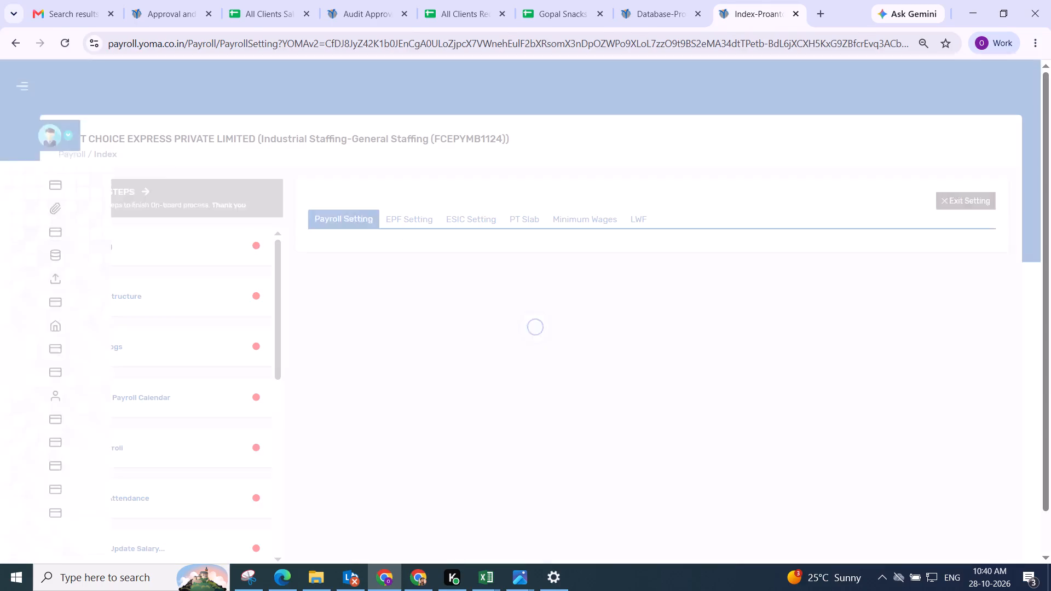
Examine the client's payroll settings and its existing salary structures.
{"action": "scroll", "coordinate": [382, 291], "scroll_direction": "down", "scroll_amount": 1}
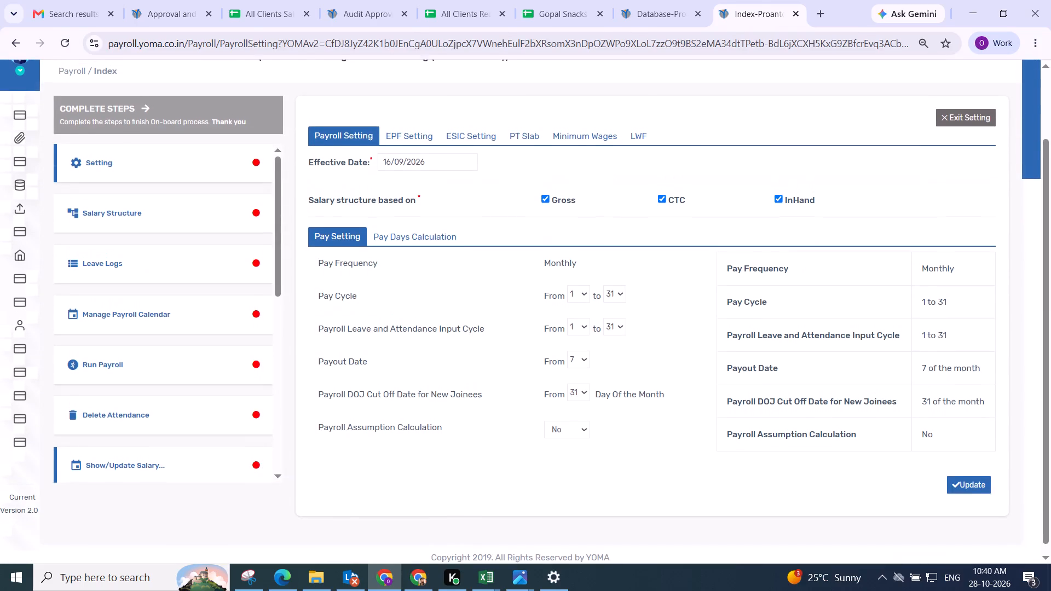
{"action": "scroll", "coordinate": [377, 284], "scroll_direction": "down", "scroll_amount": 1}
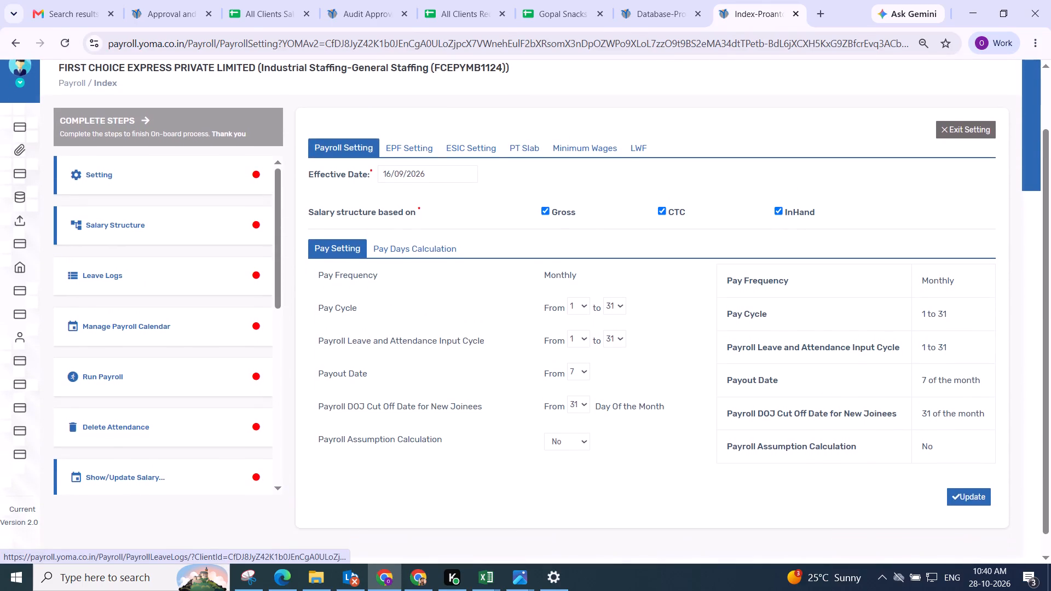
{"action": "left_click", "coordinate": [159, 230]}
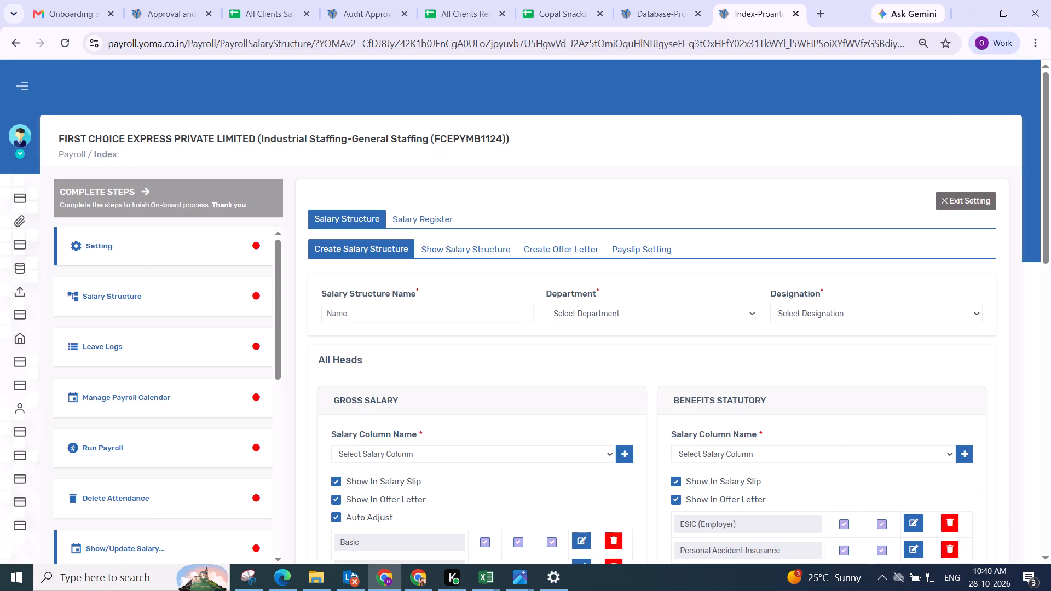
{"action": "left_click", "coordinate": [451, 253]}
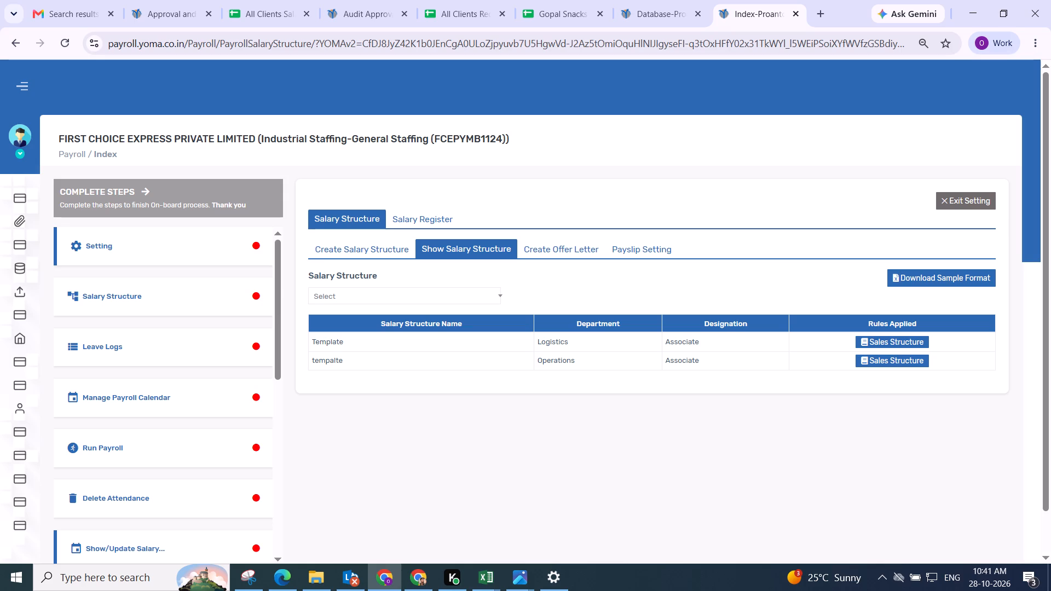
Start a new salary structure for the client and name it "Tamplate 3".
{"action": "left_click", "coordinate": [350, 248]}
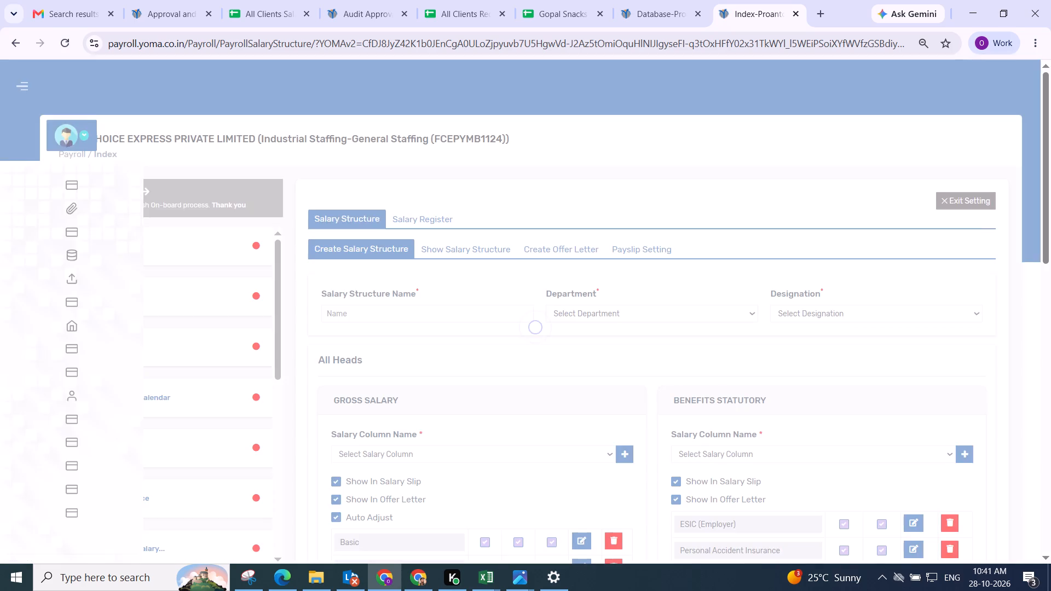
{"action": "left_click", "coordinate": [362, 309]}
{"action": "type", "text": "Tamplate"}
{"action": "key", "text": "space"}
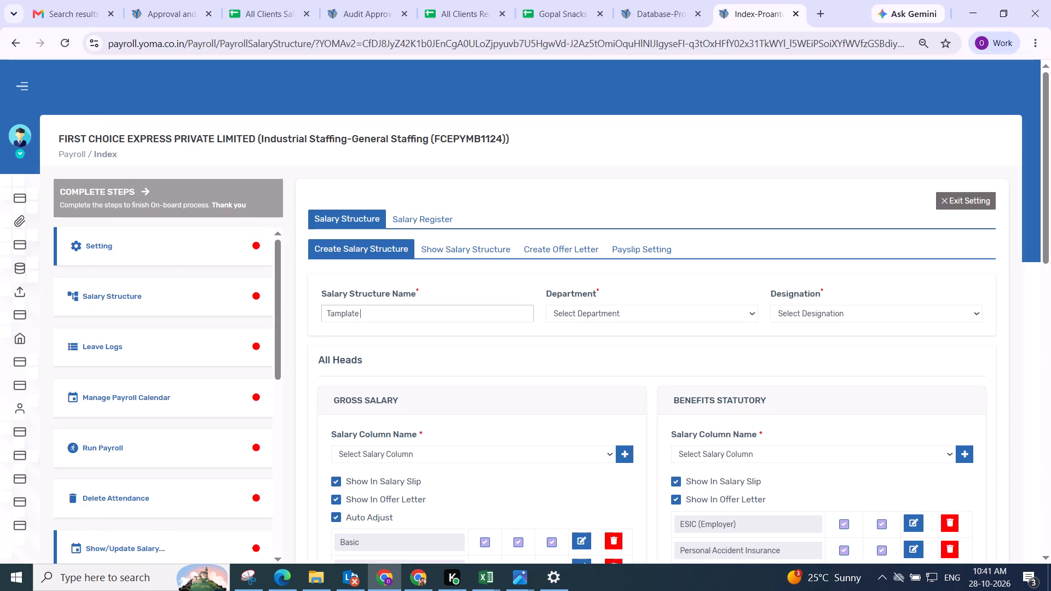
{"action": "key", "text": "3"}
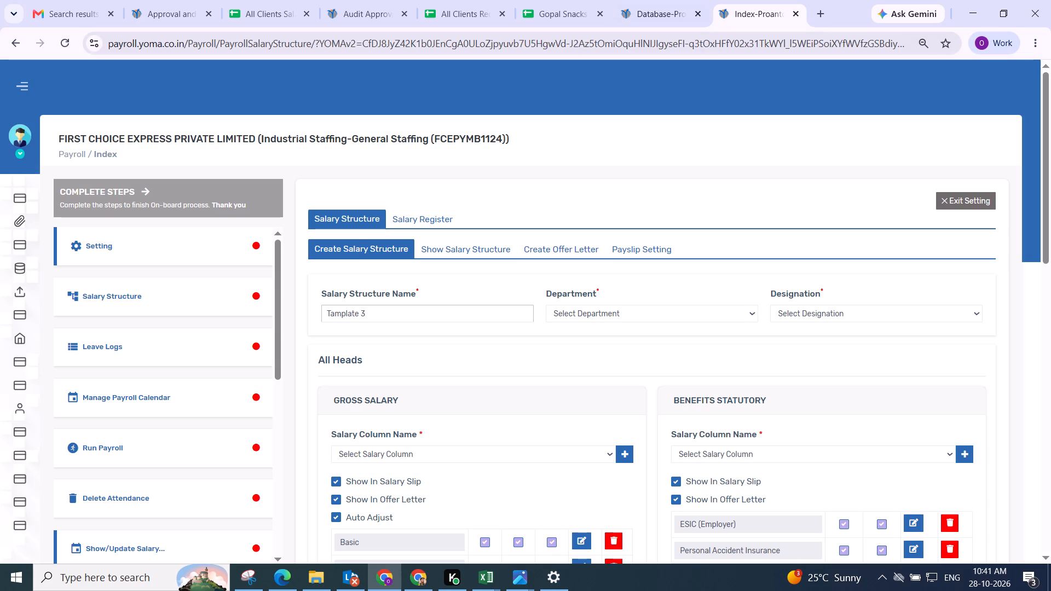
Copy the department from the associate's Offer Info and set the new salary structure's Department to Logistics.
{"action": "left_click", "coordinate": [645, 18]}
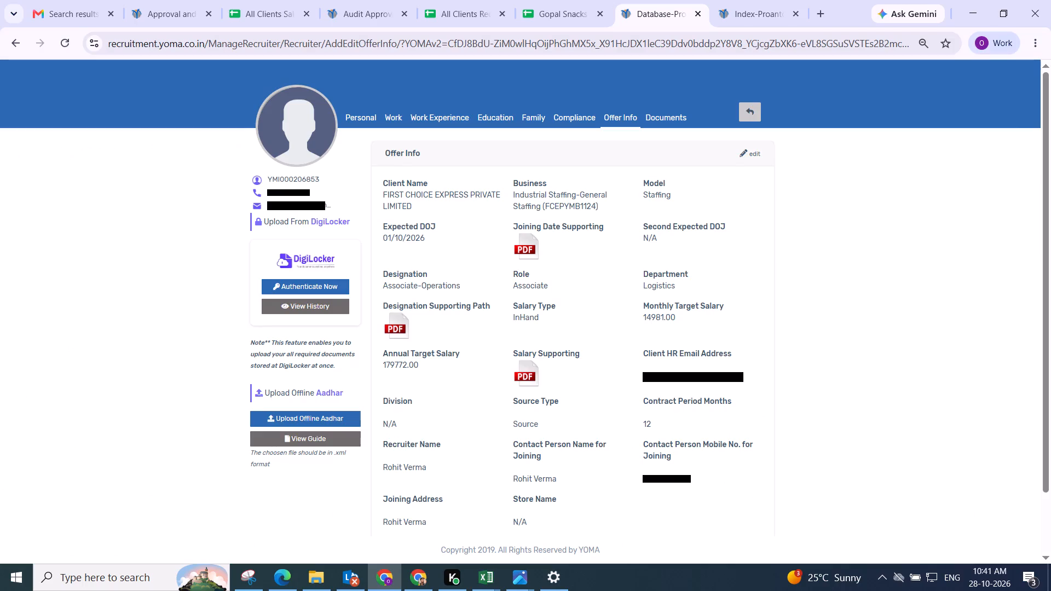
{"action": "double_click", "coordinate": [652, 288]}
{"action": "key", "text": "ctrl+c"}
{"action": "left_click", "coordinate": [740, 6]}
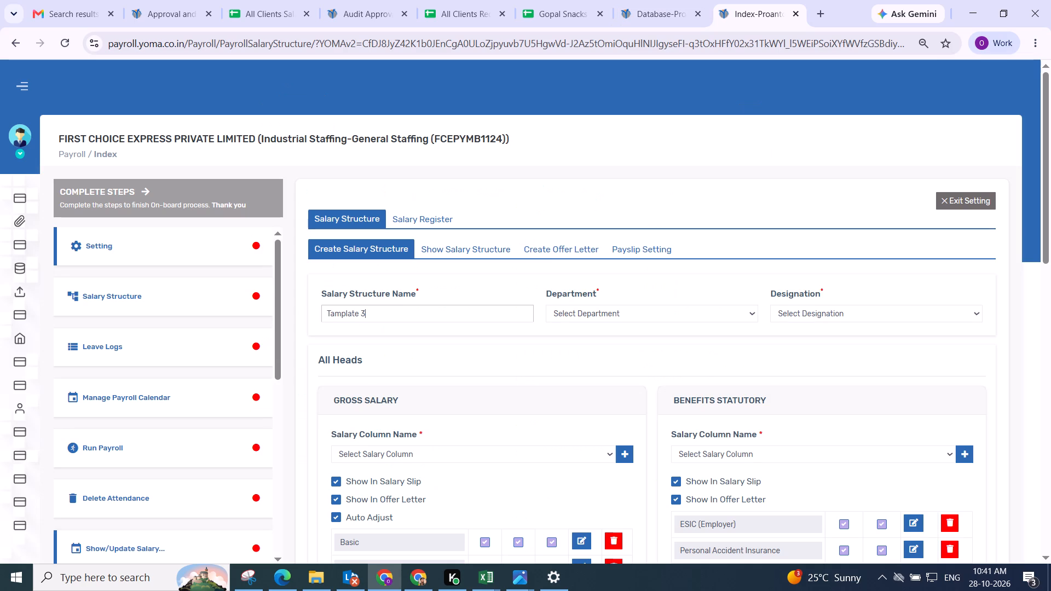
{"action": "key", "text": "ctrl+f"}
{"action": "key", "text": "ctrl+v"}
{"action": "left_click", "coordinate": [580, 305]}
{"action": "key", "text": "ctrl+v"}
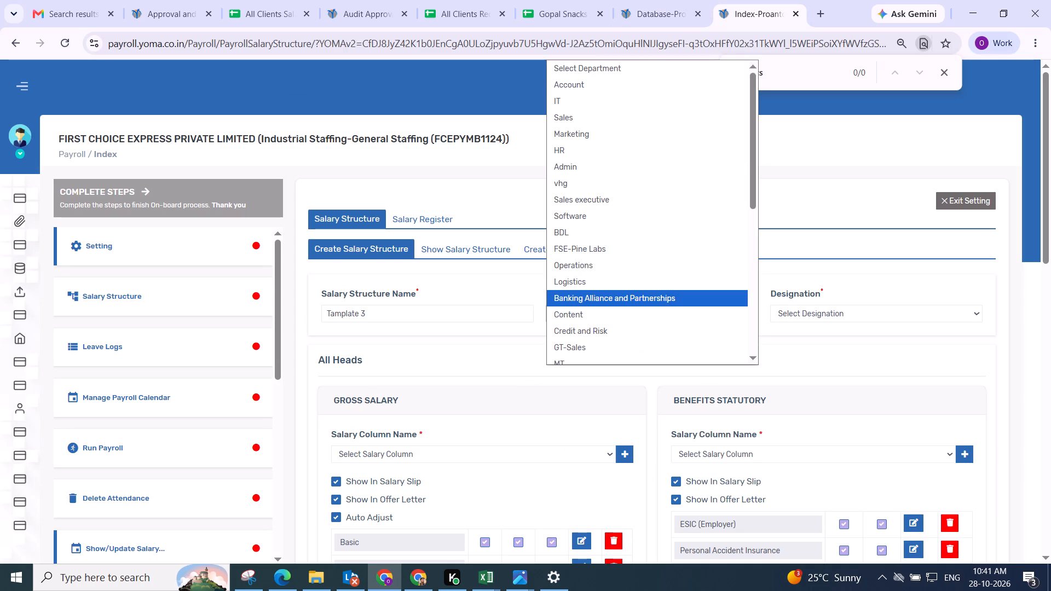
{"action": "type", "text": "lo"}
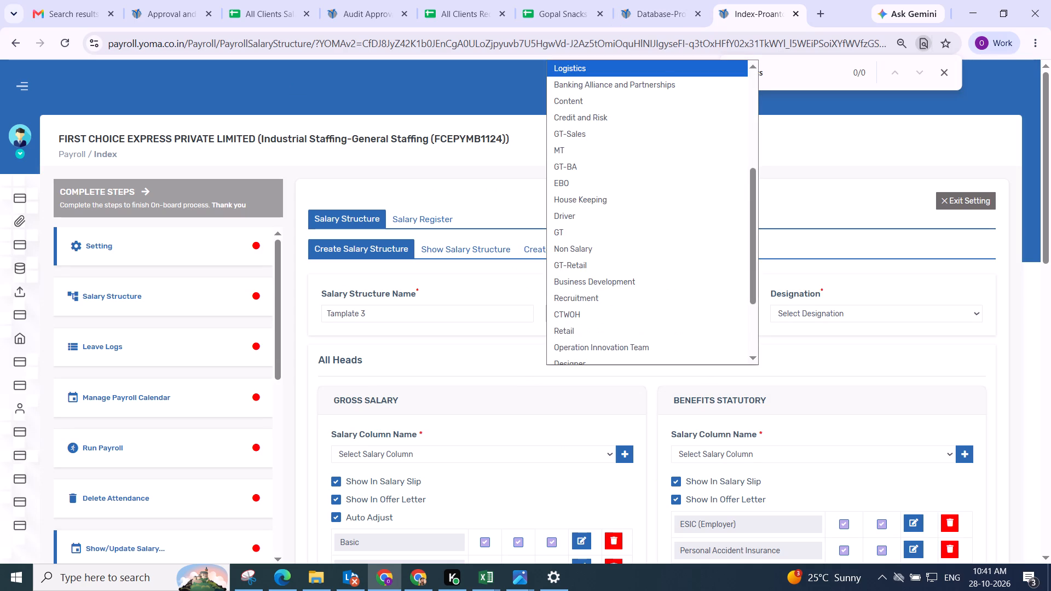
{"action": "key", "text": "g"}
{"action": "key", "text": "Return"}
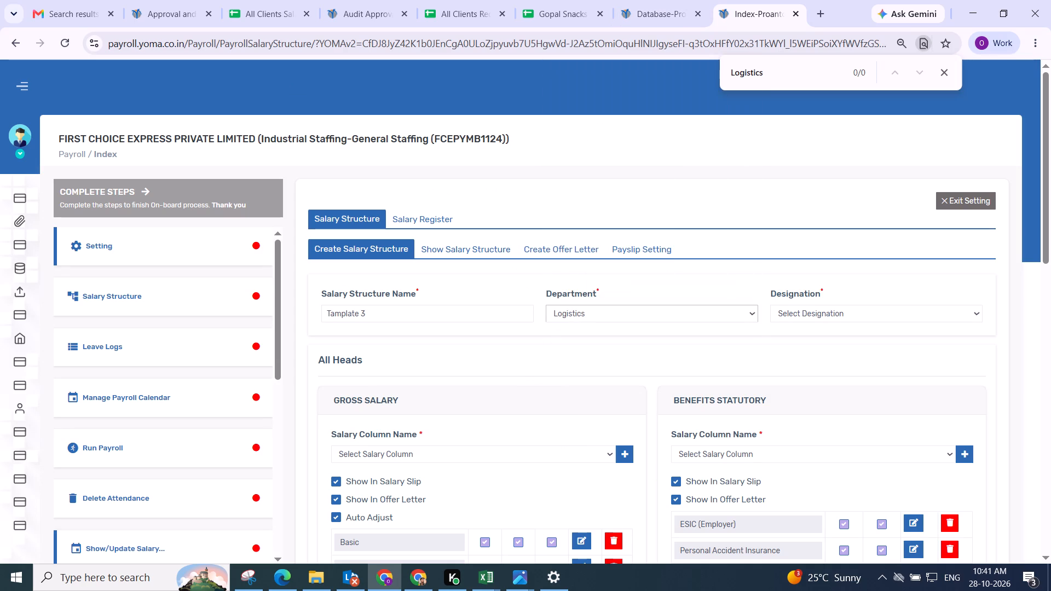
Copy the designation Associate-Operations from the associate's Offer Info and return to the new salary structure.
{"action": "left_click", "coordinate": [649, 15]}
{"action": "left_click", "coordinate": [755, 149]}
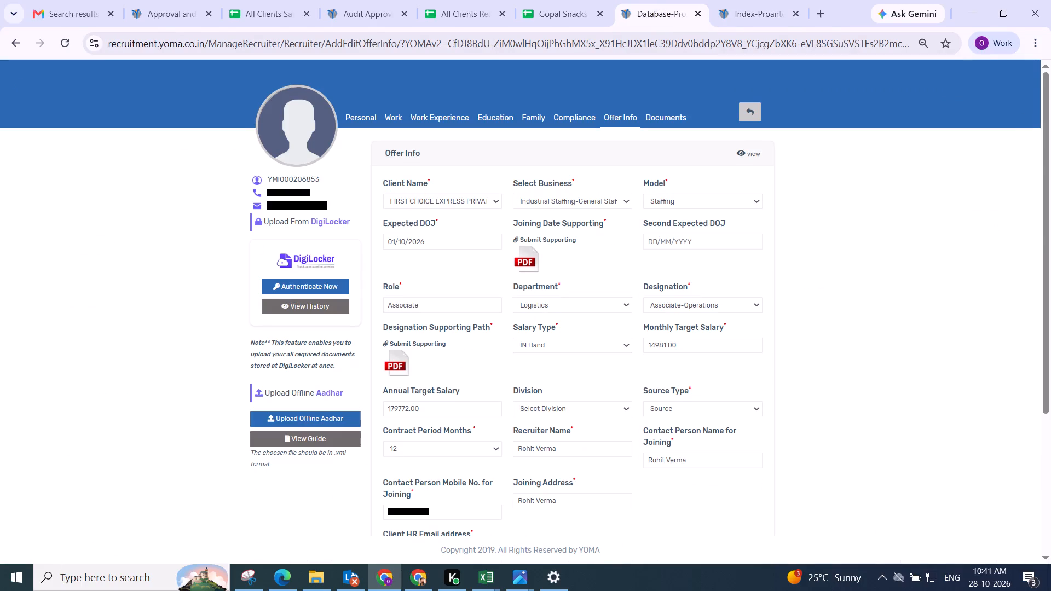
{"action": "left_click", "coordinate": [740, 147]}
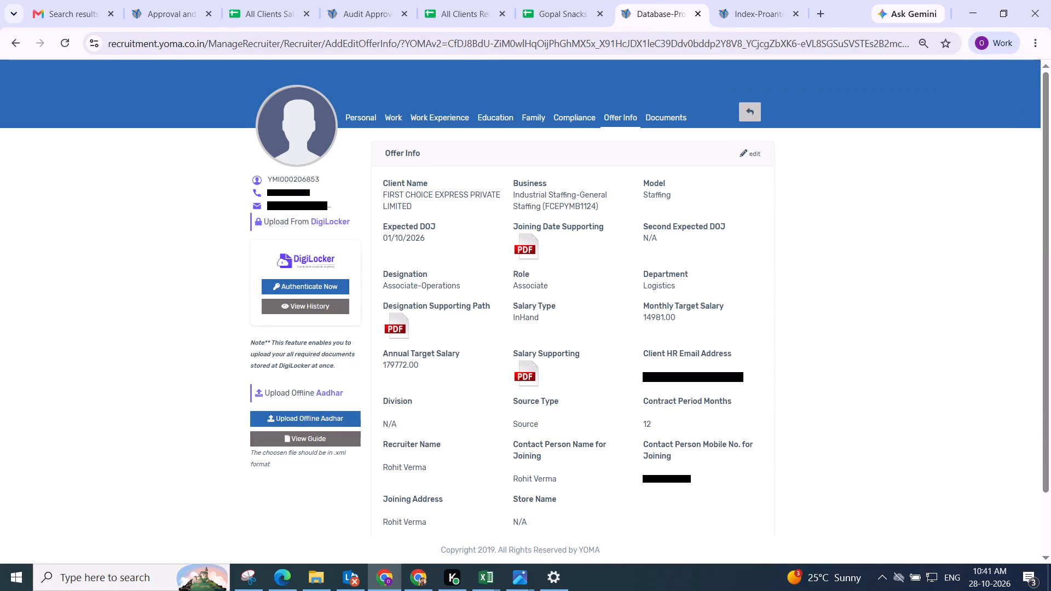
{"action": "left_click_drag", "start_coordinate": [380, 285], "coordinate": [475, 286]}
{"action": "key", "text": "ctrl+c"}
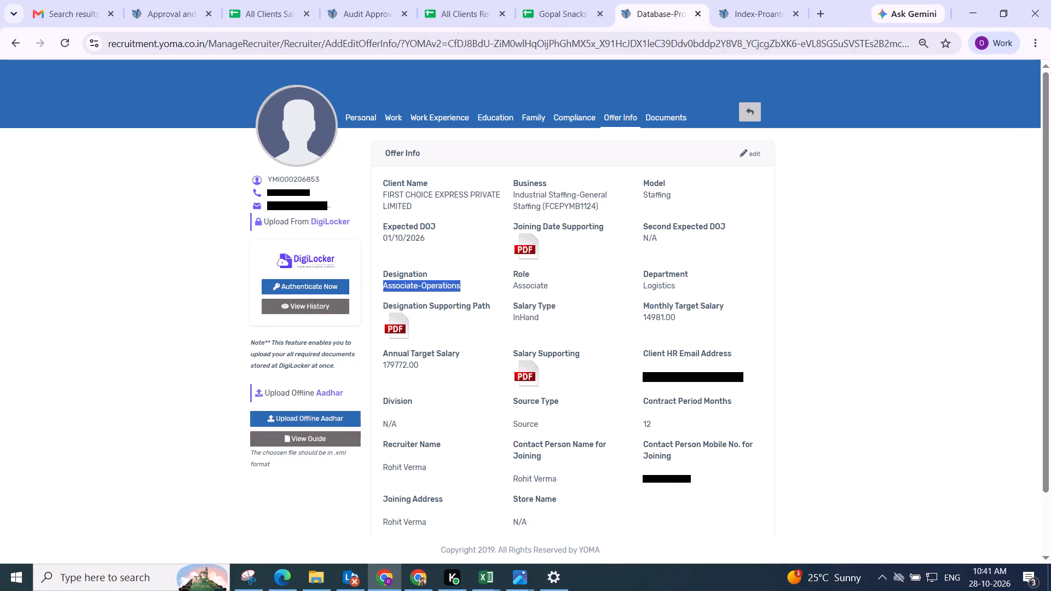
{"action": "left_click", "coordinate": [743, 9]}
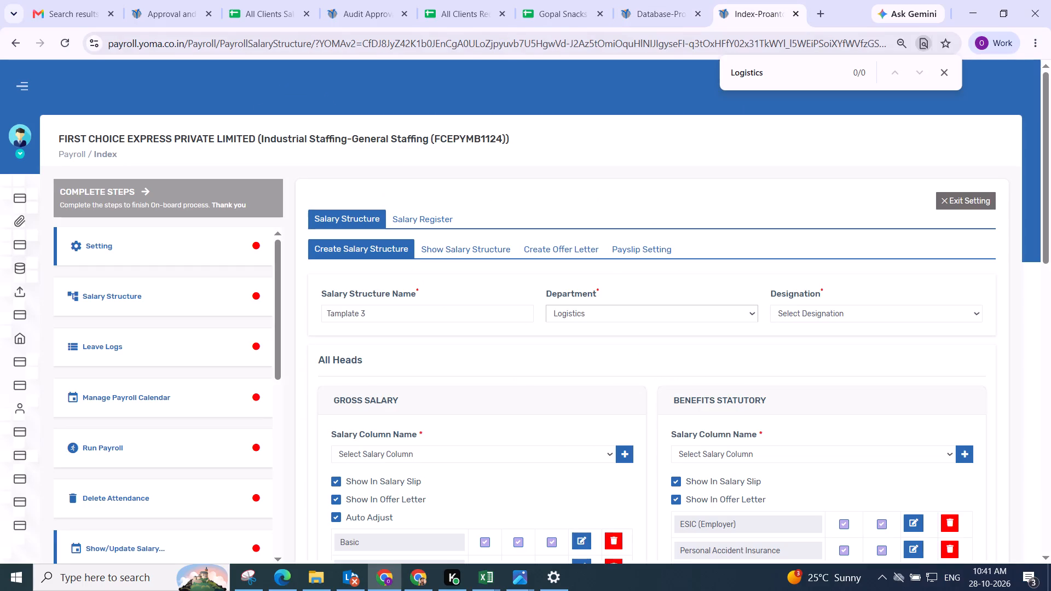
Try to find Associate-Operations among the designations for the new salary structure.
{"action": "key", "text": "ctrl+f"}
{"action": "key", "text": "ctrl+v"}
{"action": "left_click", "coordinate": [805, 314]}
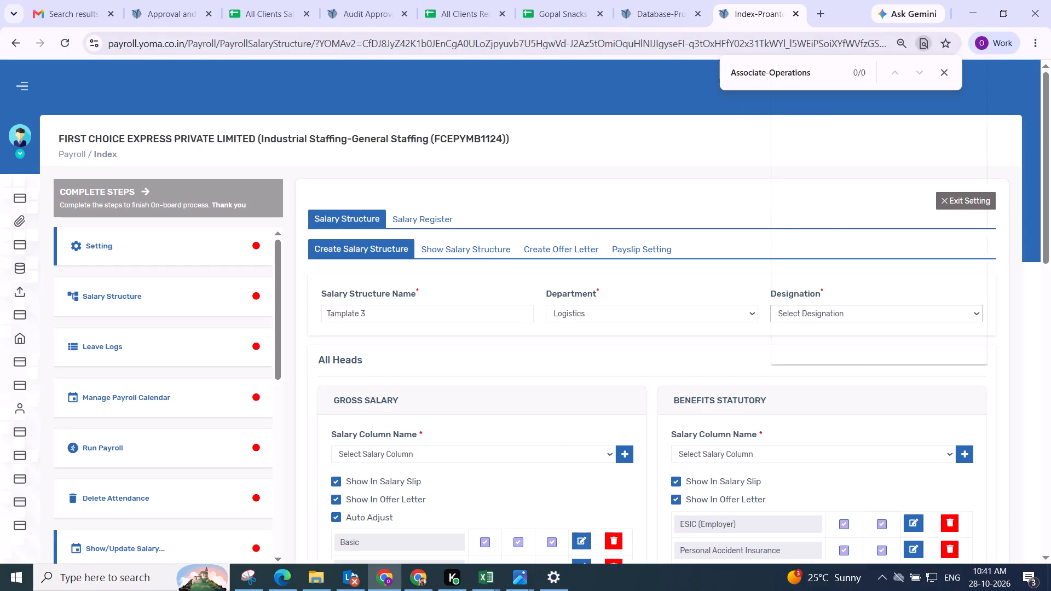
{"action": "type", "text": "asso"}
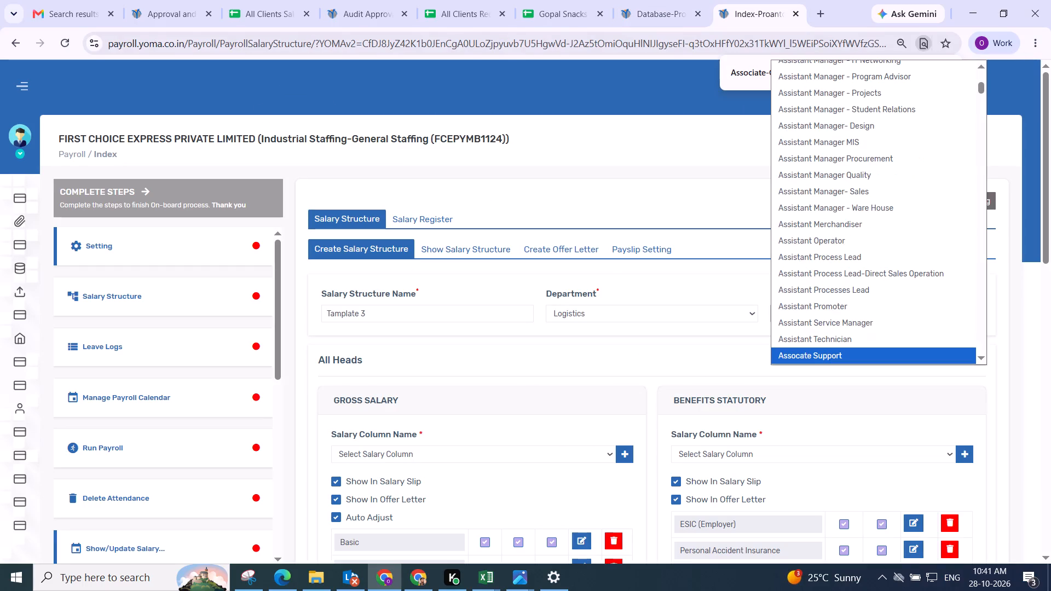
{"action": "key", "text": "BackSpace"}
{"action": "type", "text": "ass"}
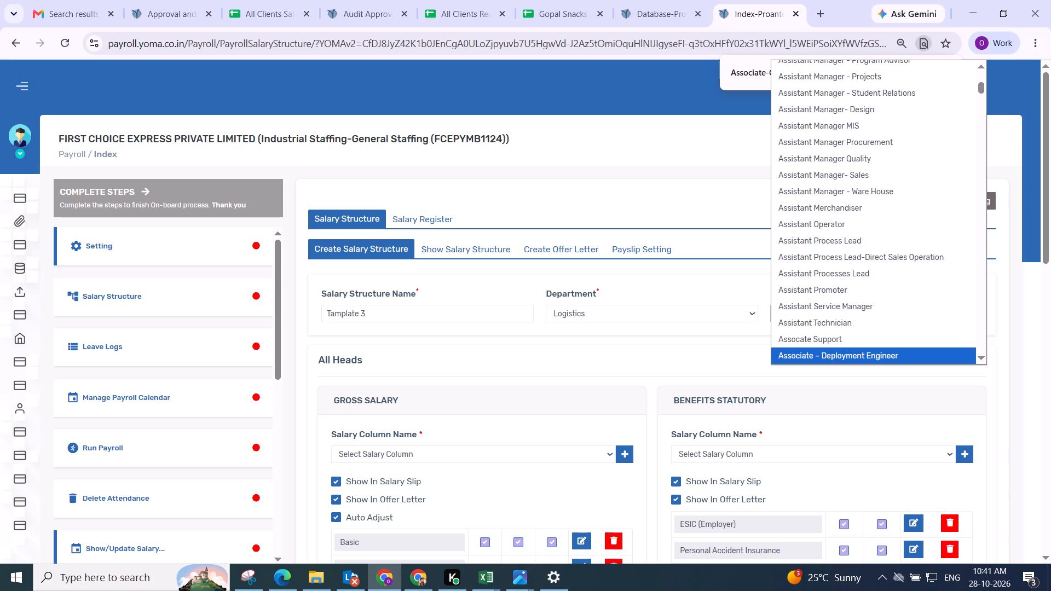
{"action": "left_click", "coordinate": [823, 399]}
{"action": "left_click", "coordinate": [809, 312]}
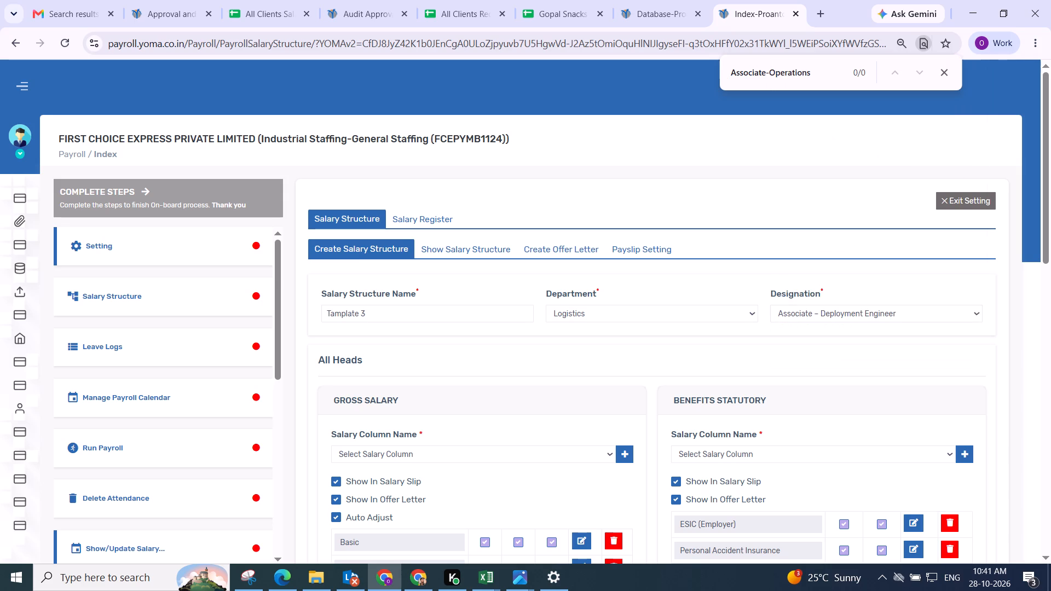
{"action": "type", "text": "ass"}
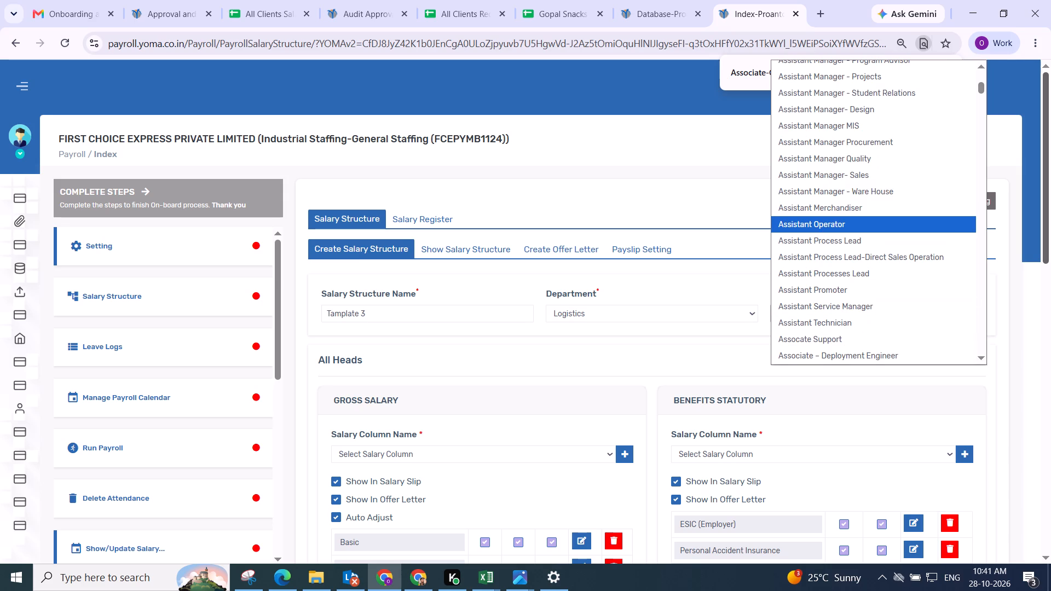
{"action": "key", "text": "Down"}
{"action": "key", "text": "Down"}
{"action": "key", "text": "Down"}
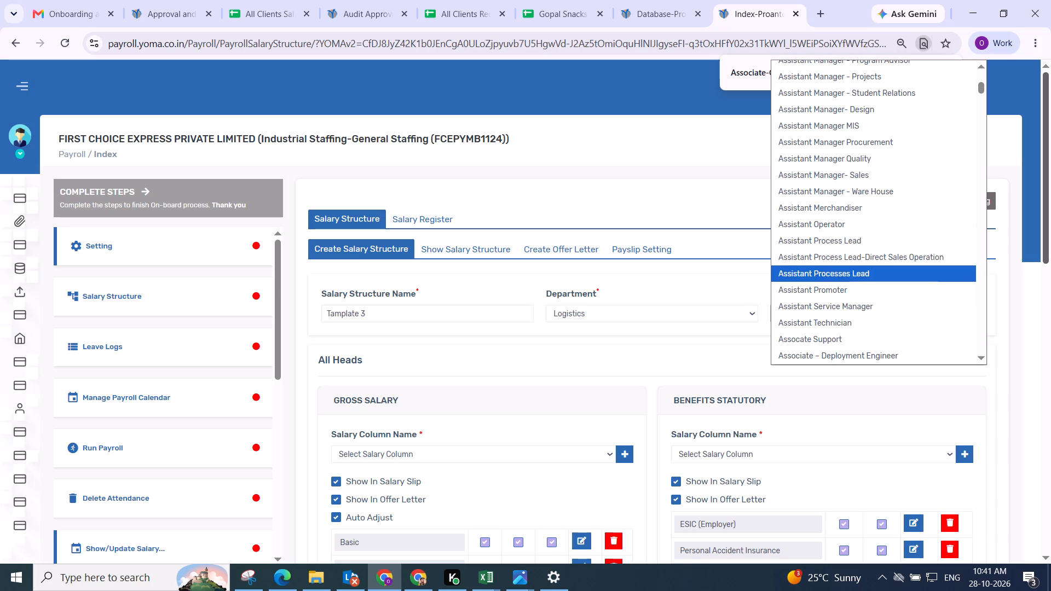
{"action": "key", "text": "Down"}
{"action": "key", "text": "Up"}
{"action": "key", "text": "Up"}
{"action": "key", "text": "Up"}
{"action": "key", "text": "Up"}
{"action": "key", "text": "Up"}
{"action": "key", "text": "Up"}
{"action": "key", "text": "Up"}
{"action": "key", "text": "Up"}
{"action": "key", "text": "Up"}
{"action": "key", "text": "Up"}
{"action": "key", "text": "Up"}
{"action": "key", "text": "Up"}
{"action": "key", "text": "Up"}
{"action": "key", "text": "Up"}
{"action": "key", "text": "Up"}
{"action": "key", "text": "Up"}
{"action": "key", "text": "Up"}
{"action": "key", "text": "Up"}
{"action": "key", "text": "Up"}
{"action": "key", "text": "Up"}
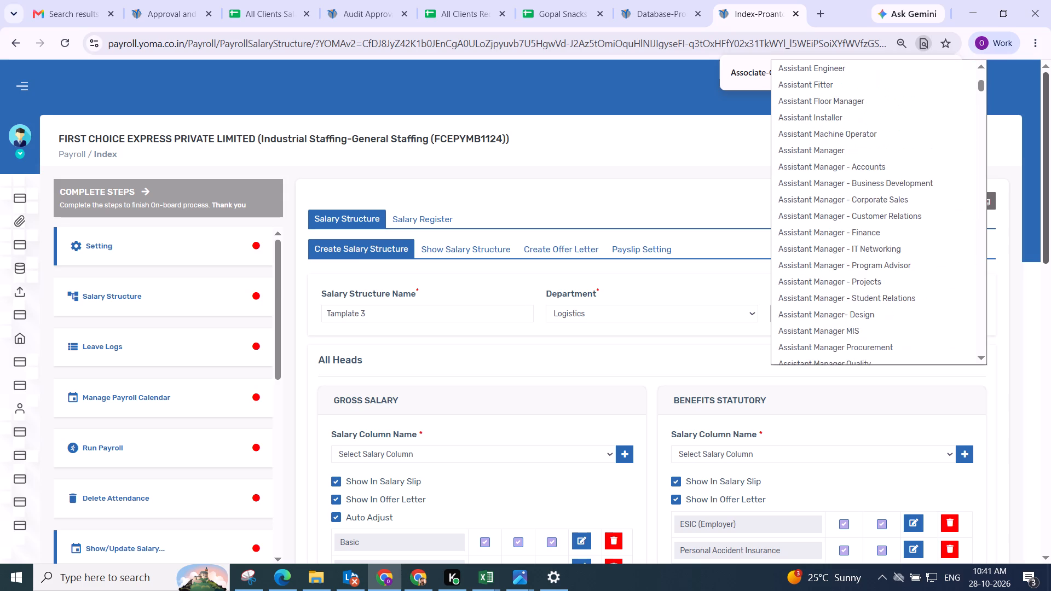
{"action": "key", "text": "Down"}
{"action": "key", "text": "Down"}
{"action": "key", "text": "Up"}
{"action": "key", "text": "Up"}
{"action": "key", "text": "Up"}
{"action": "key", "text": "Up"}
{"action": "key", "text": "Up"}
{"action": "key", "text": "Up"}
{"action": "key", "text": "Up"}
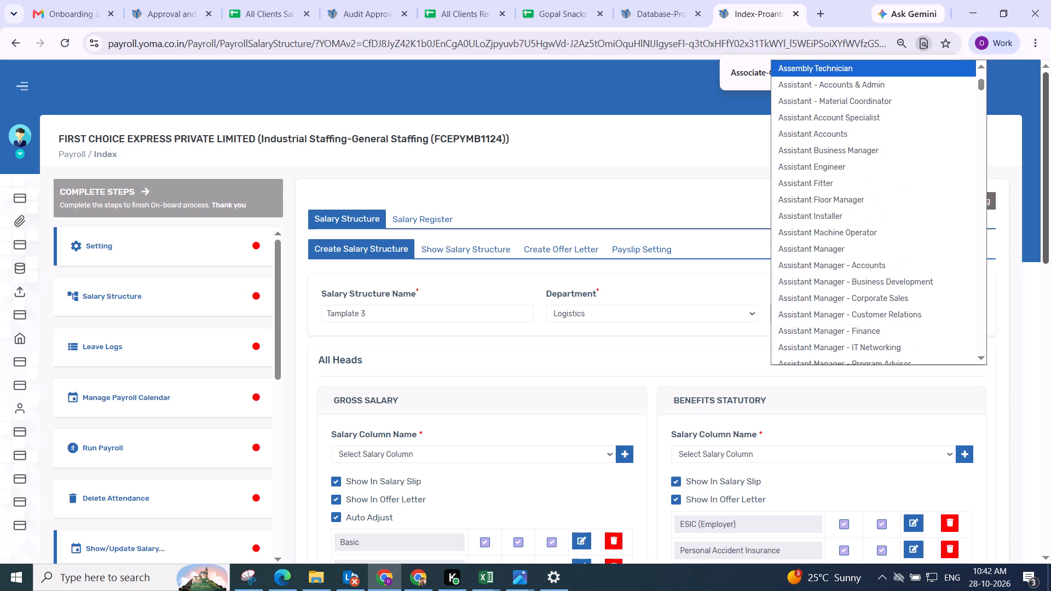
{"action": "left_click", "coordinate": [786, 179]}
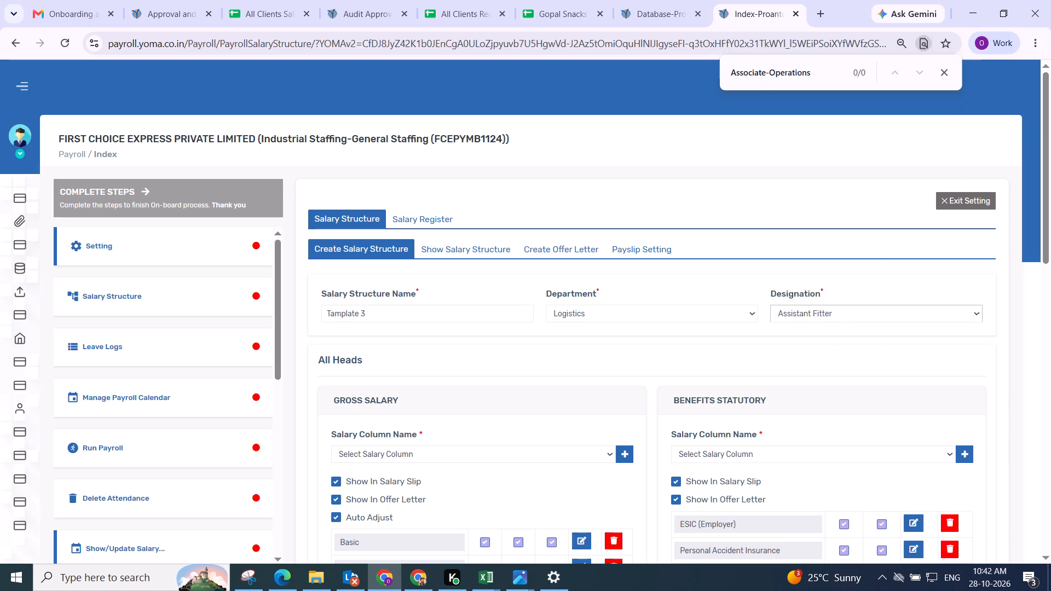
Set the new salary structure's Designation to Associate-Operations.
{"action": "left_click", "coordinate": [805, 311]}
{"action": "type", "text": "Assoc"}
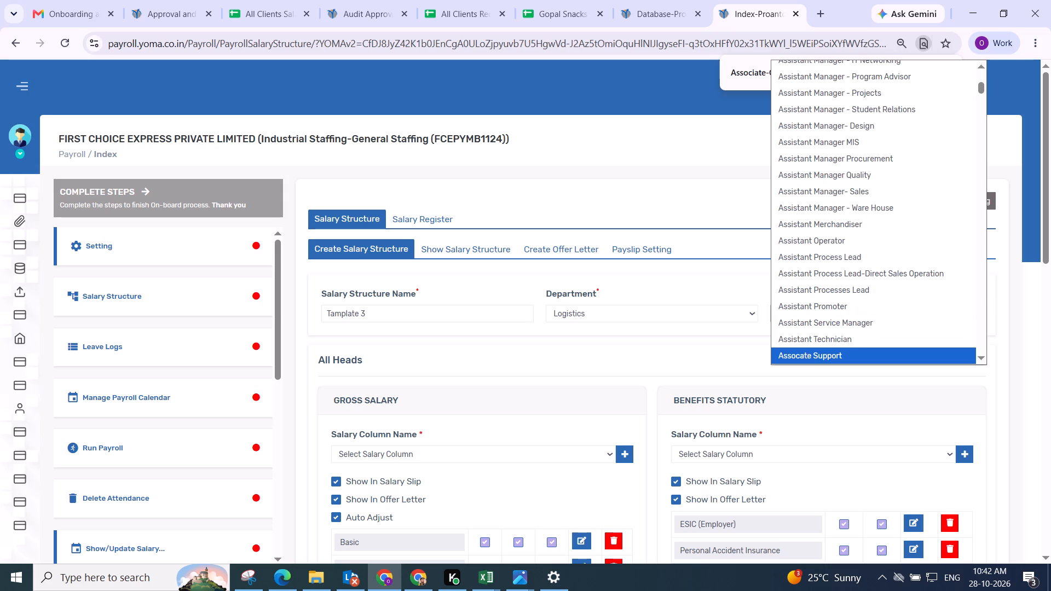
{"action": "key", "text": "Down"}
{"action": "key", "text": "Down"}
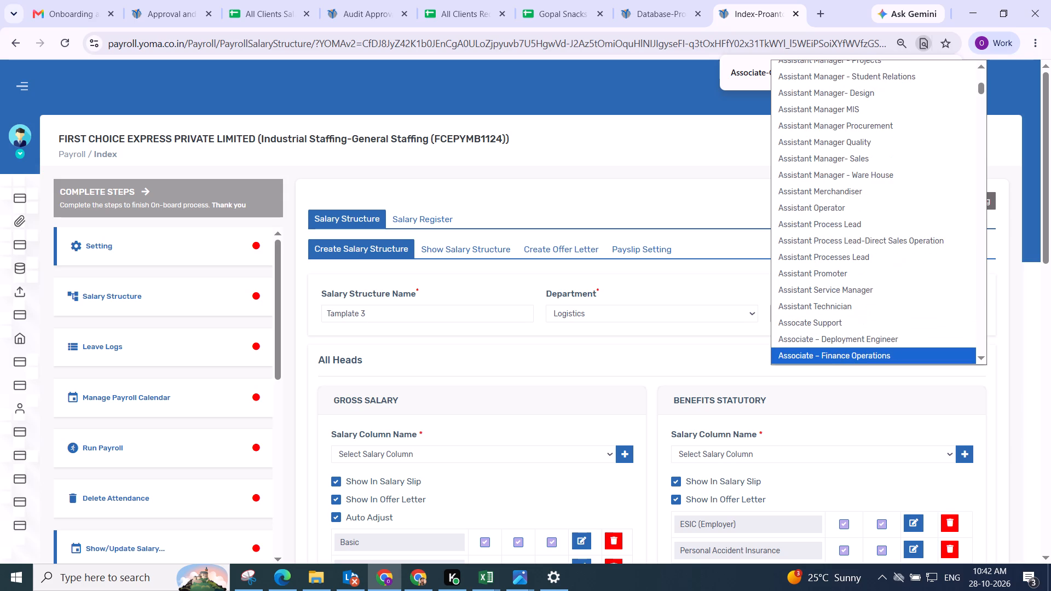
{"action": "key", "text": "Down"}
{"action": "key", "text": "Down"}
{"action": "key", "text": "Down"}
{"action": "key", "text": "Down"}
{"action": "key", "text": "Down"}
{"action": "key", "text": "Down"}
{"action": "key", "text": "Down"}
{"action": "key", "text": "Down"}
{"action": "key", "text": "Down"}
{"action": "key", "text": "Down"}
{"action": "key", "text": "Down"}
{"action": "key", "text": "Down"}
{"action": "key", "text": "Down"}
{"action": "key", "text": "Down"}
{"action": "key", "text": "Down"}
{"action": "key", "text": "Down"}
{"action": "key", "text": "Down"}
{"action": "key", "text": "Down"}
{"action": "key", "text": "Down"}
{"action": "key", "text": "Down"}
{"action": "key", "text": "Down"}
{"action": "key", "text": "Down"}
{"action": "key", "text": "Down"}
{"action": "key", "text": "Down"}
{"action": "key", "text": "Down"}
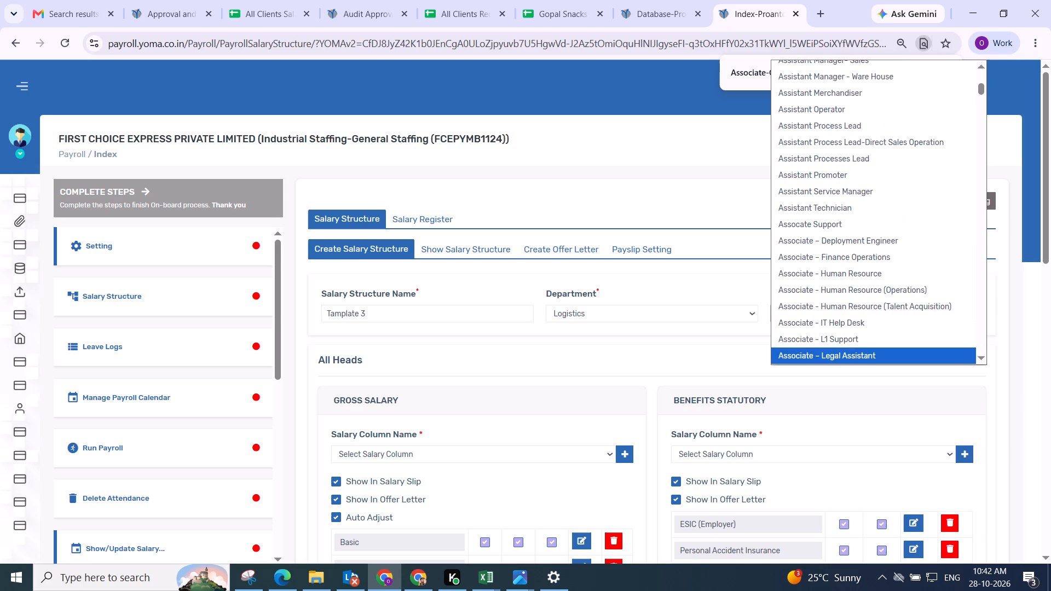
{"action": "key", "text": "Down"}
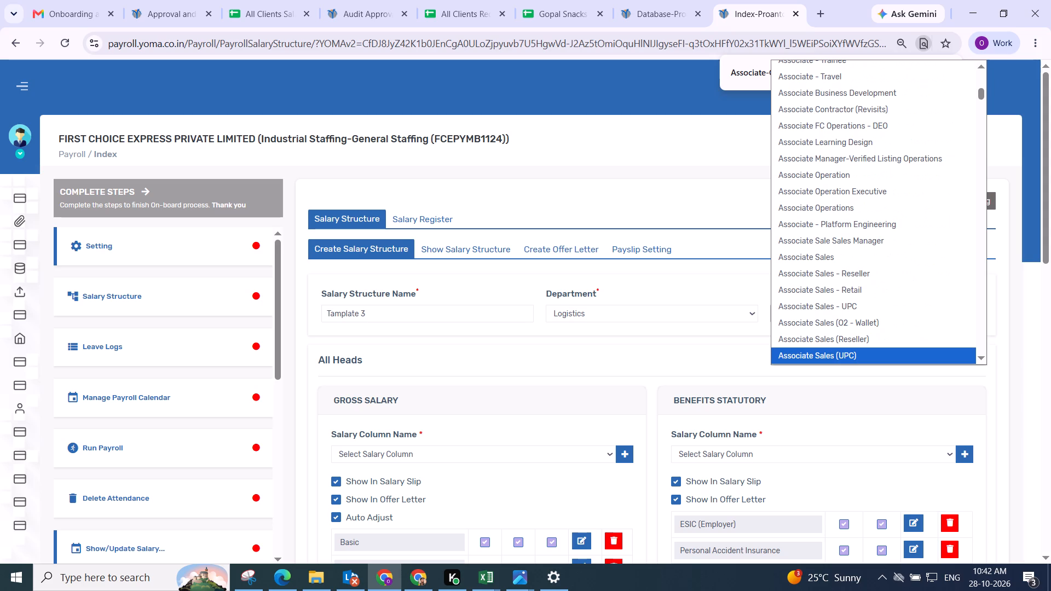
{"action": "key", "text": "Down"}
{"action": "key", "text": "Down"}
{"action": "key", "text": "Down"}
{"action": "key", "text": "Down"}
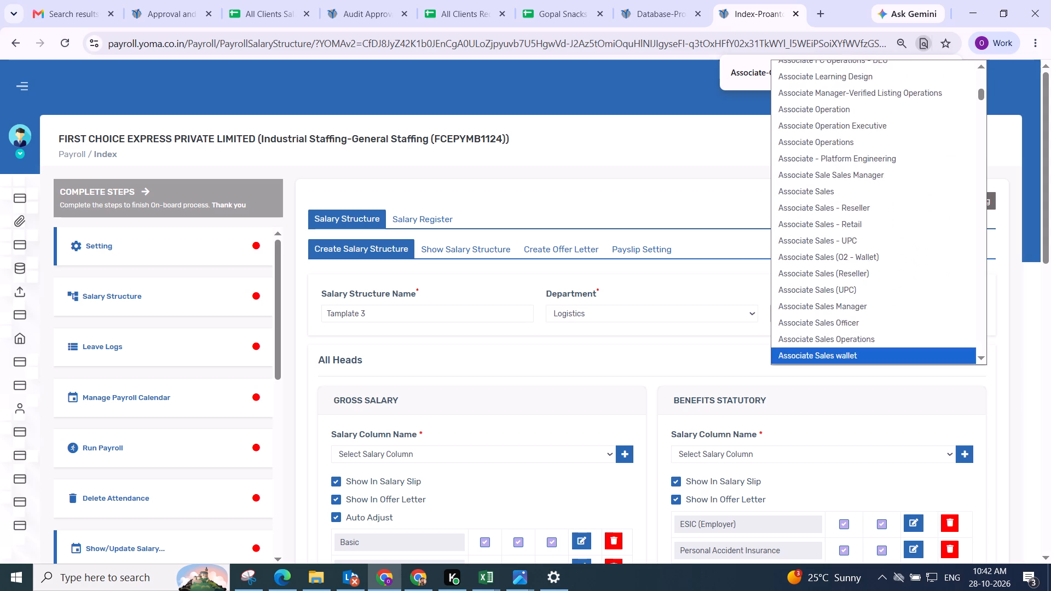
{"action": "key", "text": "Down"}
{"action": "key", "text": "Down"}
{"action": "key", "text": "Down"}
{"action": "key", "text": "Down"}
{"action": "key", "text": "Down"}
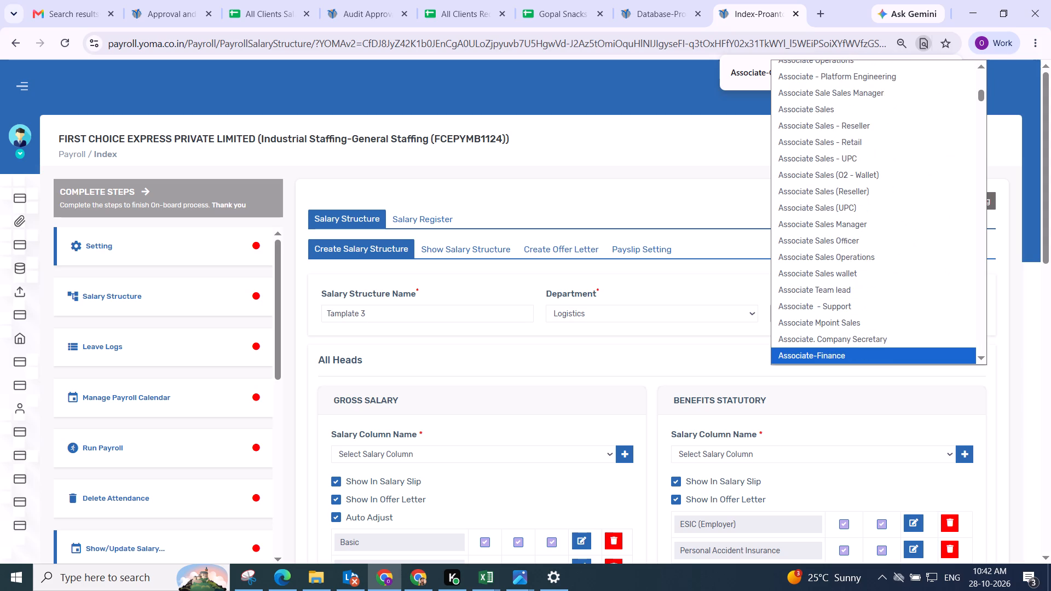
{"action": "key", "text": "Down"}
{"action": "key", "text": "Down"}
{"action": "key", "text": "Down"}
{"action": "key", "text": "Down"}
{"action": "key", "text": "Down"}
{"action": "key", "text": "Down"}
{"action": "key", "text": "Down"}
{"action": "key", "text": "Down"}
{"action": "key", "text": "Down"}
{"action": "key", "text": "Down"}
{"action": "key", "text": "Down"}
{"action": "key", "text": "Down"}
{"action": "key", "text": "Down"}
{"action": "key", "text": "Down"}
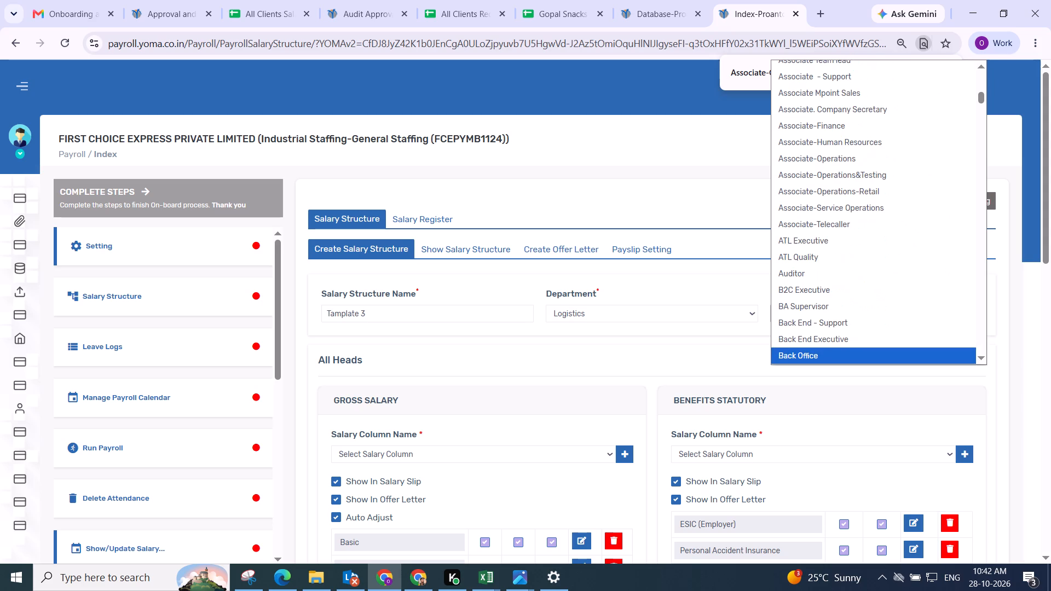
{"action": "key", "text": "Up"}
{"action": "key", "text": "Up"}
{"action": "key", "text": "Up"}
{"action": "key", "text": "Up"}
{"action": "key", "text": "Up"}
{"action": "key", "text": "Up"}
{"action": "key", "text": "Up"}
{"action": "key", "text": "Up"}
{"action": "key", "text": "Up"}
{"action": "key", "text": "Up"}
{"action": "key", "text": "Up"}
{"action": "key", "text": "Up"}
{"action": "key", "text": "Up"}
{"action": "key", "text": "Up"}
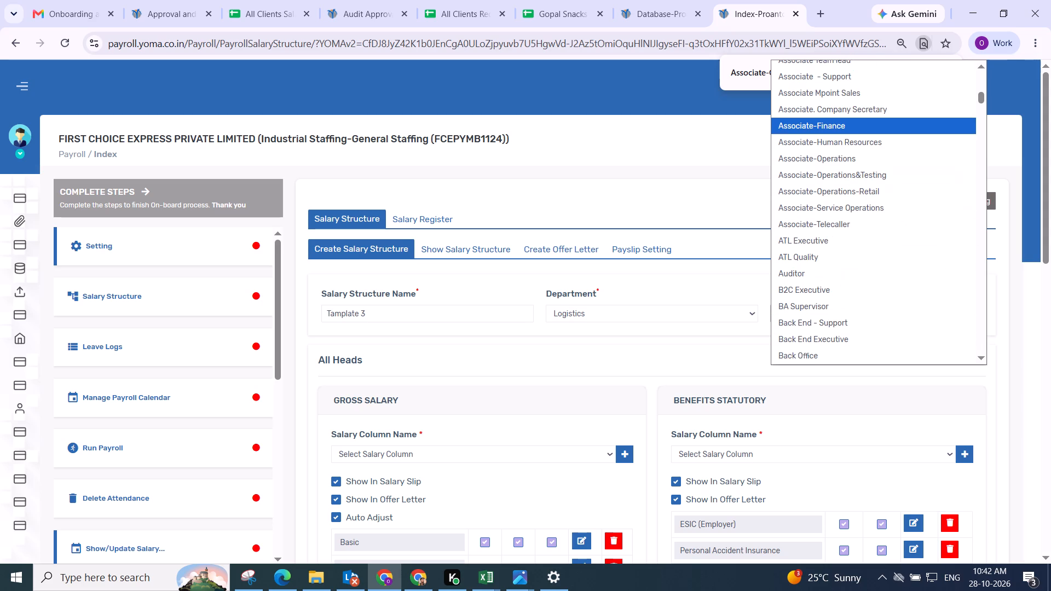
{"action": "key", "text": "Down"}
{"action": "key", "text": "Down"}
{"action": "key", "text": "Return"}
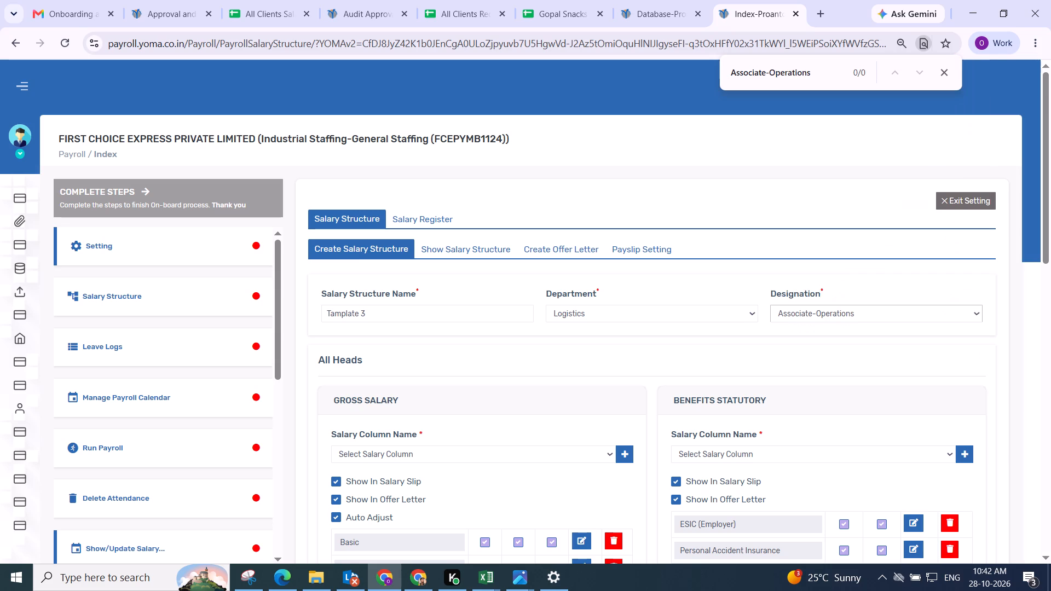
Add the Printable CTC column to the CTC section and save the salary structure.
{"action": "scroll", "coordinate": [838, 350], "scroll_direction": "down", "scroll_amount": 1}
{"action": "scroll", "coordinate": [900, 289], "scroll_direction": "left", "scroll_amount": 1}
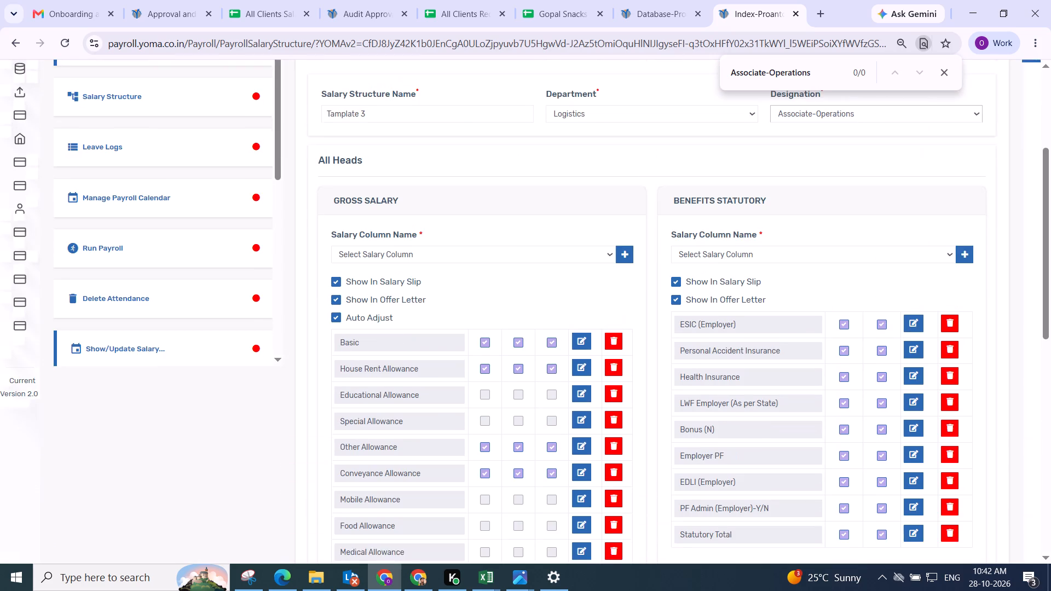
{"action": "scroll", "coordinate": [894, 283], "scroll_direction": "left", "scroll_amount": 1}
{"action": "scroll", "coordinate": [882, 283], "scroll_direction": "down", "scroll_amount": 4}
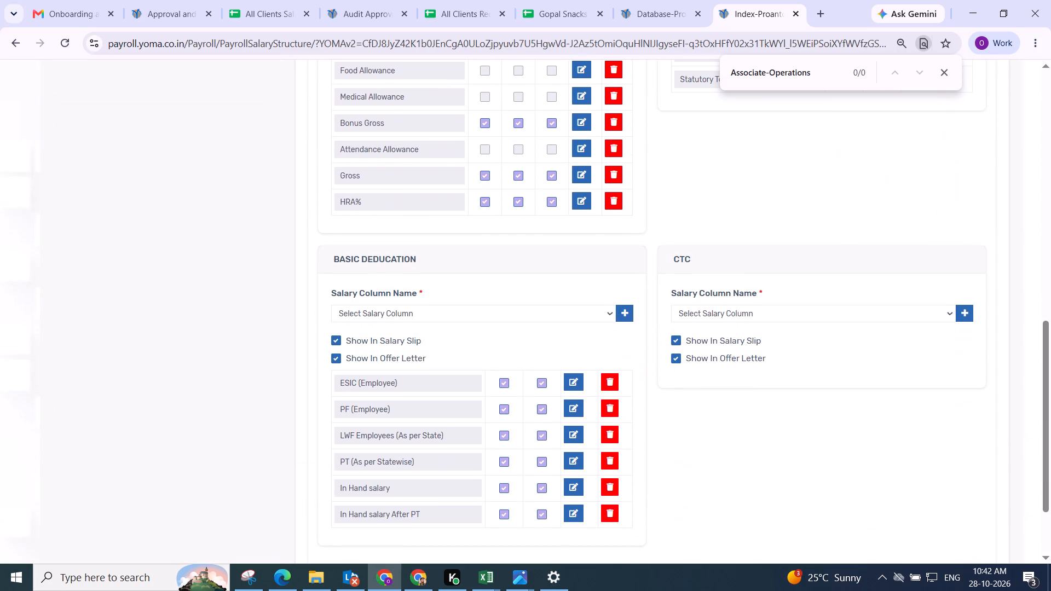
{"action": "left_click", "coordinate": [864, 317]}
{"action": "left_click", "coordinate": [840, 346]}
{"action": "left_click", "coordinate": [965, 313]}
{"action": "scroll", "coordinate": [938, 332], "scroll_direction": "down", "scroll_amount": 3}
{"action": "left_click", "coordinate": [966, 486]}
{"action": "scroll", "coordinate": [765, 344], "scroll_direction": "up", "scroll_amount": 2}
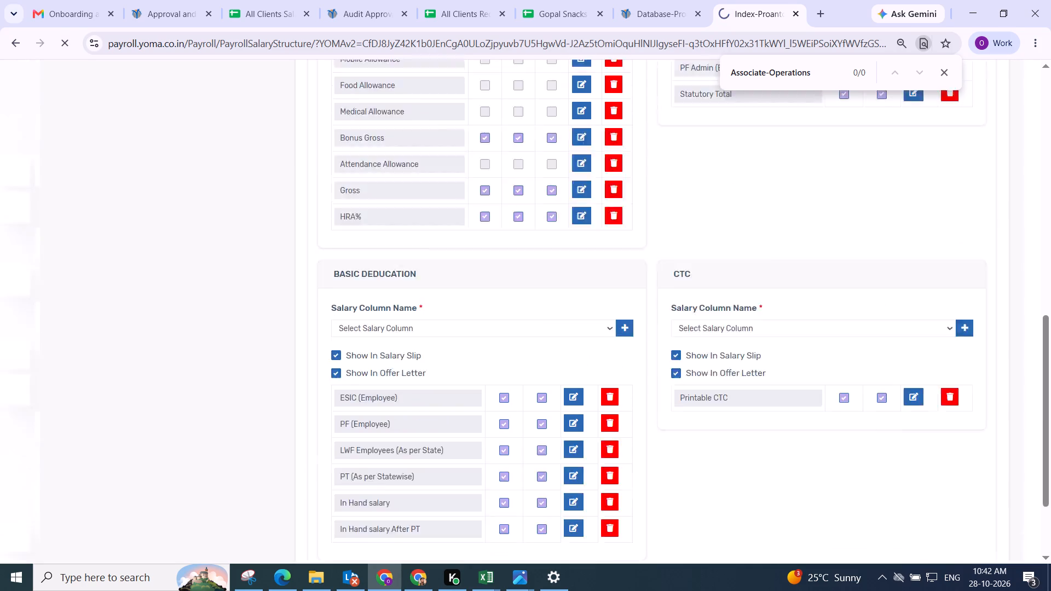
{"action": "scroll", "coordinate": [764, 344], "scroll_direction": "up", "scroll_amount": 2}
Return to the FIRST CHOICE EXPRESS pending approvals, generate the first associate's salary breakup and adjust its gross components.
{"action": "left_click", "coordinate": [157, 9]}
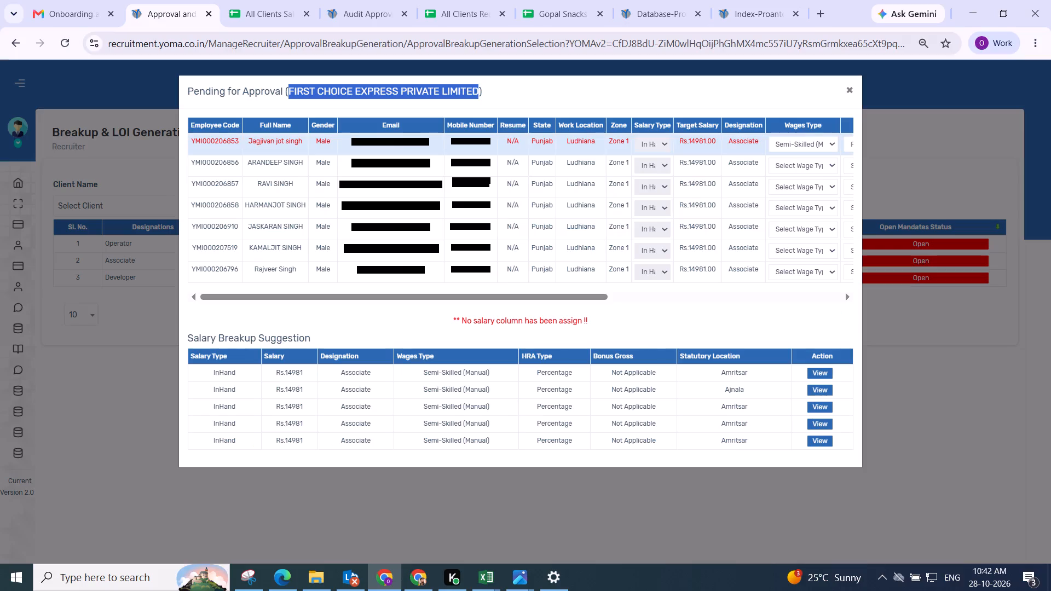
{"action": "left_click_drag", "start_coordinate": [425, 298], "coordinate": [952, 292]}
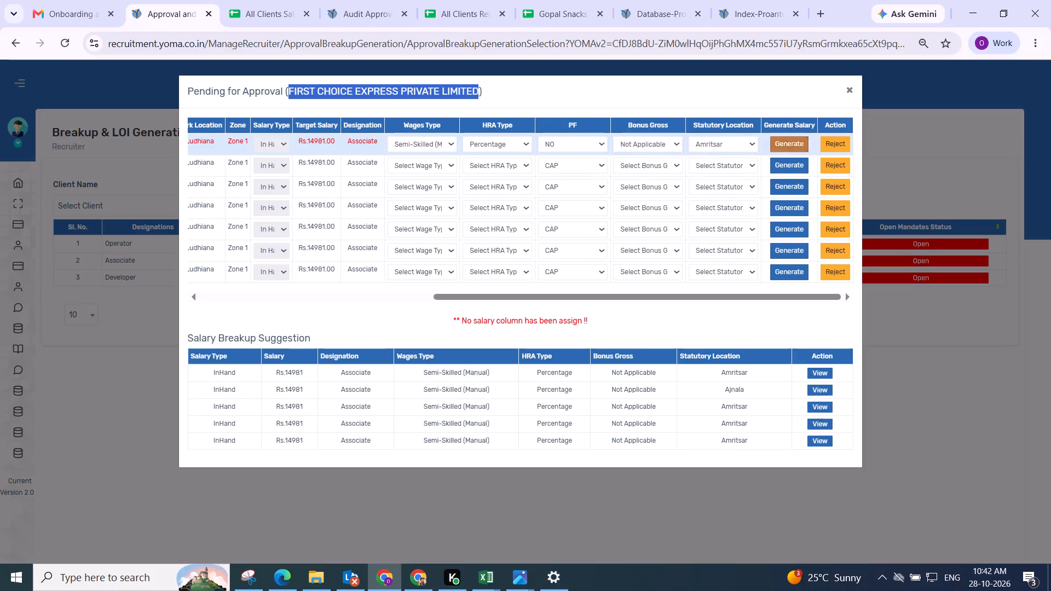
{"action": "left_click", "coordinate": [778, 140]}
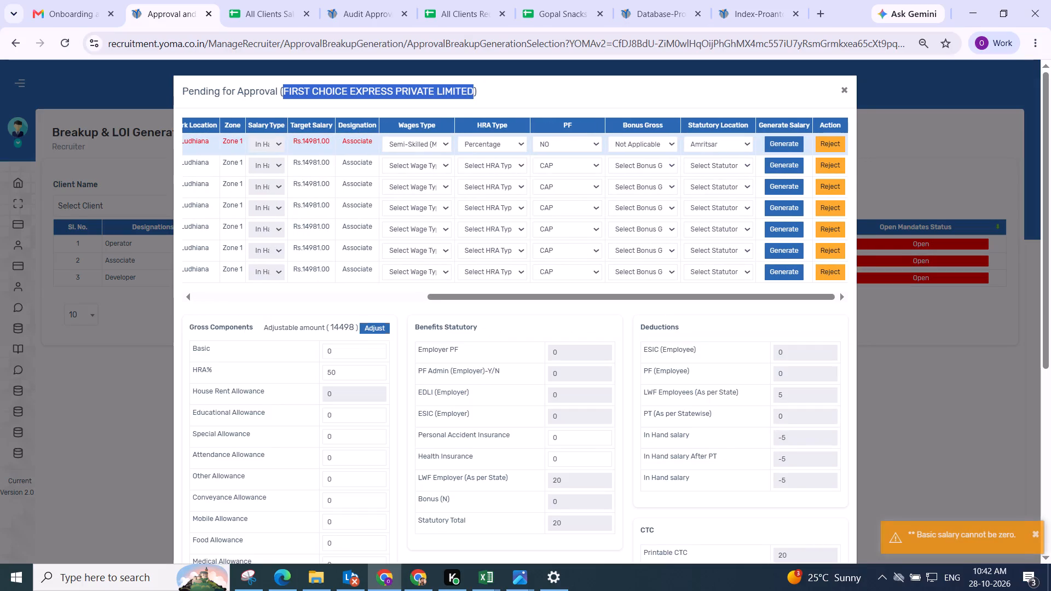
{"action": "left_click", "coordinate": [377, 327]}
{"action": "scroll", "coordinate": [401, 322], "scroll_direction": "down", "scroll_amount": 1}
{"action": "left_click", "coordinate": [414, 264]}
Review the adjusted salary breakup of the first associate and save it.
{"action": "scroll", "coordinate": [460, 303], "scroll_direction": "up", "scroll_amount": 2}
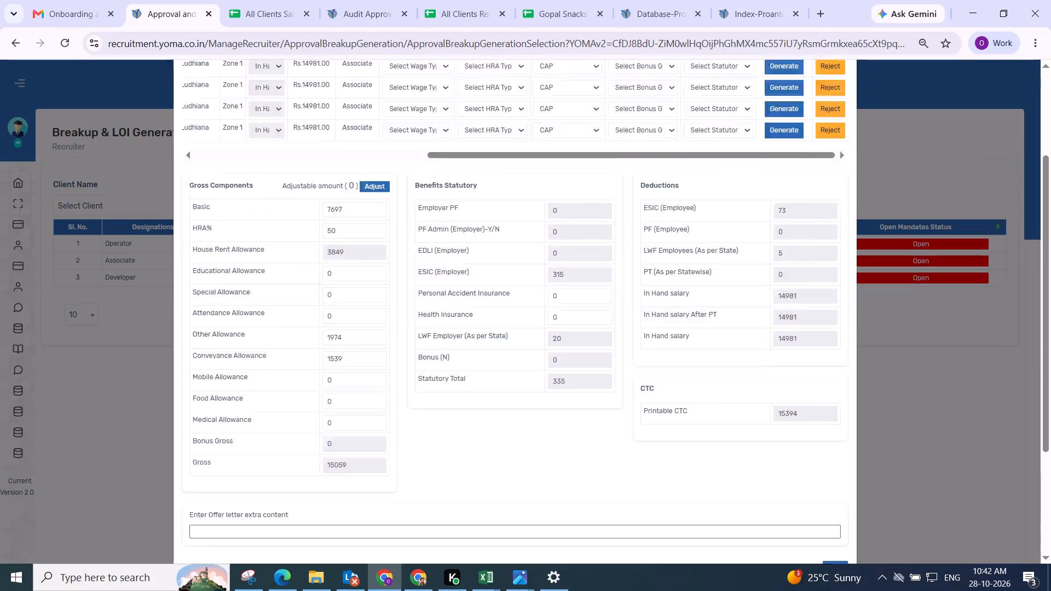
{"action": "scroll", "coordinate": [460, 303], "scroll_direction": "up", "scroll_amount": 1}
{"action": "scroll", "coordinate": [537, 312], "scroll_direction": "down", "scroll_amount": 3}
{"action": "scroll", "coordinate": [541, 288], "scroll_direction": "up", "scroll_amount": 2}
{"action": "scroll", "coordinate": [493, 277], "scroll_direction": "down", "scroll_amount": 1}
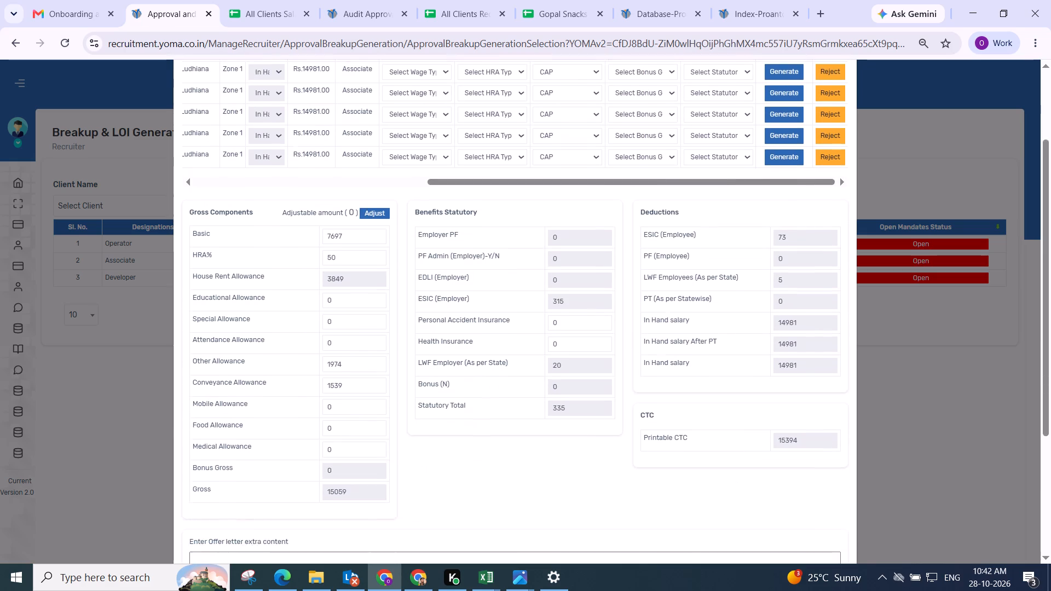
{"action": "scroll", "coordinate": [490, 277], "scroll_direction": "down", "scroll_amount": 2}
{"action": "scroll", "coordinate": [615, 335], "scroll_direction": "down", "scroll_amount": 2}
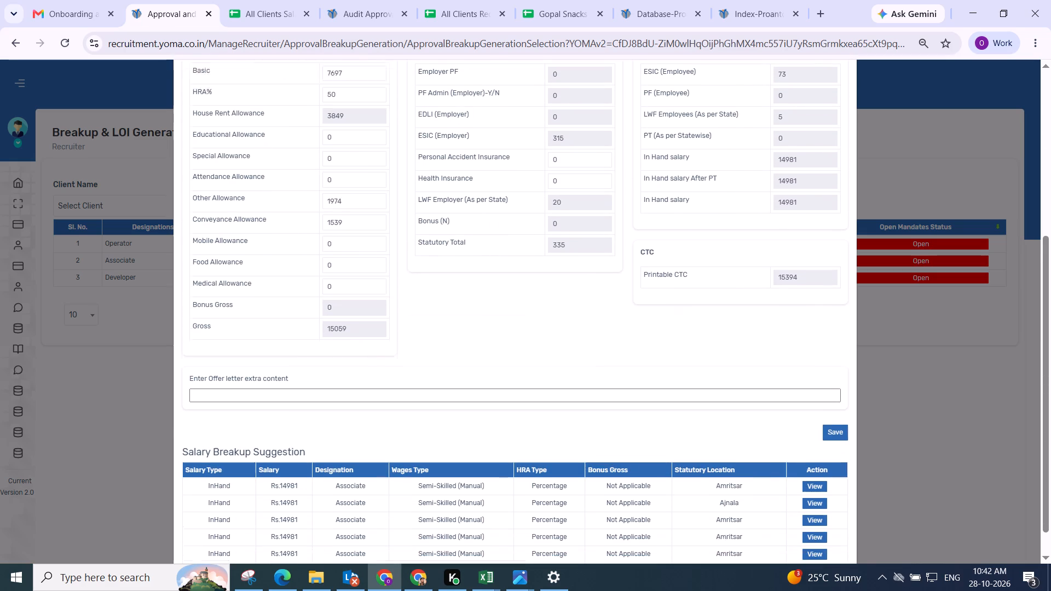
{"action": "left_click_drag", "start_coordinate": [844, 398], "coordinate": [830, 397]}
{"action": "left_click", "coordinate": [564, 375]}
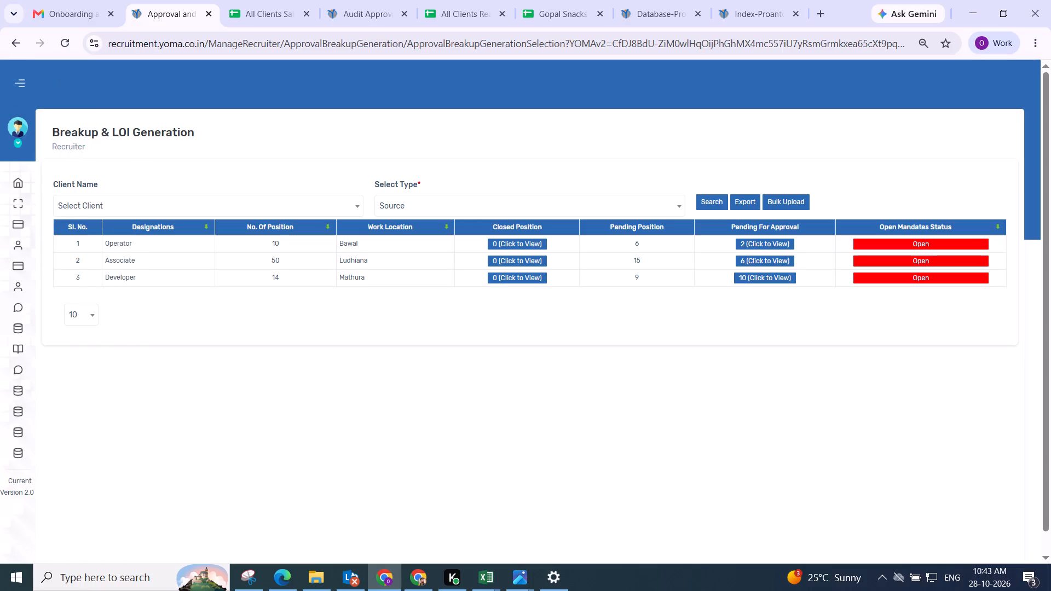
Open the pending approvals for the Ludhiana associates and set the first associate's Wages Type to Semi-Skilled (Manual).
{"action": "left_click", "coordinate": [759, 260]}
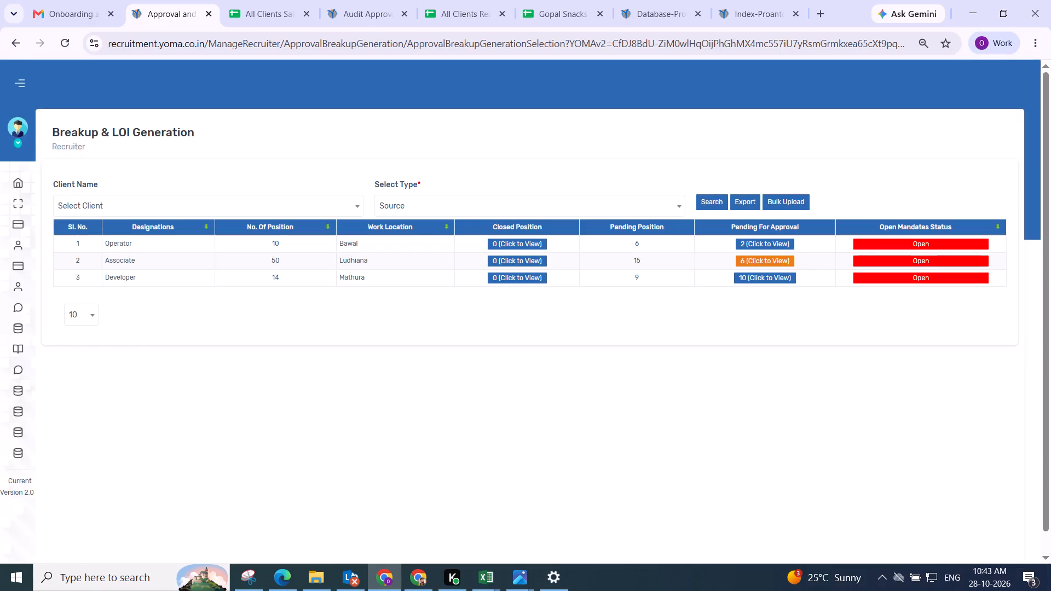
{"action": "left_click_drag", "start_coordinate": [334, 270], "coordinate": [1050, 235]}
{"action": "left_click", "coordinate": [610, 245]}
{"action": "left_click", "coordinate": [599, 280]}
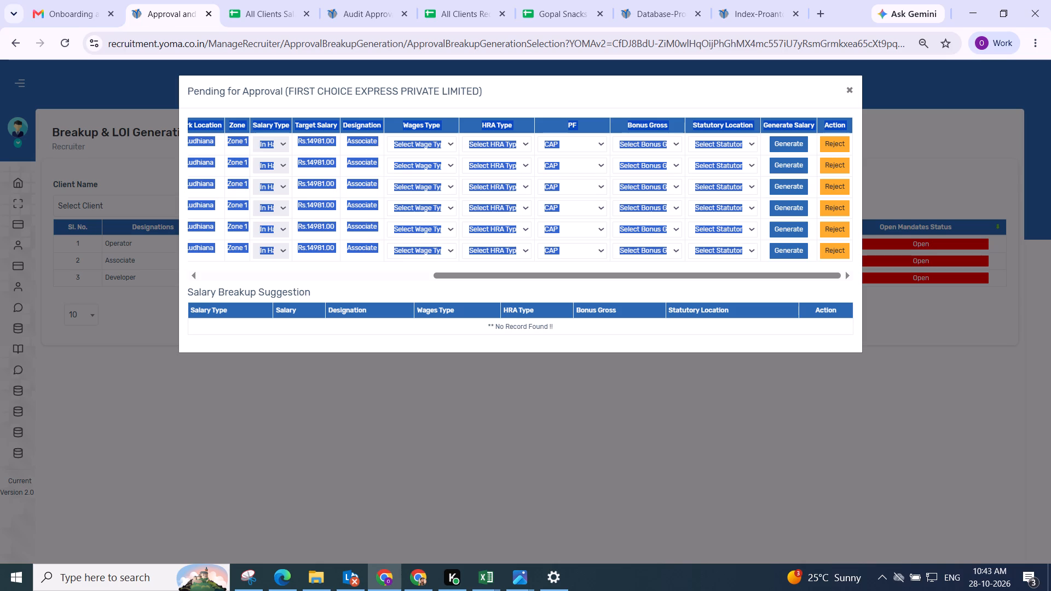
{"action": "left_click", "coordinate": [699, 376]}
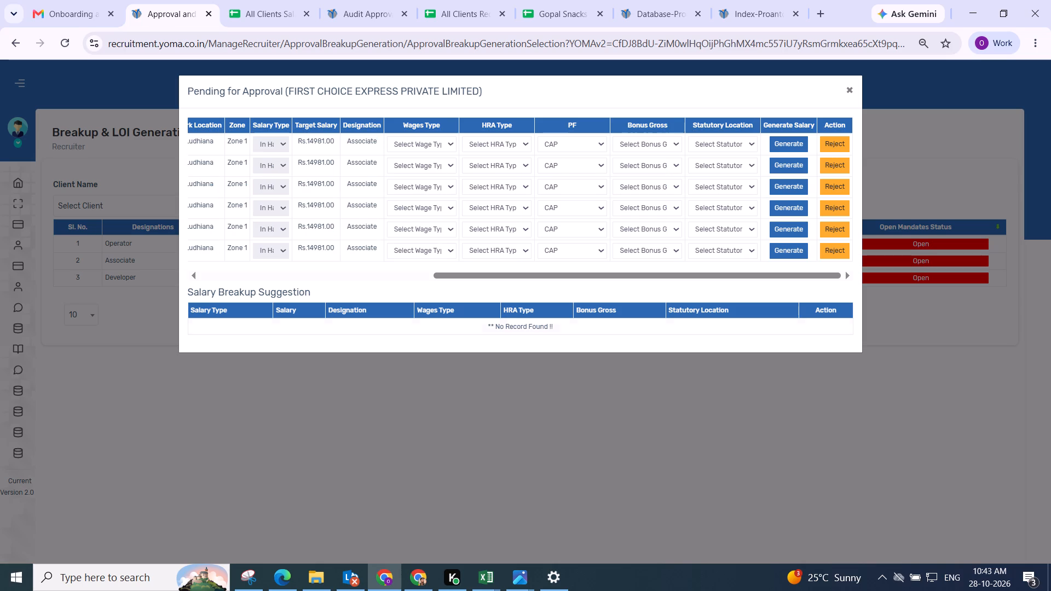
{"action": "left_click_drag", "start_coordinate": [544, 275], "coordinate": [714, 274]}
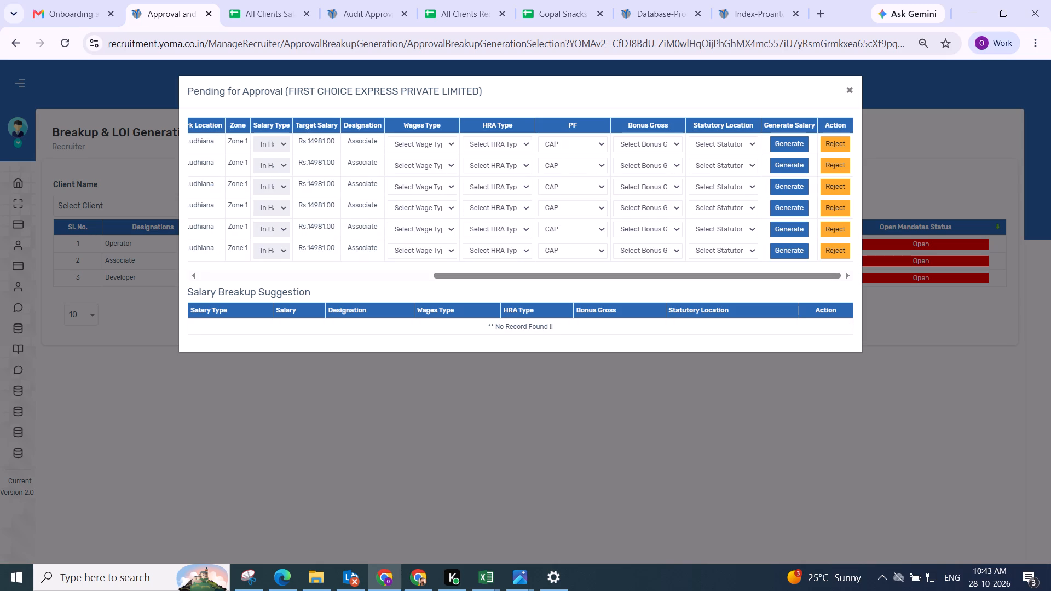
{"action": "left_click", "coordinate": [422, 143]}
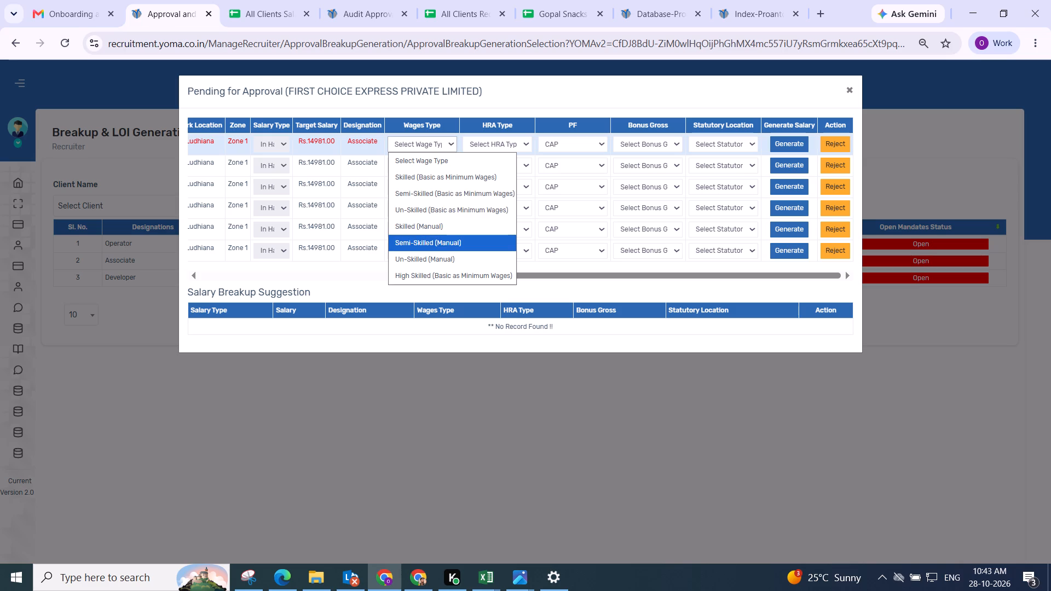
{"action": "left_click_drag", "start_coordinate": [430, 256], "coordinate": [431, 248]}
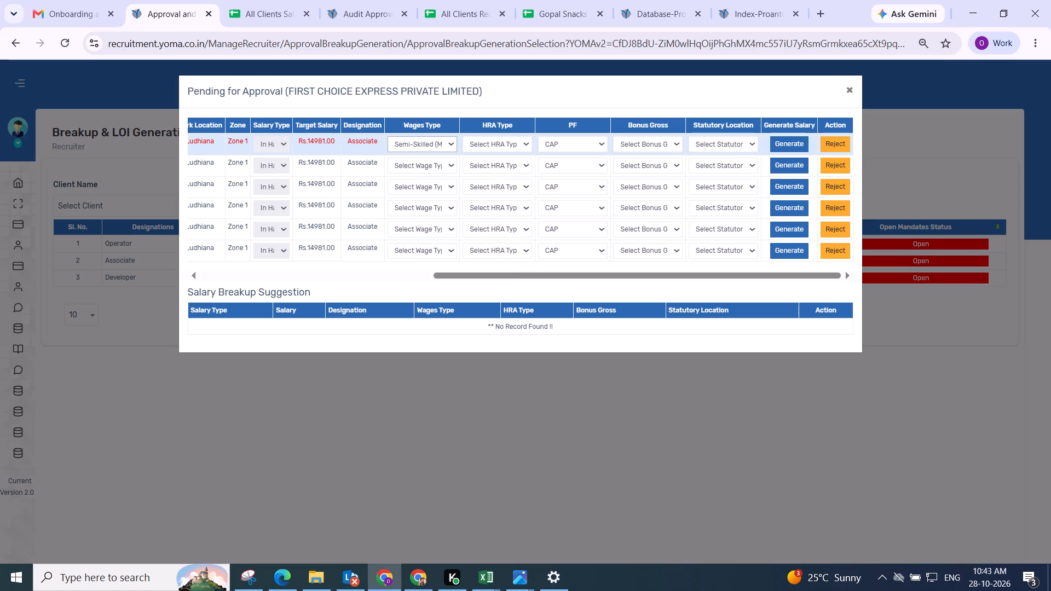
Look up FIRST CHOICE EXPRESS PRIVATE LIMITED in the All Clients Salary Breakup sheet to check its breakup rules.
{"action": "left_click_drag", "start_coordinate": [289, 88], "coordinate": [459, 77]}
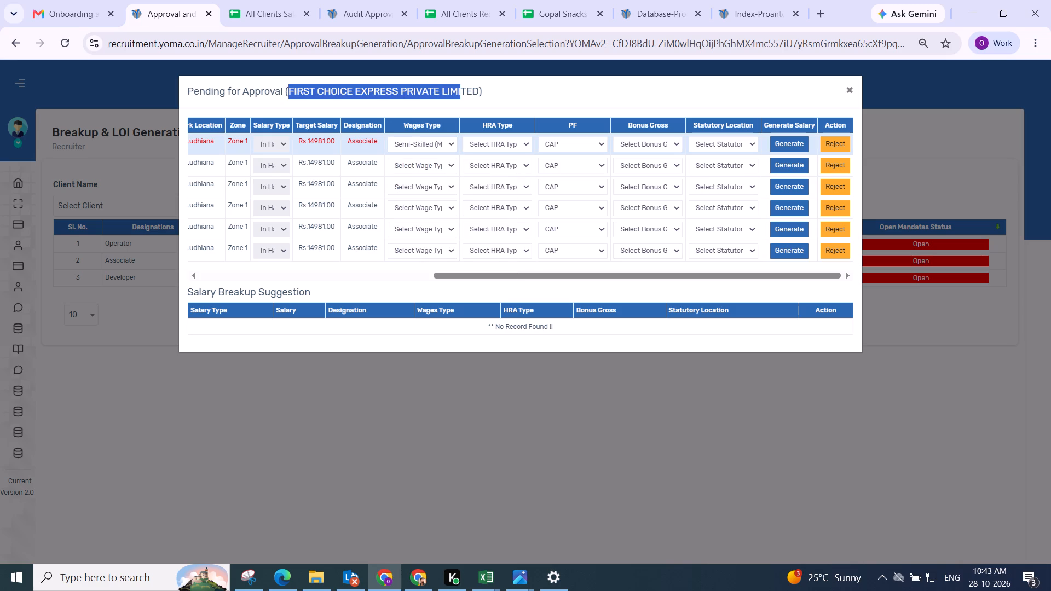
{"action": "key", "text": "ctrl+c"}
{"action": "left_click", "coordinate": [265, 11]}
{"action": "key", "text": "ctrl+f"}
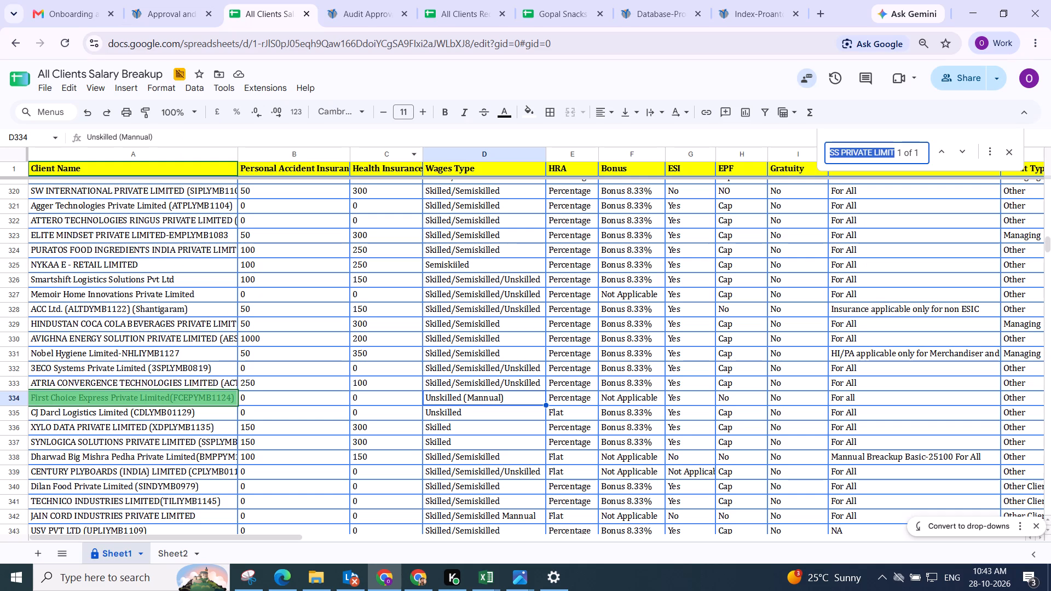
{"action": "key", "text": "ctrl+v"}
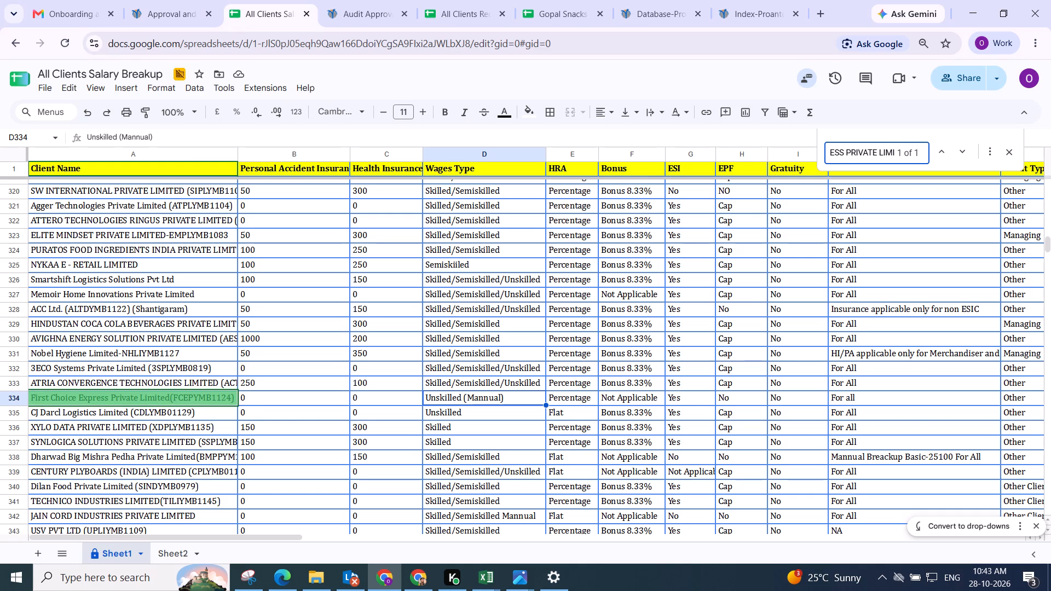
Back in the approvals, set the first associate to Semi-Skilled (Manual), HRA Percentage, PF NO, Bonus Gross Flat Amount and Statutory Location Ajnala.
{"action": "left_click", "coordinate": [164, 14]}
{"action": "left_click", "coordinate": [417, 143]}
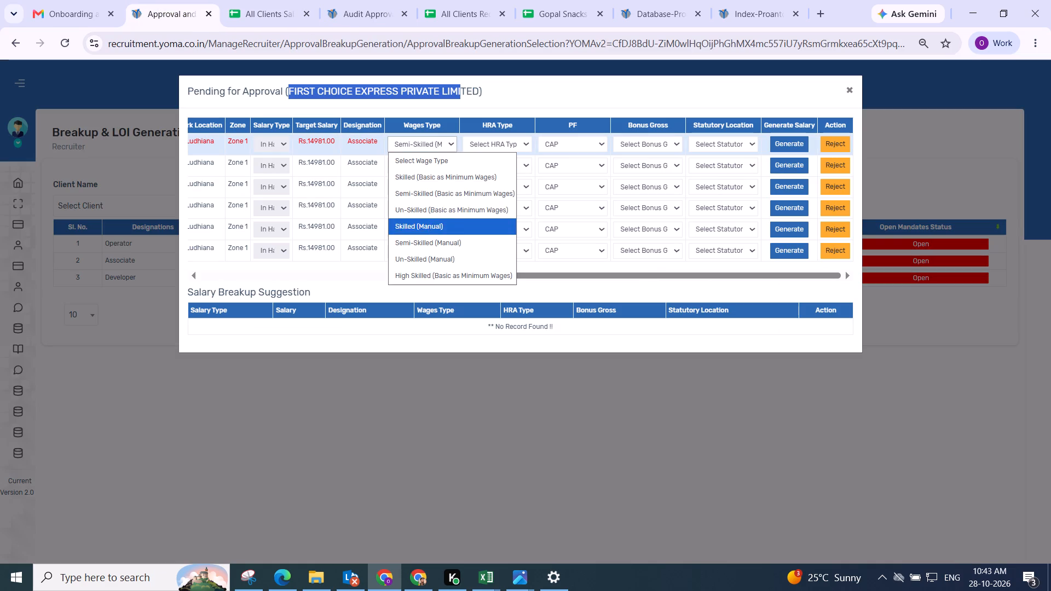
{"action": "left_click", "coordinate": [425, 238]}
{"action": "left_click", "coordinate": [494, 141]}
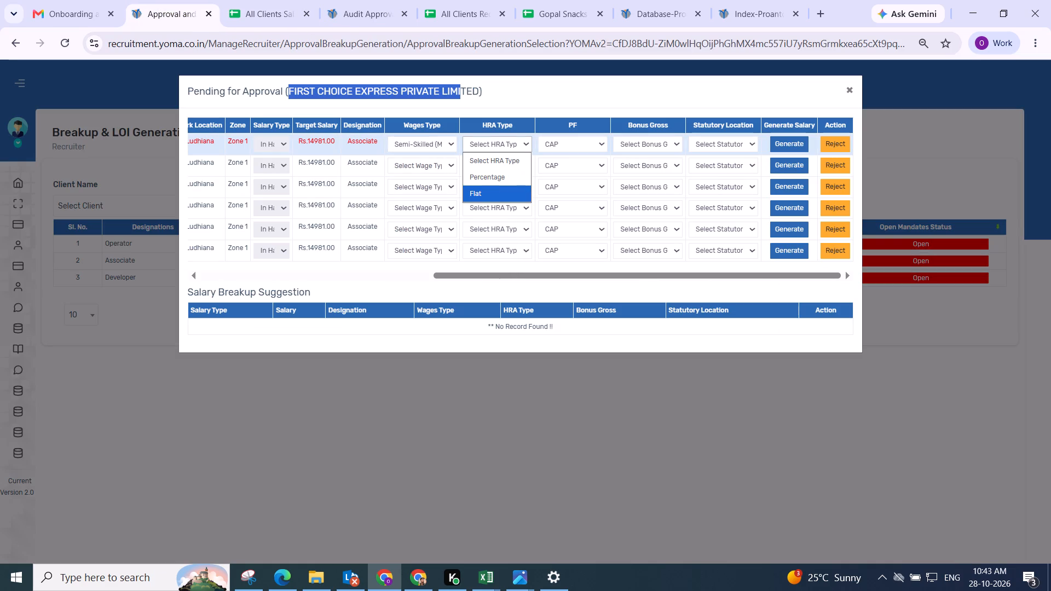
{"action": "left_click", "coordinate": [503, 179]}
{"action": "left_click", "coordinate": [579, 134]}
{"action": "left_click", "coordinate": [578, 152]}
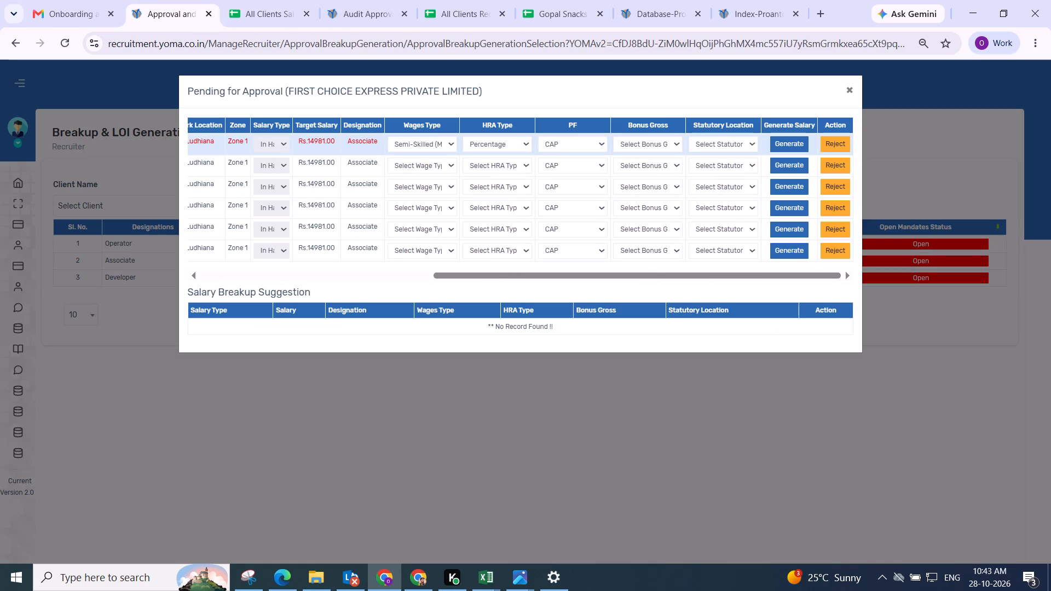
{"action": "left_click", "coordinate": [570, 143]}
{"action": "left_click_drag", "start_coordinate": [569, 204], "coordinate": [565, 198]}
{"action": "left_click", "coordinate": [622, 140]}
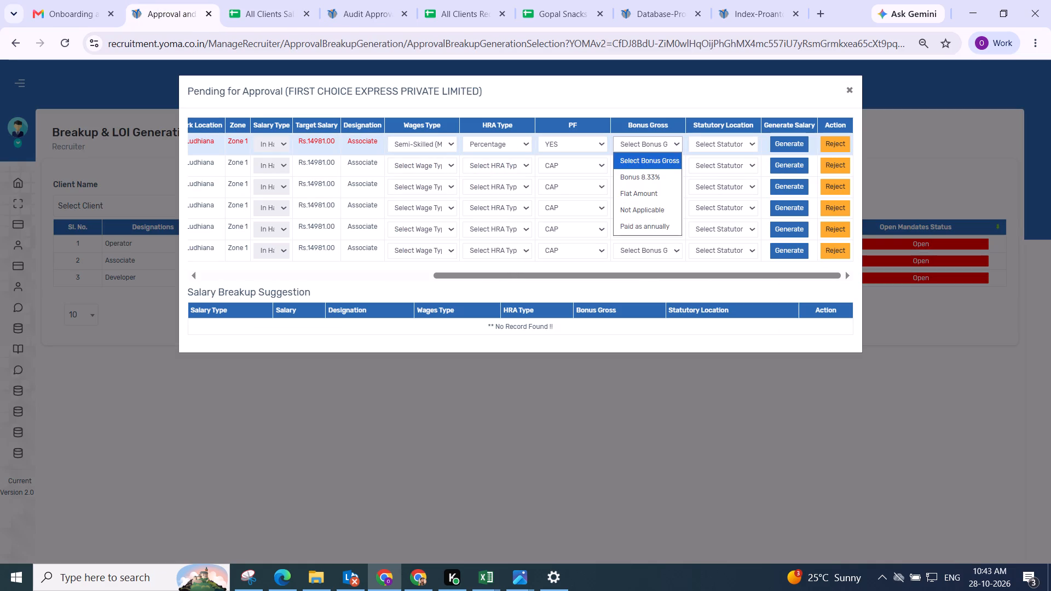
{"action": "left_click", "coordinate": [574, 147]}
{"action": "left_click", "coordinate": [570, 212]}
{"action": "left_click", "coordinate": [648, 139]}
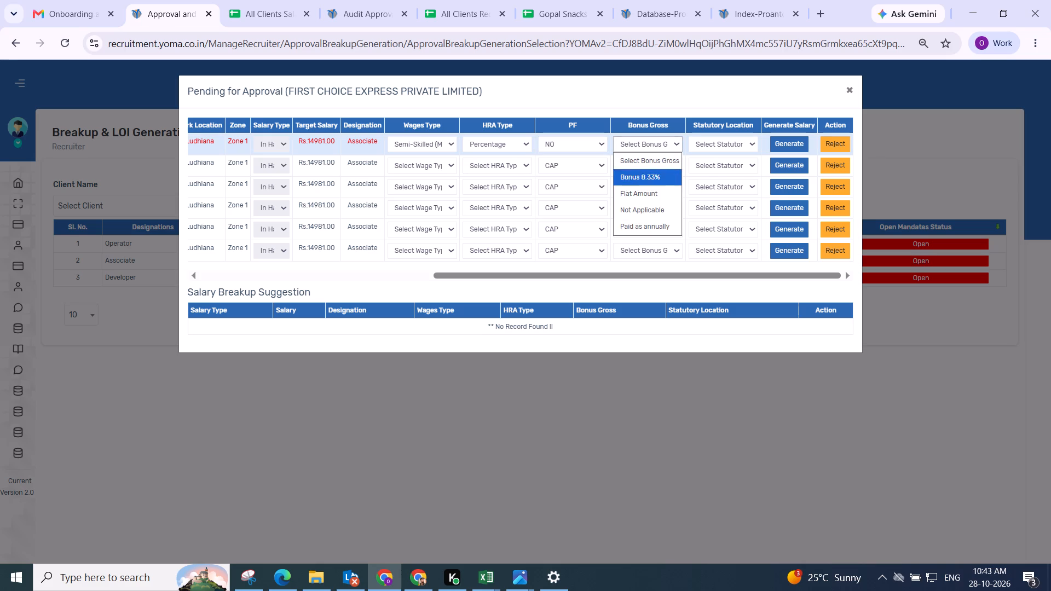
{"action": "left_click_drag", "start_coordinate": [657, 205], "coordinate": [658, 195]}
{"action": "left_click", "coordinate": [706, 146]}
{"action": "left_click", "coordinate": [706, 175]}
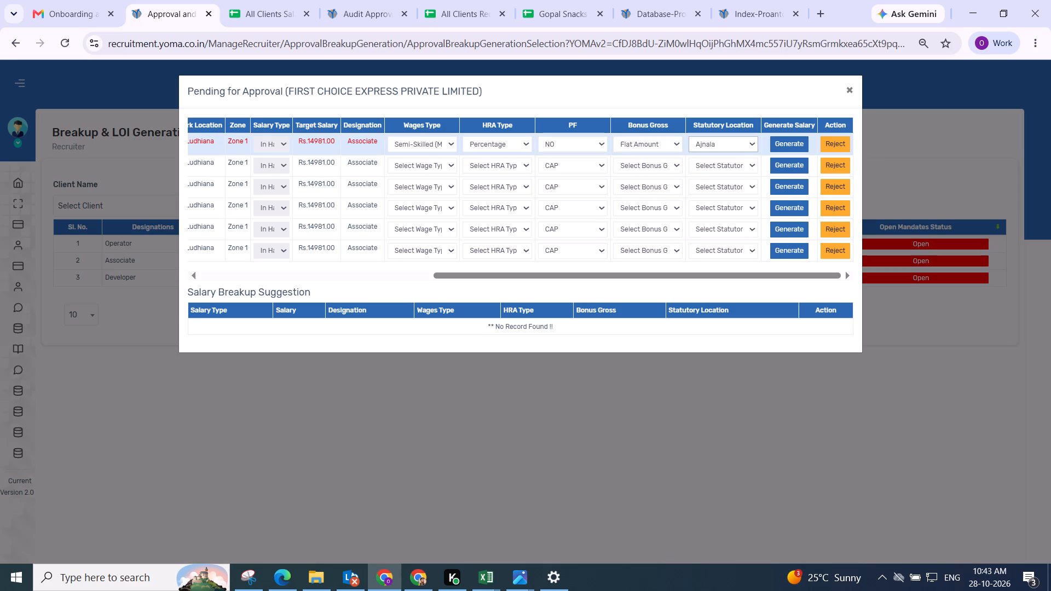
Generate the first associate's salary breakup, adjust its gross components and save it.
{"action": "left_click", "coordinate": [774, 142]}
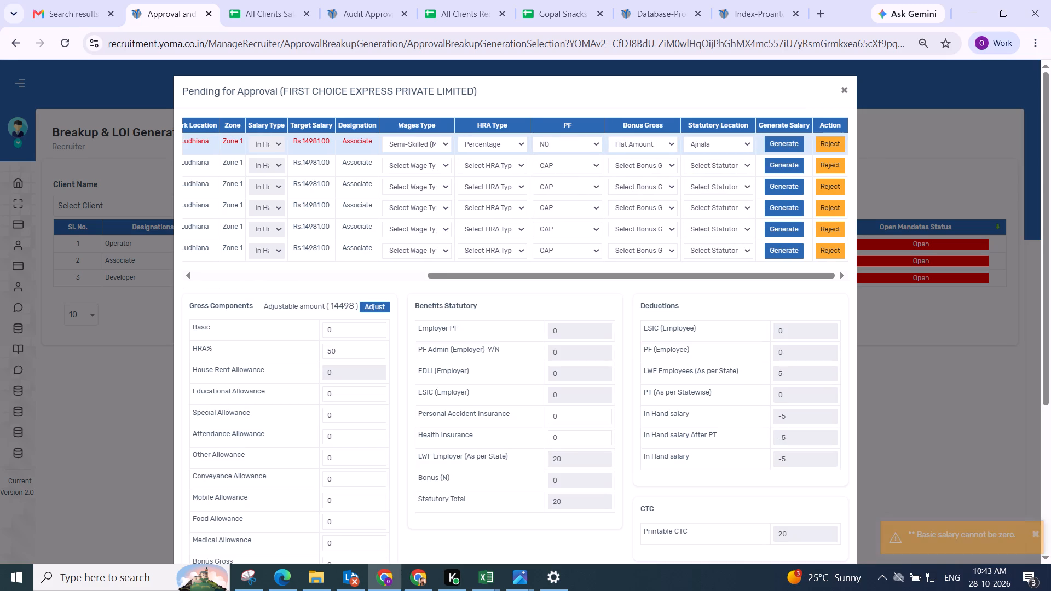
{"action": "left_click", "coordinate": [385, 304]}
{"action": "scroll", "coordinate": [401, 303], "scroll_direction": "down", "scroll_amount": 1}
{"action": "left_click_drag", "start_coordinate": [513, 354], "coordinate": [631, 383]}
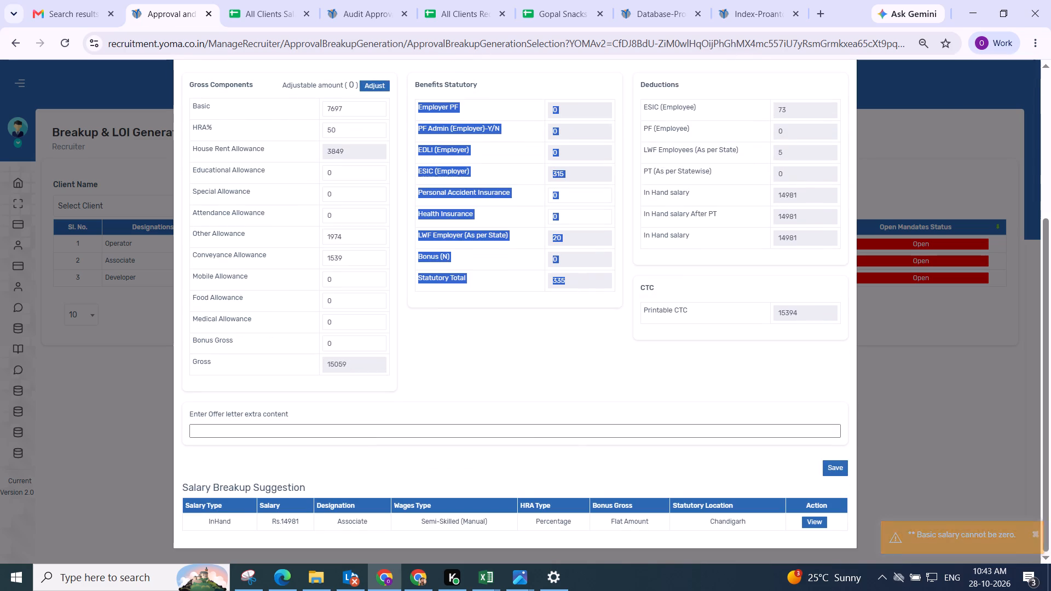
{"action": "left_click", "coordinate": [839, 468]}
{"action": "left_click", "coordinate": [542, 376]}
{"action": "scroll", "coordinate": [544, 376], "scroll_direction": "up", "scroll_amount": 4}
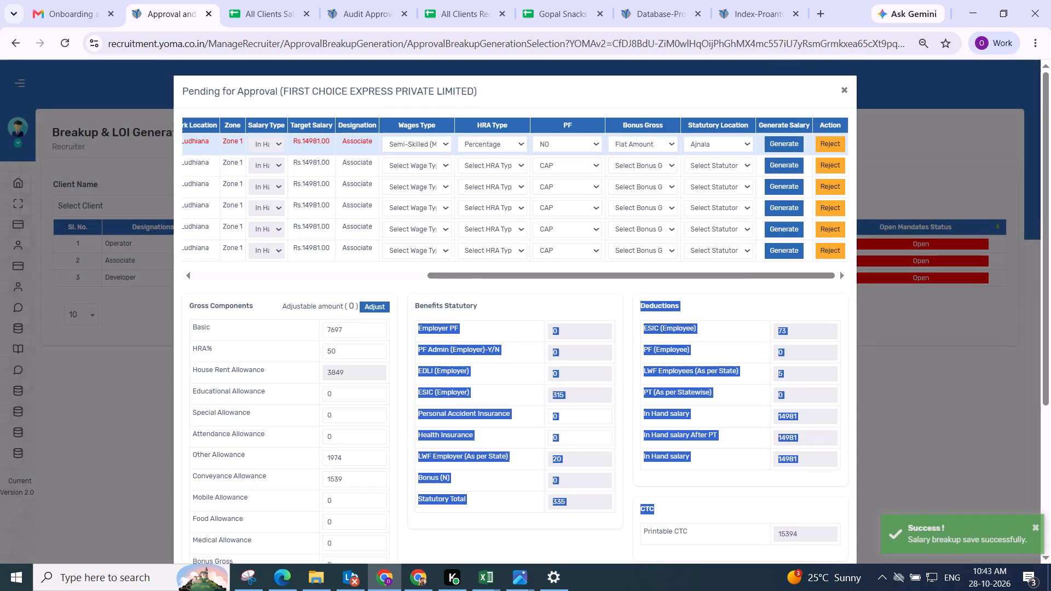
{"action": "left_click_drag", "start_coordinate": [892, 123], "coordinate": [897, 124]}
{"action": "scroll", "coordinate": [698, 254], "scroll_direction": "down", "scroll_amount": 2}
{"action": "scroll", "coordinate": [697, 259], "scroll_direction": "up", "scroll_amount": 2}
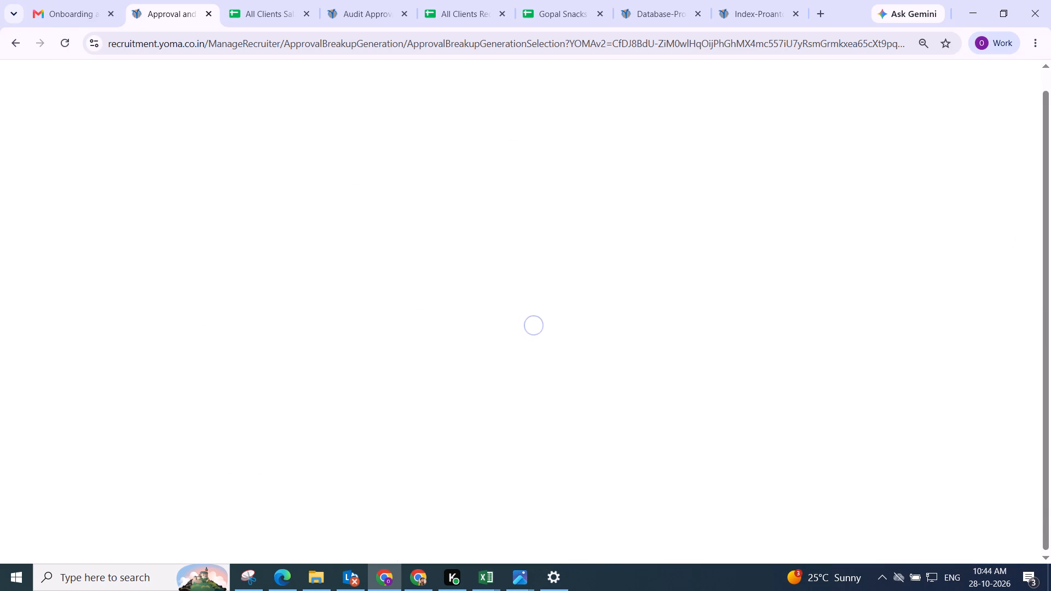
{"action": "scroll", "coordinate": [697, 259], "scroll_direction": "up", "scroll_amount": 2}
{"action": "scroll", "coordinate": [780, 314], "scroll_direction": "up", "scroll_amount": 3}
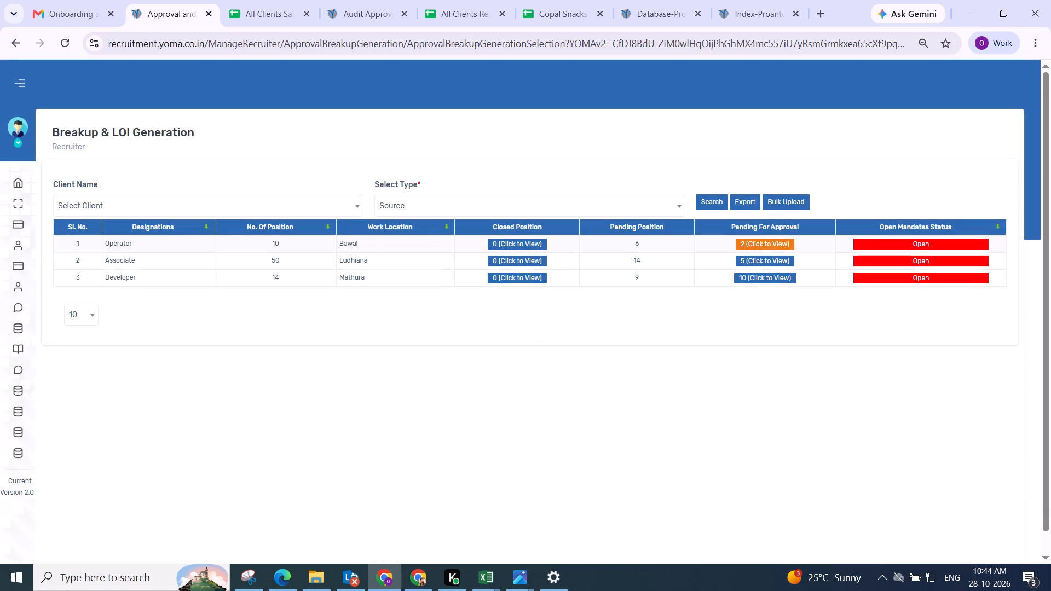
Reopen the Ludhiana pending approvals and set the first associate to Un-Skilled (Manual), HRA Percentage, PF NO, Bonus Gross Not Applicable and Statutory Location Amritsar.
{"action": "left_click", "coordinate": [761, 266]}
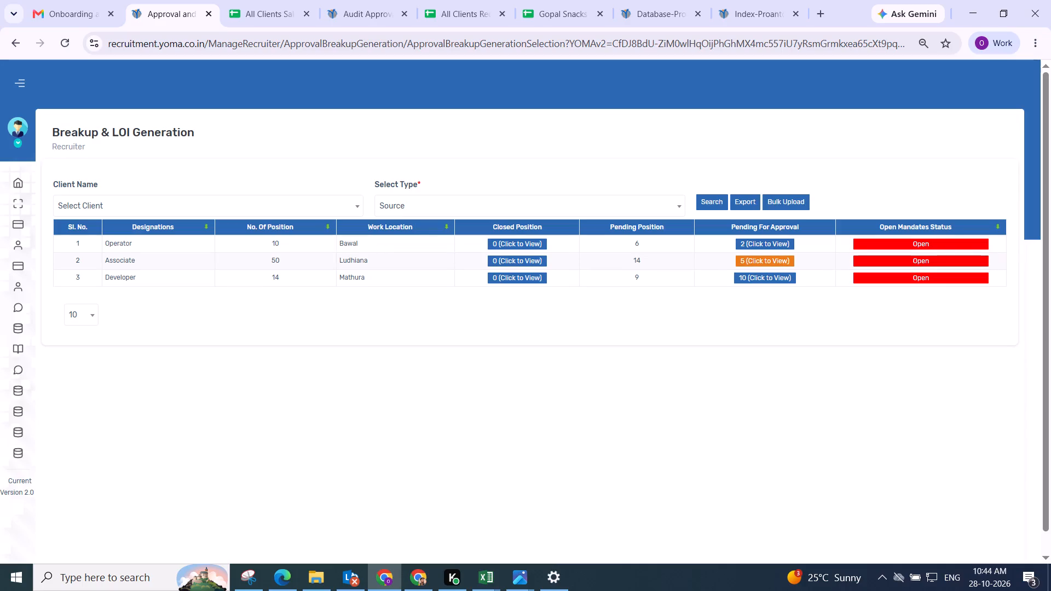
{"action": "left_click", "coordinate": [761, 260]}
{"action": "left_click_drag", "start_coordinate": [388, 252], "coordinate": [931, 248]}
{"action": "left_click", "coordinate": [419, 149]}
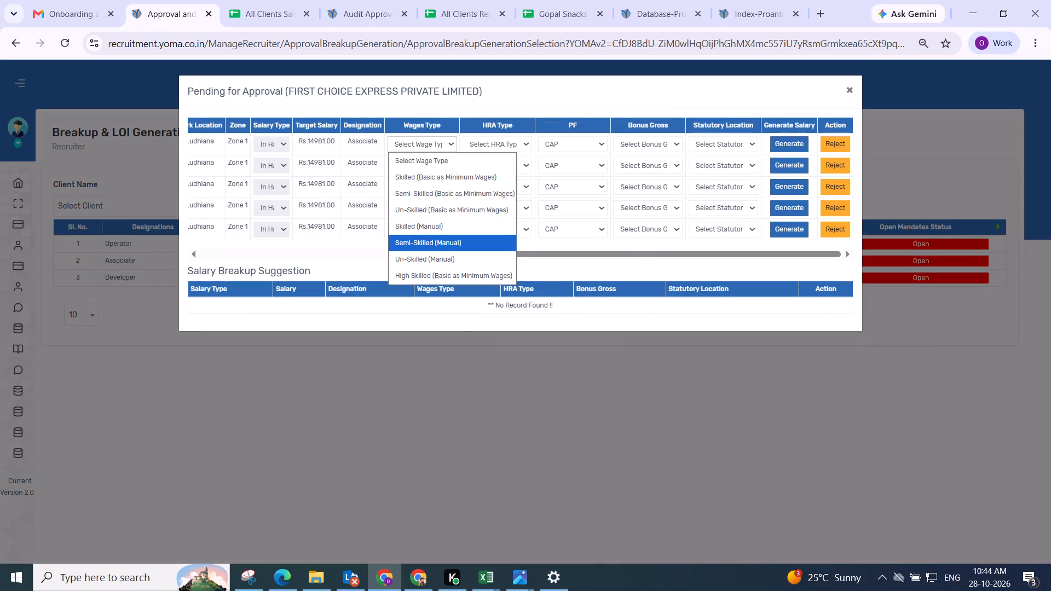
{"action": "left_click", "coordinate": [430, 254]}
{"action": "left_click_drag", "start_coordinate": [475, 142], "coordinate": [478, 147]}
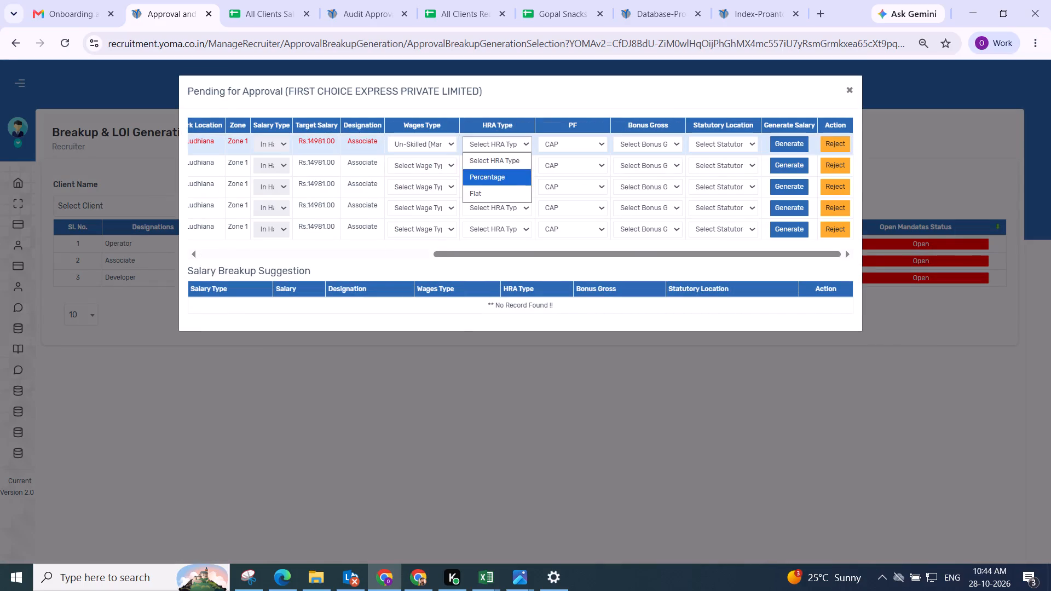
{"action": "left_click", "coordinate": [483, 180]}
{"action": "left_click", "coordinate": [561, 142]}
{"action": "left_click", "coordinate": [561, 206]}
{"action": "left_click", "coordinate": [639, 143]}
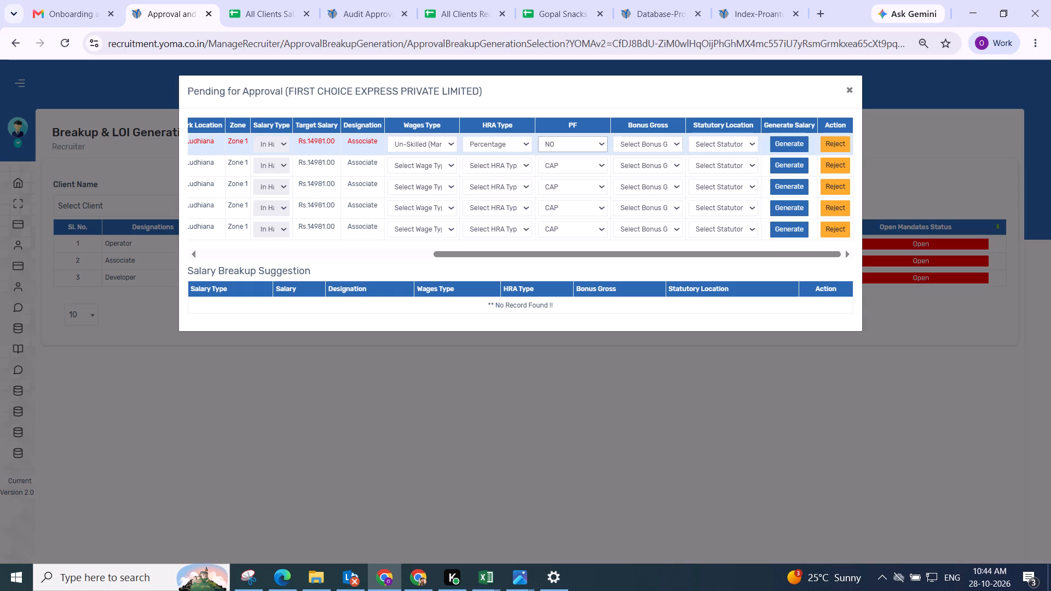
{"action": "left_click", "coordinate": [638, 208]}
{"action": "left_click", "coordinate": [715, 148]}
{"action": "left_click", "coordinate": [706, 193]}
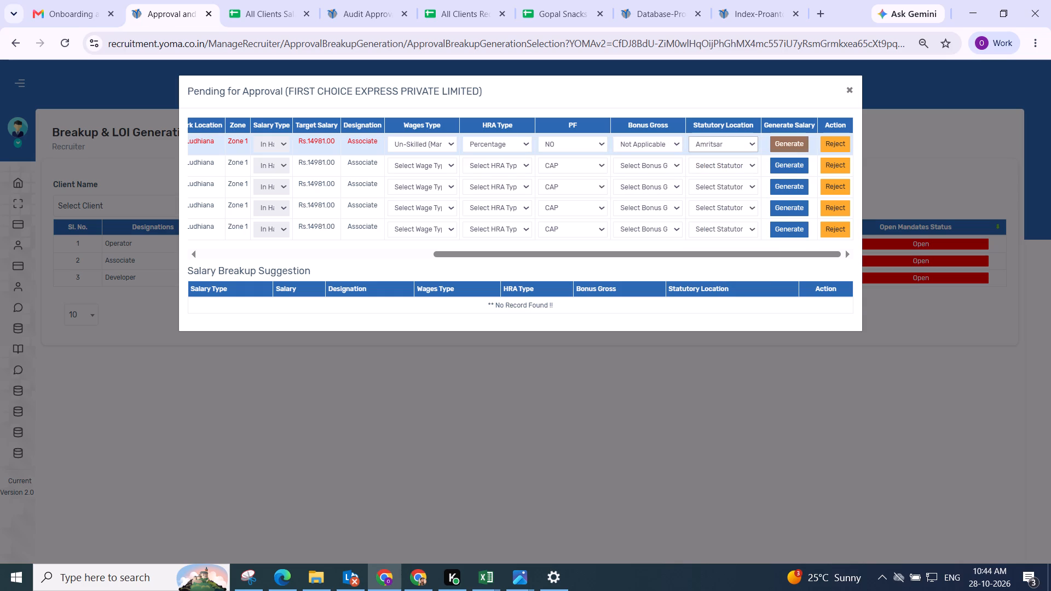
Generate this associate's salary breakup, adjust its gross components, review the statutory benefits and save the breakup.
{"action": "left_click", "coordinate": [809, 140]}
{"action": "left_click", "coordinate": [797, 143]}
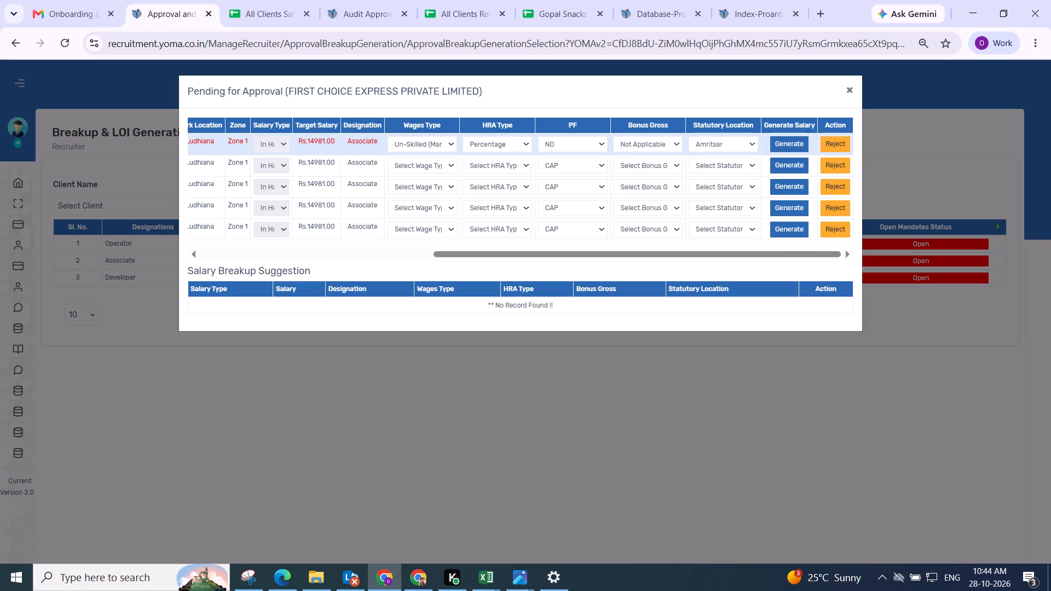
{"action": "left_click", "coordinate": [377, 282]}
{"action": "scroll", "coordinate": [389, 278], "scroll_direction": "down", "scroll_amount": 1}
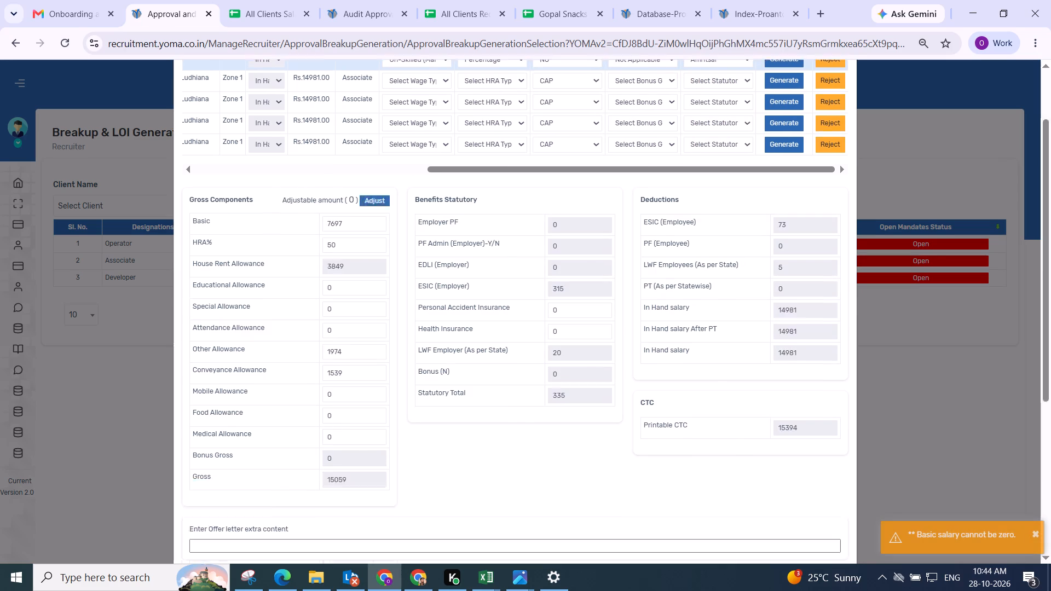
{"action": "scroll", "coordinate": [389, 278], "scroll_direction": "down", "scroll_amount": 1}
{"action": "left_click_drag", "start_coordinate": [489, 213], "coordinate": [639, 248]}
{"action": "left_click_drag", "start_coordinate": [834, 310], "coordinate": [827, 310]}
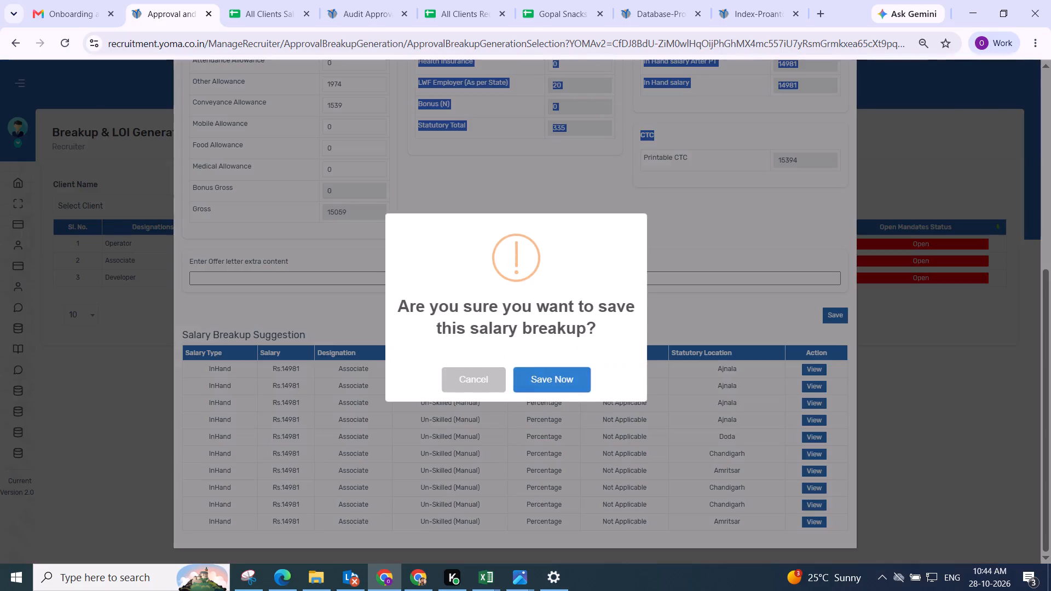
{"action": "left_click", "coordinate": [559, 380]}
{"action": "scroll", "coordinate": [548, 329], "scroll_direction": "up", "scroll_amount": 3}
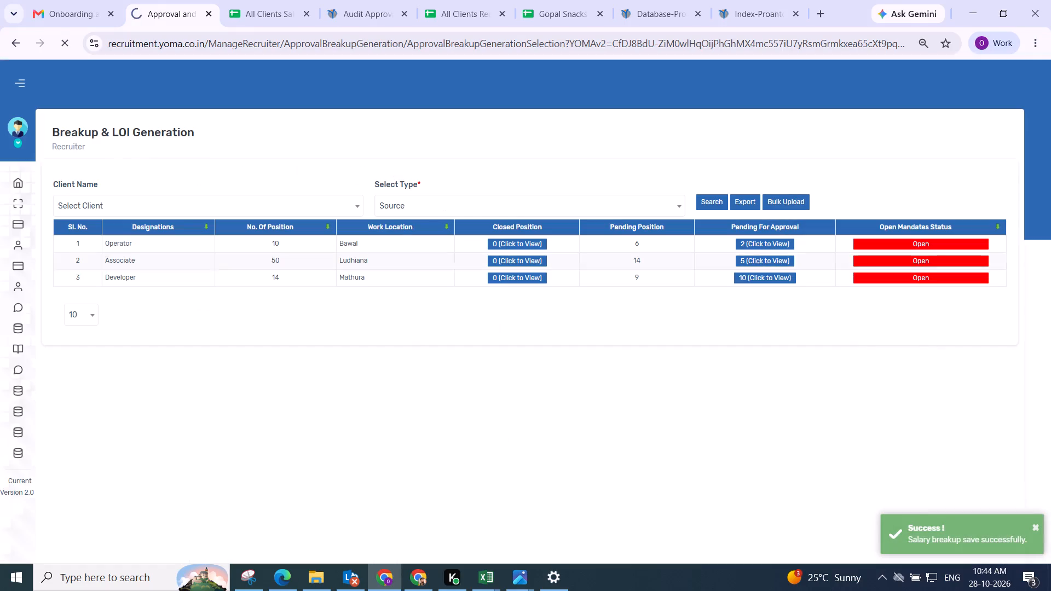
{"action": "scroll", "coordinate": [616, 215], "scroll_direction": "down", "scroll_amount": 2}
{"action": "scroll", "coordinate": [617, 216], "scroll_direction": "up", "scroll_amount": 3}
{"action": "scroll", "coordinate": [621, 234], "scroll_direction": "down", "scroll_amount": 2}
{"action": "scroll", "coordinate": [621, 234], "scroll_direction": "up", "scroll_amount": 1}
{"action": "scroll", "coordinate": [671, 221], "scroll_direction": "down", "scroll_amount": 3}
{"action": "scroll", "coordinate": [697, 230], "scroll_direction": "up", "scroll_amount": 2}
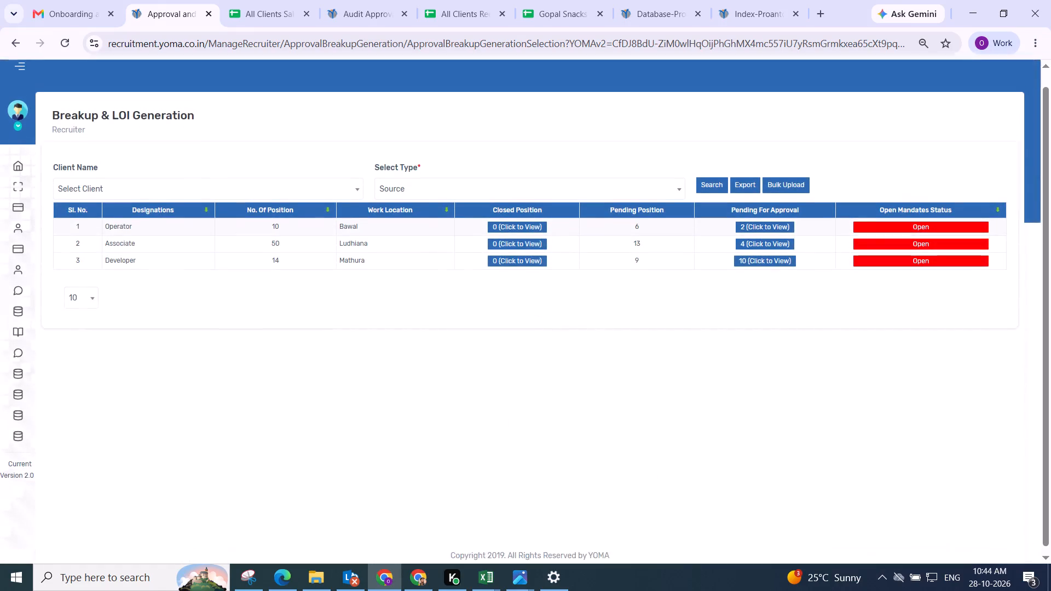
Reopen the Ludhiana pending approvals and set the first associate to Semi-Skilled (Manual), HRA Percentage, PF NO, Bonus Gross Not Applicable and Statutory Location Amritsar.
{"action": "left_click", "coordinate": [760, 258]}
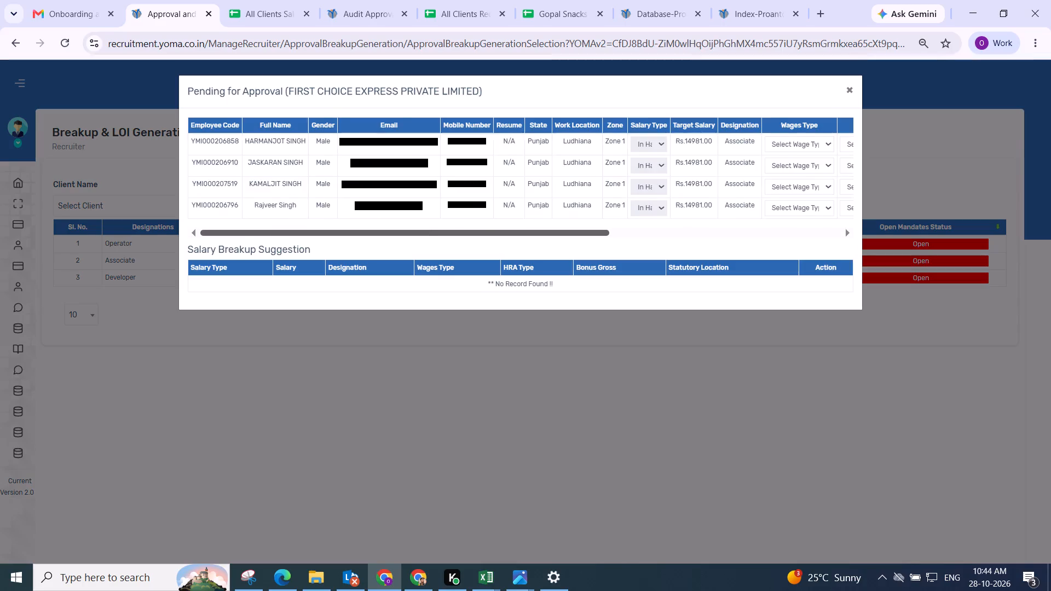
{"action": "left_click_drag", "start_coordinate": [291, 231], "coordinate": [878, 265]}
{"action": "left_click", "coordinate": [434, 144]}
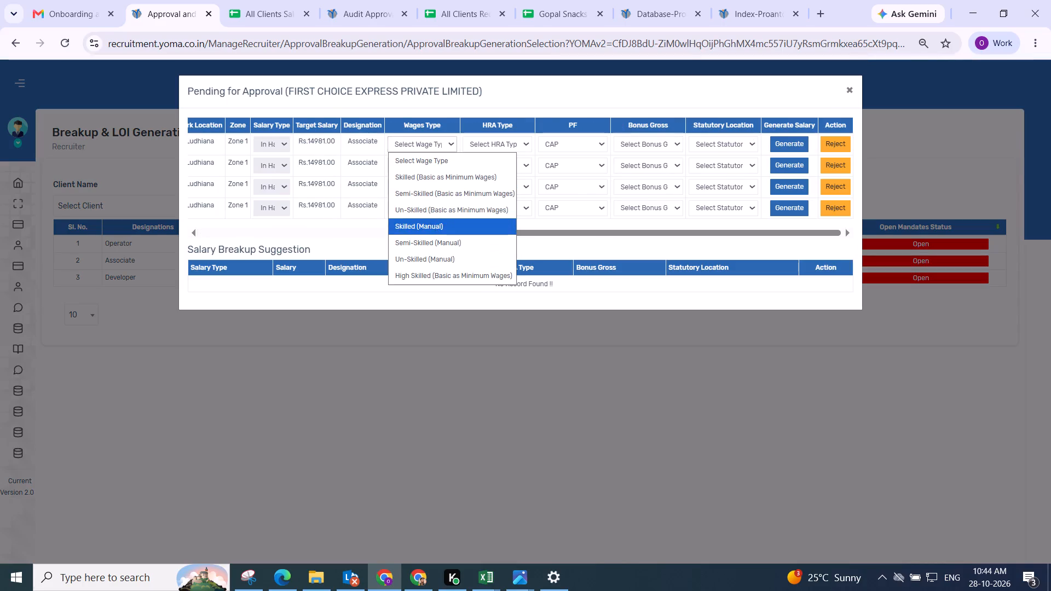
{"action": "left_click", "coordinate": [442, 241]}
{"action": "left_click", "coordinate": [480, 146]}
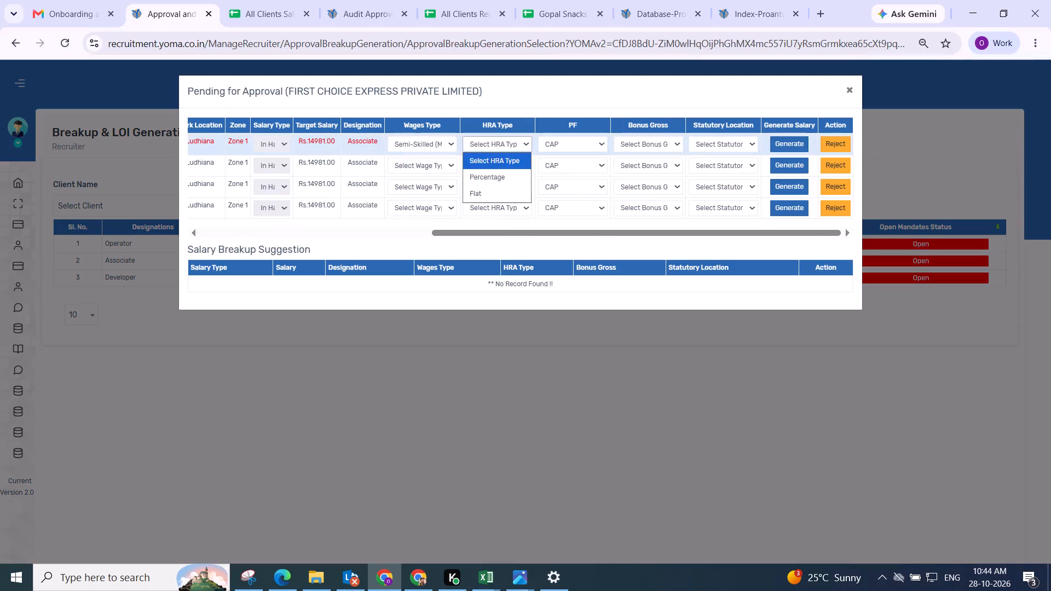
{"action": "left_click", "coordinate": [482, 190]}
{"action": "left_click", "coordinate": [568, 146]}
{"action": "left_click", "coordinate": [570, 215]}
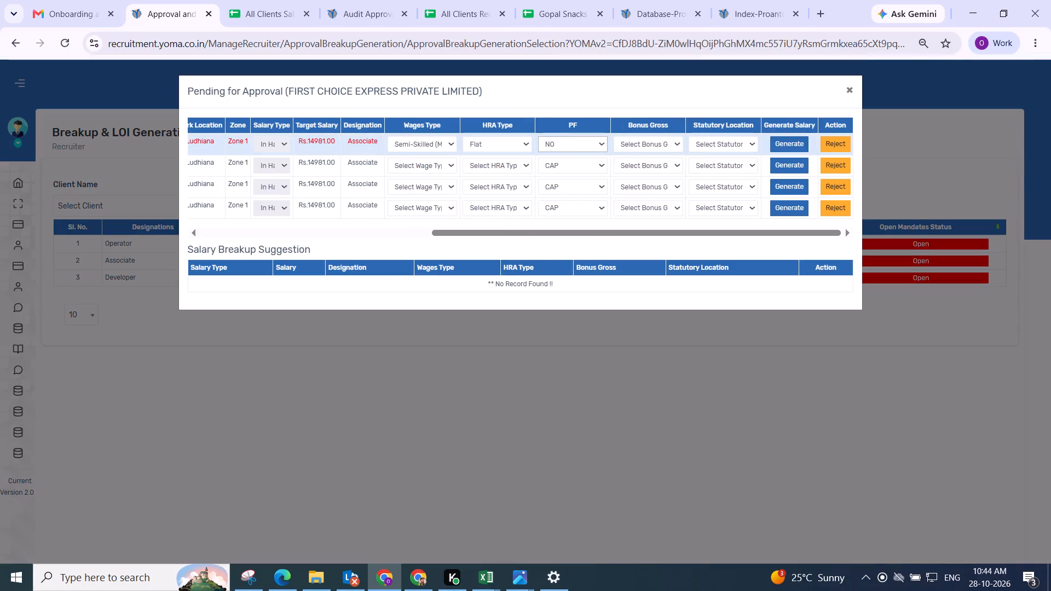
{"action": "left_click", "coordinate": [486, 147]}
{"action": "left_click", "coordinate": [494, 177]}
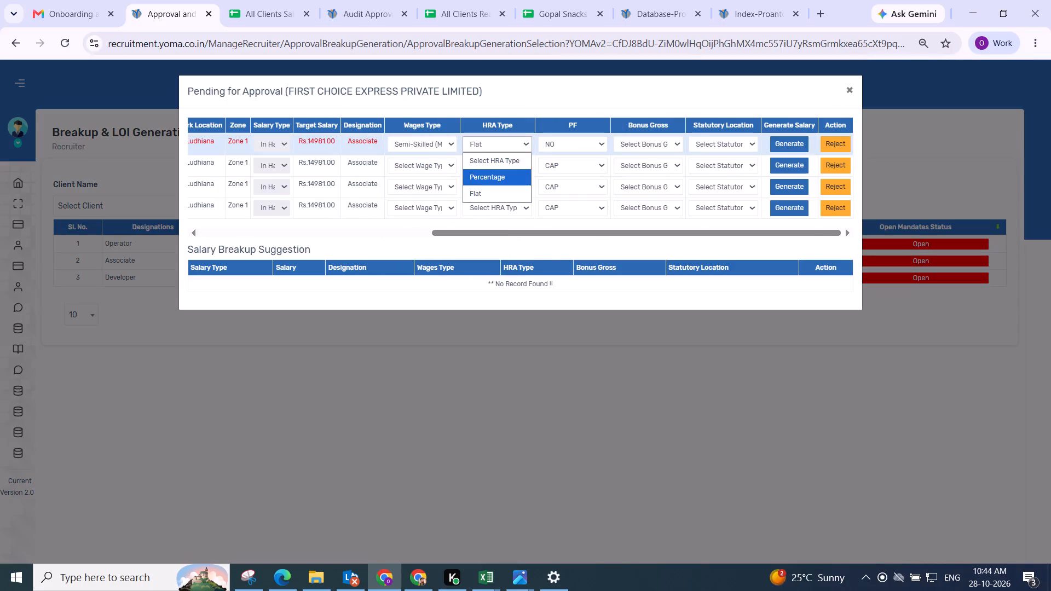
{"action": "left_click", "coordinate": [652, 150]}
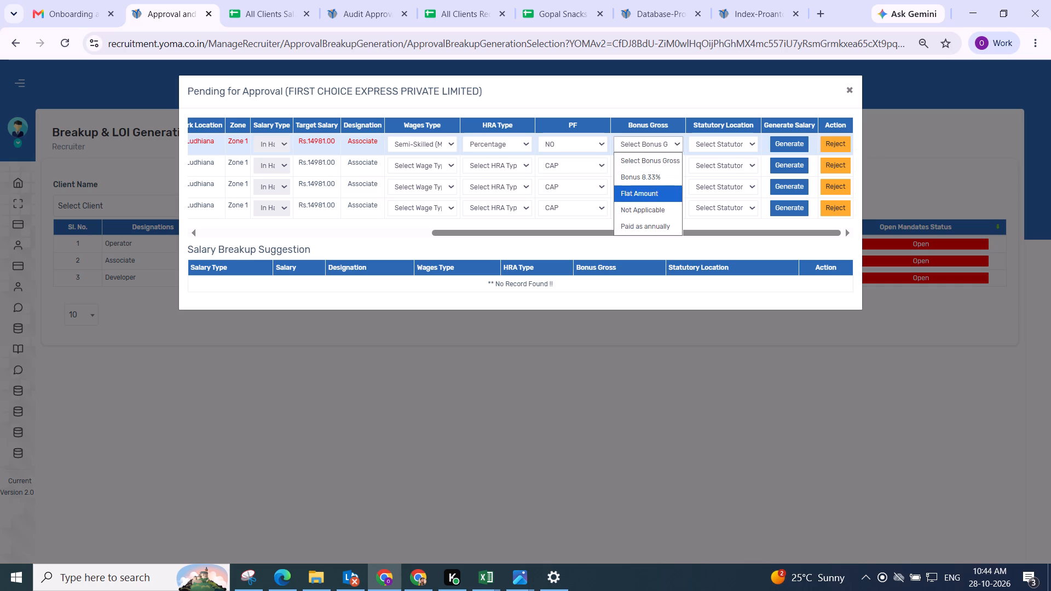
{"action": "left_click", "coordinate": [644, 204]}
{"action": "left_click", "coordinate": [713, 147]}
{"action": "left_click", "coordinate": [714, 194]}
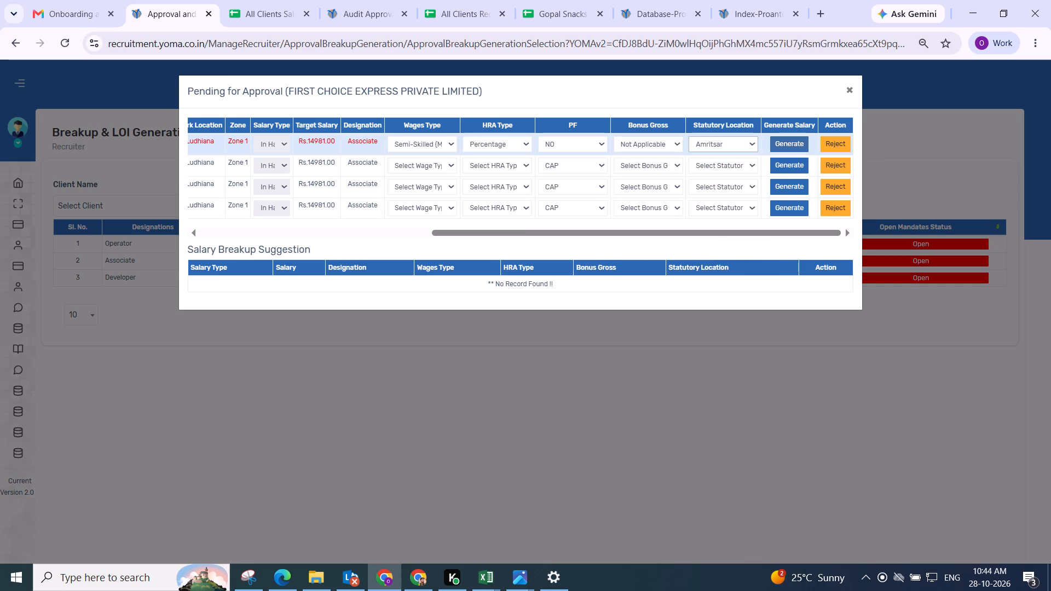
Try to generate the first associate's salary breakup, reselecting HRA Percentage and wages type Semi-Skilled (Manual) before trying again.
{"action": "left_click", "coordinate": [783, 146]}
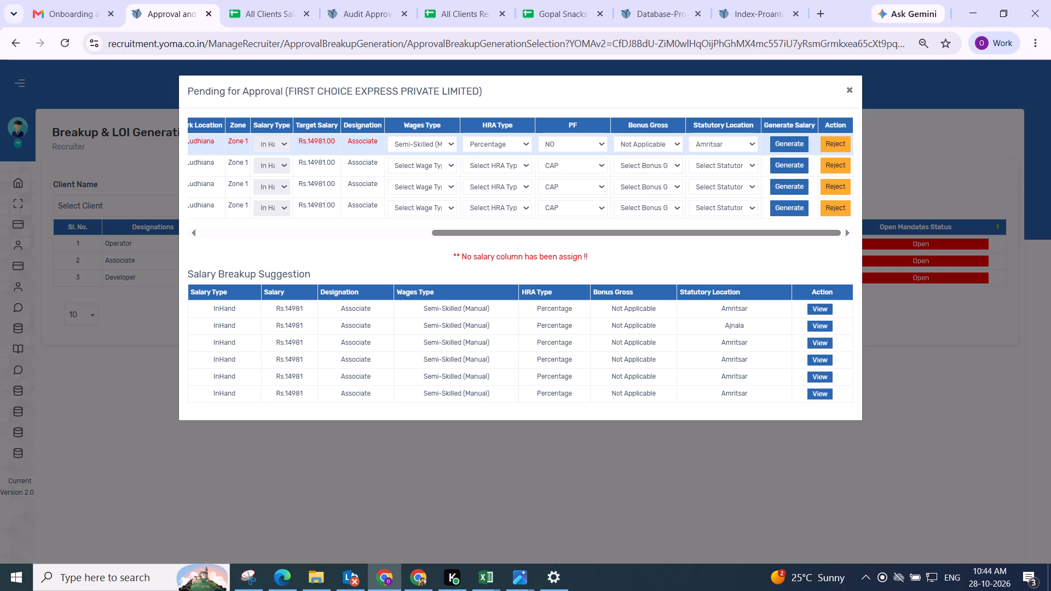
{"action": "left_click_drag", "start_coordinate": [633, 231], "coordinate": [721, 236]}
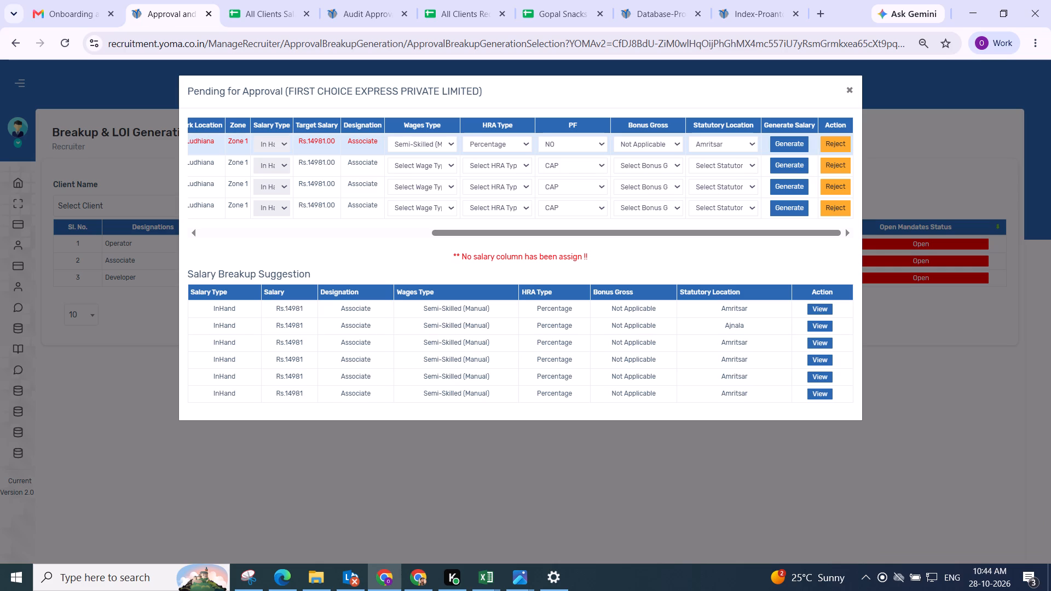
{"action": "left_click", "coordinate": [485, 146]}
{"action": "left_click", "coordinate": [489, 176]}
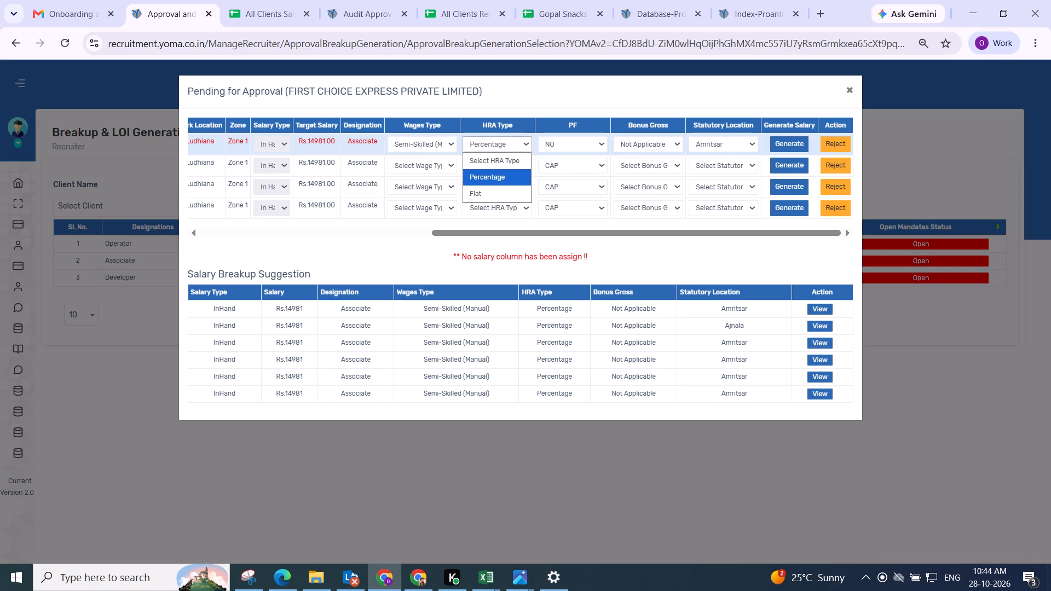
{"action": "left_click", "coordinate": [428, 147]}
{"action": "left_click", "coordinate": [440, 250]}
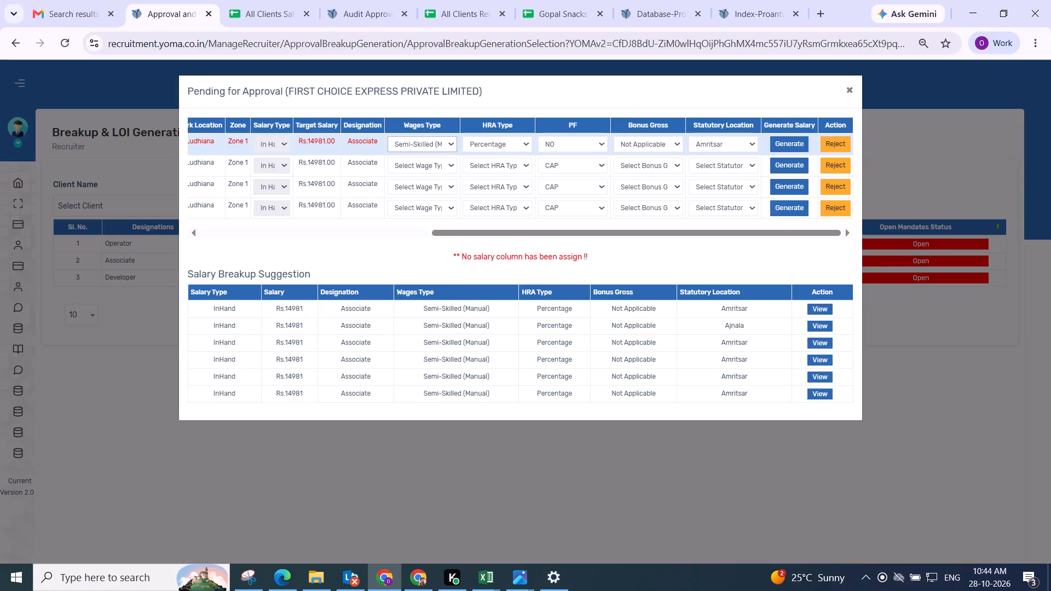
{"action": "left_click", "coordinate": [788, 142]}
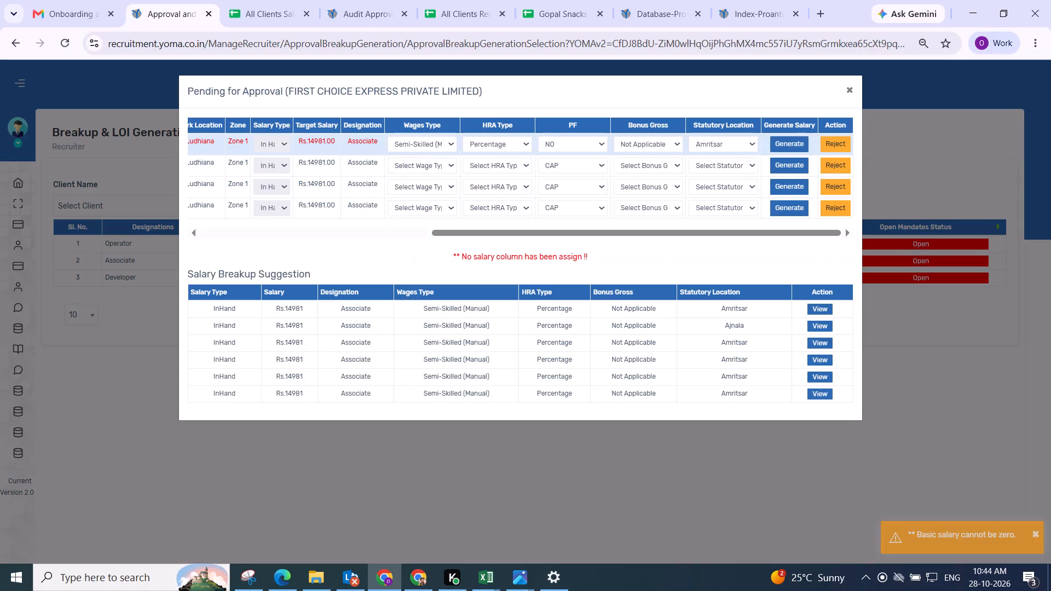
Copy the first associate's employee code and filter the Associate Database by it as the Temporary UserCode.
{"action": "left_click_drag", "start_coordinate": [492, 233], "coordinate": [202, 205]}
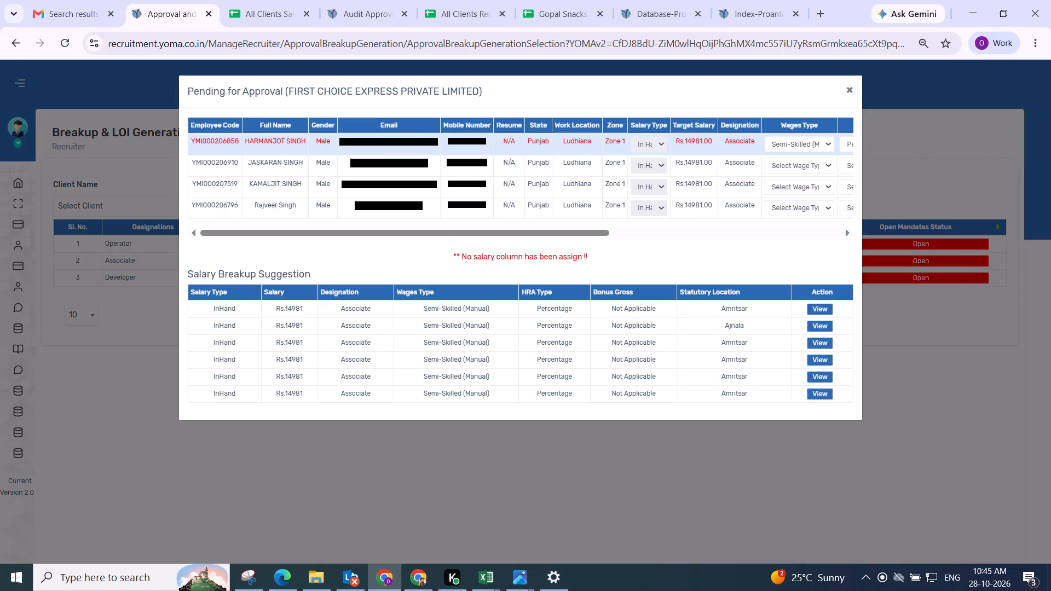
{"action": "double_click", "coordinate": [226, 143]}
{"action": "key", "text": "ctrl+c"}
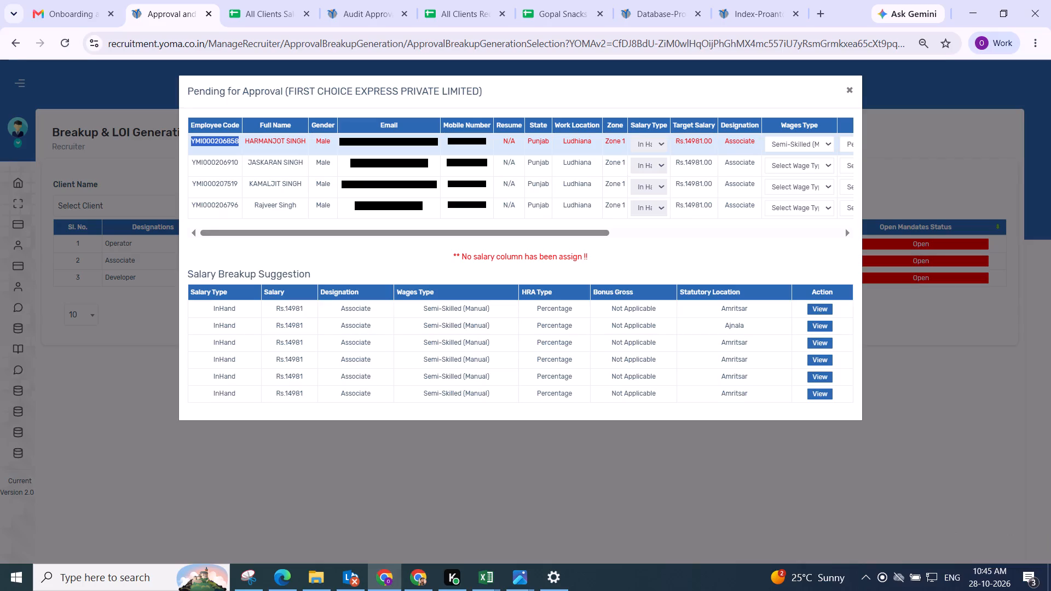
{"action": "left_click", "coordinate": [644, 14]}
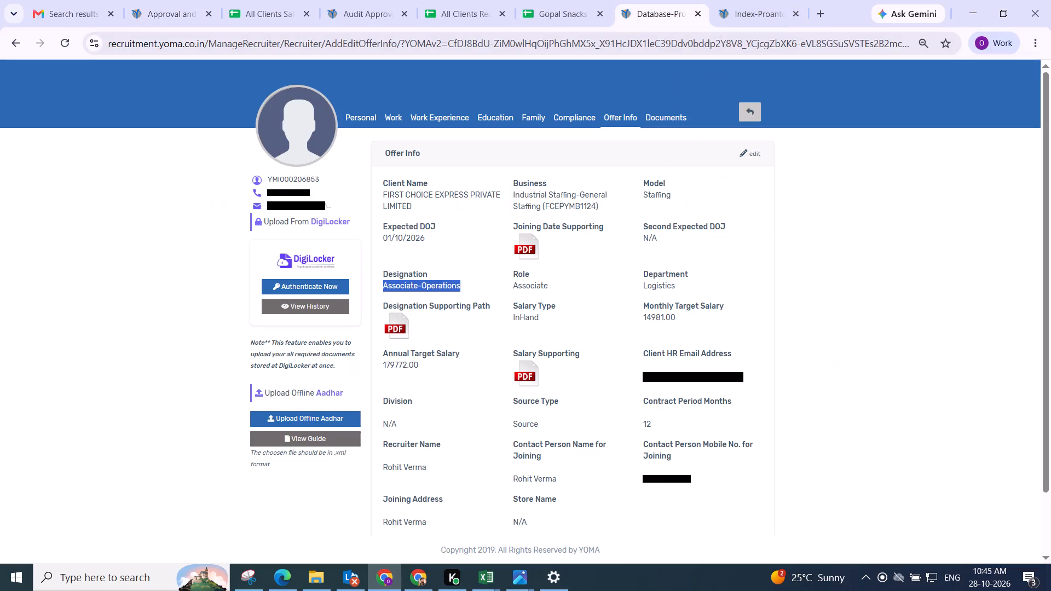
{"action": "left_click", "coordinate": [750, 112]}
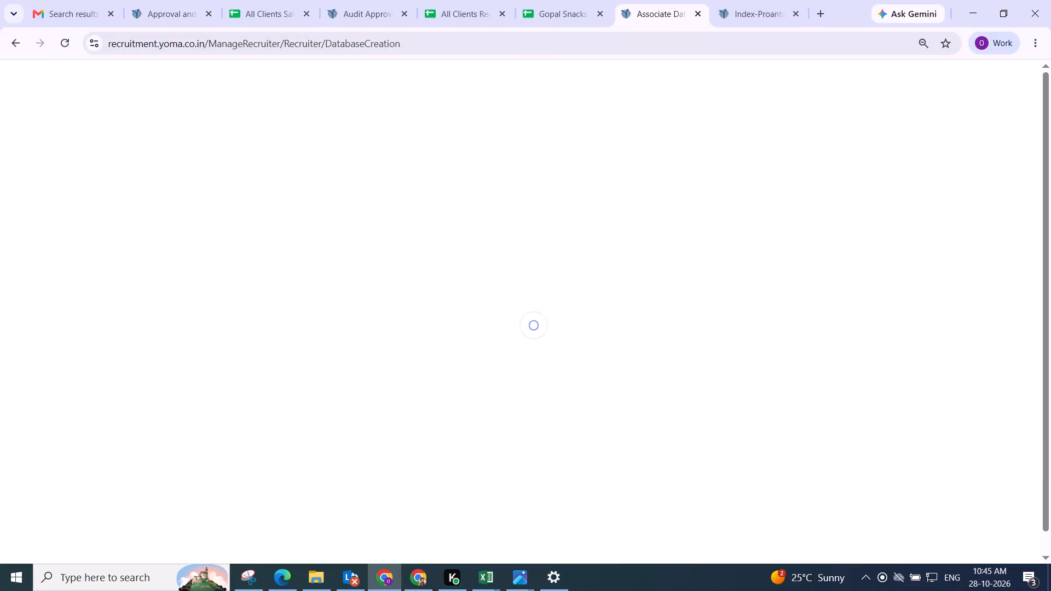
{"action": "left_click", "coordinate": [1031, 85]}
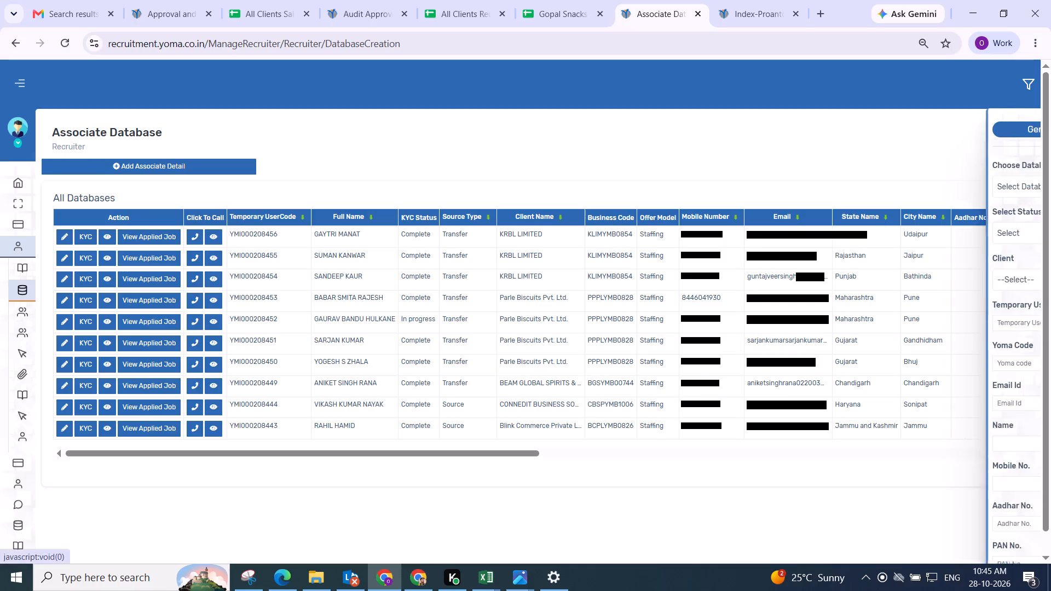
{"action": "scroll", "coordinate": [950, 237], "scroll_direction": "down", "scroll_amount": 2}
{"action": "left_click", "coordinate": [937, 242]}
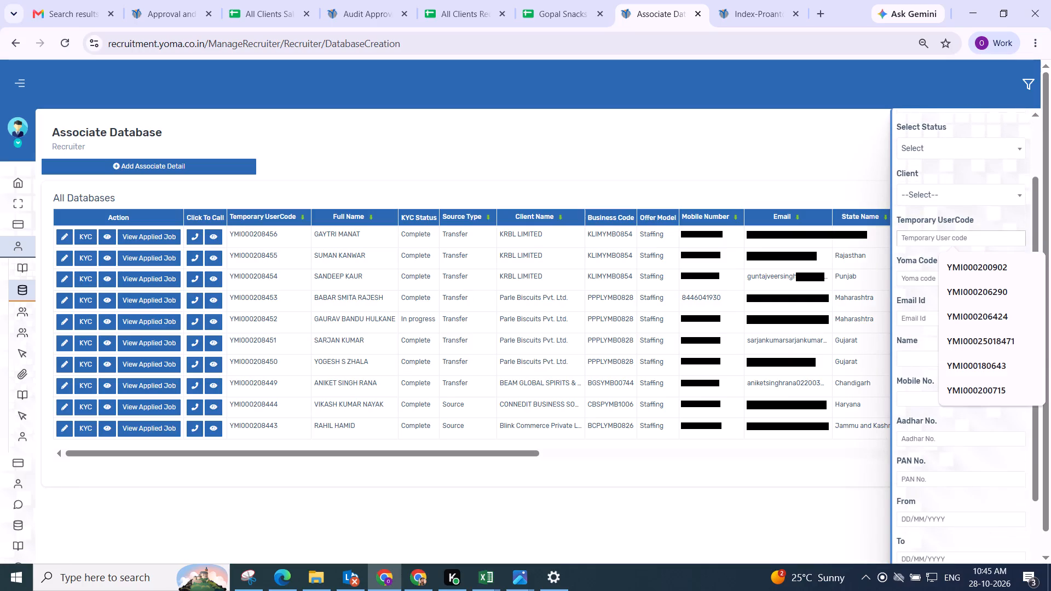
{"action": "key", "text": "ctrl+v"}
{"action": "scroll", "coordinate": [930, 264], "scroll_direction": "down", "scroll_amount": 3}
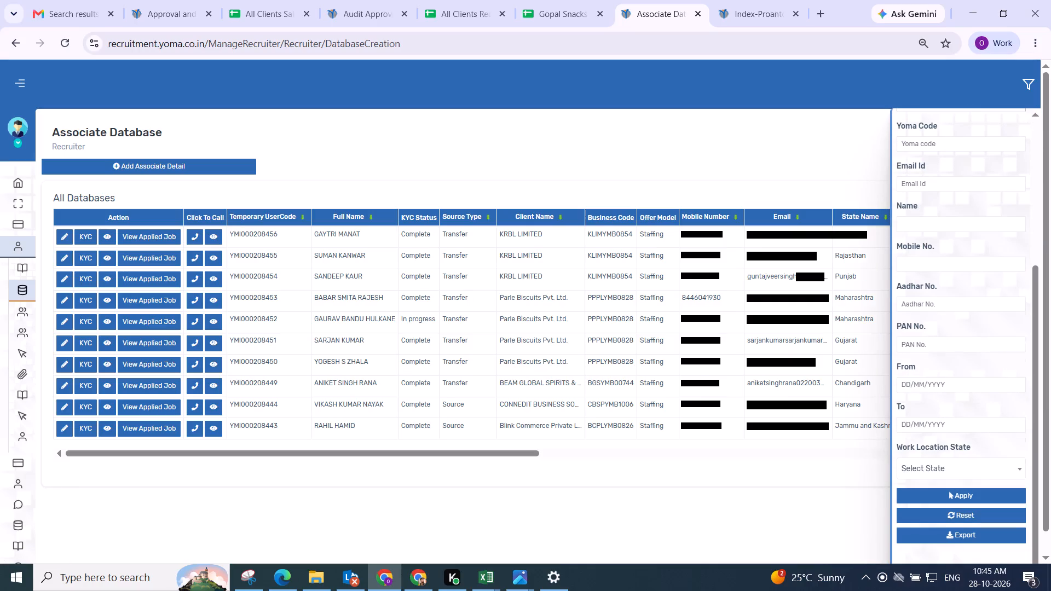
{"action": "left_click", "coordinate": [936, 493]}
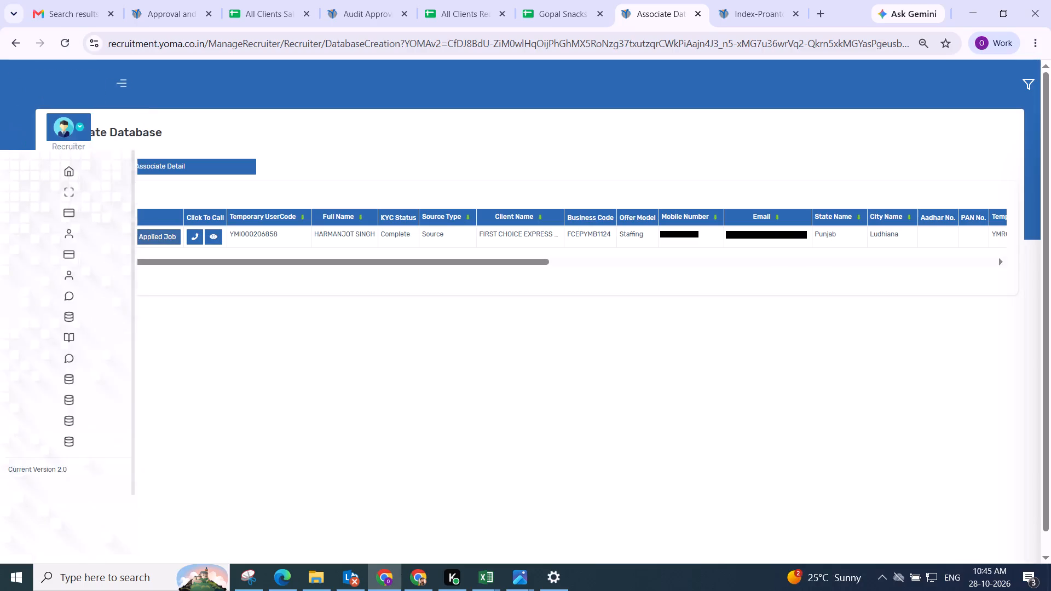
Open the filtered associate's record and check the department and designation in Offer Info.
{"action": "left_click", "coordinate": [66, 243]}
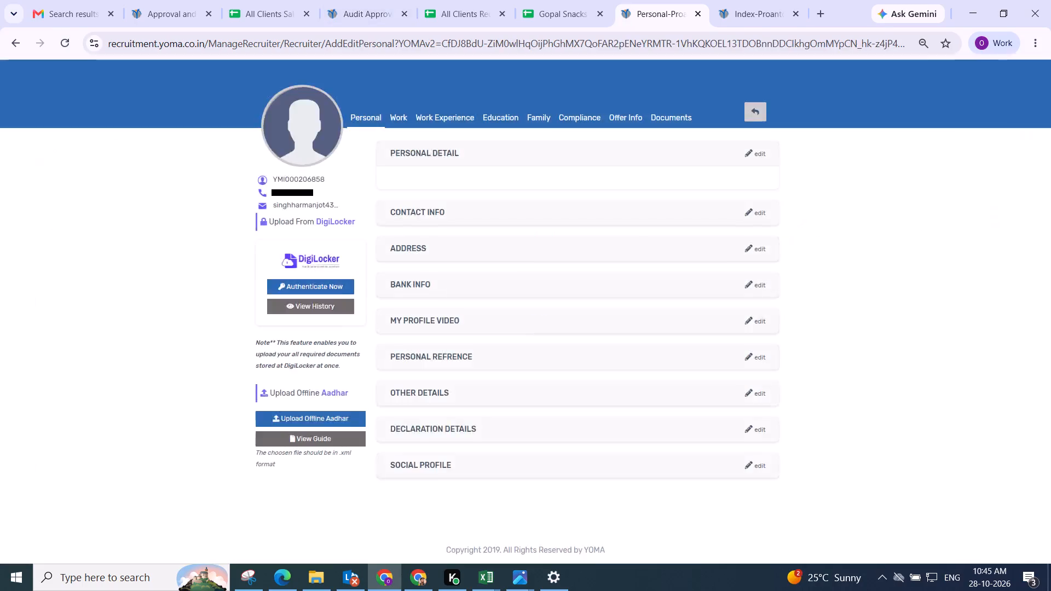
{"action": "left_click", "coordinate": [617, 119]}
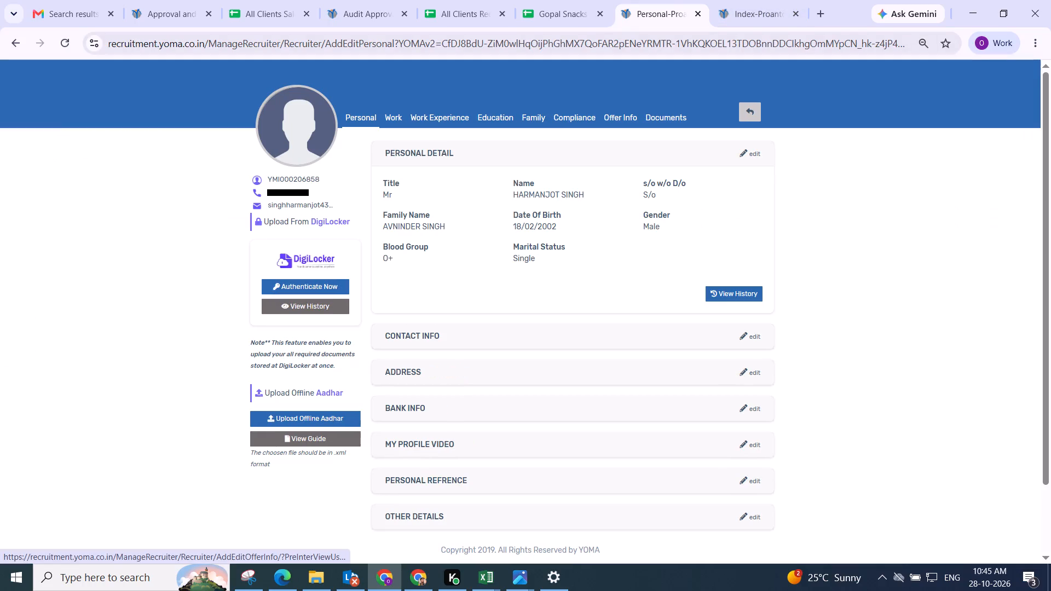
{"action": "scroll", "coordinate": [700, 172], "scroll_direction": "up", "scroll_amount": 1}
{"action": "left_click", "coordinate": [750, 159]}
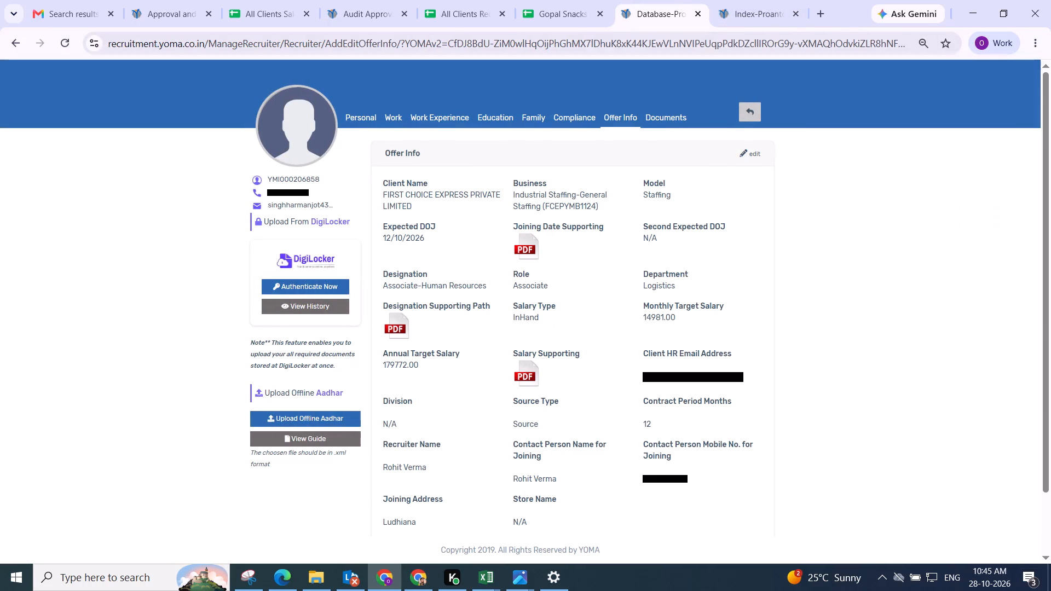
Switch to the payroll site and review FIRST CHOICE EXPRESS's existing salary structures for their departments and designations.
{"action": "left_click", "coordinate": [752, 18]}
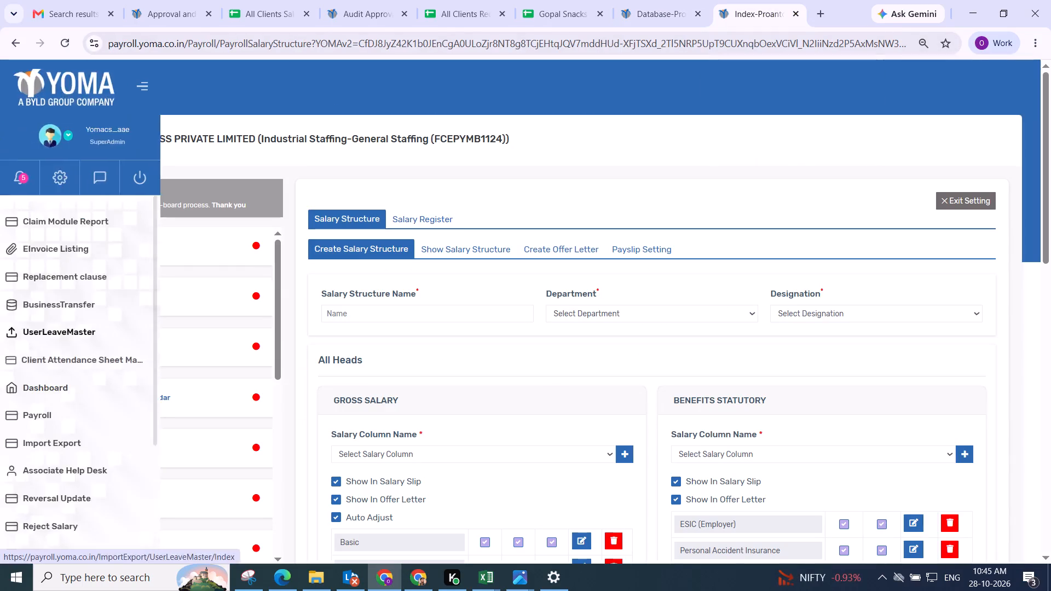
{"action": "left_click", "coordinate": [443, 246]}
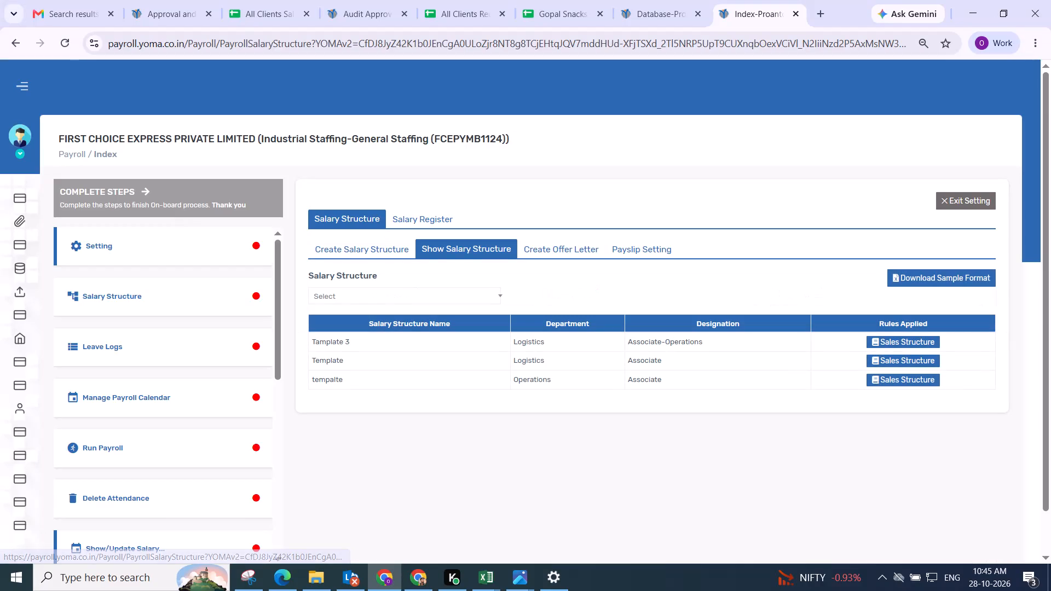
Start a new salary structure named Tamplate 4 and set its department to Logistics.
{"action": "left_click", "coordinate": [359, 252]}
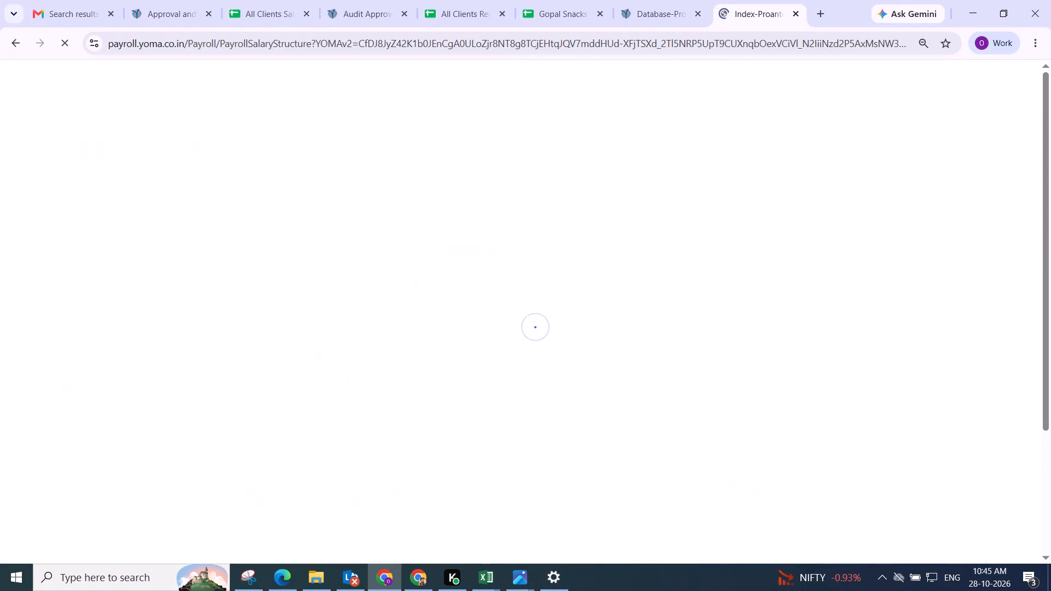
{"action": "left_click", "coordinate": [384, 312]}
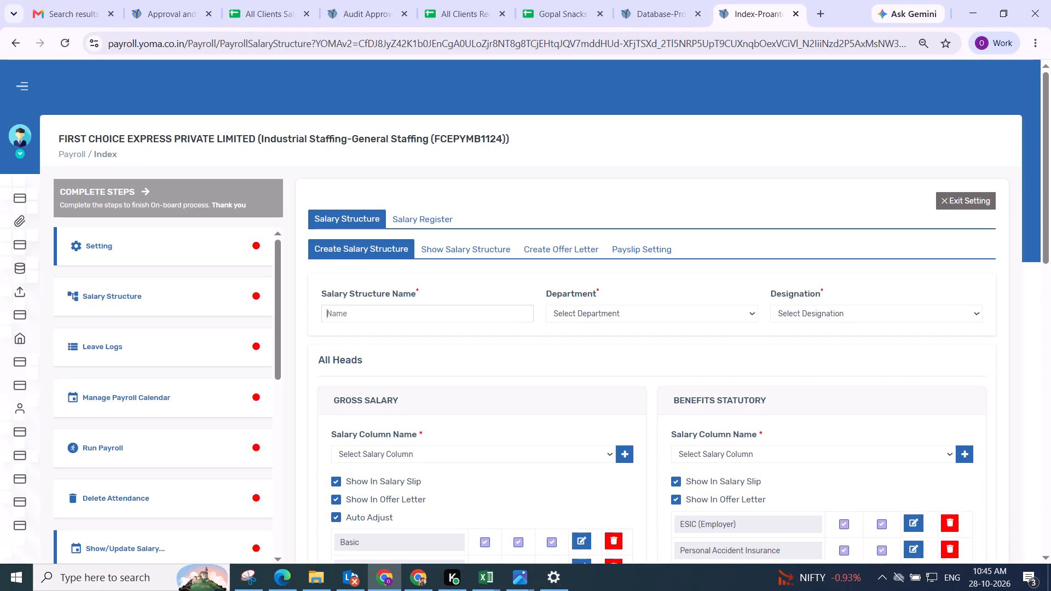
{"action": "type", "text": "Ta"}
{"action": "key", "text": "m"}
{"action": "type", "text": "plate"}
{"action": "key", "text": "space"}
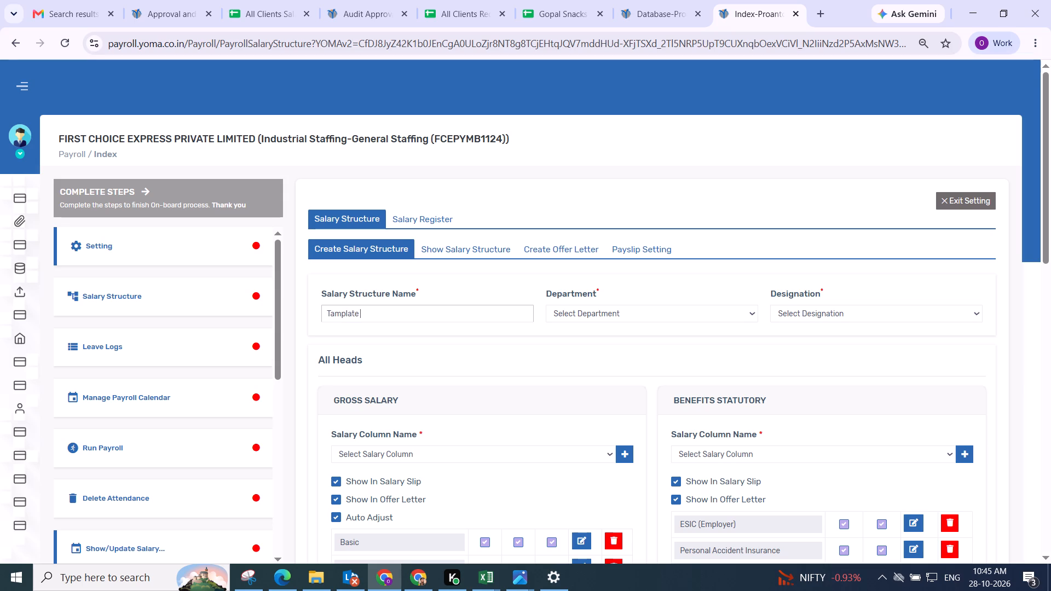
{"action": "key", "text": "4"}
{"action": "left_click", "coordinate": [621, 310]}
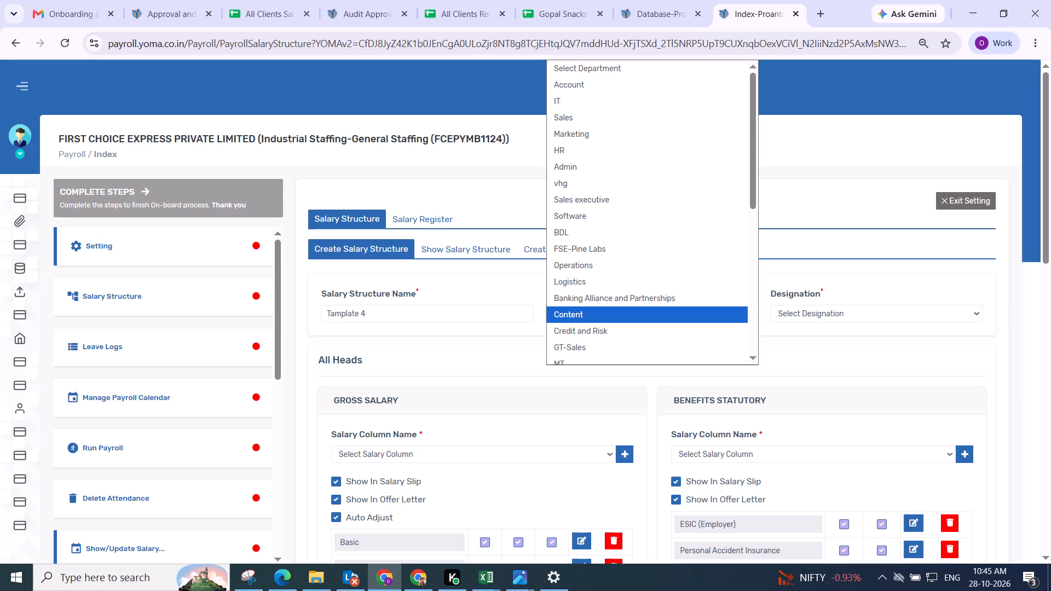
{"action": "type", "text": "log"}
{"action": "key", "text": "Return"}
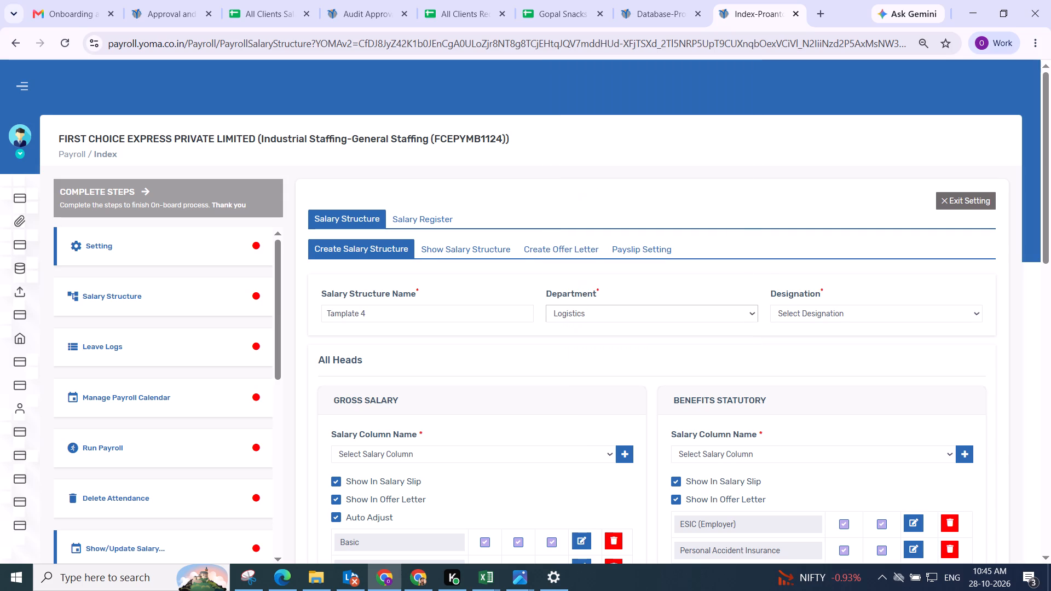
{"action": "left_click", "coordinate": [599, 315]}
{"action": "type", "text": "lo"}
{"action": "key", "text": "g"}
{"action": "key", "text": "Return"}
Set Tamplate 4's designation to Associate - Human Resource and check it against the associate's Offer Info.
{"action": "left_click", "coordinate": [812, 312]}
{"action": "type", "text": "assod"}
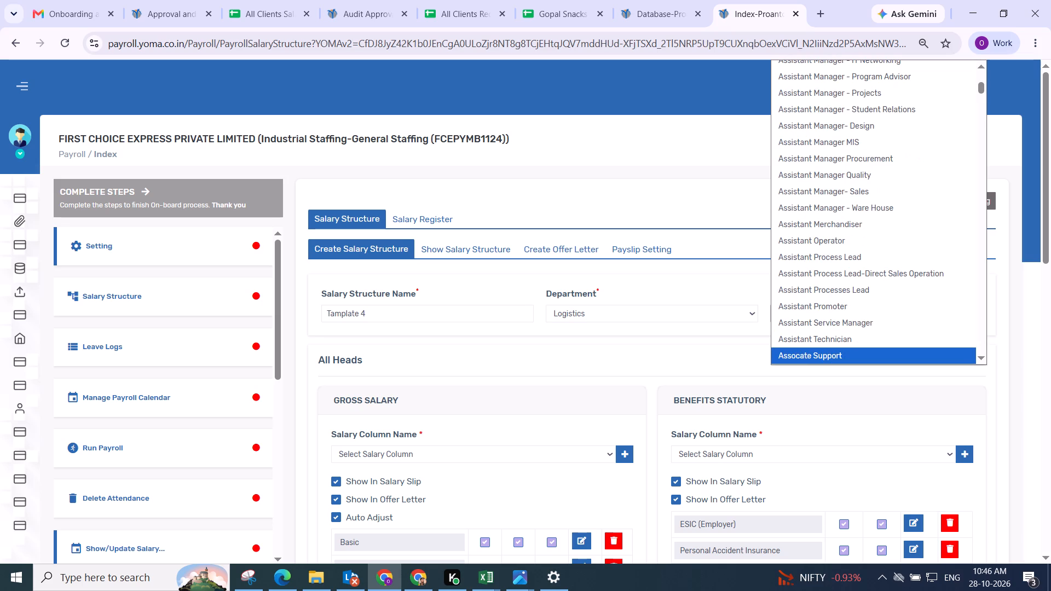
{"action": "key", "text": "Down"}
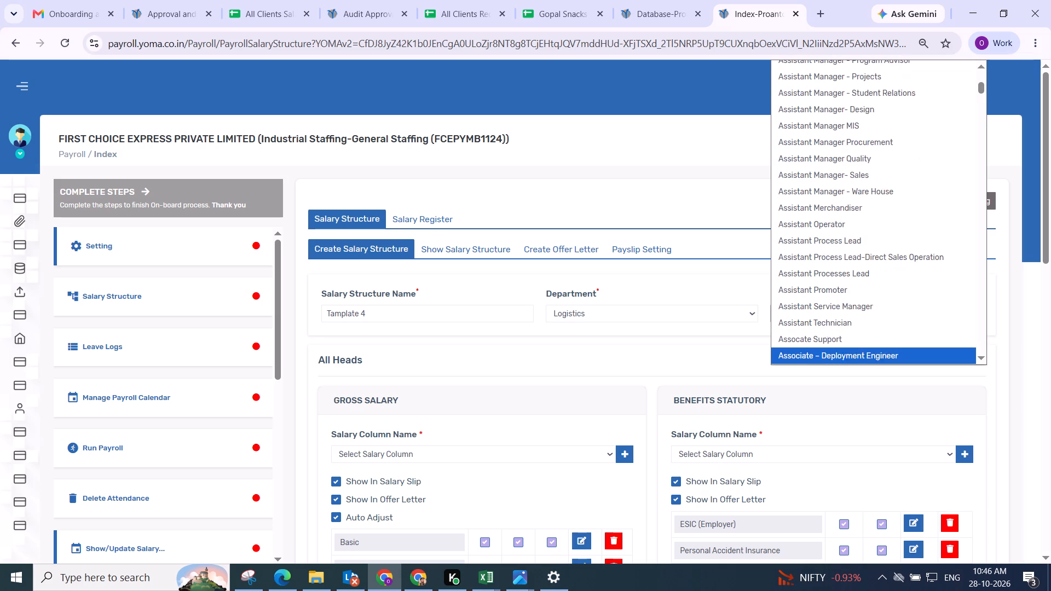
{"action": "key", "text": "Down"}
{"action": "key", "text": "Down"}
{"action": "key", "text": "Up"}
{"action": "key", "text": "Down"}
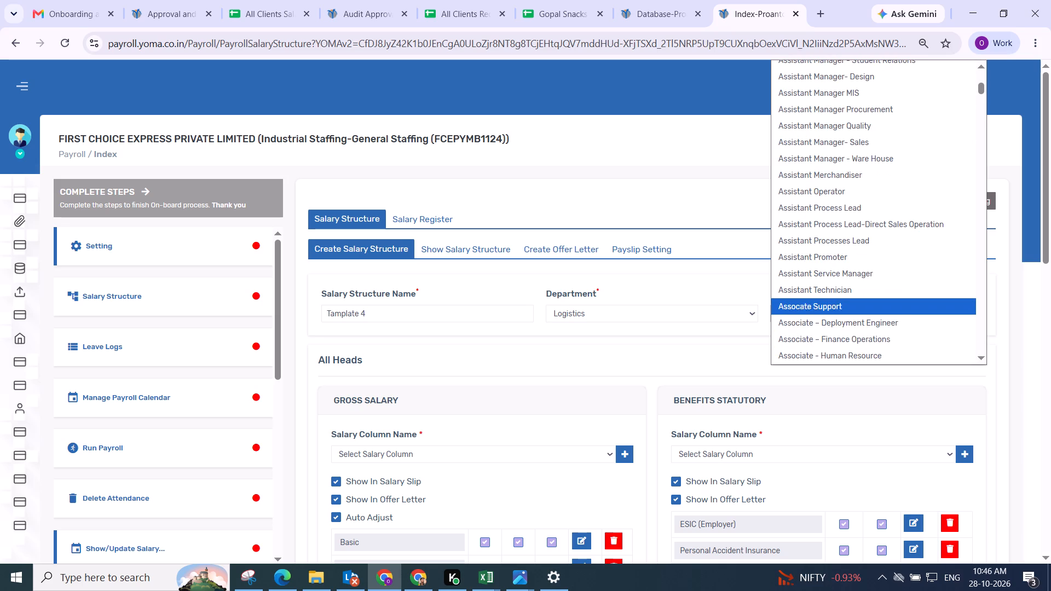
{"action": "key", "text": "Down"}
{"action": "key", "text": "Down"}
{"action": "key", "text": "Down"}
{"action": "key", "text": "Return"}
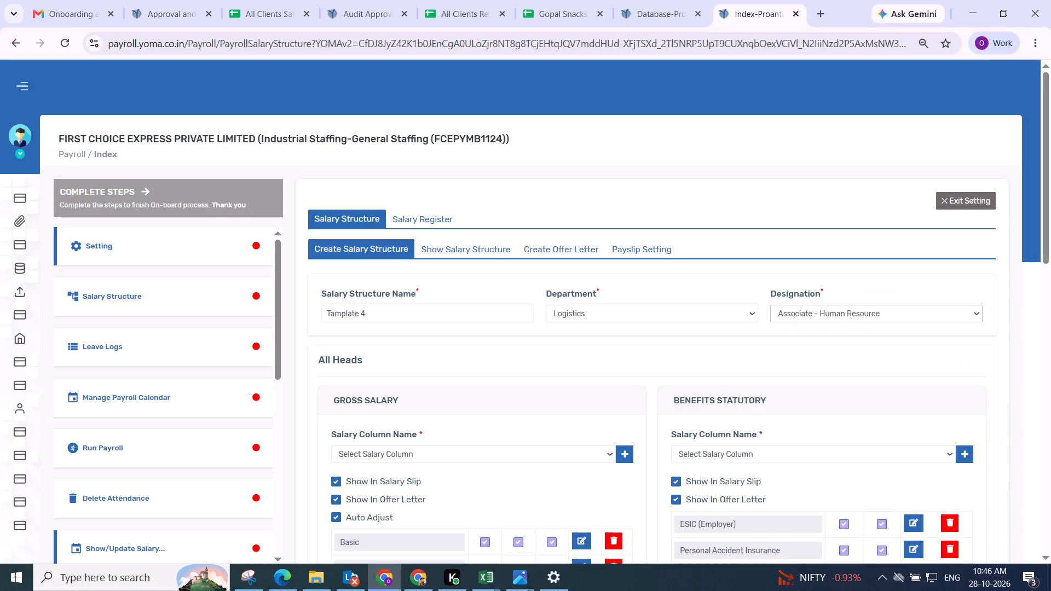
{"action": "left_click", "coordinate": [666, 16]}
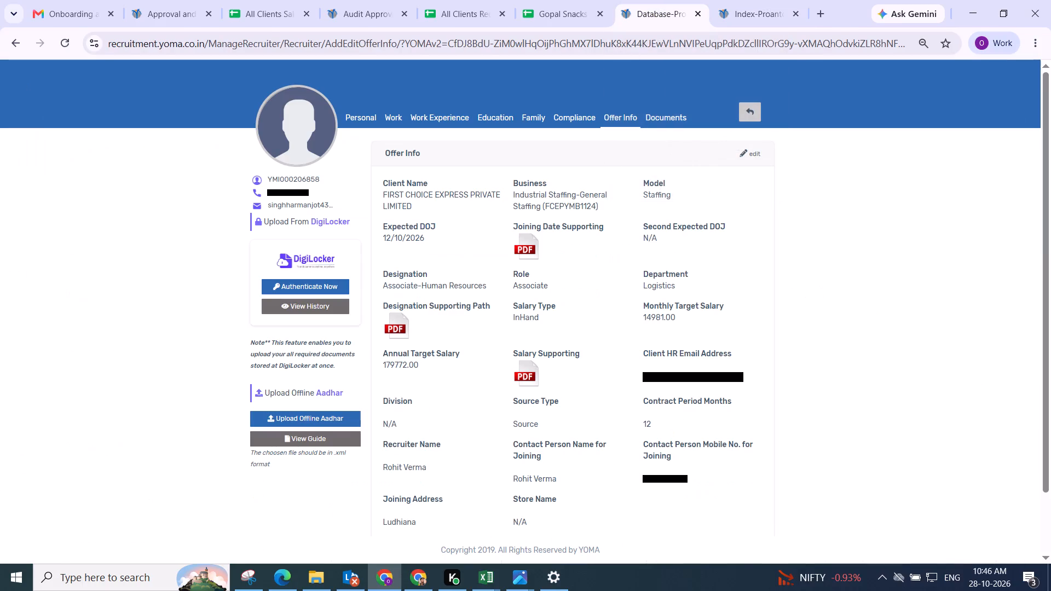
{"action": "left_click", "coordinate": [751, 14]}
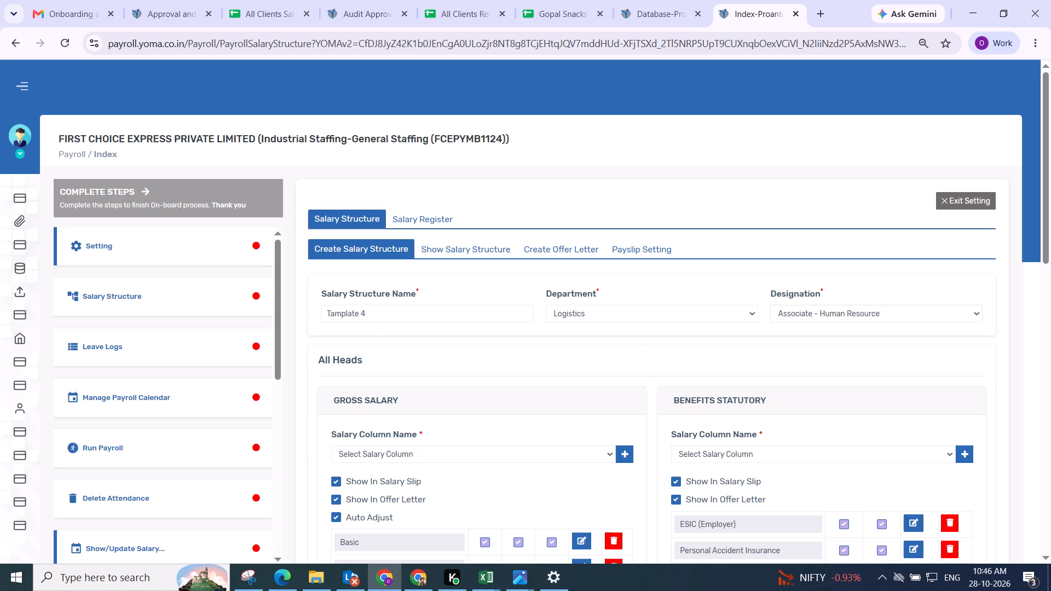
Add the Printable CTC column under CTC and save the Tamplate 4 salary structure.
{"action": "scroll", "coordinate": [847, 321], "scroll_direction": "down", "scroll_amount": 4}
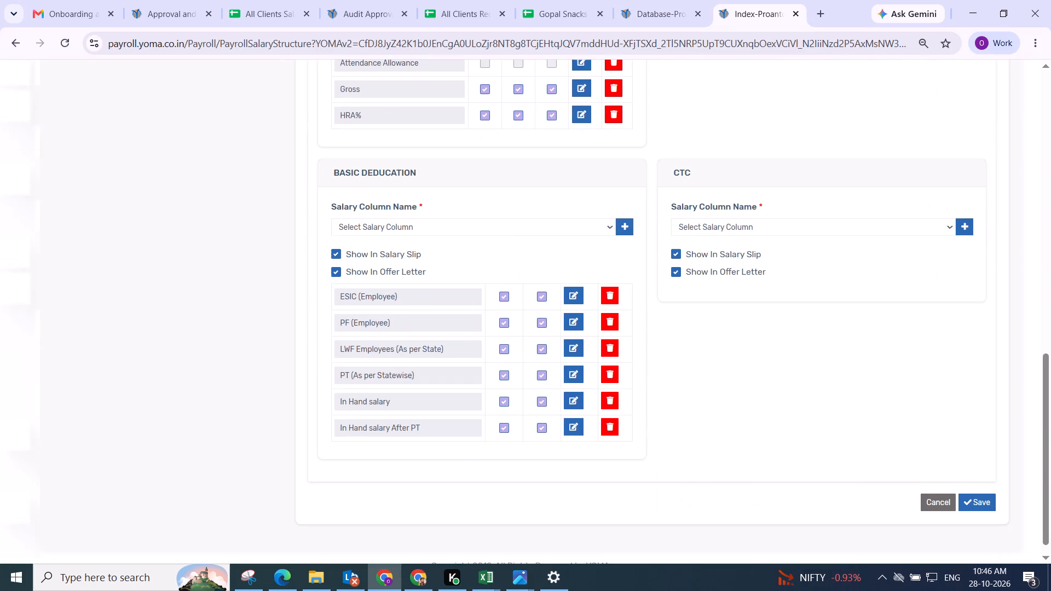
{"action": "left_click", "coordinate": [833, 208]}
{"action": "left_click", "coordinate": [819, 245]}
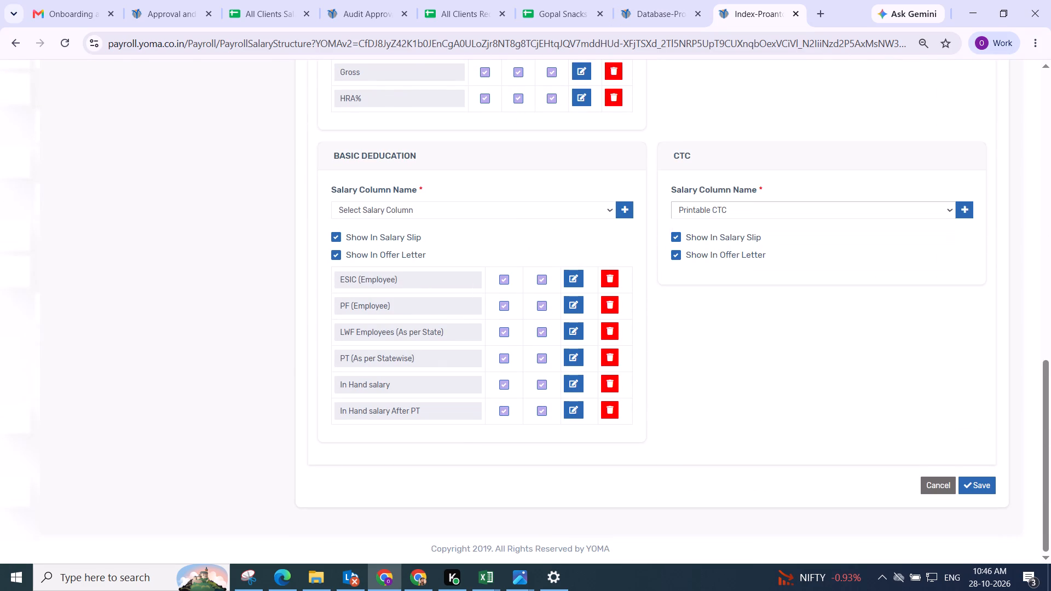
{"action": "left_click", "coordinate": [963, 206]}
{"action": "left_click", "coordinate": [977, 489]}
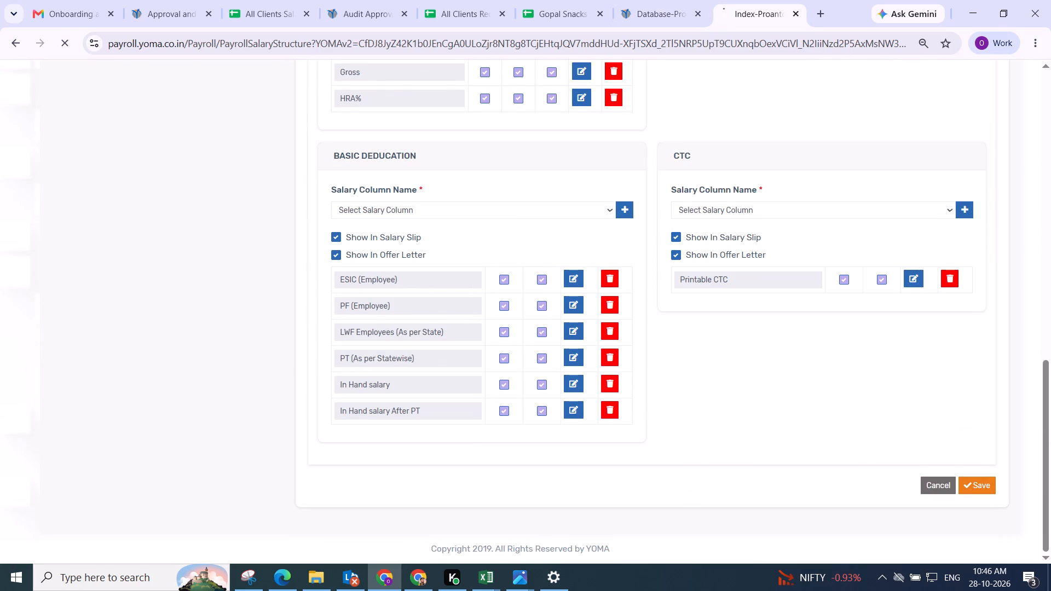
{"action": "scroll", "coordinate": [311, 172], "scroll_direction": "up", "scroll_amount": 2}
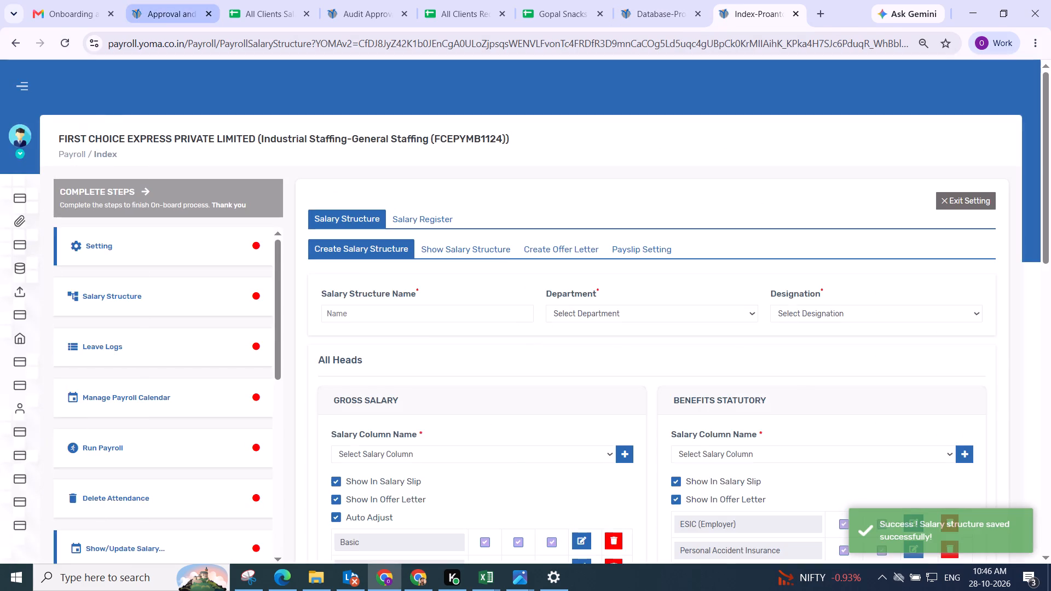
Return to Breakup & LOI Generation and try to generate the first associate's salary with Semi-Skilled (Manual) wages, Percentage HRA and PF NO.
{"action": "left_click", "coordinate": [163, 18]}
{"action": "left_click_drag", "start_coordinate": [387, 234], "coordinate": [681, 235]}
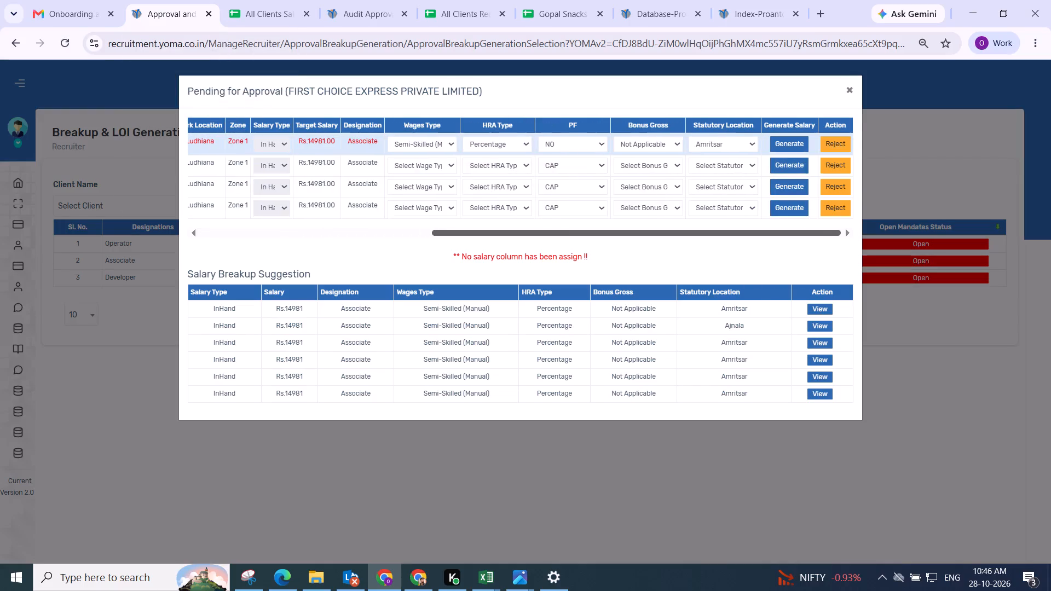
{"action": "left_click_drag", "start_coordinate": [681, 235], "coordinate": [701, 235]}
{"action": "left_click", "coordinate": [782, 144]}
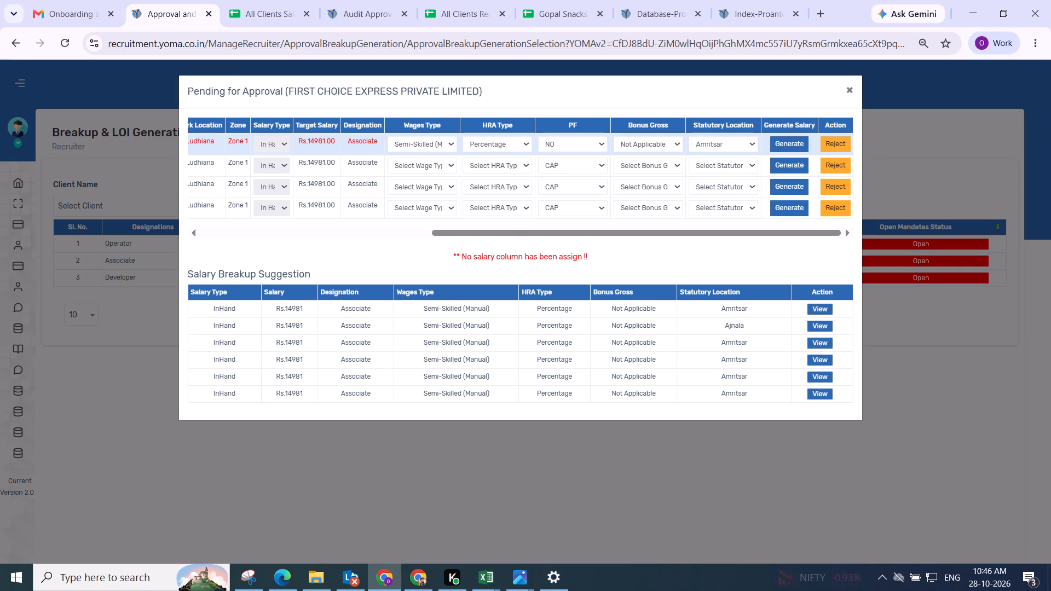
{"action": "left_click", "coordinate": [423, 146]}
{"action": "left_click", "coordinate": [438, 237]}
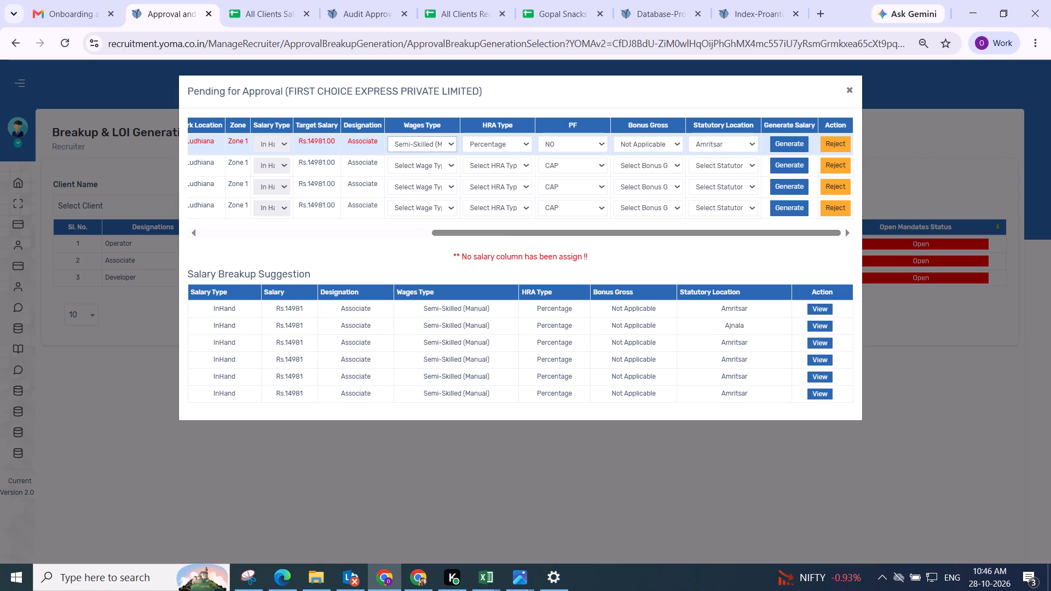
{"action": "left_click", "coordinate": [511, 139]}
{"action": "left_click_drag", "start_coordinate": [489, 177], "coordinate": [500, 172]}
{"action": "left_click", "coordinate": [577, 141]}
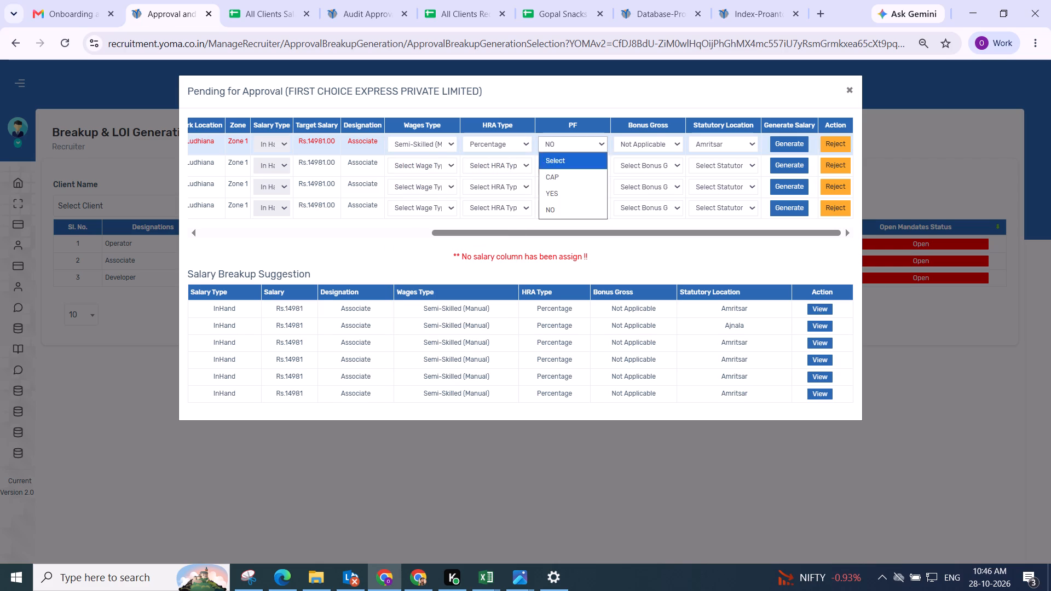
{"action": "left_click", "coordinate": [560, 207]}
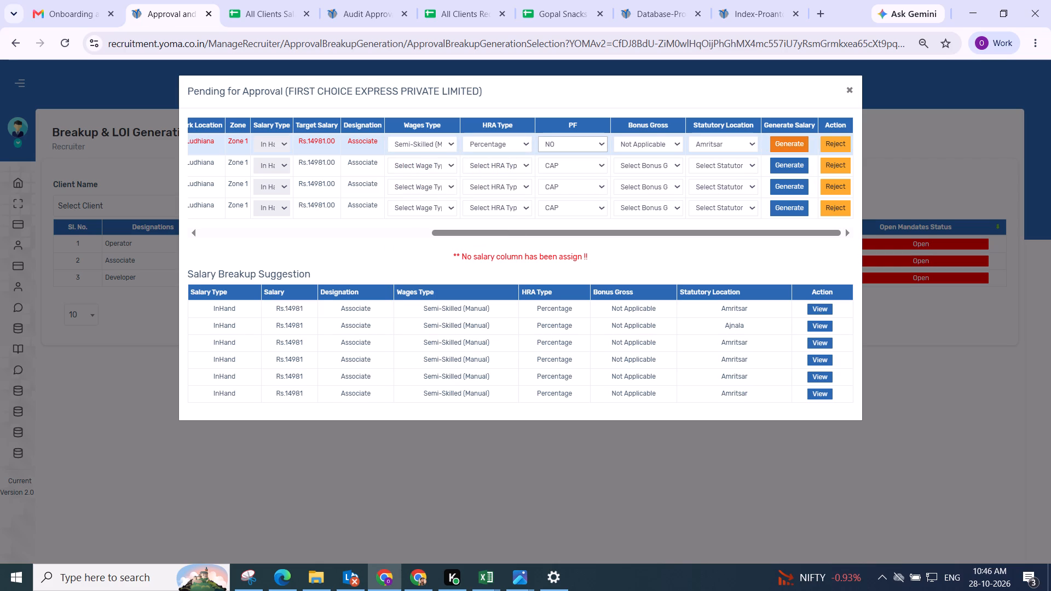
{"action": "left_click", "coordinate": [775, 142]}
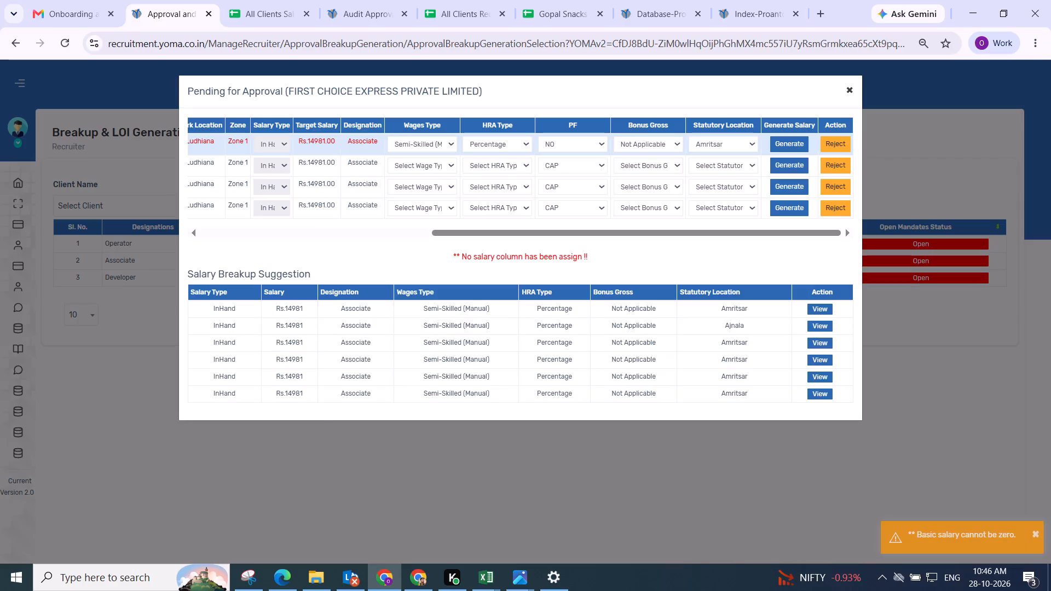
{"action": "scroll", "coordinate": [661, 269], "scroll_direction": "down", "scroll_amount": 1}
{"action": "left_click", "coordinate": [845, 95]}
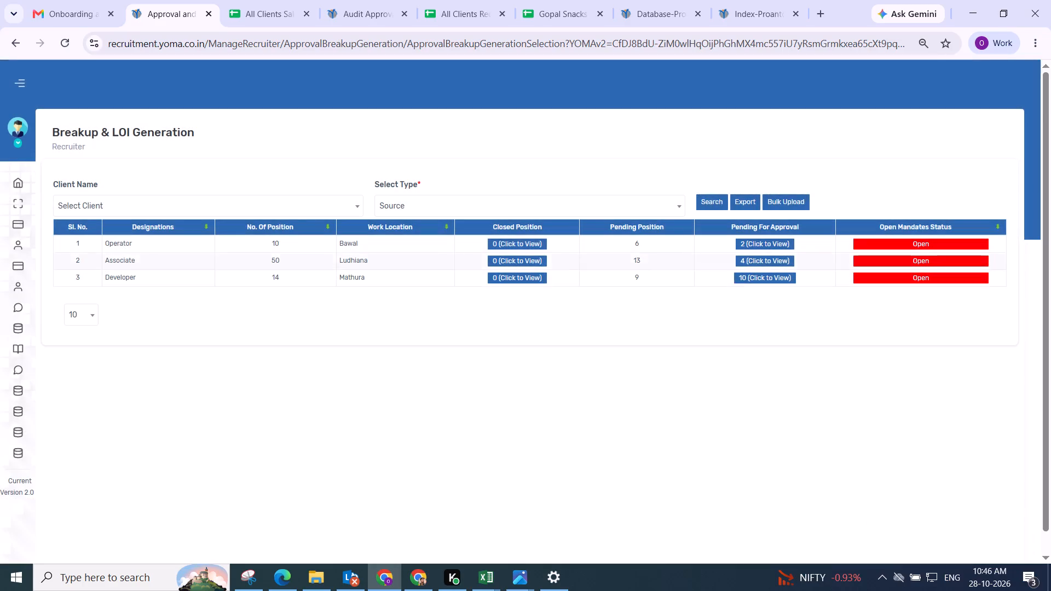
Search the mandates again and reopen the pending approvals for the Ludhiana Associate position.
{"action": "left_click", "coordinate": [710, 197]}
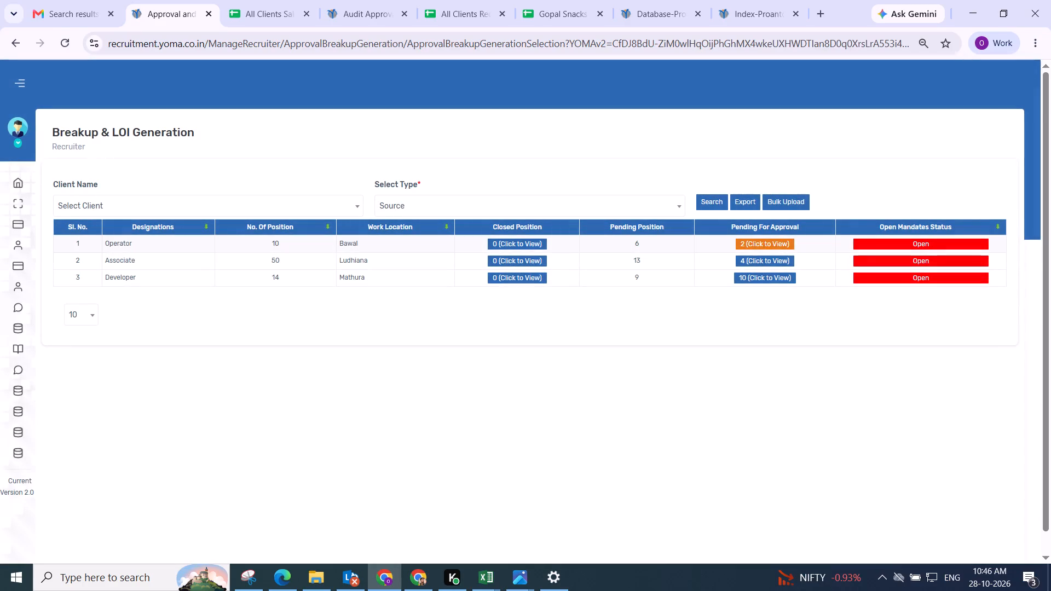
{"action": "left_click", "coordinate": [765, 257]}
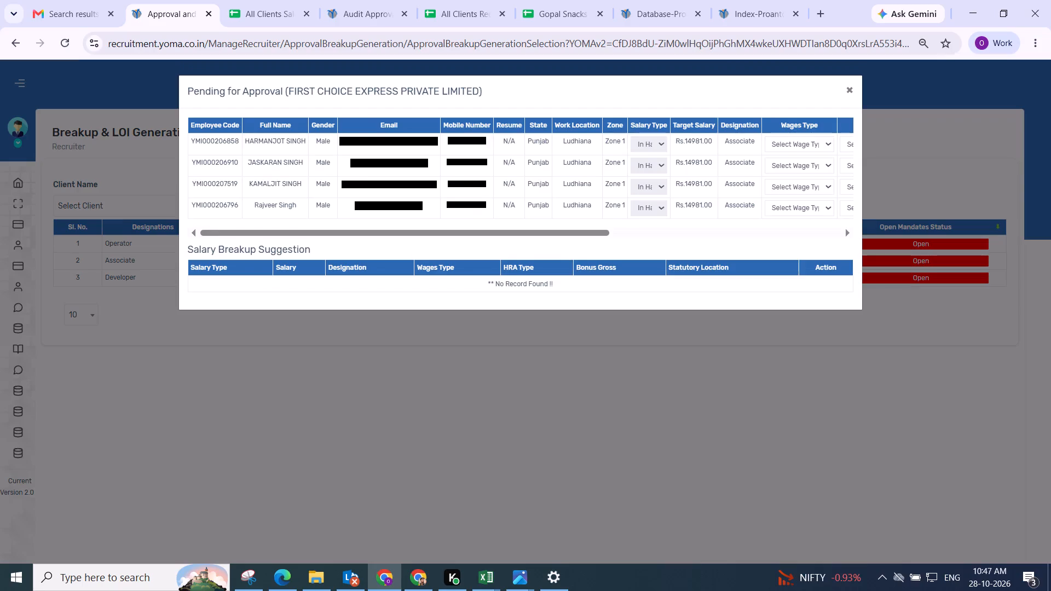
{"action": "left_click_drag", "start_coordinate": [326, 234], "coordinate": [885, 236]}
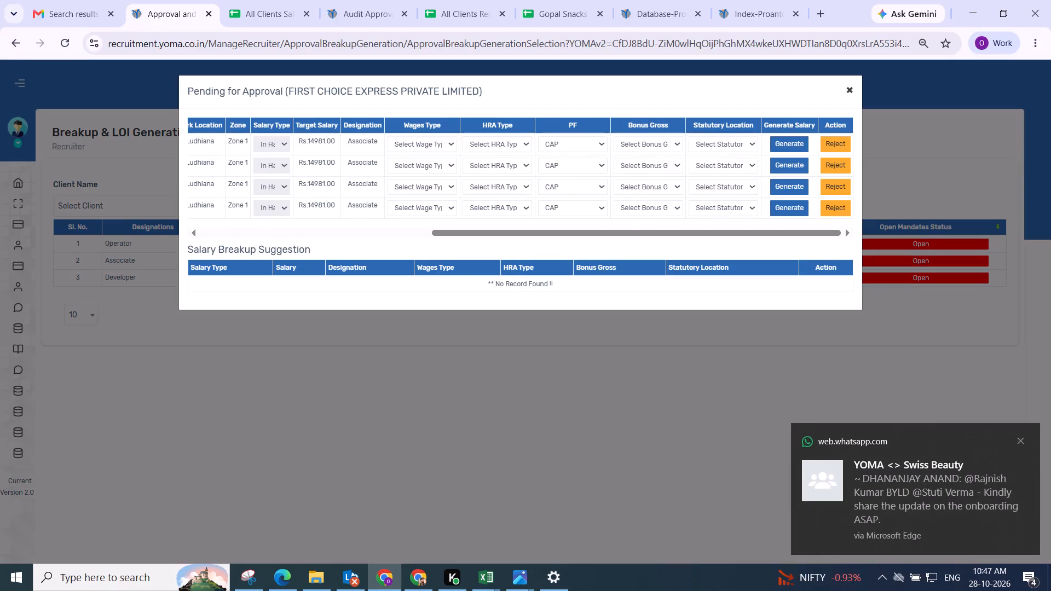
Copy Tamplate 4's designation from the saved payroll structures and search for it in the associate's Offer Info to compare the wording.
{"action": "left_click", "coordinate": [755, 16]}
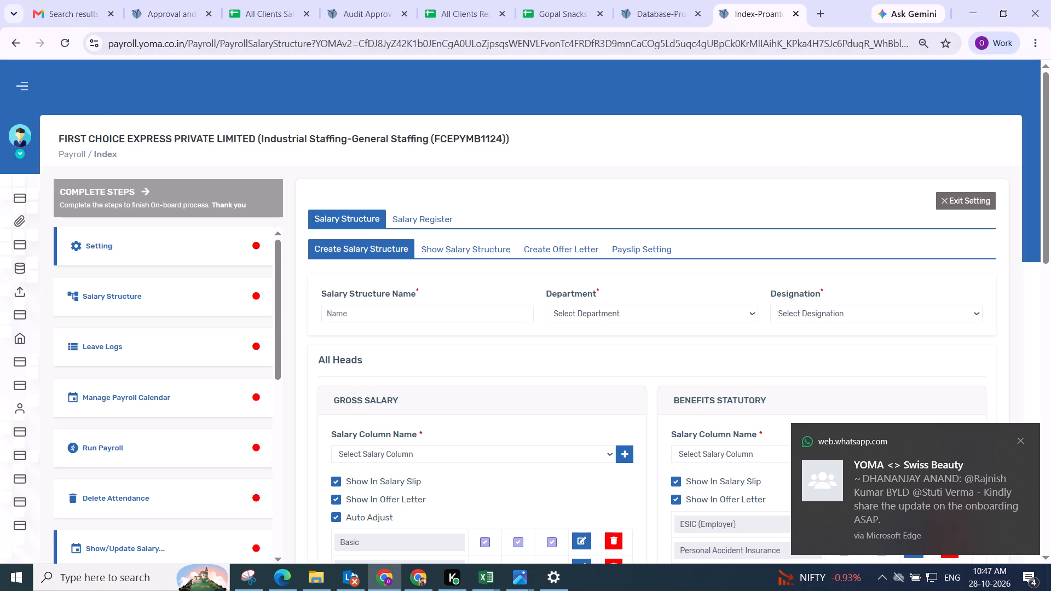
{"action": "left_click", "coordinate": [464, 246]}
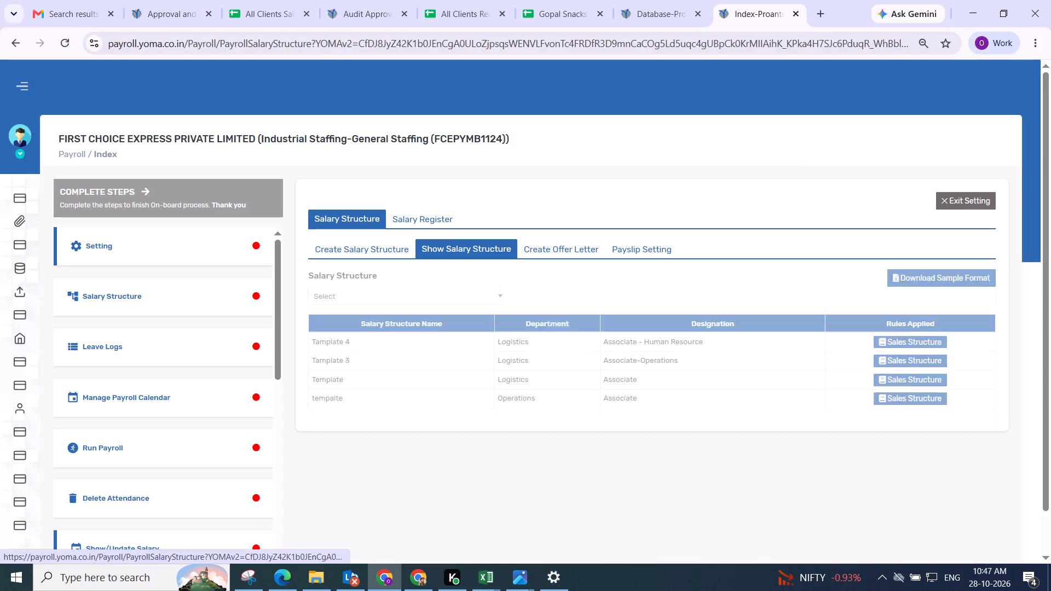
{"action": "scroll", "coordinate": [569, 312], "scroll_direction": "down", "scroll_amount": 2}
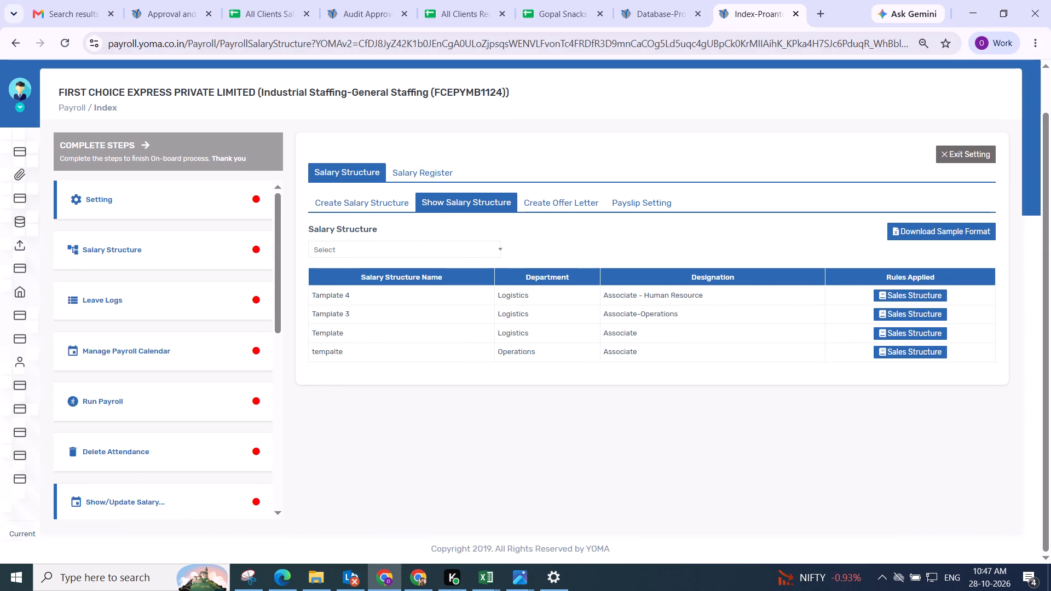
{"action": "left_click_drag", "start_coordinate": [732, 293], "coordinate": [596, 295]}
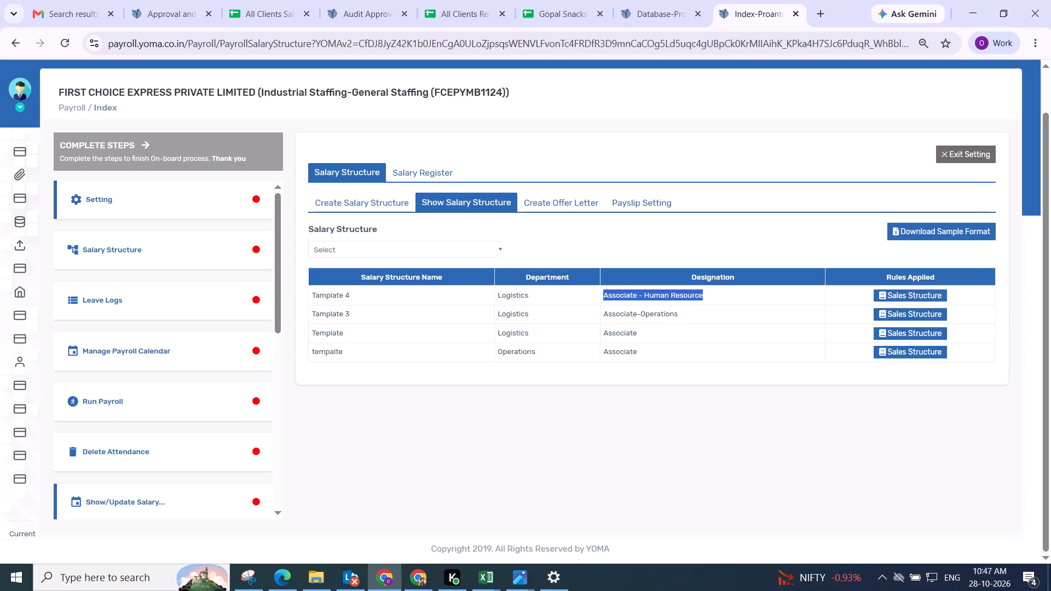
{"action": "key", "text": "ctrl+c"}
{"action": "left_click", "coordinate": [669, 10]}
{"action": "key", "text": "ctrl+f"}
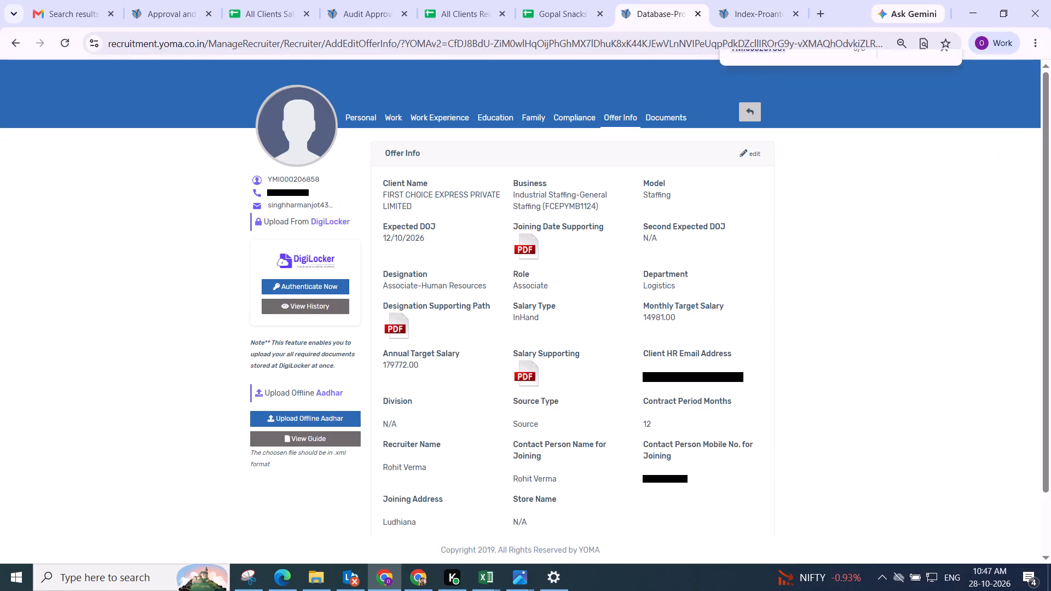
{"action": "key", "text": "ctrl+v"}
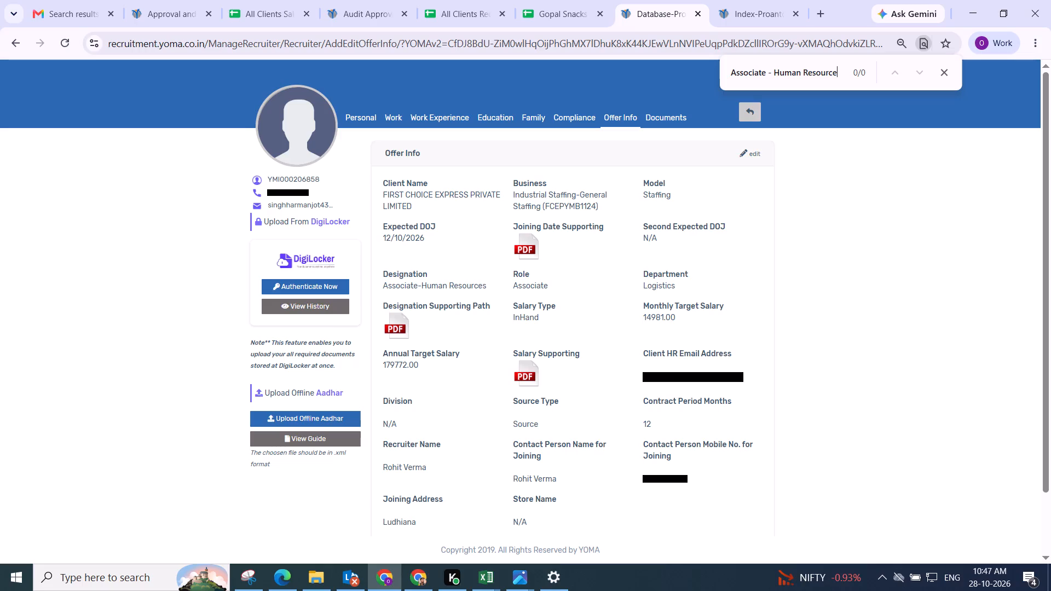
Switch to the payroll page and start a new salary structure named Tamplate 5.
{"action": "left_click", "coordinate": [754, 14]}
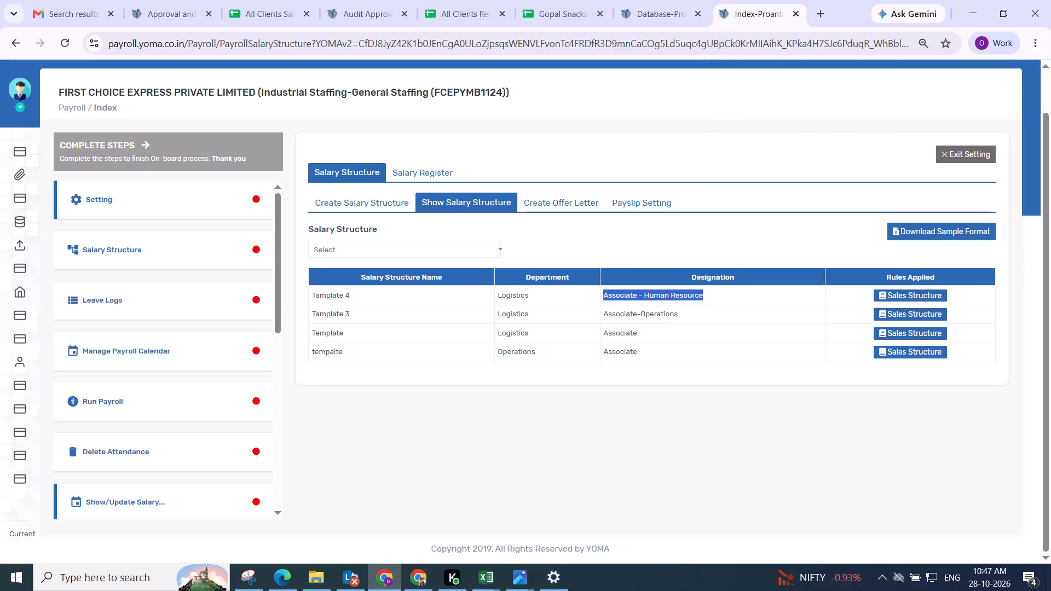
{"action": "left_click", "coordinate": [379, 201]}
{"action": "left_click", "coordinate": [386, 267]}
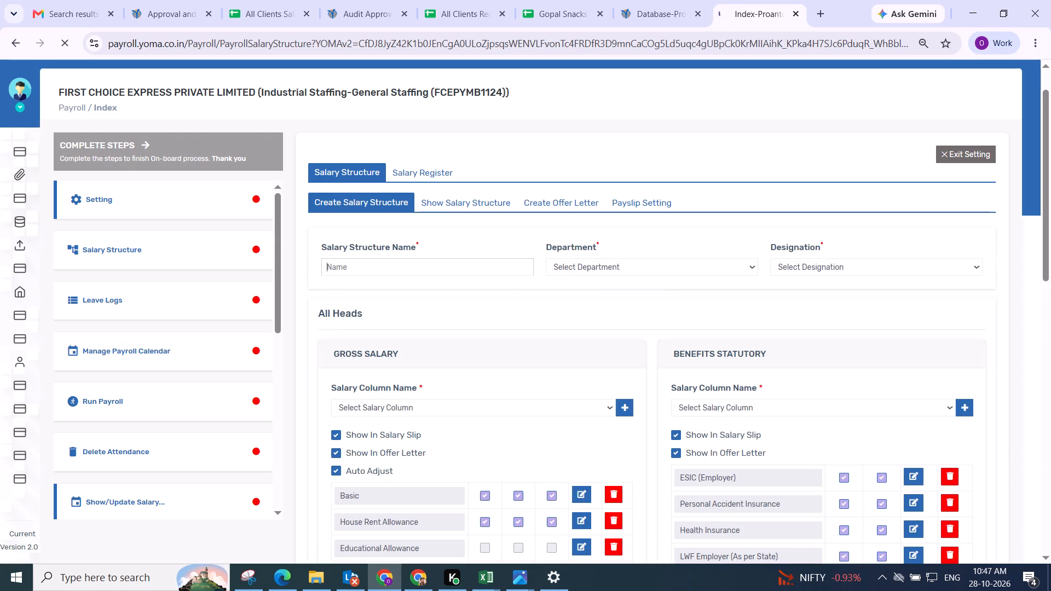
{"action": "type", "text": "Ta"}
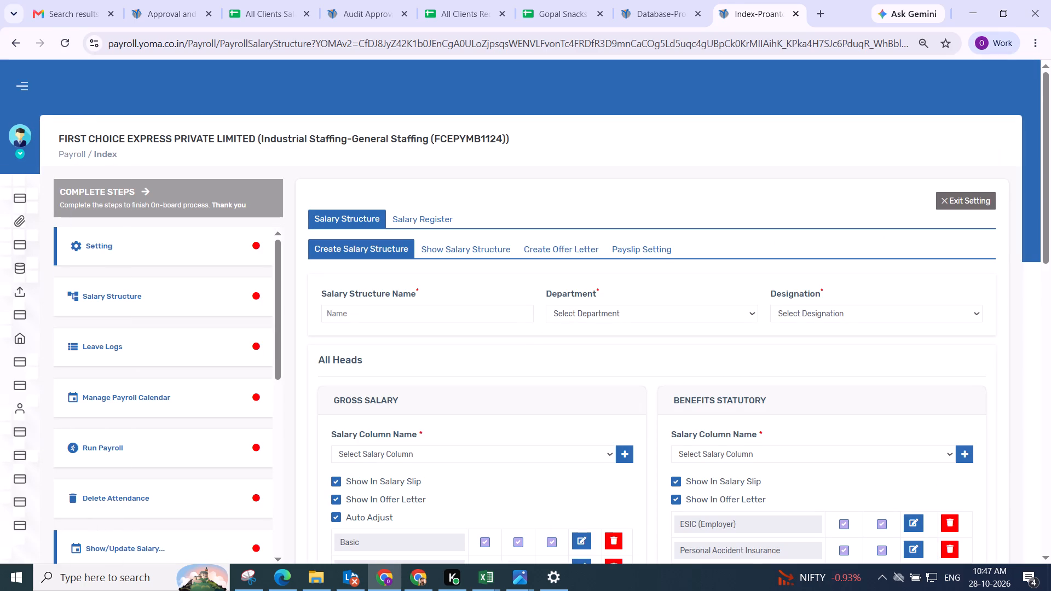
{"action": "left_click", "coordinate": [363, 320]}
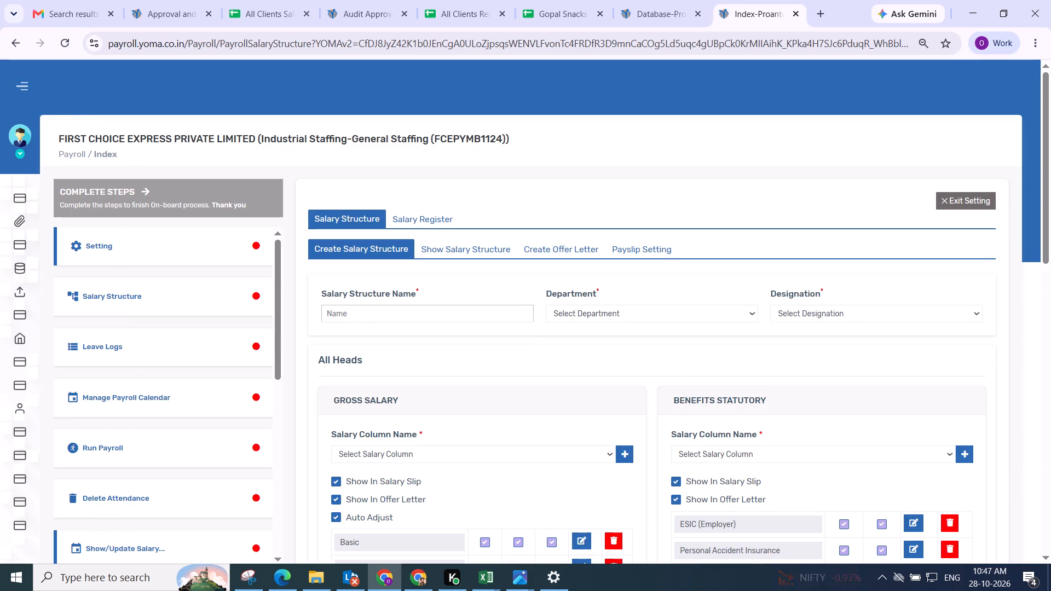
{"action": "type", "text": "ta"}
{"action": "key", "text": "BackSpace"}
{"action": "key", "text": "BackSpace"}
{"action": "key", "text": "BackSpace"}
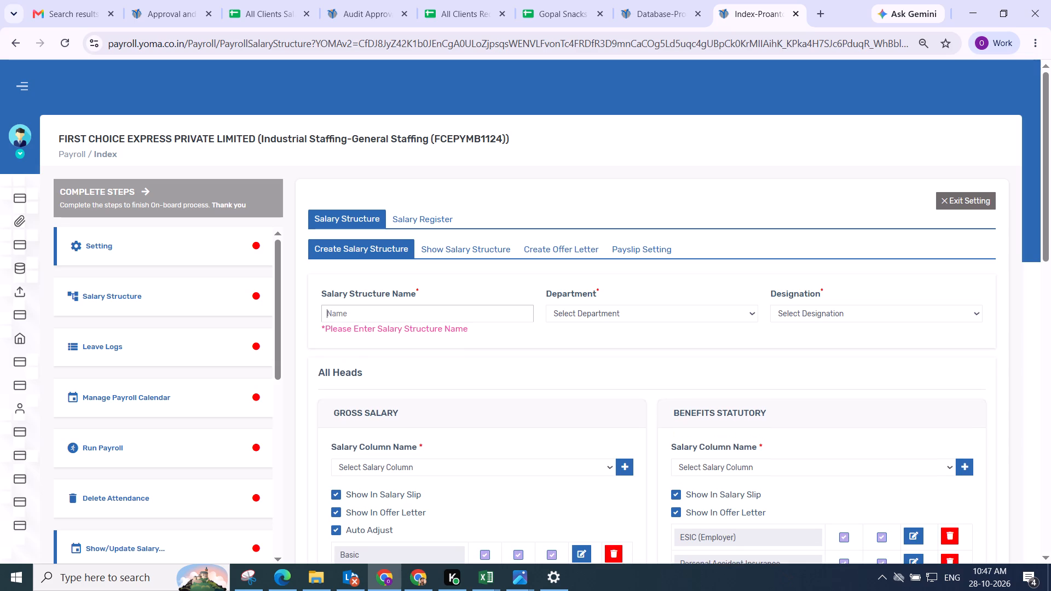
{"action": "type", "text": "tA"}
{"action": "key", "text": "BackSpace"}
{"action": "key", "text": "BackSpace"}
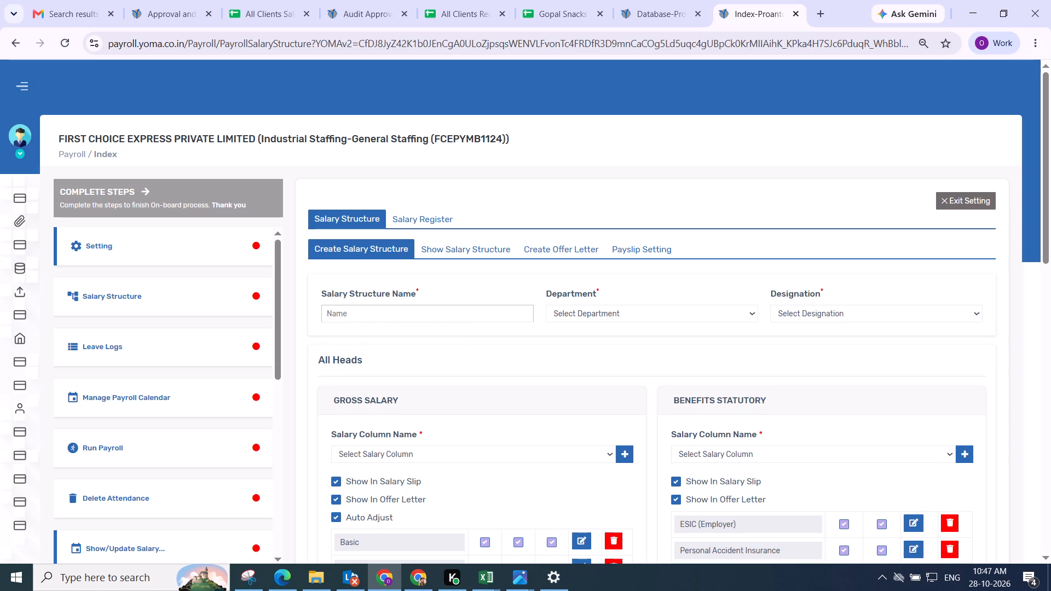
{"action": "key", "text": "BackSpace"}
{"action": "key", "text": "a"}
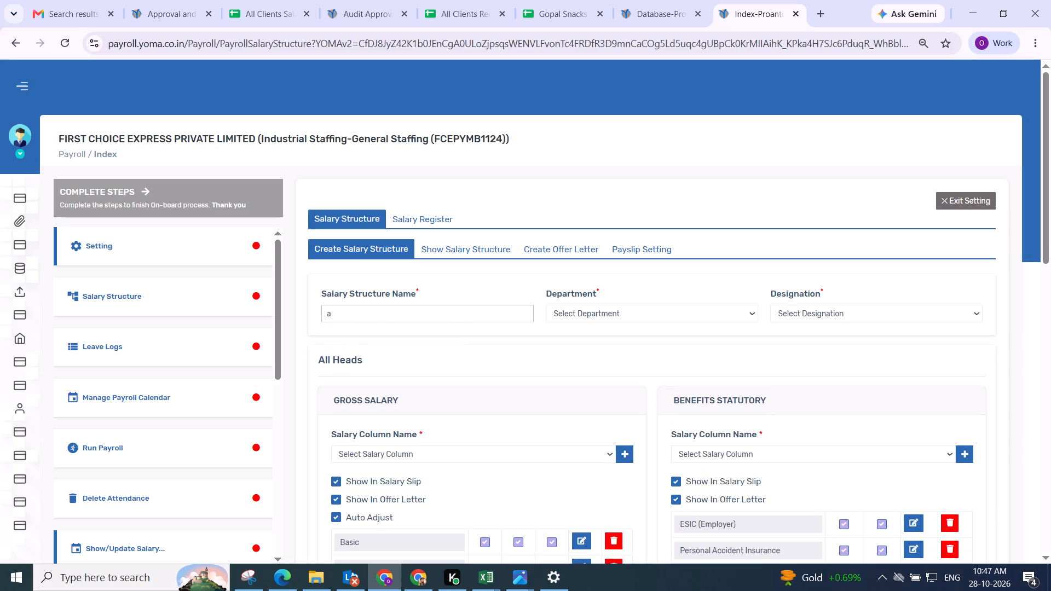
{"action": "key", "text": "BackSpace"}
{"action": "type", "text": "Tamplate"}
{"action": "key", "text": "space"}
{"action": "key", "text": "5"}
Set the new salary structure's department to Logistics.
{"action": "left_click", "coordinate": [584, 318]}
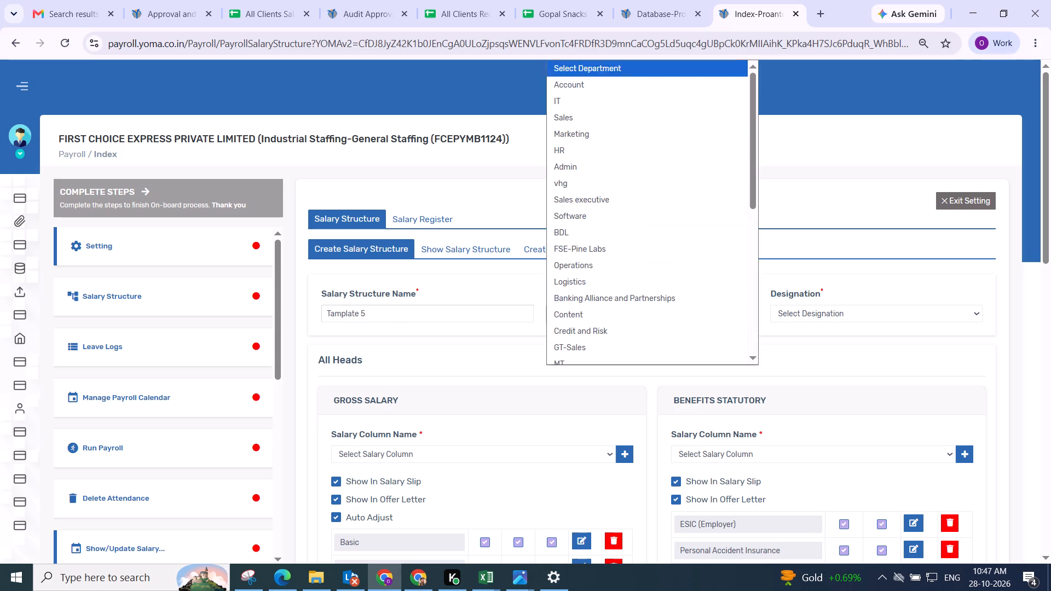
{"action": "type", "text": "lo"}
{"action": "key", "text": "g"}
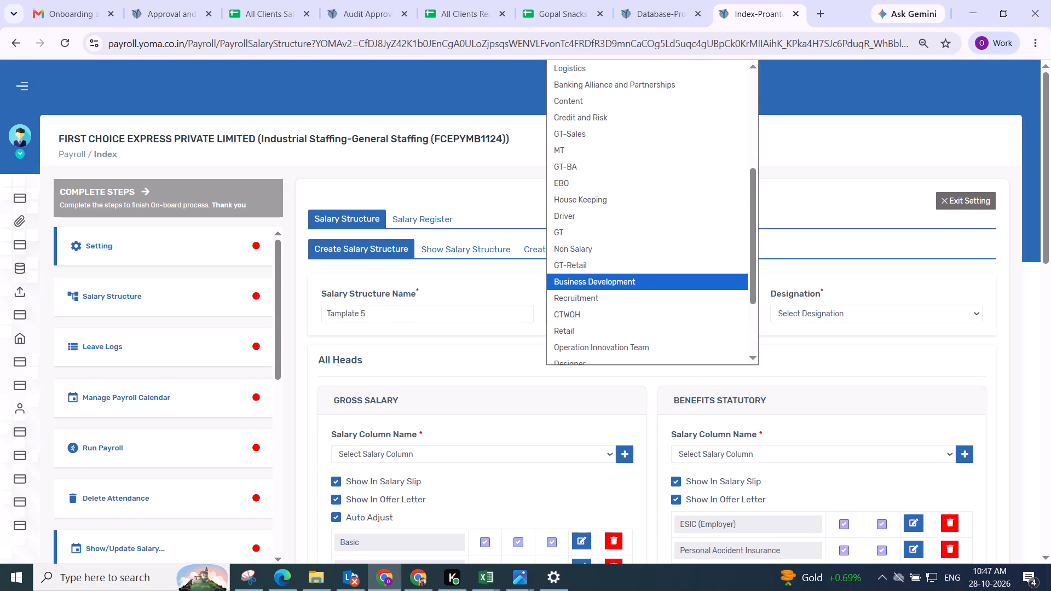
{"action": "type", "text": "lo"}
{"action": "key", "text": "g"}
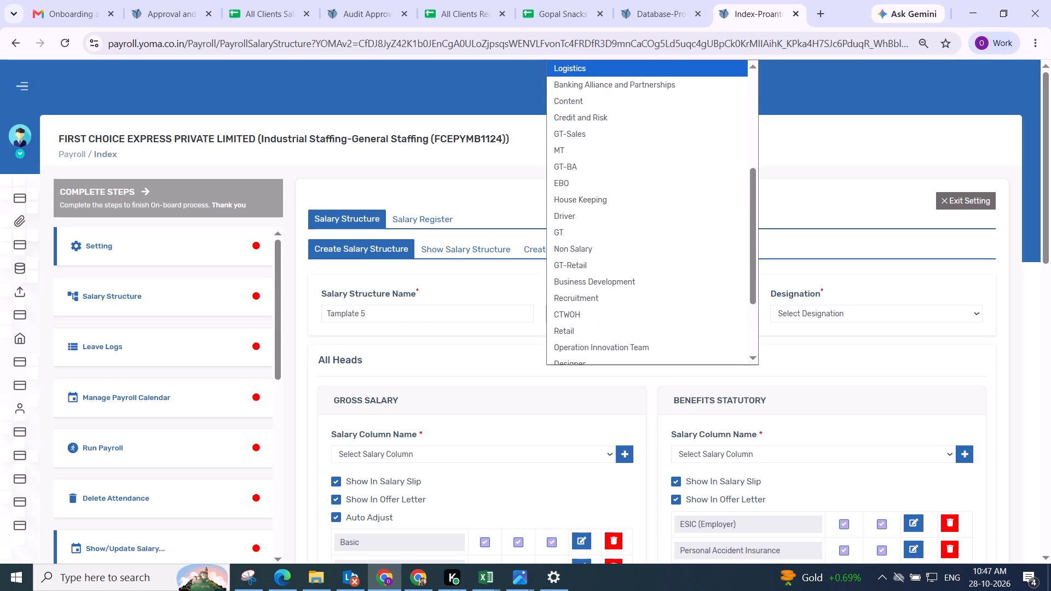
{"action": "key", "text": "Return"}
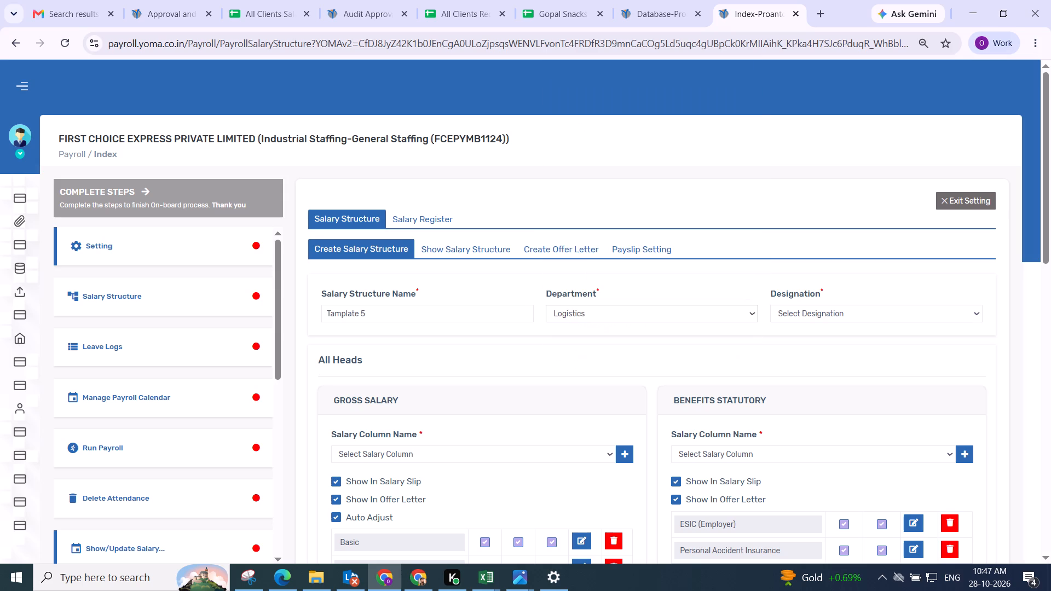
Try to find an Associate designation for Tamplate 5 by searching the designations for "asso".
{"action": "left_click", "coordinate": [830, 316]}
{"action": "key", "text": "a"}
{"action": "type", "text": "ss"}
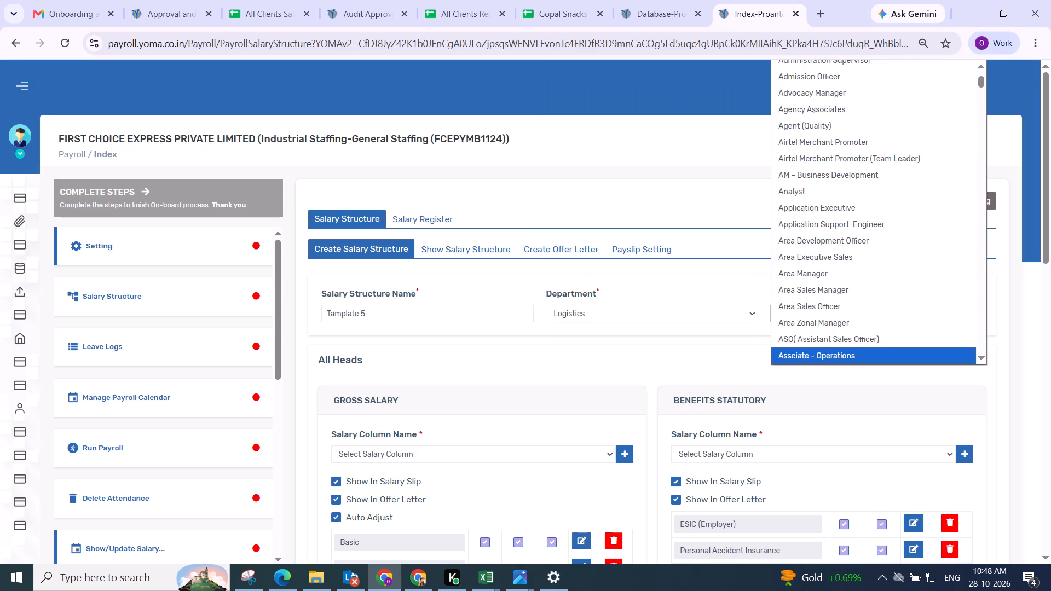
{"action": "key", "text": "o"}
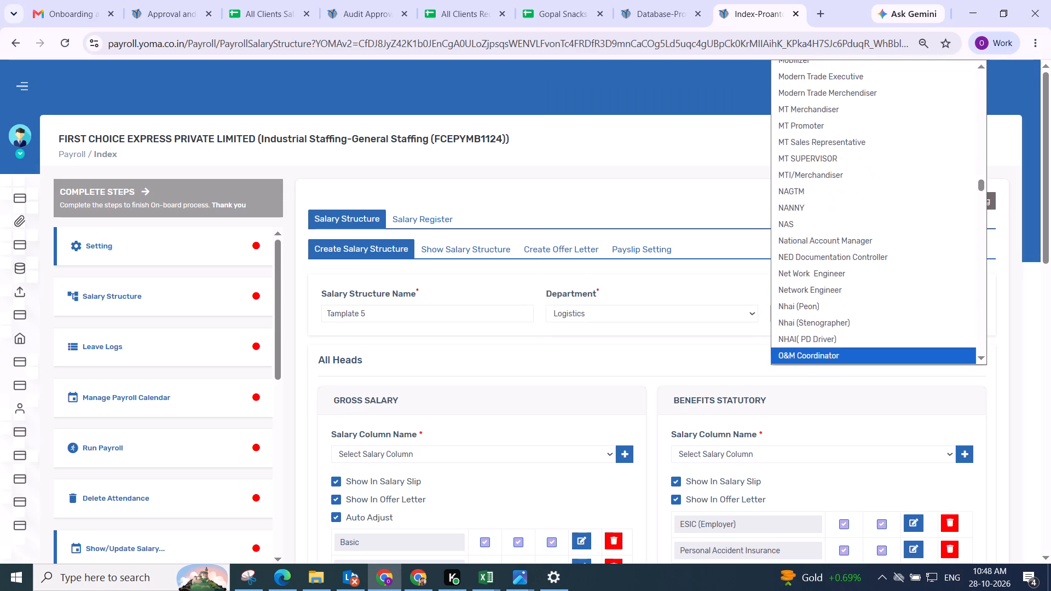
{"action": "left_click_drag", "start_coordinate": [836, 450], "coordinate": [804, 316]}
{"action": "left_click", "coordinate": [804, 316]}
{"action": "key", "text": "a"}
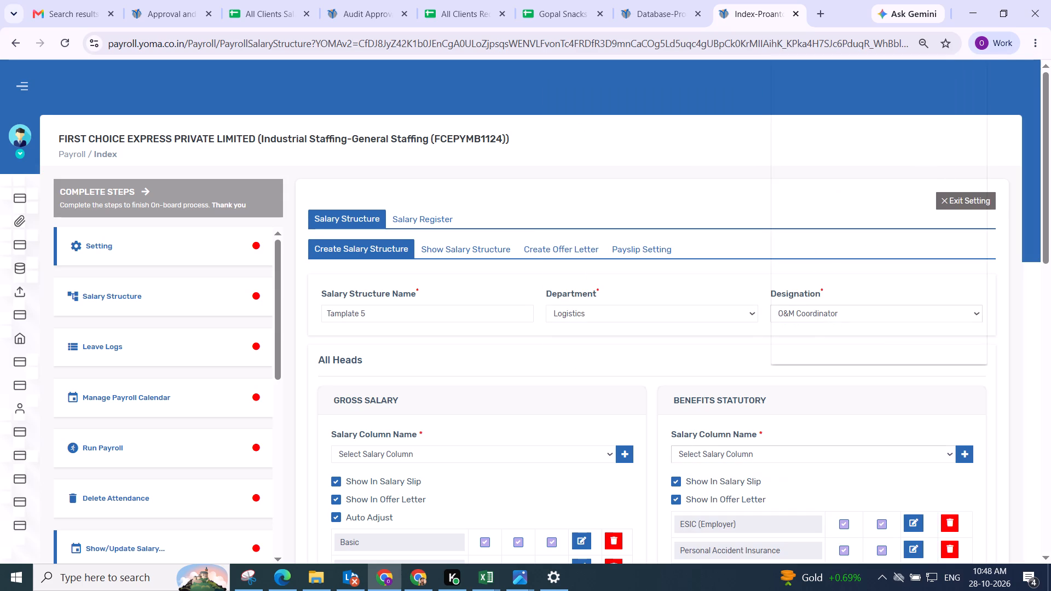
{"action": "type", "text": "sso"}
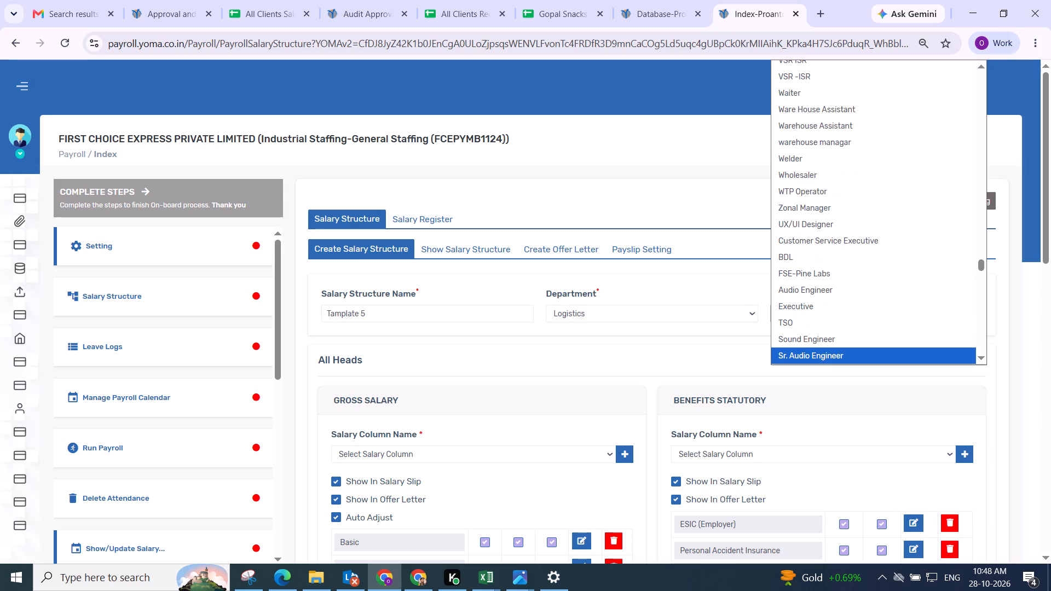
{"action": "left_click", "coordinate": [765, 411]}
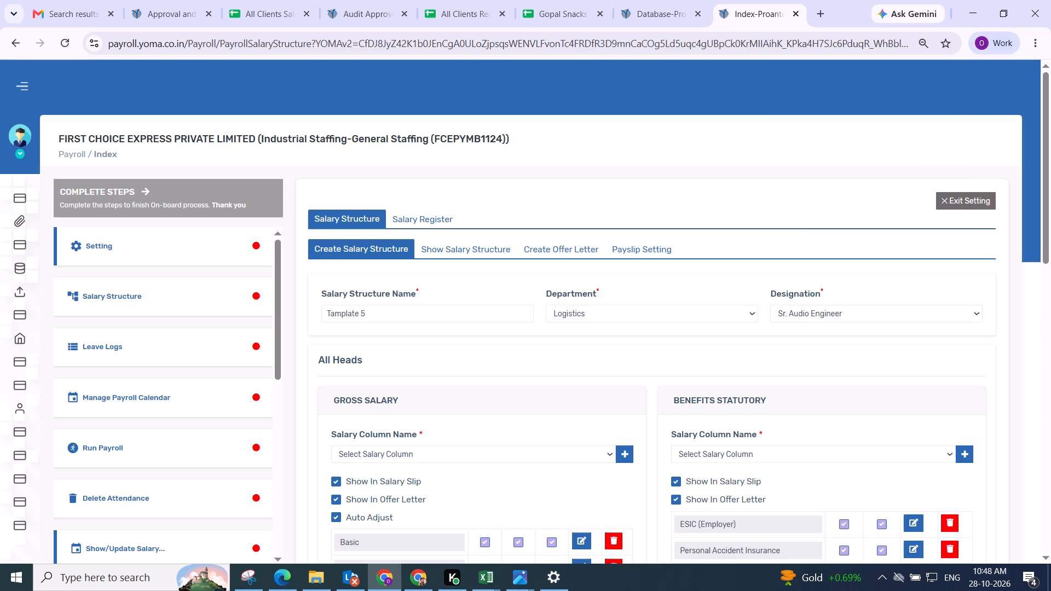
Search Tamplate 5's designation choices for "asso" and look through them for a matching Associate human resources entry.
{"action": "left_click", "coordinate": [798, 317]}
{"action": "key", "text": "a"}
{"action": "type", "text": "sso"}
{"action": "key", "text": "Down"}
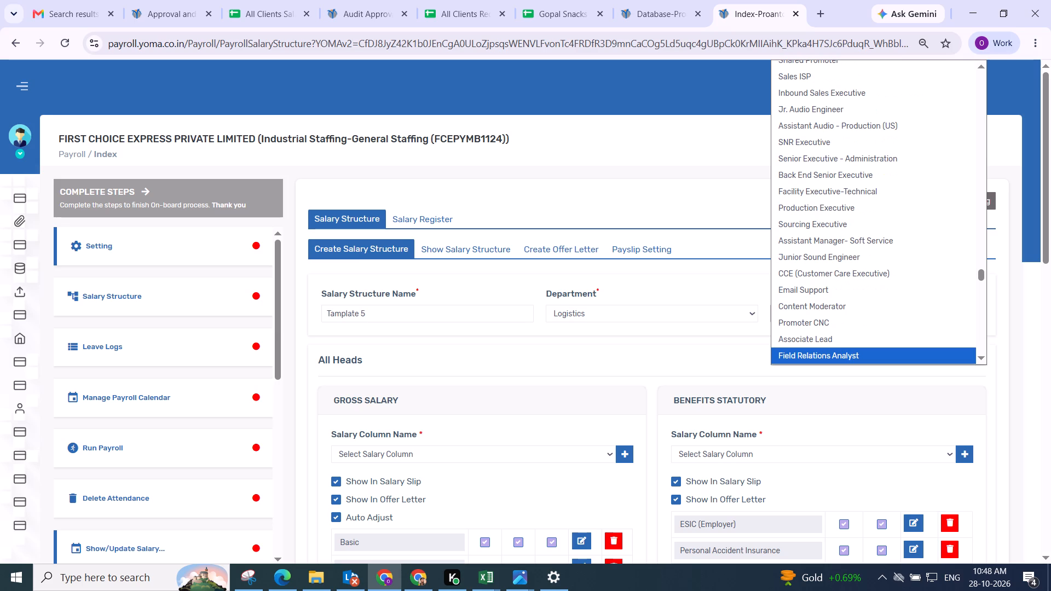
{"action": "key", "text": "Down"}
{"action": "key", "text": "Down"}
{"action": "key", "text": "Down"}
{"action": "key", "text": "Down"}
{"action": "key", "text": "Down"}
{"action": "key", "text": "Down"}
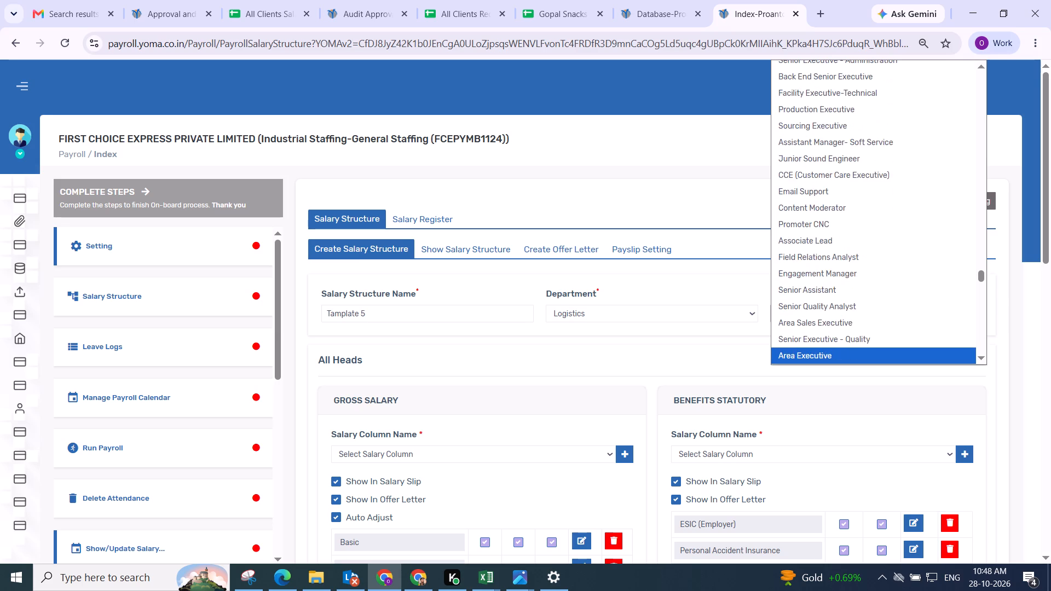
{"action": "key", "text": "Down"}
{"action": "key", "text": "Down"}
{"action": "key", "text": "Down"}
{"action": "key", "text": "Down"}
{"action": "key", "text": "Down"}
{"action": "key", "text": "Down"}
{"action": "key", "text": "Down"}
{"action": "key", "text": "Down"}
{"action": "key", "text": "Down"}
{"action": "key", "text": "Down"}
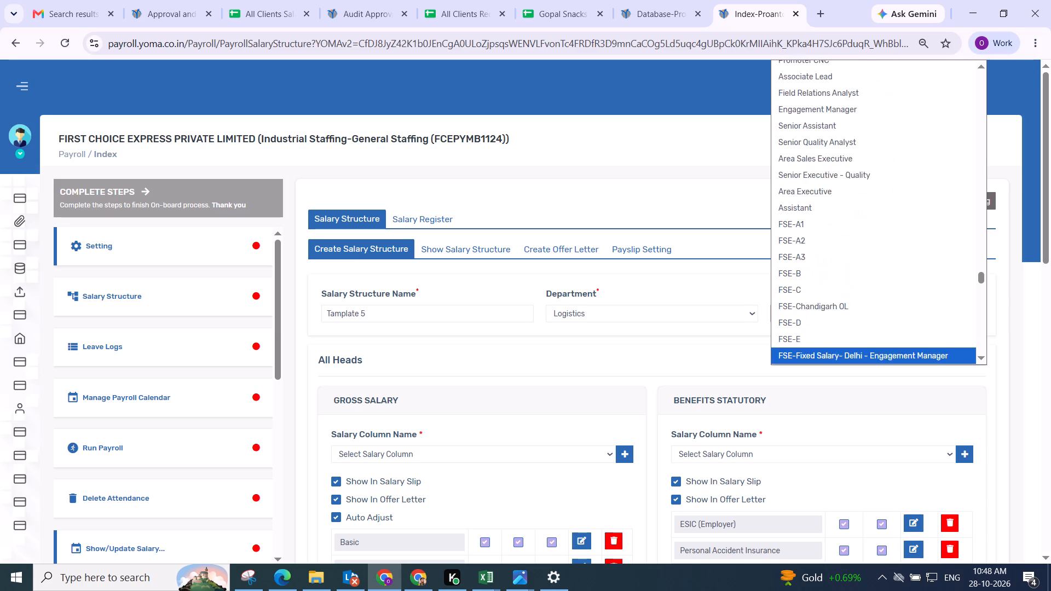
{"action": "key", "text": "Down"}
{"action": "key", "text": "Down"}
{"action": "key", "text": "Down"}
{"action": "key", "text": "Down"}
{"action": "key", "text": "Down"}
{"action": "key", "text": "Down"}
{"action": "key", "text": "Down"}
{"action": "key", "text": "Down"}
{"action": "key", "text": "Down"}
{"action": "key", "text": "Down"}
{"action": "key", "text": "Down"}
{"action": "key", "text": "Down"}
{"action": "key", "text": "Down"}
{"action": "key", "text": "Down"}
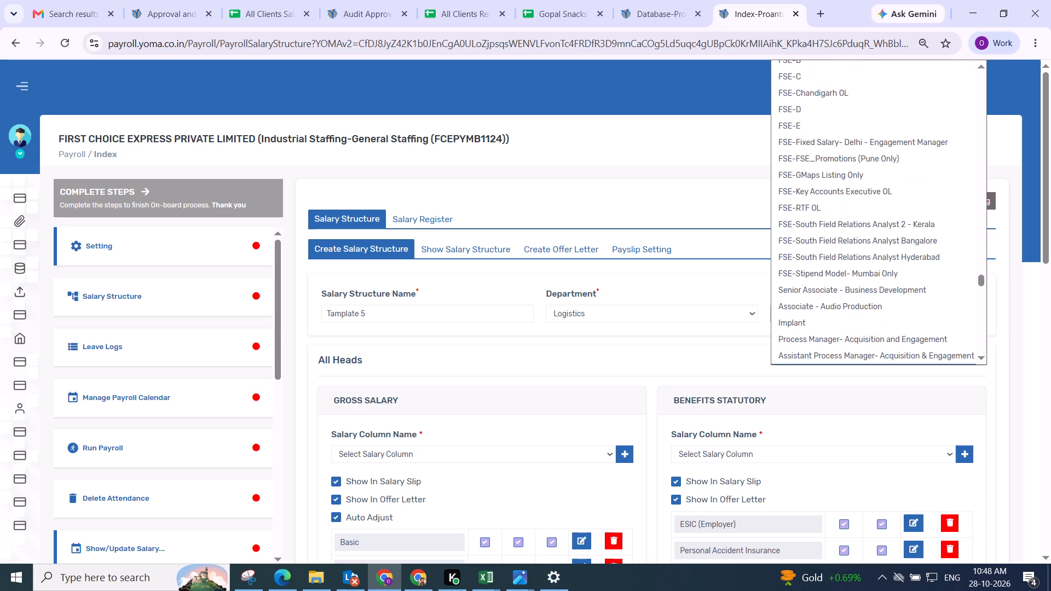
{"action": "key", "text": "Down"}
{"action": "key", "text": "Down"}
{"action": "key", "text": "Down"}
{"action": "key", "text": "Down"}
{"action": "key", "text": "Down"}
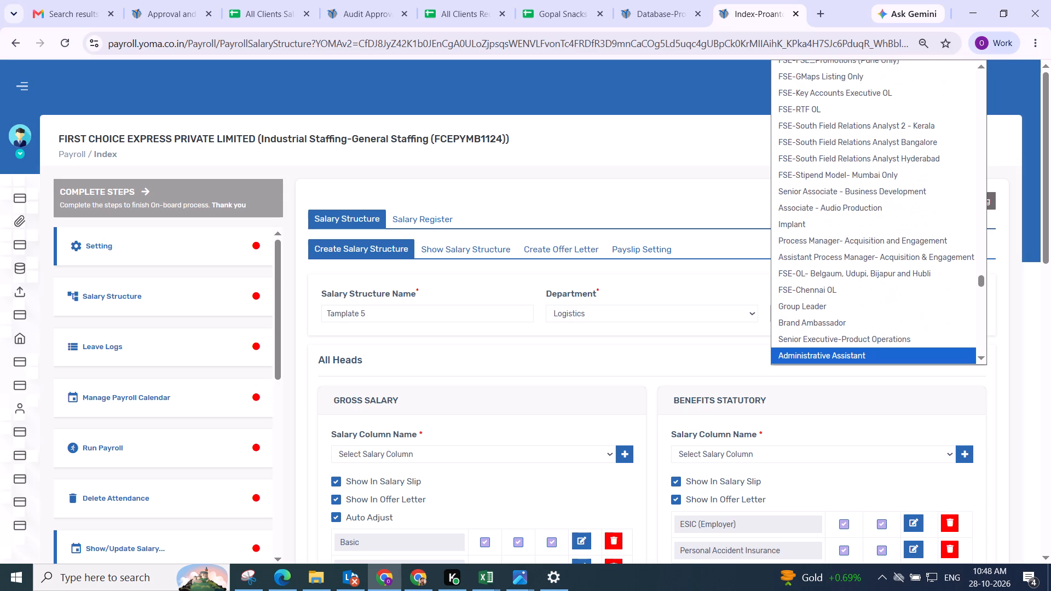
{"action": "key", "text": "Down"}
{"action": "key", "text": "Down"}
{"action": "key", "text": "Down"}
{"action": "key", "text": "Down"}
{"action": "key", "text": "Down"}
{"action": "key", "text": "Down"}
{"action": "key", "text": "Down"}
{"action": "key", "text": "Down"}
{"action": "key", "text": "Down"}
{"action": "key", "text": "Down"}
{"action": "key", "text": "Down"}
{"action": "key", "text": "Down"}
{"action": "key", "text": "Down"}
{"action": "key", "text": "Down"}
{"action": "key", "text": "Down"}
{"action": "key", "text": "Down"}
{"action": "key", "text": "Down"}
{"action": "key", "text": "Down"}
{"action": "key", "text": "Down"}
{"action": "key", "text": "Down"}
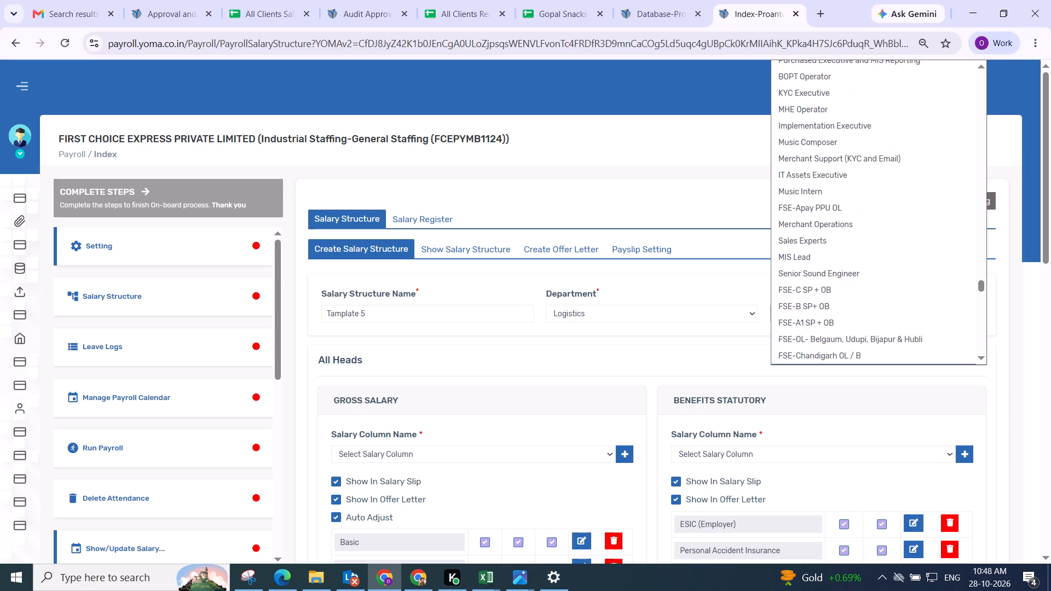
{"action": "key", "text": "Up"}
{"action": "key", "text": "Up"}
{"action": "key", "text": "Up"}
{"action": "key", "text": "Up"}
{"action": "key", "text": "Up"}
{"action": "key", "text": "Up"}
{"action": "key", "text": "Up"}
{"action": "key", "text": "Up"}
{"action": "key", "text": "Up"}
{"action": "key", "text": "Up"}
{"action": "key", "text": "Up"}
{"action": "key", "text": "Up"}
{"action": "key", "text": "Up"}
{"action": "key", "text": "Up"}
{"action": "key", "text": "Up"}
{"action": "key", "text": "Up"}
{"action": "key", "text": "Up"}
{"action": "key", "text": "Up"}
{"action": "key", "text": "Up"}
{"action": "key", "text": "Up"}
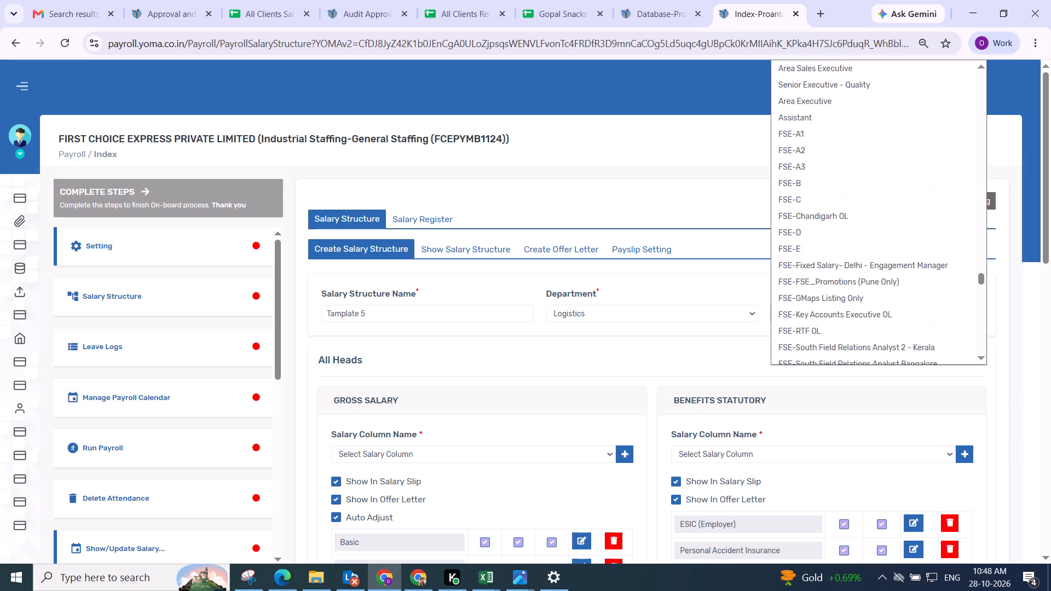
{"action": "key", "text": "Up"}
{"action": "key", "text": "Up"}
{"action": "key", "text": "Up"}
{"action": "key", "text": "Up"}
{"action": "key", "text": "Up"}
{"action": "key", "text": "Up"}
{"action": "key", "text": "Up"}
{"action": "key", "text": "Up"}
{"action": "key", "text": "Up"}
{"action": "key", "text": "Up"}
{"action": "key", "text": "Up"}
{"action": "key", "text": "Up"}
{"action": "key", "text": "Up"}
{"action": "key", "text": "Up"}
{"action": "key", "text": "Up"}
{"action": "key", "text": "Up"}
{"action": "key", "text": "Up"}
{"action": "key", "text": "Up"}
{"action": "key", "text": "Up"}
{"action": "key", "text": "Up"}
{"action": "key", "text": "Up"}
{"action": "key", "text": "Up"}
{"action": "key", "text": "Up"}
{"action": "key", "text": "Up"}
{"action": "key", "text": "Up"}
{"action": "key", "text": "Up"}
{"action": "key", "text": "Up"}
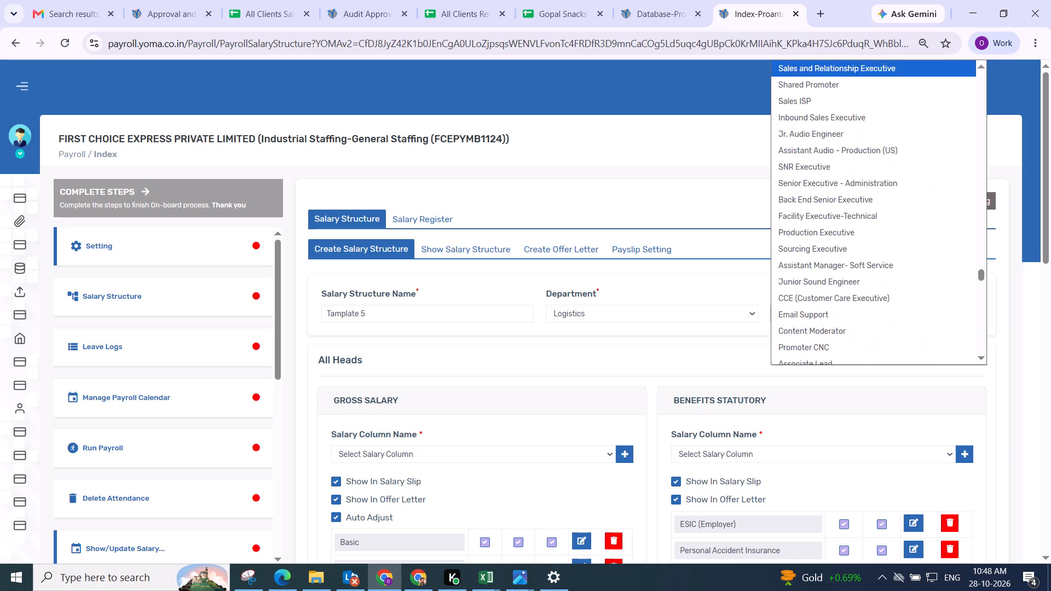
{"action": "key", "text": "Up"}
{"action": "key", "text": "Up"}
{"action": "key", "text": "Up"}
{"action": "key", "text": "Up"}
{"action": "key", "text": "Up"}
{"action": "key", "text": "Up"}
{"action": "key", "text": "Up"}
{"action": "key", "text": "Up"}
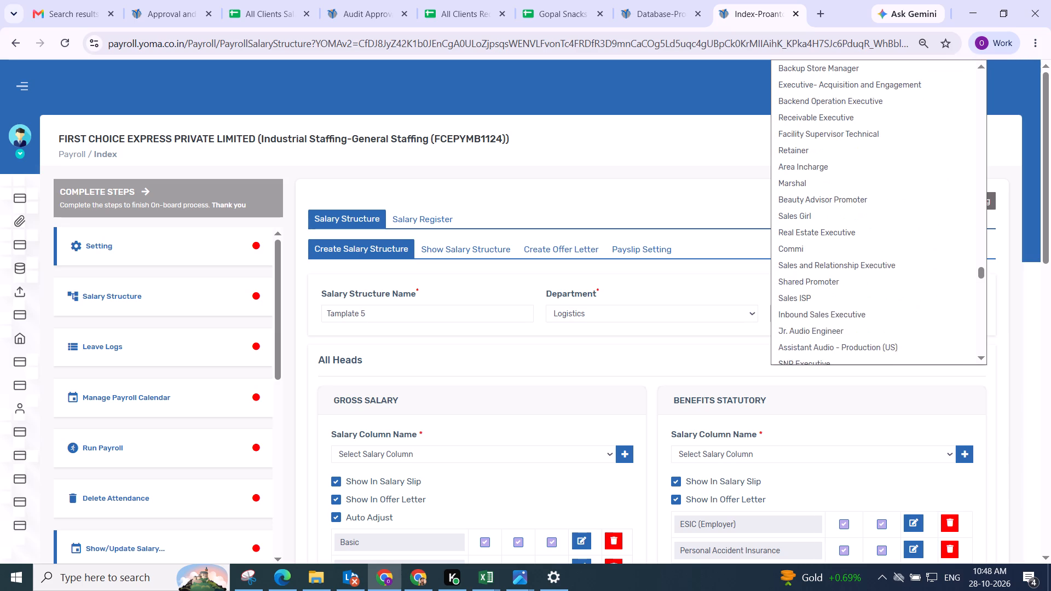
{"action": "key", "text": "Up"}
{"action": "key", "text": "Up"}
{"action": "key", "text": "Up"}
{"action": "key", "text": "Up"}
{"action": "key", "text": "Up"}
{"action": "key", "text": "Up"}
{"action": "key", "text": "Up"}
{"action": "key", "text": "Up"}
{"action": "key", "text": "Up"}
{"action": "key", "text": "Up"}
{"action": "key", "text": "Up"}
{"action": "key", "text": "Up"}
{"action": "key", "text": "Up"}
{"action": "key", "text": "Up"}
{"action": "key", "text": "Up"}
{"action": "key", "text": "Up"}
{"action": "key", "text": "Up"}
{"action": "key", "text": "Up"}
{"action": "key", "text": "Up"}
{"action": "key", "text": "Up"}
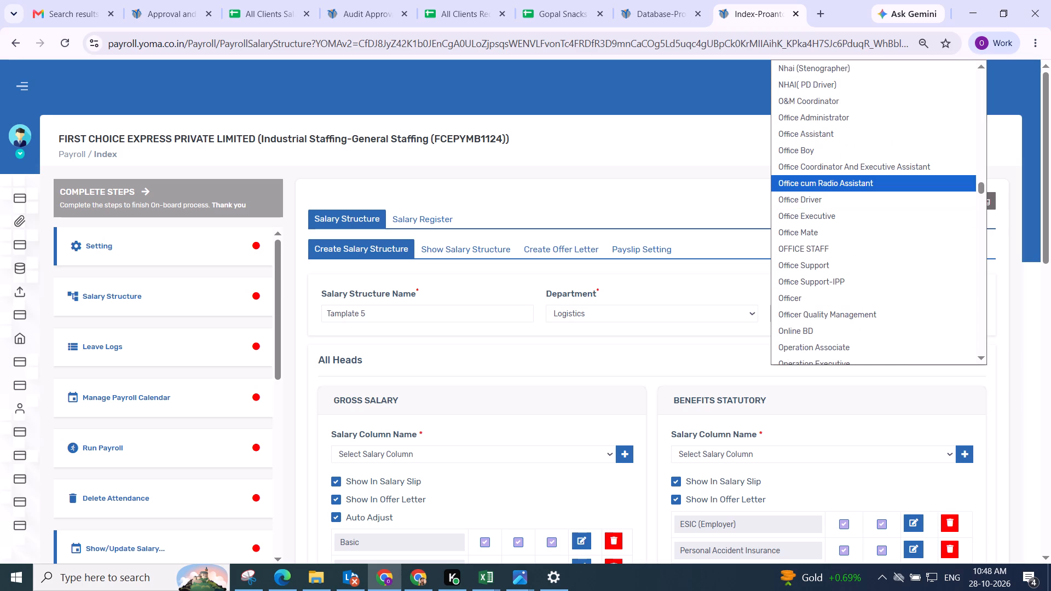
Set Tamplate 5's designation to Associate - Human Resource, found among the Associate entries near the start of the designations.
{"action": "left_click_drag", "start_coordinate": [978, 191], "coordinate": [972, 59]}
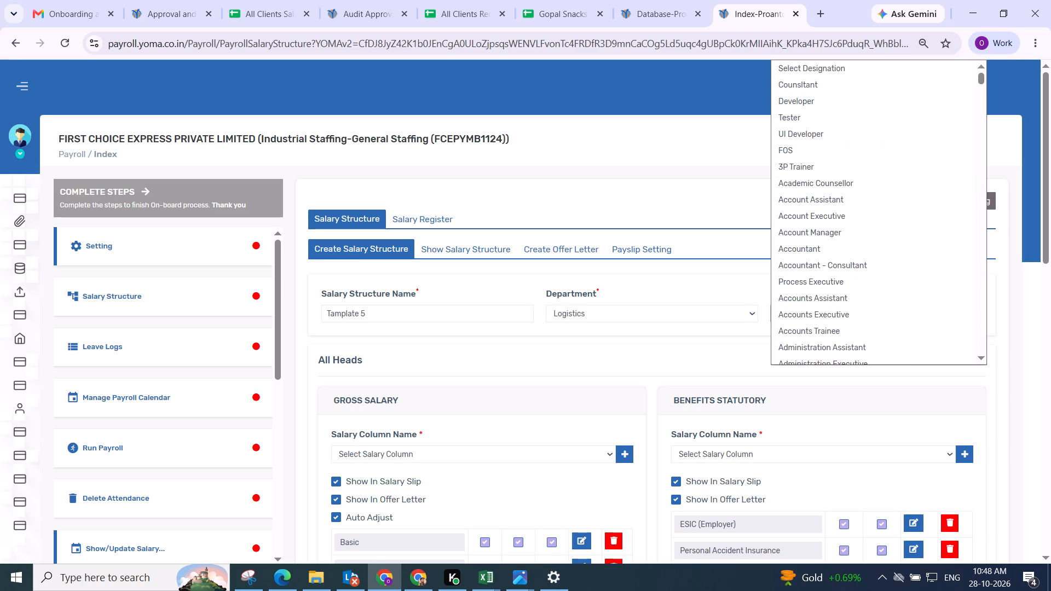
{"action": "scroll", "coordinate": [903, 120], "scroll_direction": "up", "scroll_amount": 6}
{"action": "scroll", "coordinate": [863, 148], "scroll_direction": "up", "scroll_amount": 2}
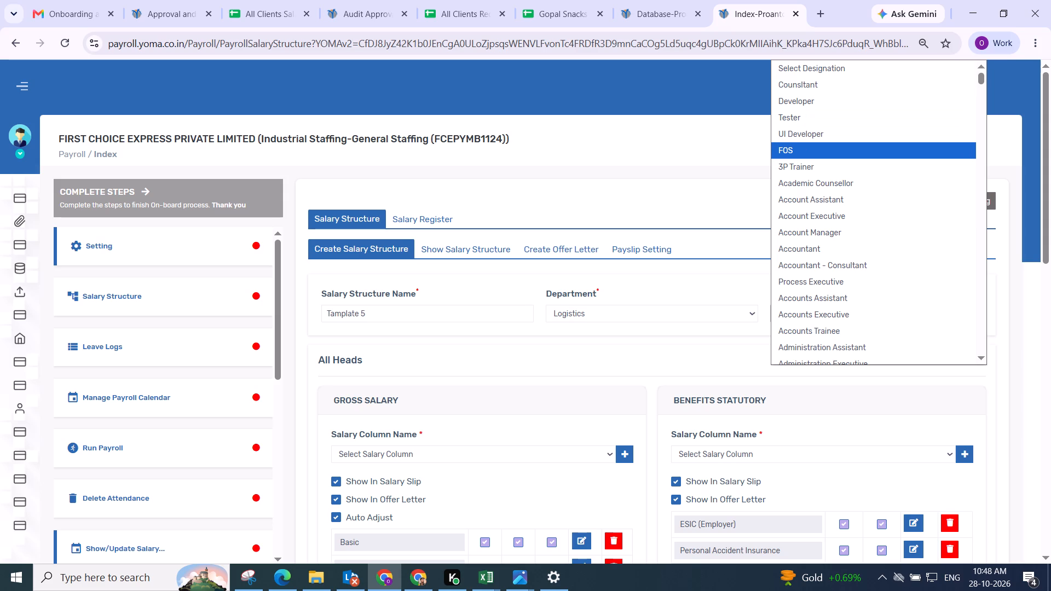
{"action": "scroll", "coordinate": [857, 206], "scroll_direction": "down", "scroll_amount": 5}
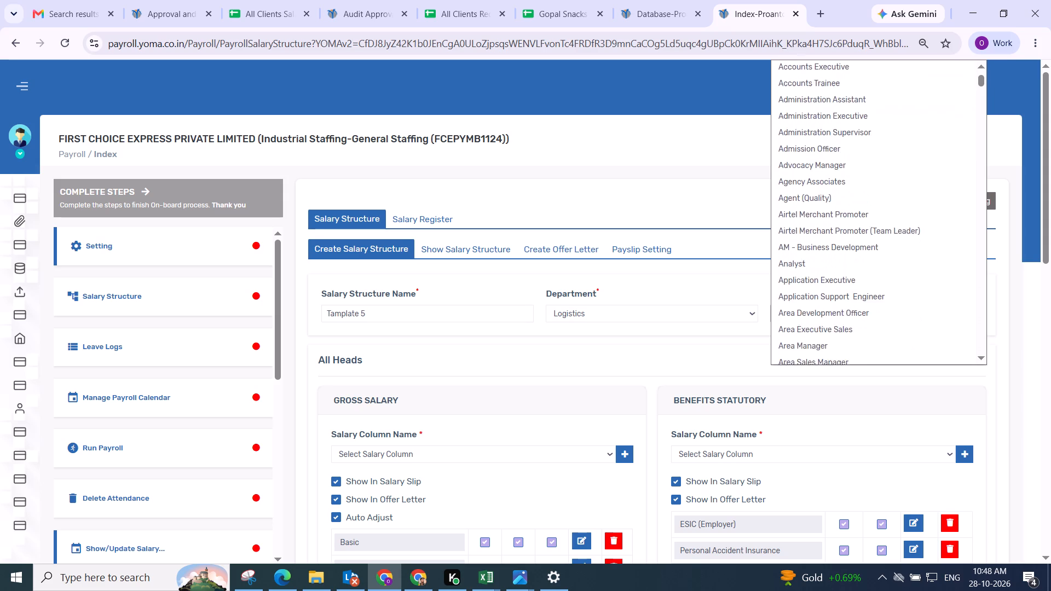
{"action": "scroll", "coordinate": [857, 206], "scroll_direction": "down", "scroll_amount": 8}
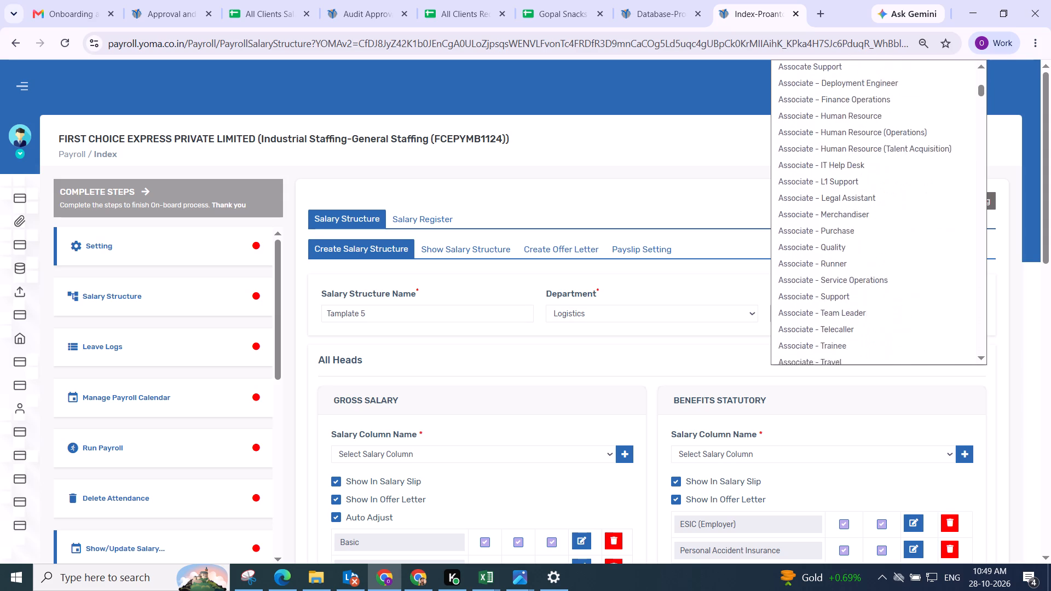
{"action": "scroll", "coordinate": [857, 206], "scroll_direction": "down", "scroll_amount": 1}
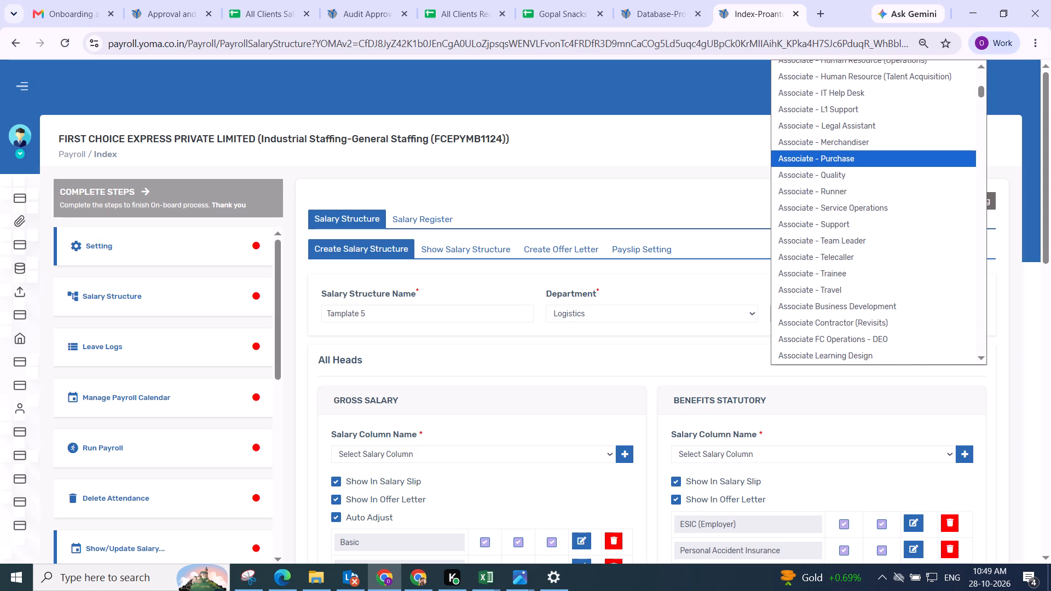
{"action": "scroll", "coordinate": [841, 160], "scroll_direction": "up", "scroll_amount": 1}
{"action": "right_click", "coordinate": [841, 159]}
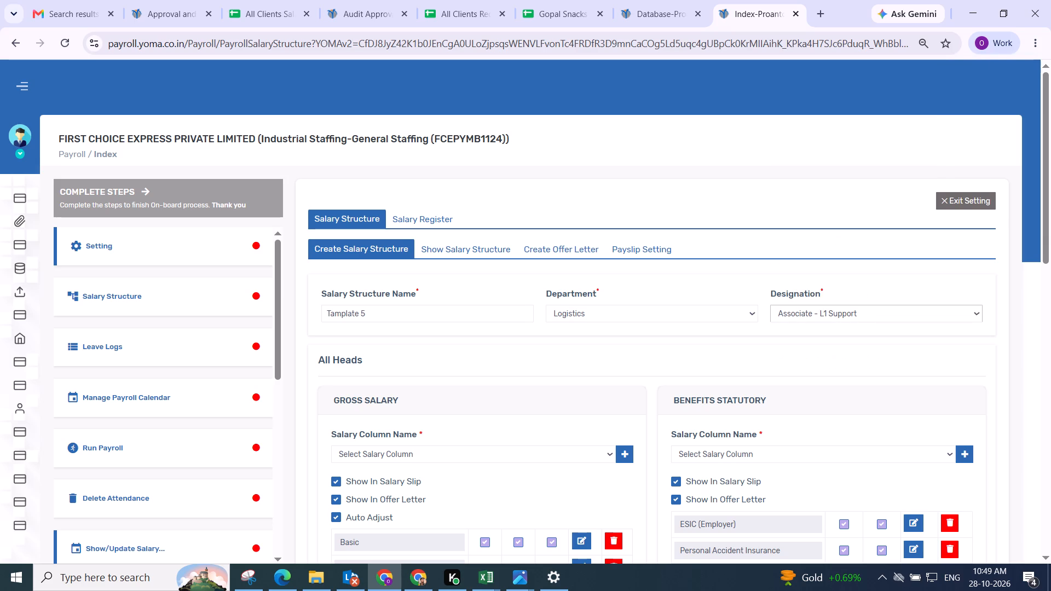
{"action": "left_click", "coordinate": [847, 309]}
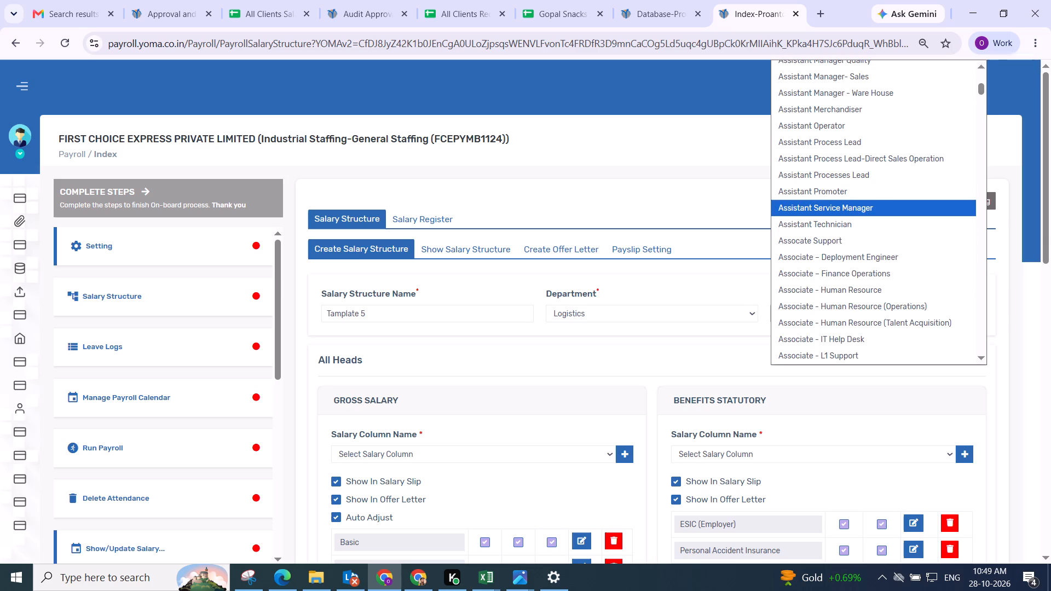
{"action": "scroll", "coordinate": [822, 200], "scroll_direction": "down", "scroll_amount": 1}
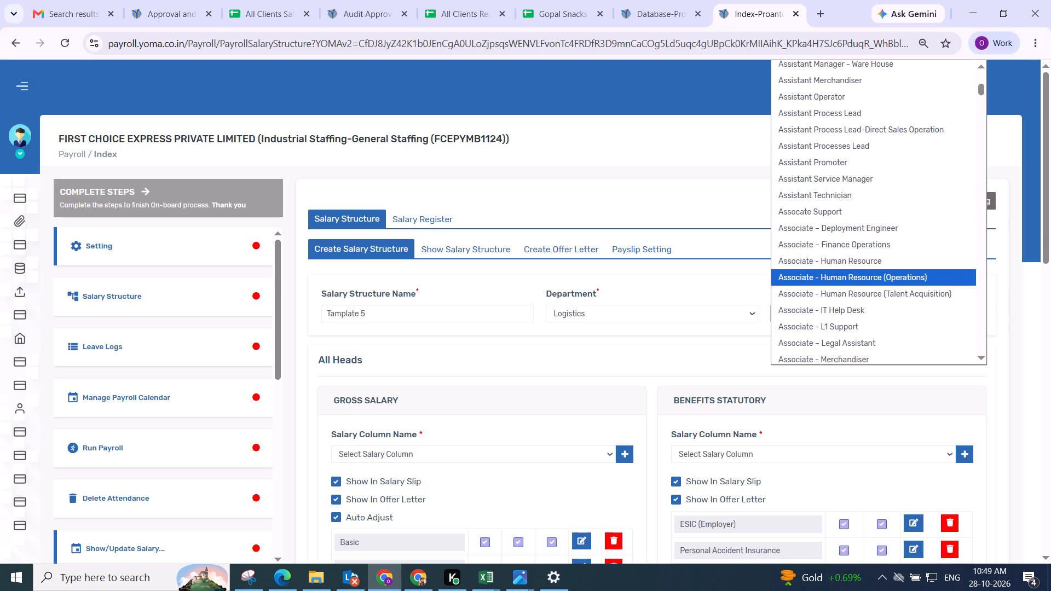
{"action": "left_click", "coordinate": [840, 258]}
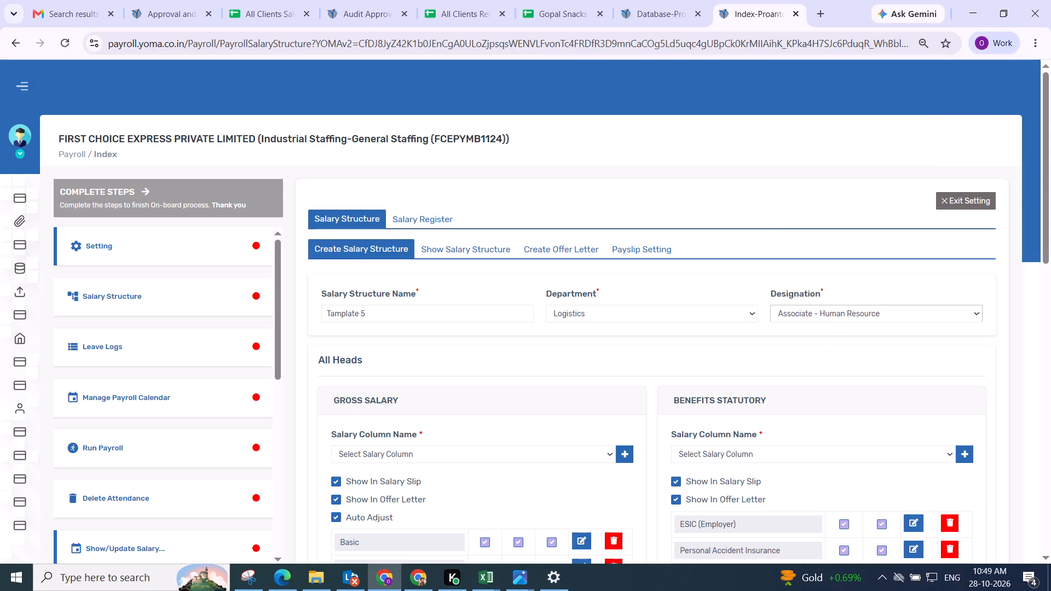
Copy the designation Associate-Human Resources from the associate's Offer Info and search for it on the payroll salary structure page.
{"action": "left_click", "coordinate": [655, 10]}
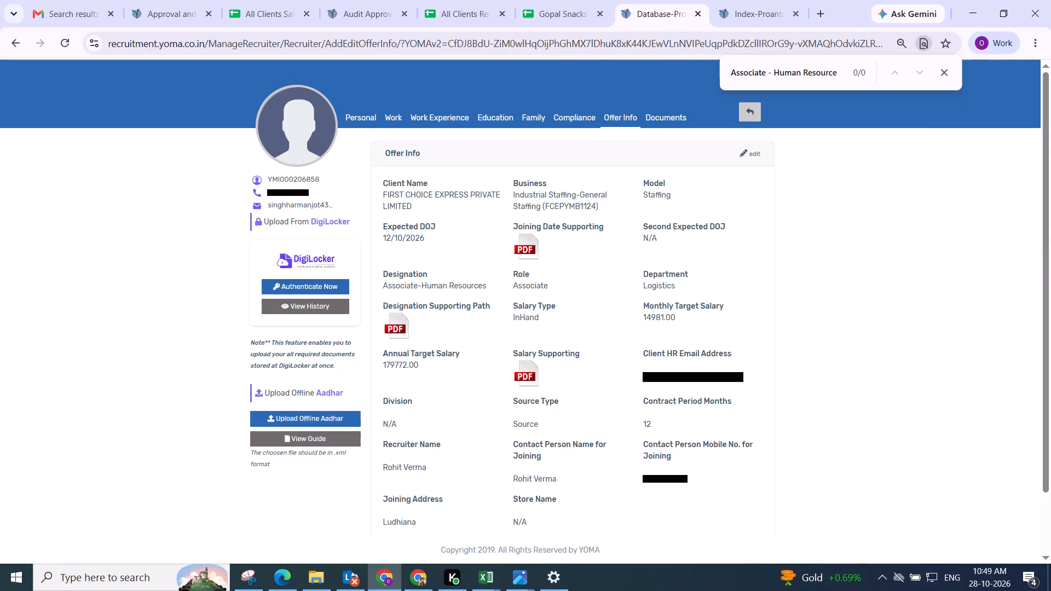
{"action": "triple_click", "coordinate": [439, 289]}
{"action": "key", "text": "ctrl+c"}
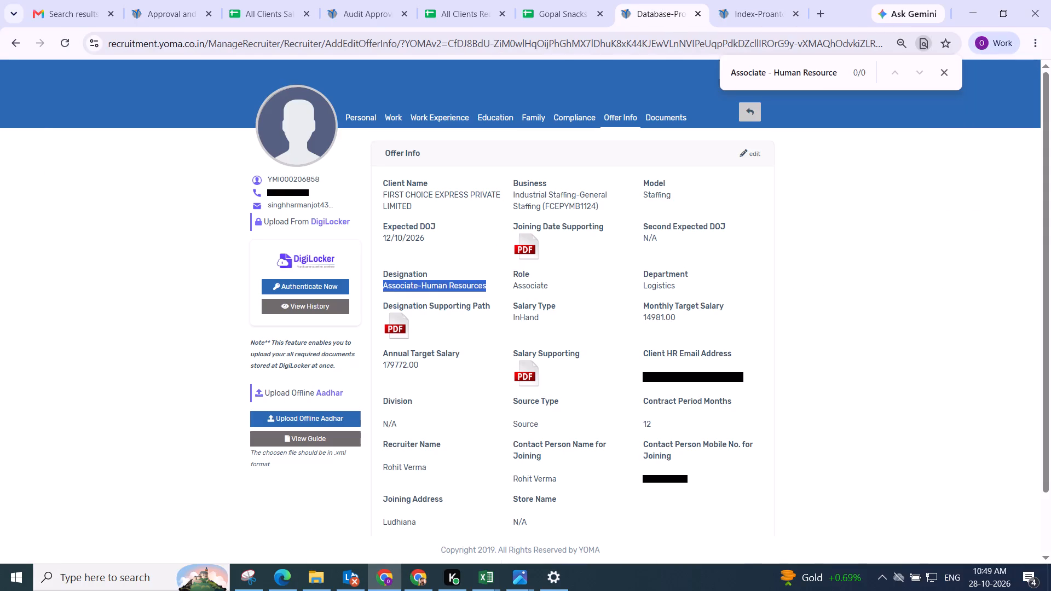
{"action": "left_click", "coordinate": [726, 6]}
{"action": "key", "text": "ctrl+f"}
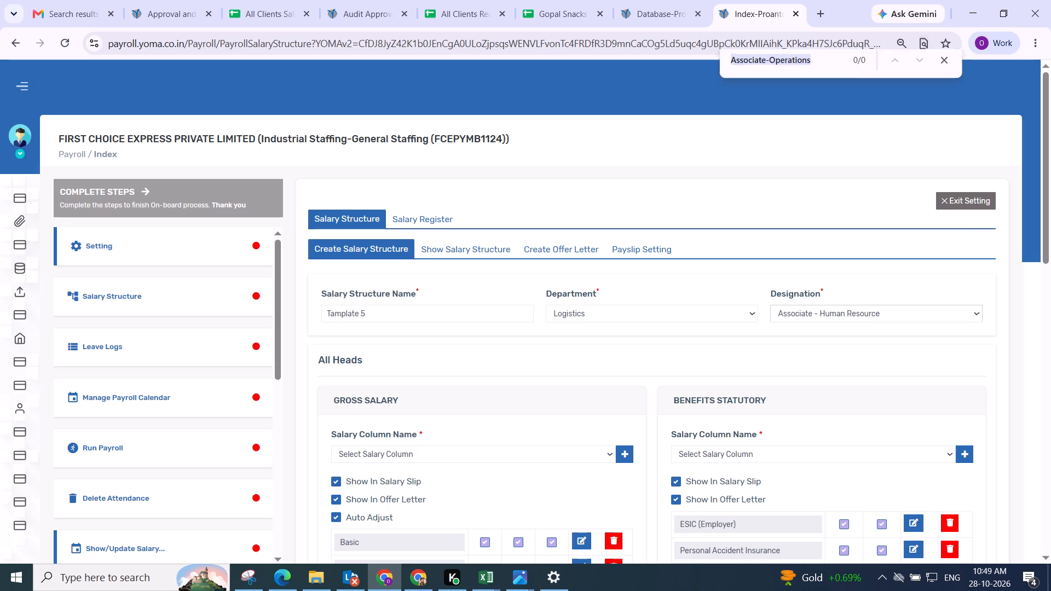
{"action": "key", "text": "ctrl+v"}
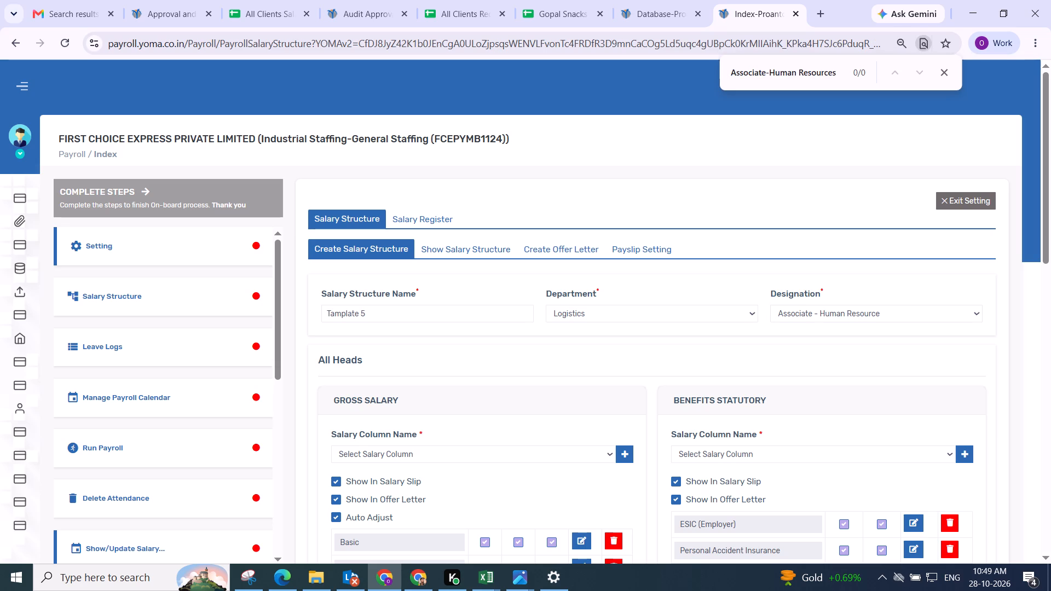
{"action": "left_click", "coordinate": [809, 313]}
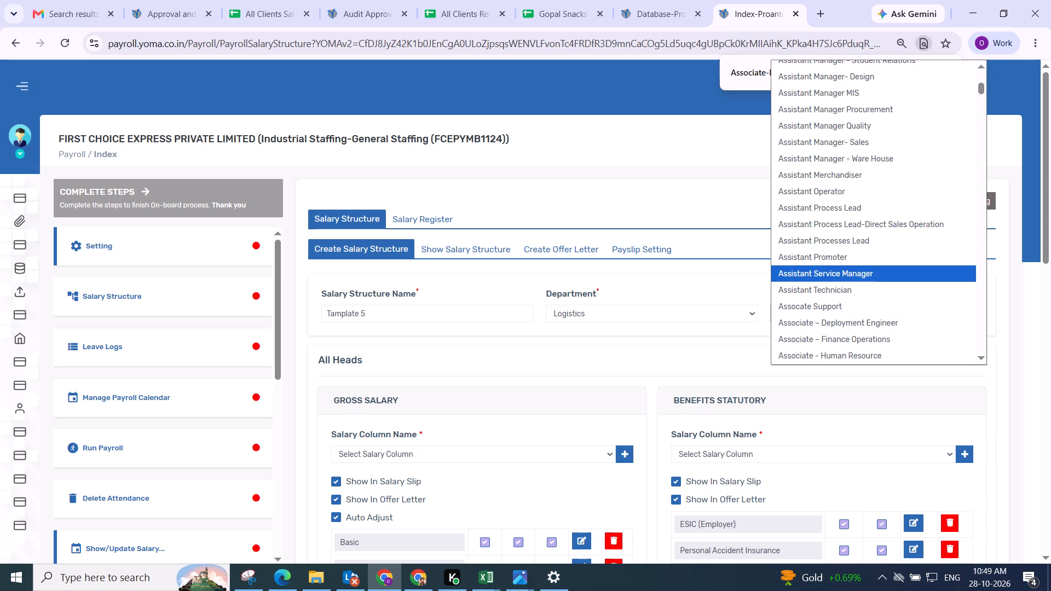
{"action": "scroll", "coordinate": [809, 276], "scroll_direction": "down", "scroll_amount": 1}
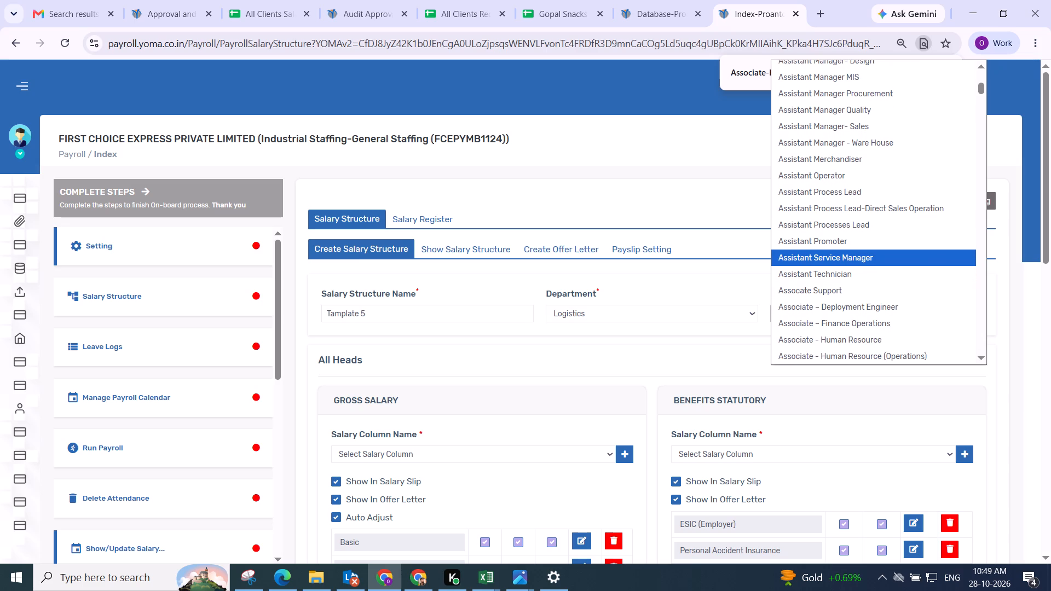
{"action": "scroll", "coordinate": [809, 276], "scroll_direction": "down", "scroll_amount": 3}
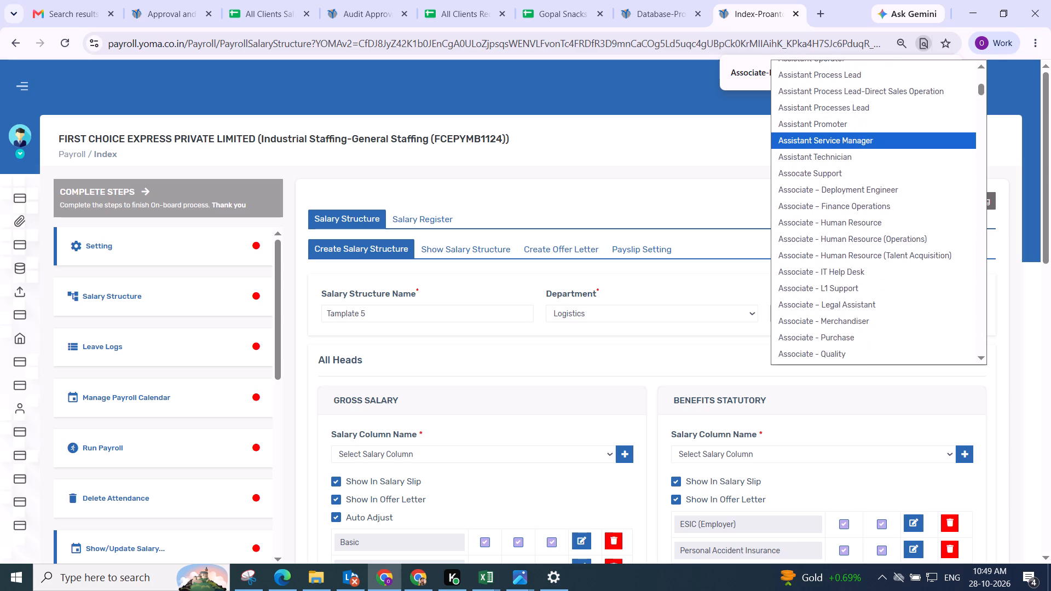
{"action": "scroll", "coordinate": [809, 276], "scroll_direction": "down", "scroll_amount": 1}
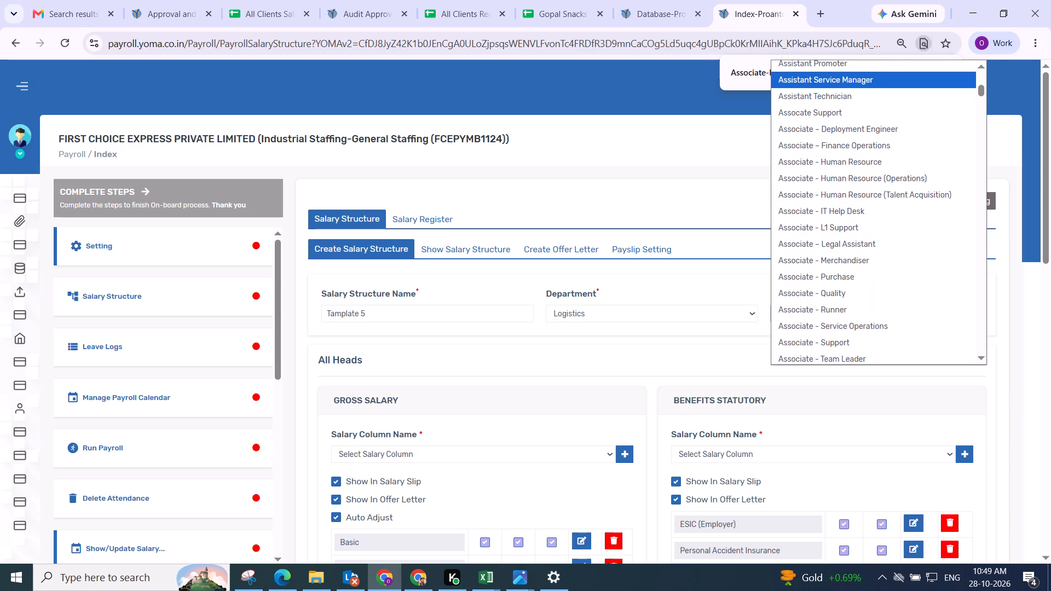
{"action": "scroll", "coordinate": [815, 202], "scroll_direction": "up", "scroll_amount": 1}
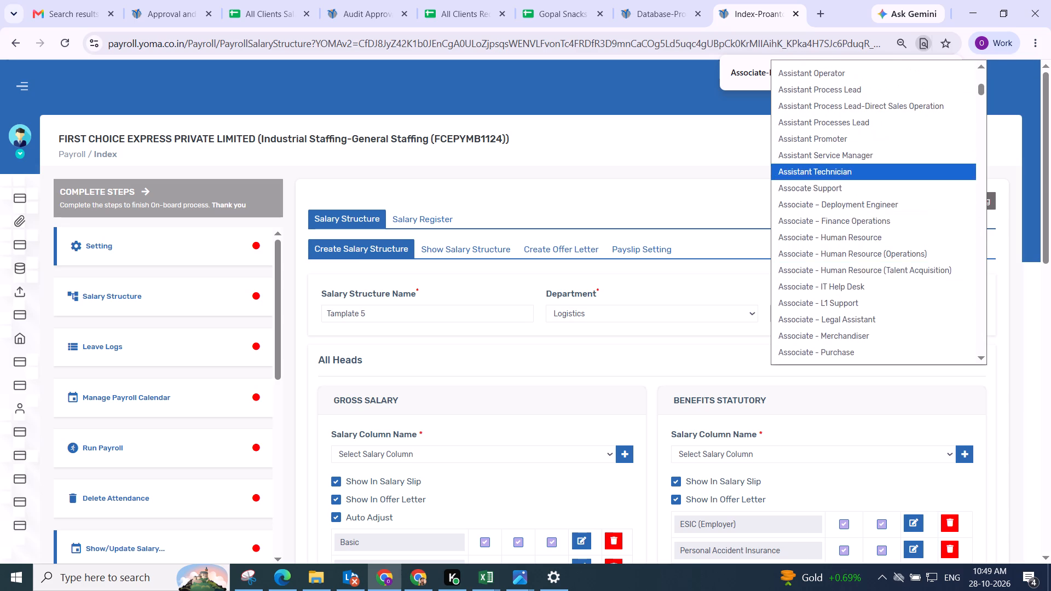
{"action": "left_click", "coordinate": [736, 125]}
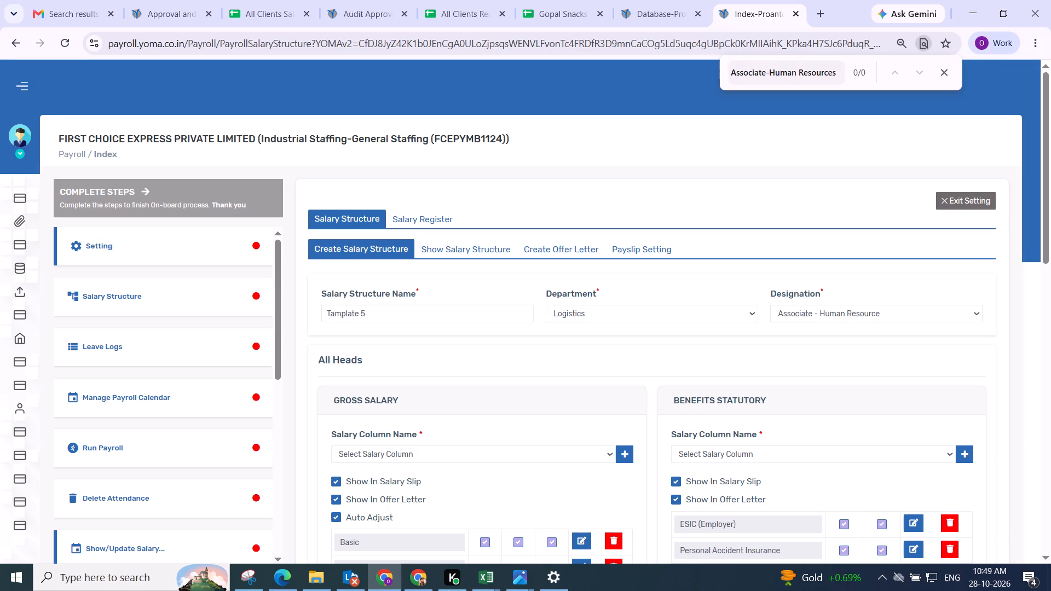
Set Tamplate 5's designation to Associate-Human Resources, the hyphenated entry further down among the Associate designations.
{"action": "left_click", "coordinate": [799, 314]}
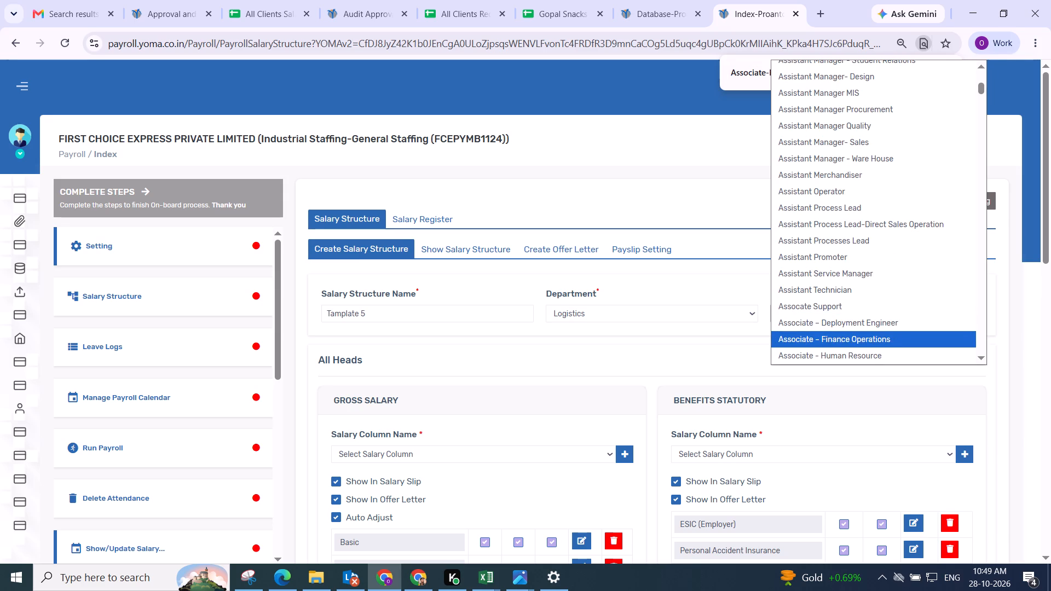
{"action": "scroll", "coordinate": [806, 310], "scroll_direction": "down", "scroll_amount": 2}
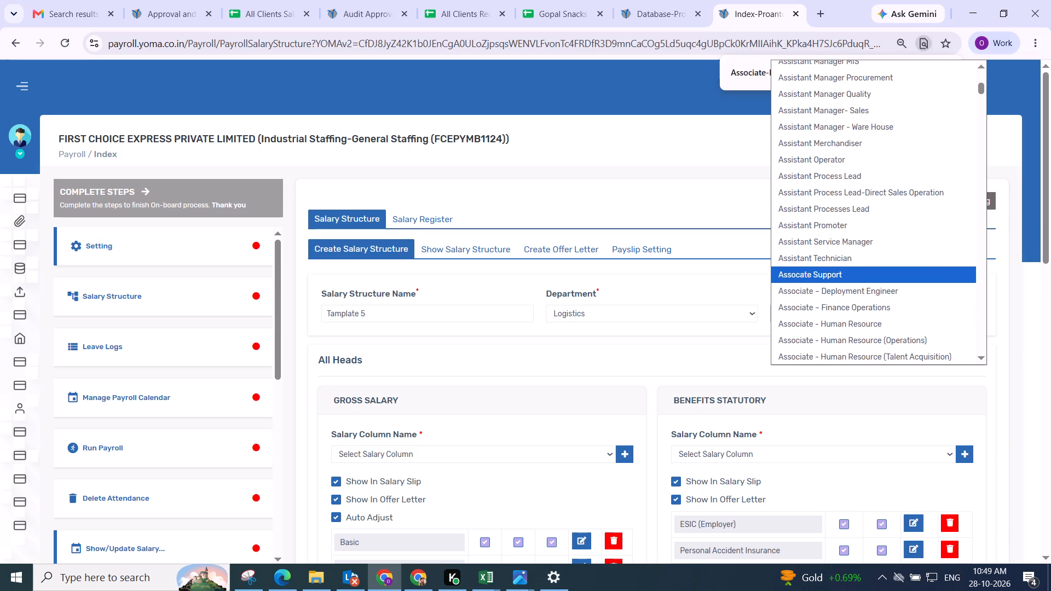
{"action": "scroll", "coordinate": [806, 310], "scroll_direction": "down", "scroll_amount": 2}
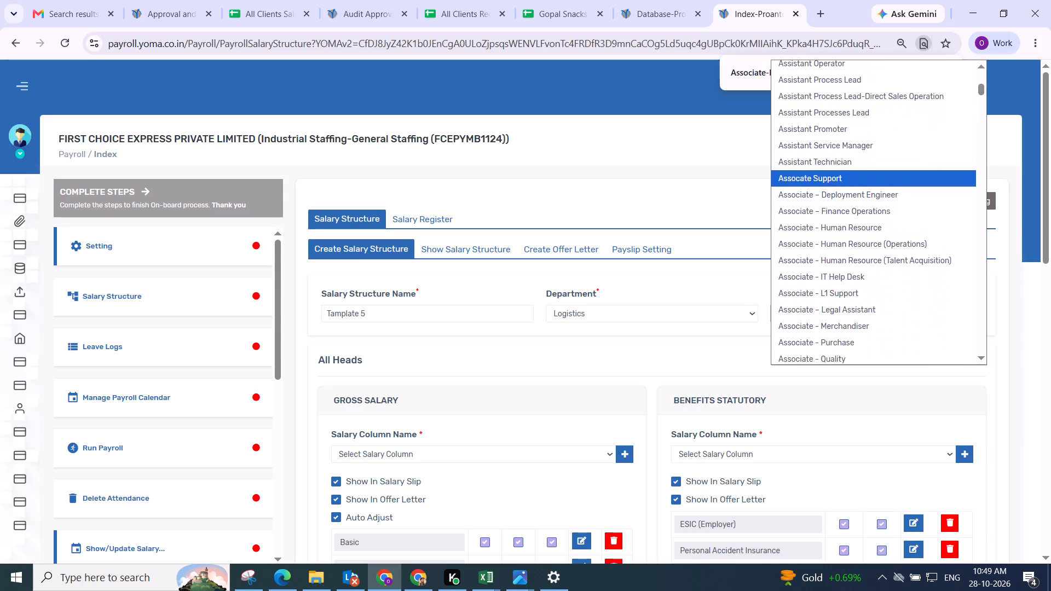
{"action": "scroll", "coordinate": [806, 310], "scroll_direction": "down", "scroll_amount": 2}
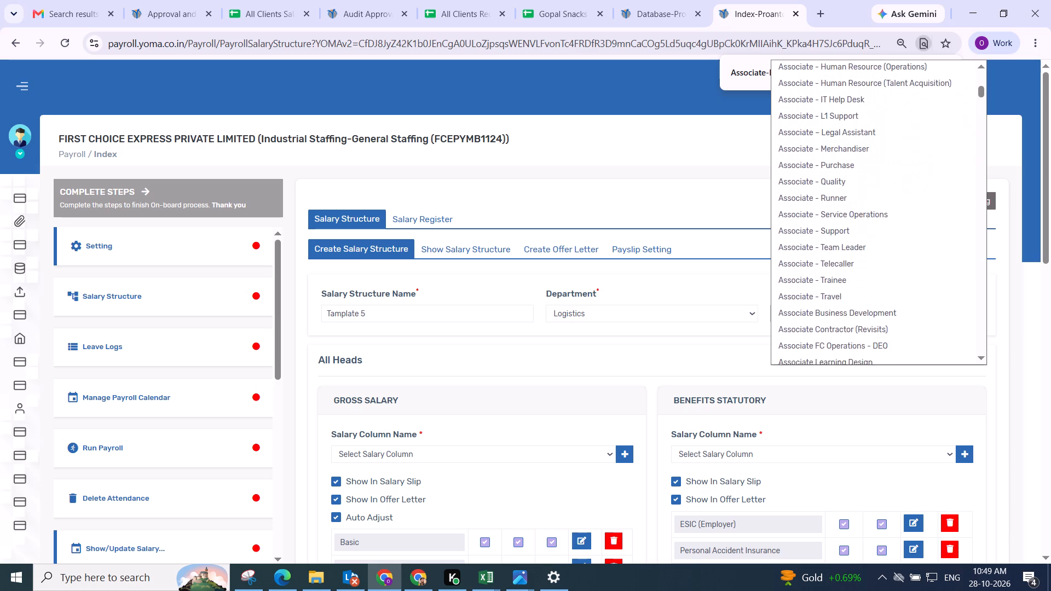
{"action": "scroll", "coordinate": [806, 310], "scroll_direction": "down", "scroll_amount": 2}
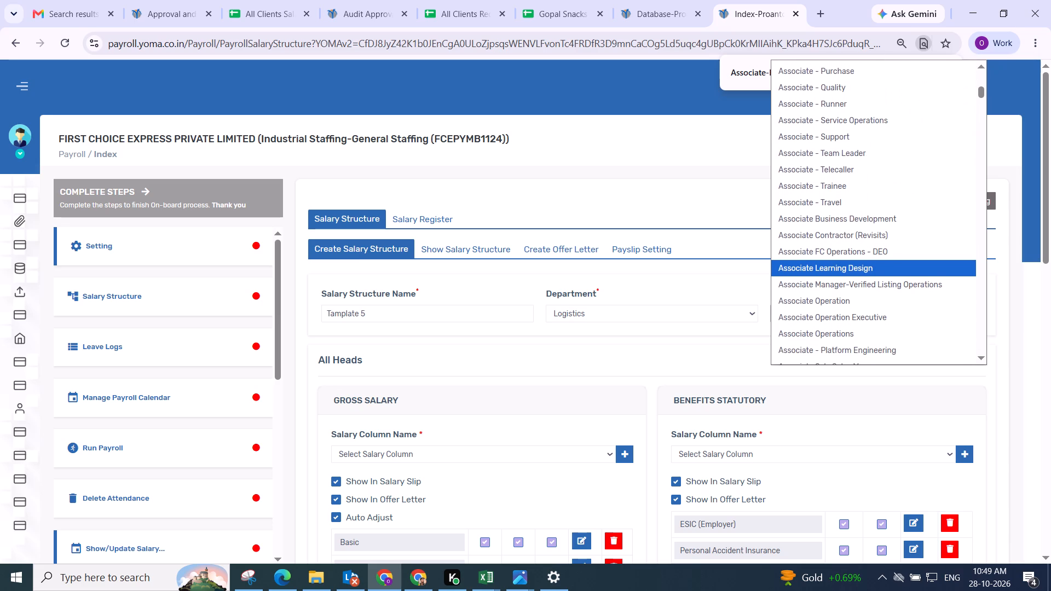
{"action": "scroll", "coordinate": [806, 309], "scroll_direction": "down", "scroll_amount": 3}
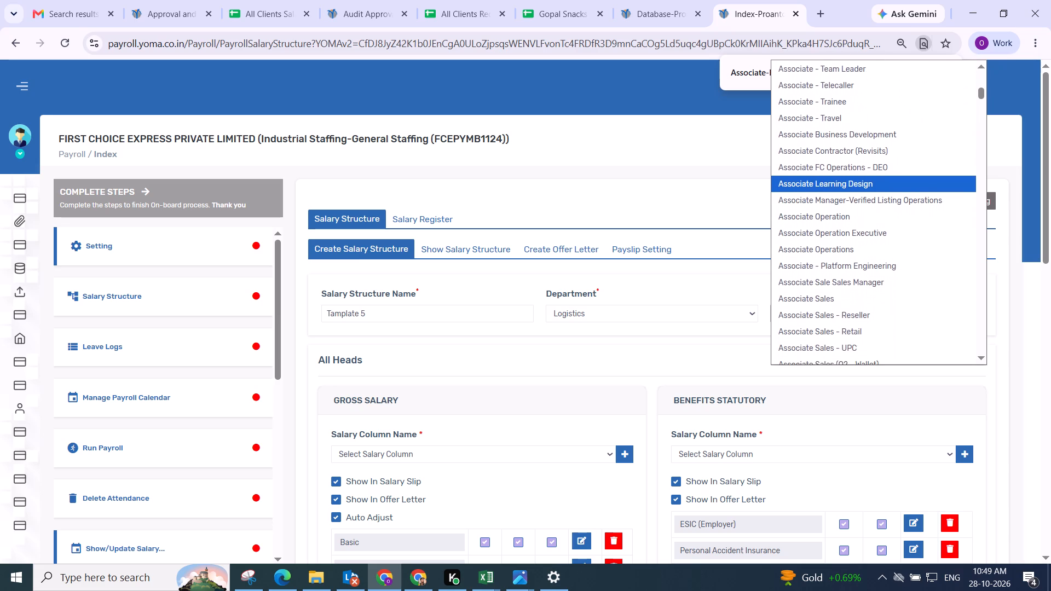
{"action": "scroll", "coordinate": [806, 309], "scroll_direction": "down", "scroll_amount": 2}
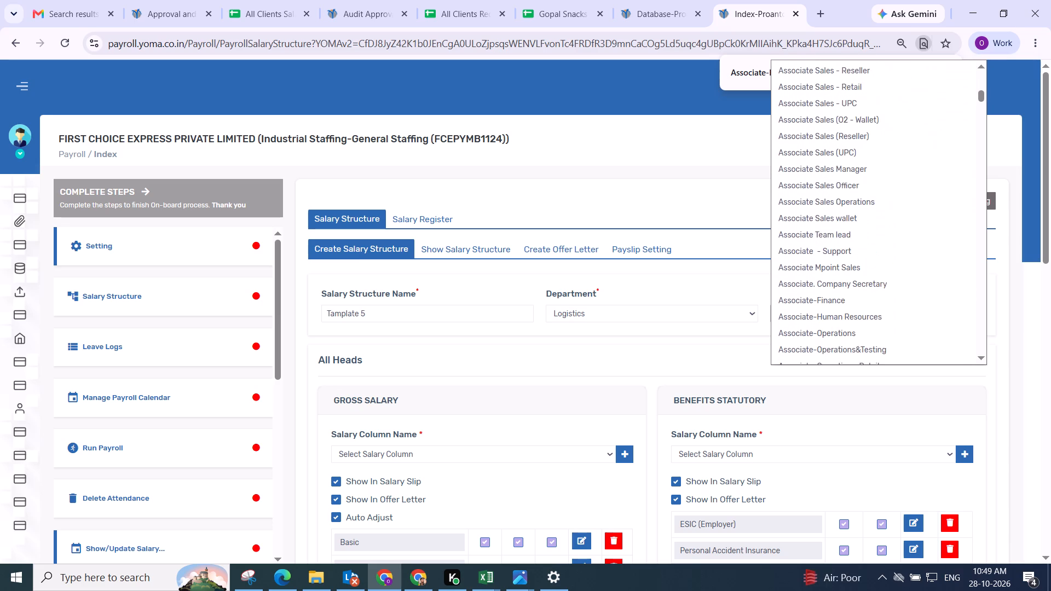
{"action": "scroll", "coordinate": [806, 309], "scroll_direction": "down", "scroll_amount": 1}
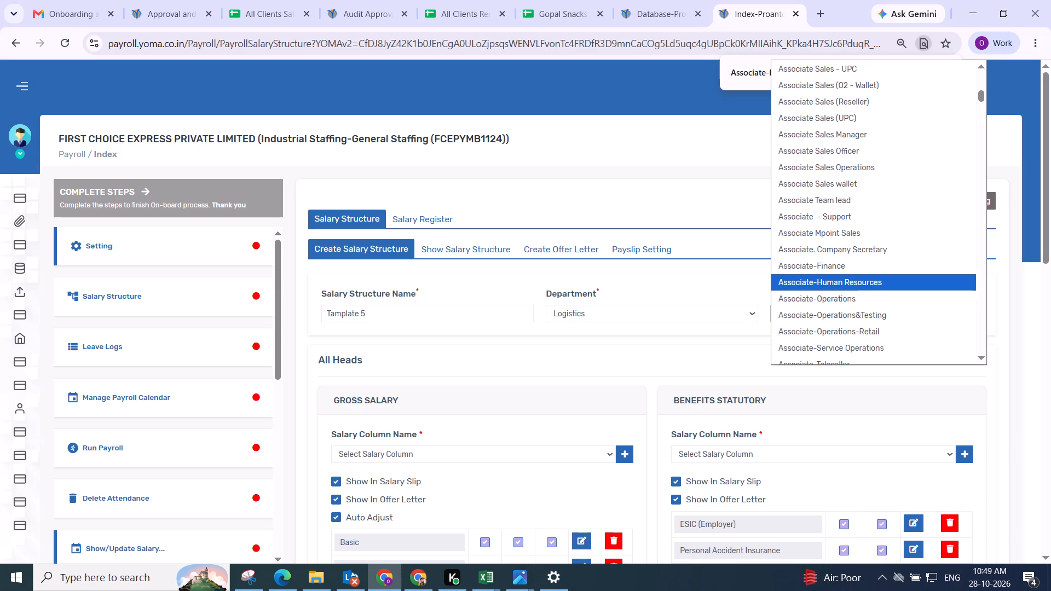
{"action": "left_click", "coordinate": [814, 279]}
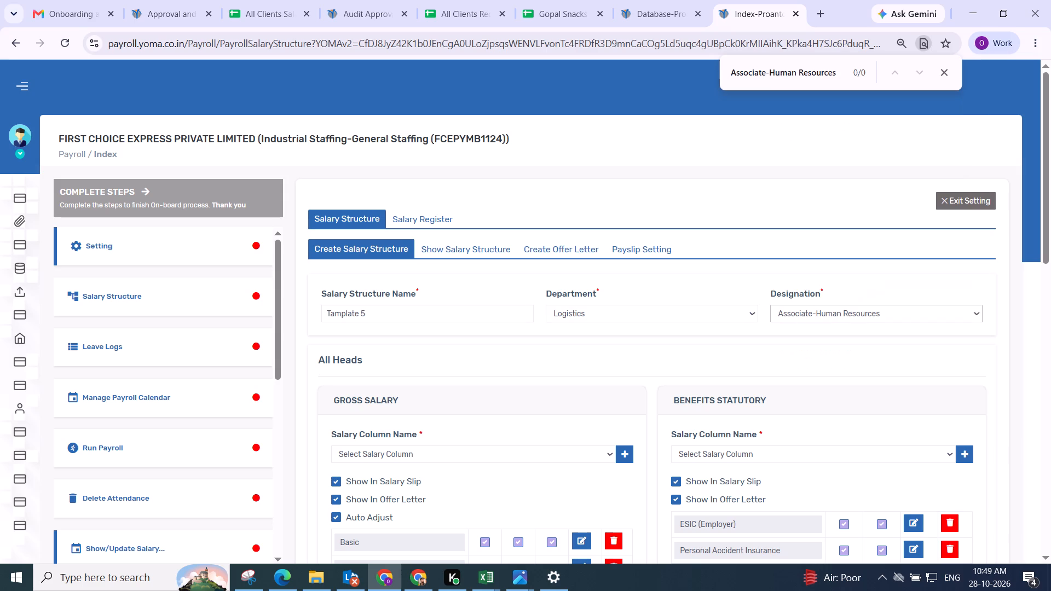
Add the Printable CTC salary column to the CTC section of Tamplate 5.
{"action": "scroll", "coordinate": [844, 321], "scroll_direction": "down", "scroll_amount": 1}
{"action": "scroll", "coordinate": [864, 361], "scroll_direction": "down", "scroll_amount": 1}
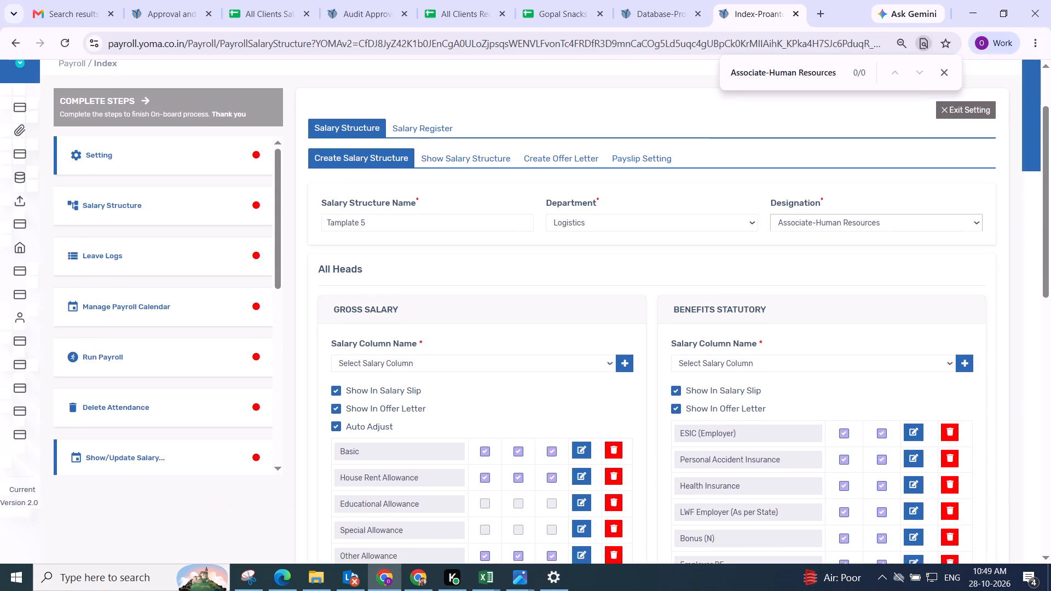
{"action": "scroll", "coordinate": [864, 361], "scroll_direction": "down", "scroll_amount": 1}
{"action": "left_click", "coordinate": [844, 298]}
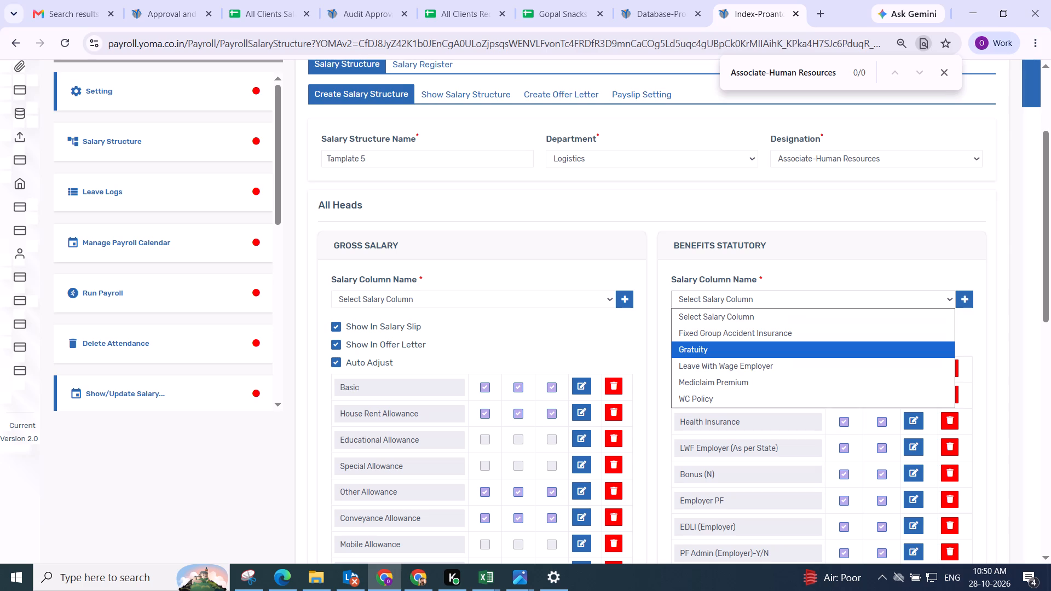
{"action": "left_click", "coordinate": [758, 204]}
{"action": "scroll", "coordinate": [758, 246], "scroll_direction": "down", "scroll_amount": 1}
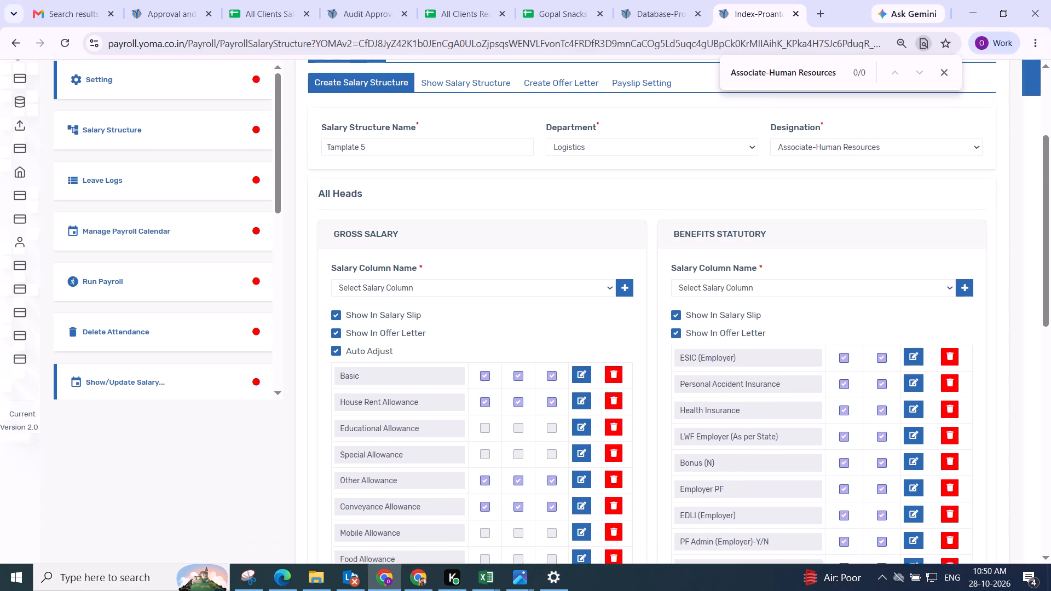
{"action": "scroll", "coordinate": [758, 246], "scroll_direction": "down", "scroll_amount": 3}
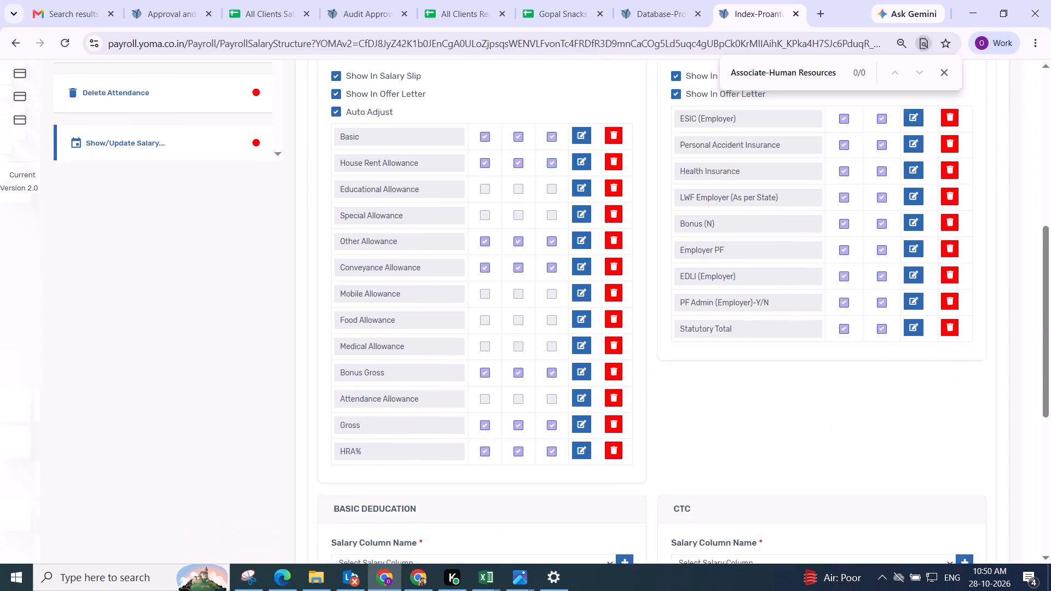
{"action": "scroll", "coordinate": [758, 246], "scroll_direction": "down", "scroll_amount": 1}
{"action": "left_click", "coordinate": [778, 408]}
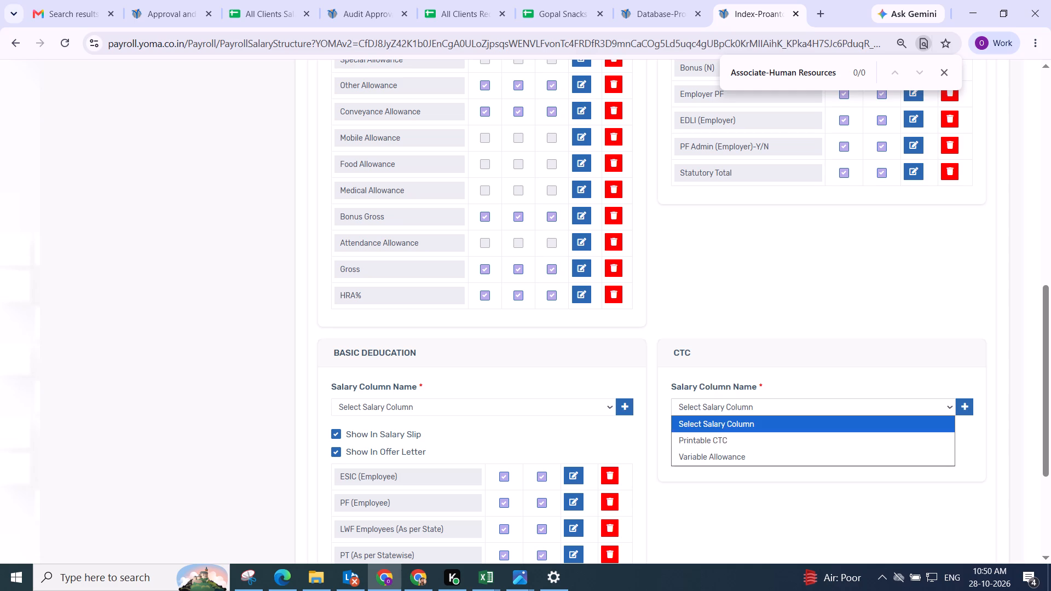
{"action": "left_click", "coordinate": [764, 440]}
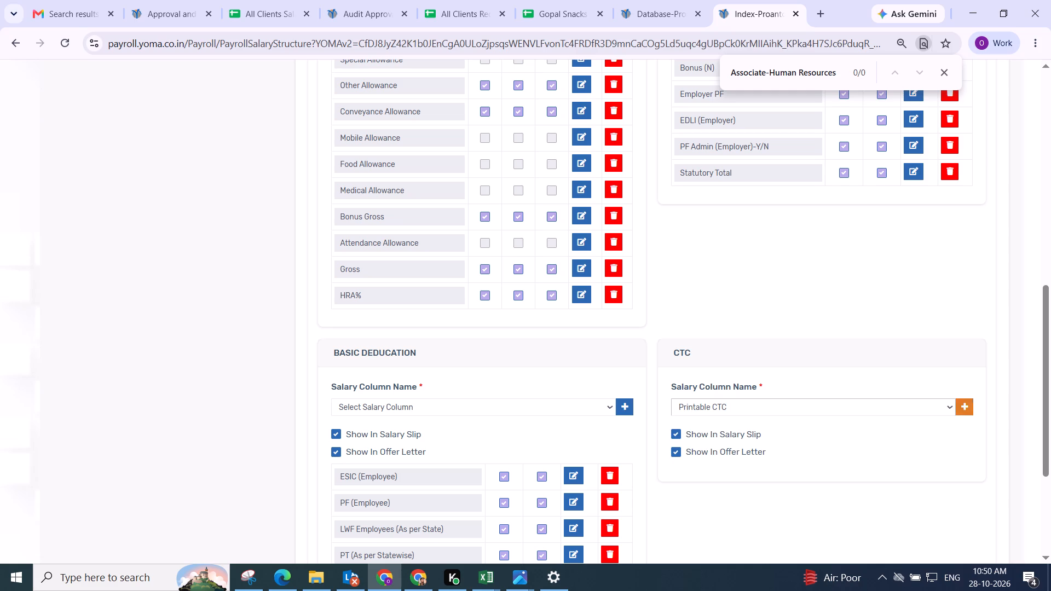
{"action": "left_click", "coordinate": [963, 408]}
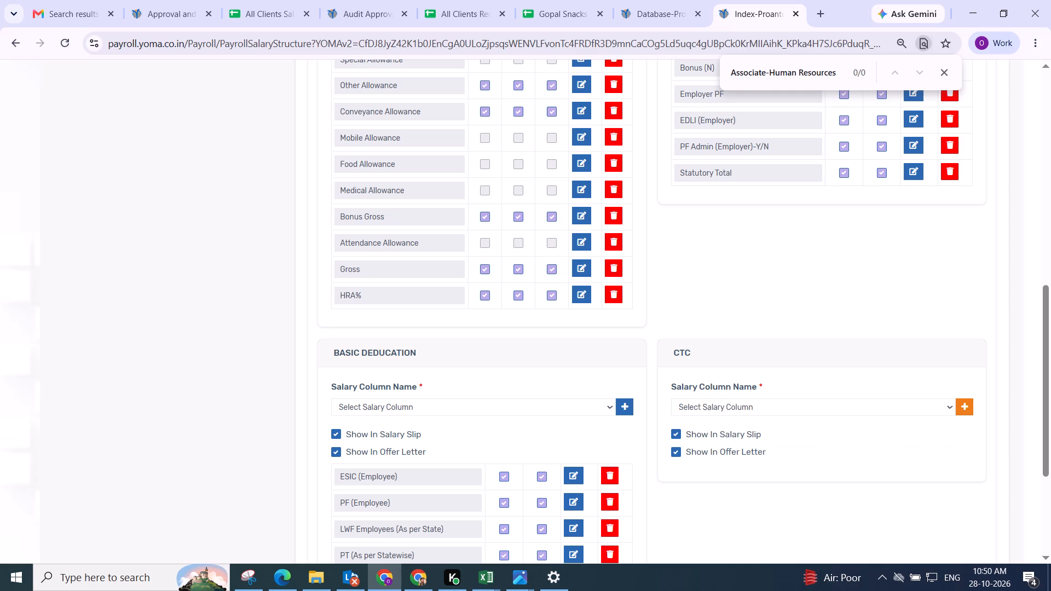
Review Tamplate 5's salary heads and save the salary structure.
{"action": "scroll", "coordinate": [849, 339], "scroll_direction": "up", "scroll_amount": 3}
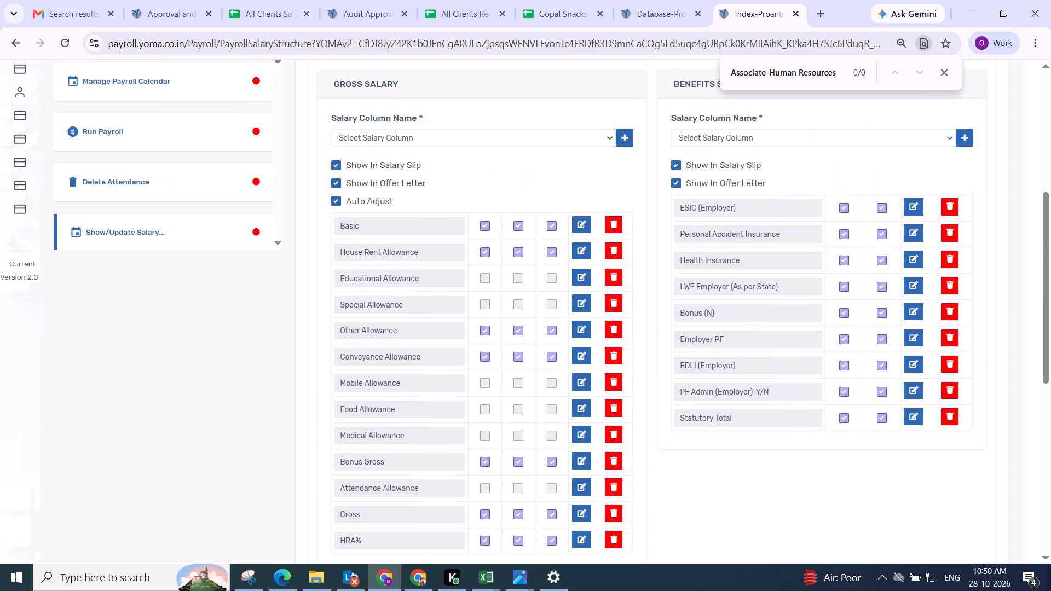
{"action": "scroll", "coordinate": [849, 339], "scroll_direction": "up", "scroll_amount": 1}
{"action": "scroll", "coordinate": [849, 339], "scroll_direction": "down", "scroll_amount": 5}
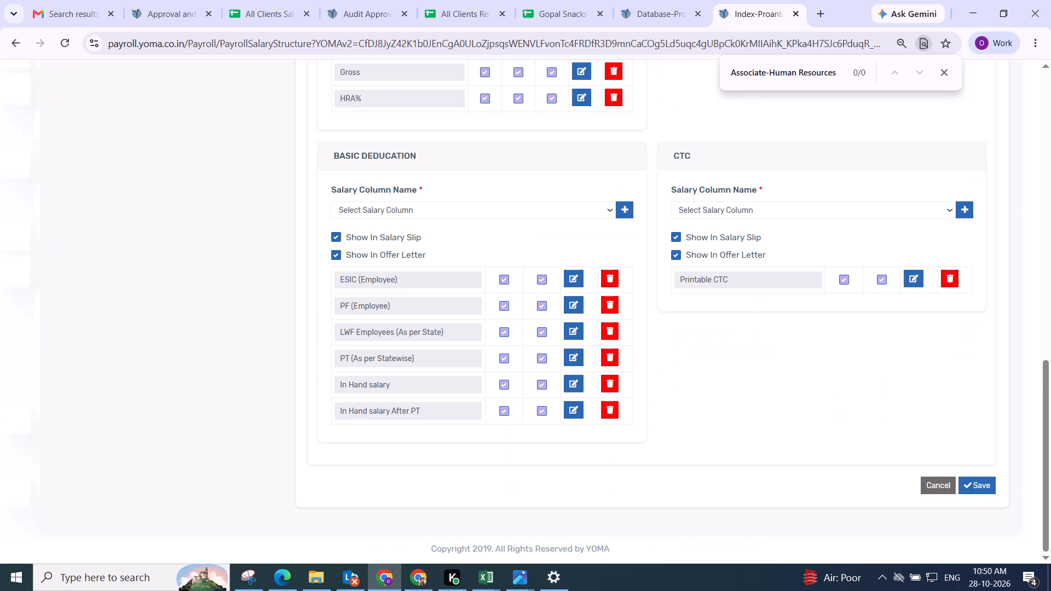
{"action": "scroll", "coordinate": [940, 404], "scroll_direction": "down", "scroll_amount": 1}
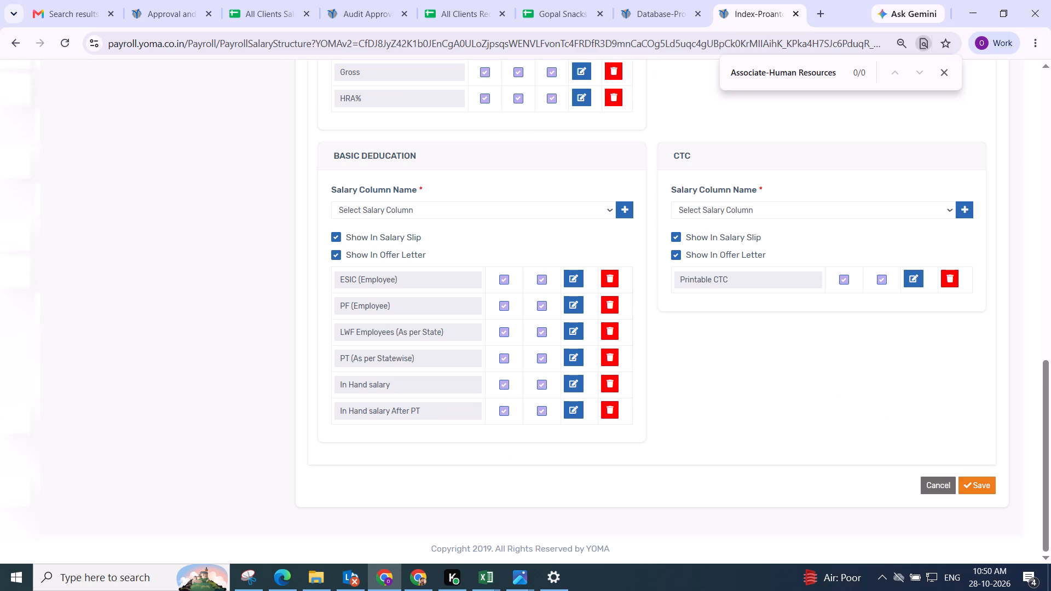
{"action": "left_click", "coordinate": [975, 485]}
{"action": "scroll", "coordinate": [811, 316], "scroll_direction": "up", "scroll_amount": 2}
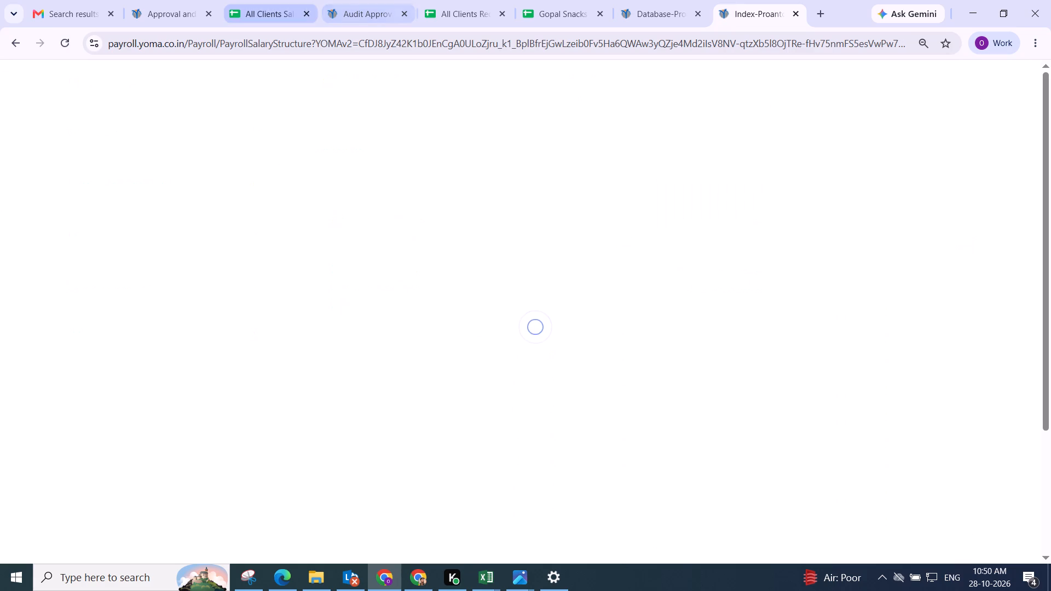
Generate the first pending Ludhiana associate's salary with Semi-Skilled (Manual) wages, Percentage HRA, PF NO, Bonus Gross Not Applicable and statutory location Ajnala.
{"action": "left_click", "coordinate": [170, 18]}
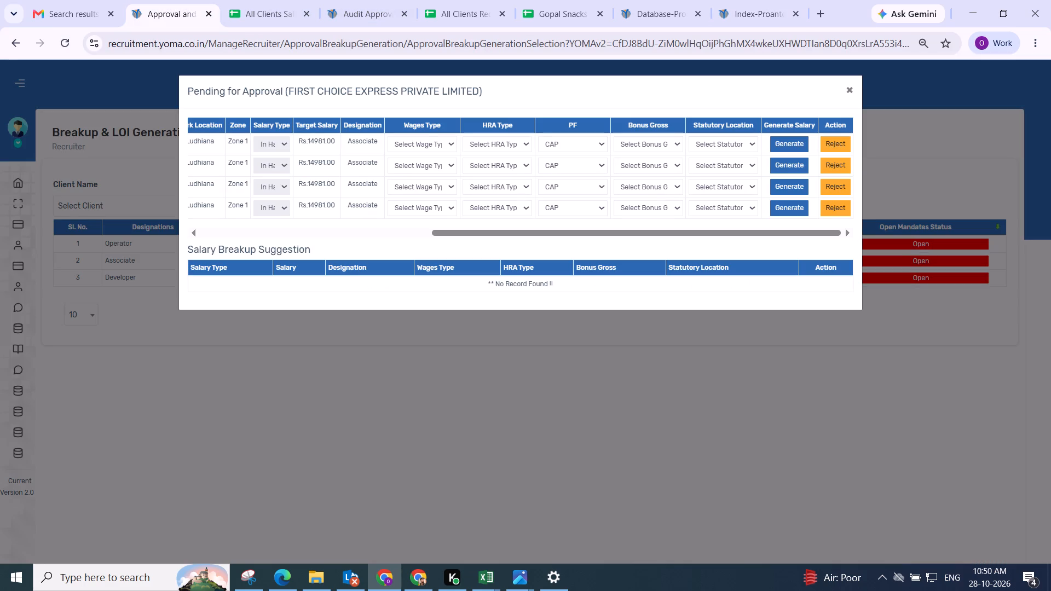
{"action": "left_click", "coordinate": [426, 147]}
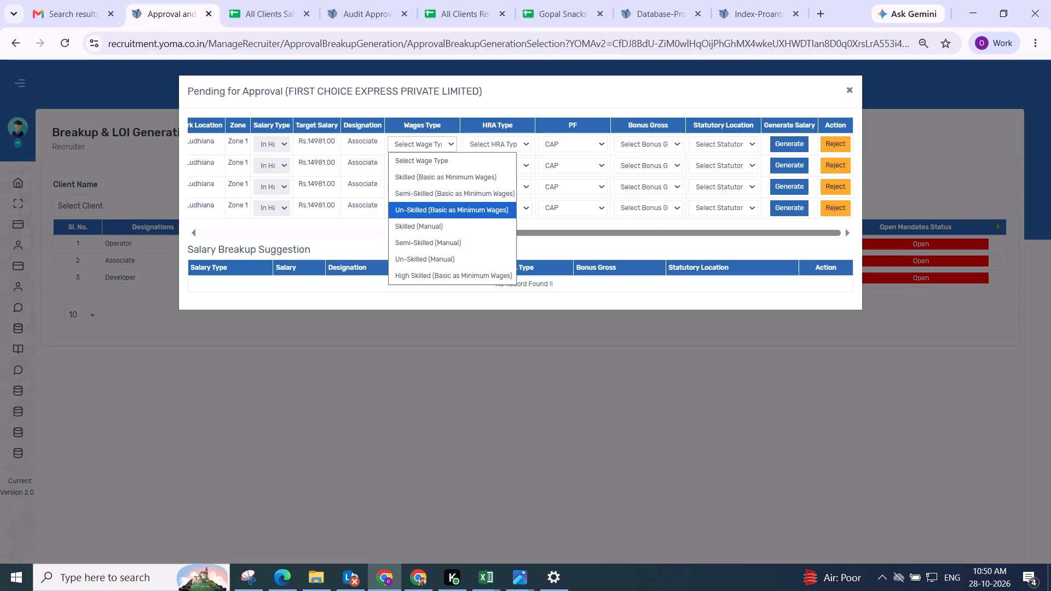
{"action": "left_click", "coordinate": [436, 244]}
{"action": "left_click", "coordinate": [496, 148]}
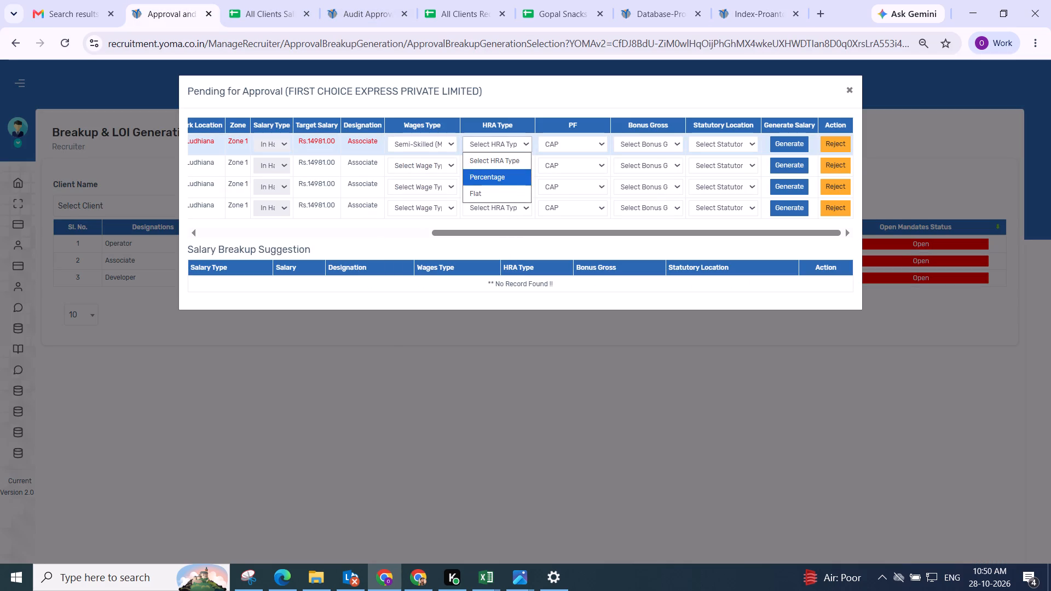
{"action": "left_click", "coordinate": [498, 177]}
{"action": "left_click", "coordinate": [579, 147]}
{"action": "left_click", "coordinate": [567, 207]}
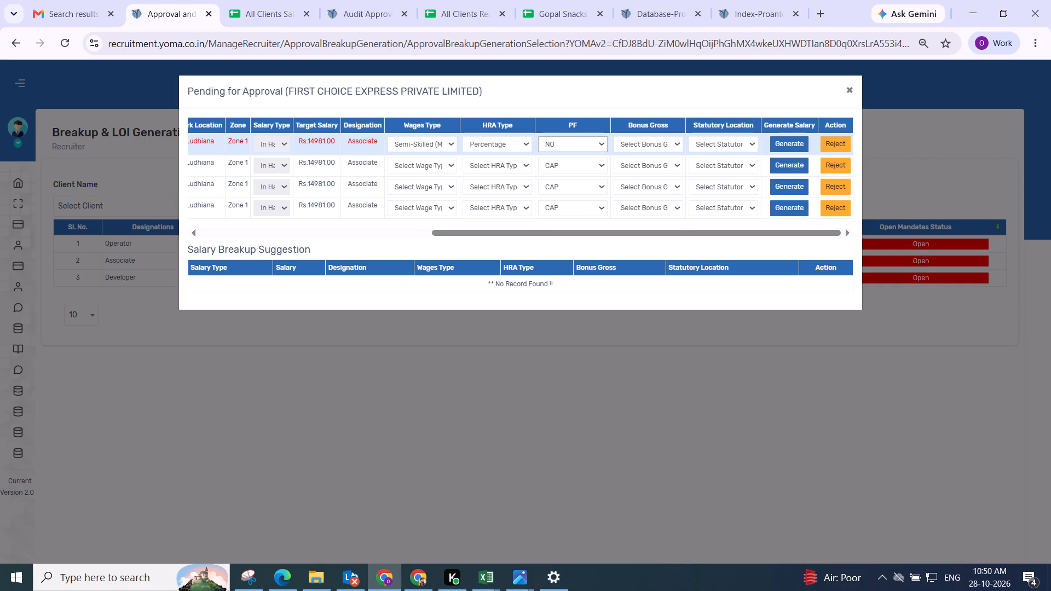
{"action": "left_click", "coordinate": [655, 144]}
{"action": "left_click", "coordinate": [640, 206]}
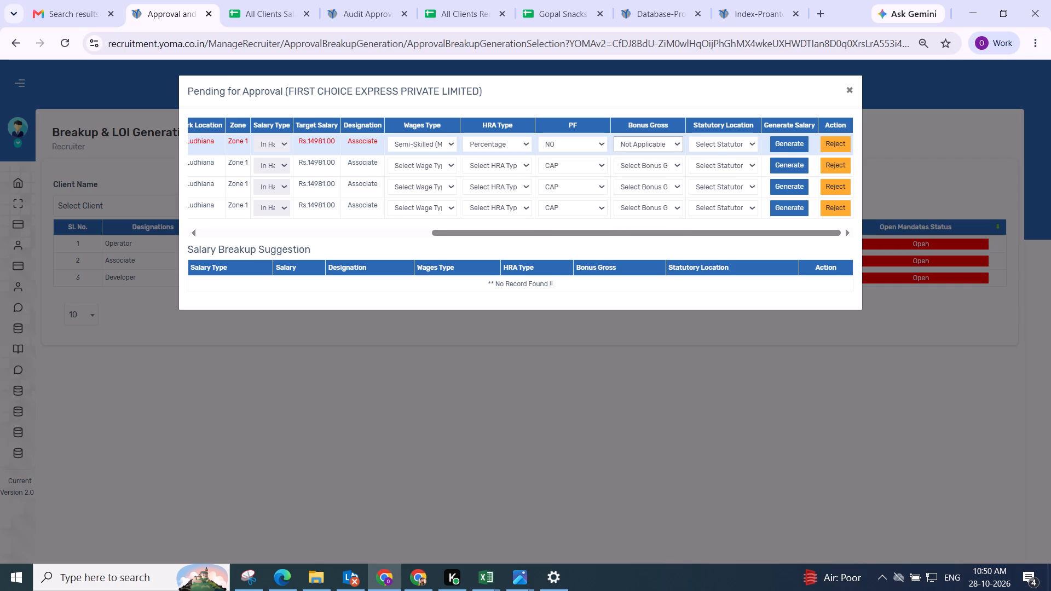
{"action": "left_click", "coordinate": [716, 147]}
{"action": "left_click", "coordinate": [708, 176]}
{"action": "left_click", "coordinate": [783, 146]}
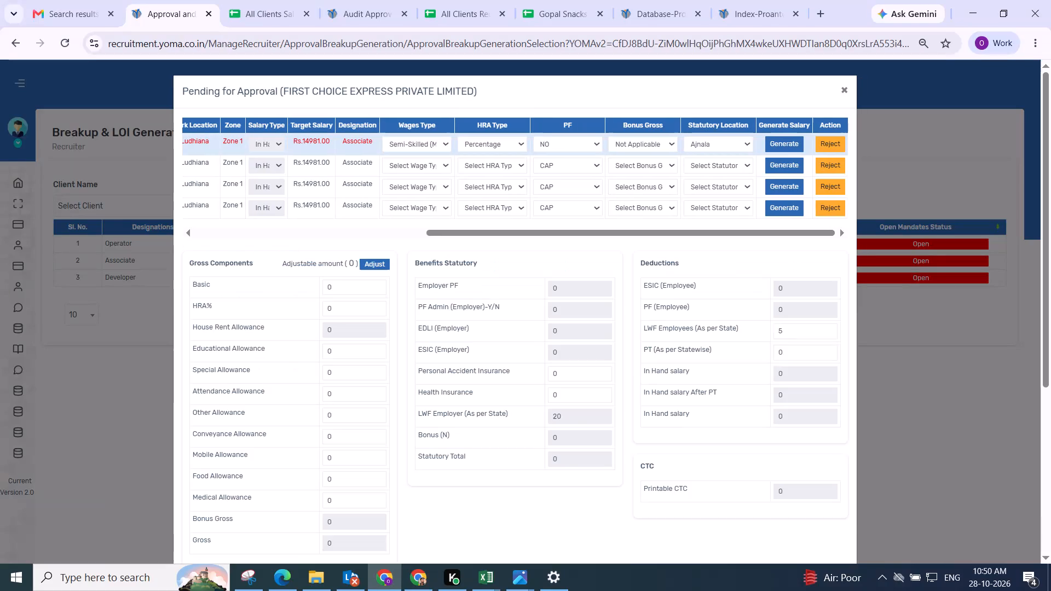
Adjust the gross components of the associate's generated salary and submit the breakup.
{"action": "left_click", "coordinate": [373, 265]}
{"action": "scroll", "coordinate": [397, 257], "scroll_direction": "down", "scroll_amount": 2}
{"action": "left_click_drag", "start_coordinate": [488, 273], "coordinate": [499, 280]}
{"action": "left_click", "coordinate": [831, 383]}
{"action": "left_click", "coordinate": [546, 373]}
{"action": "scroll", "coordinate": [577, 346], "scroll_direction": "up", "scroll_amount": 2}
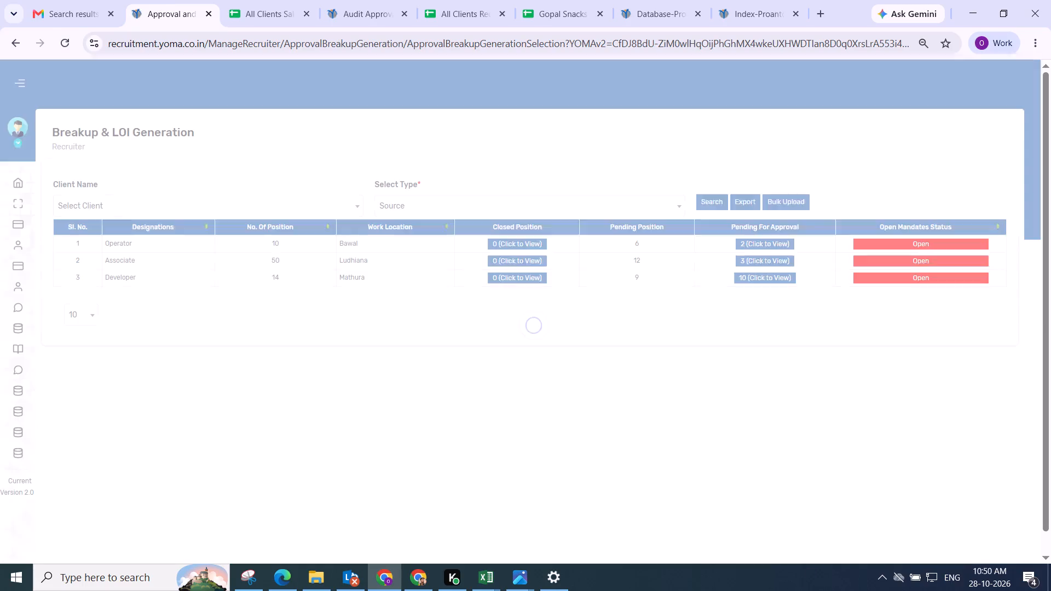
Generate the first of the pending Ludhiana associates' salaries with Semi-Skilled (Manual) wages, Percentage HRA, PF NO, Bonus Gross Not Applicable and statutory location Amritsar.
{"action": "left_click", "coordinate": [764, 261]}
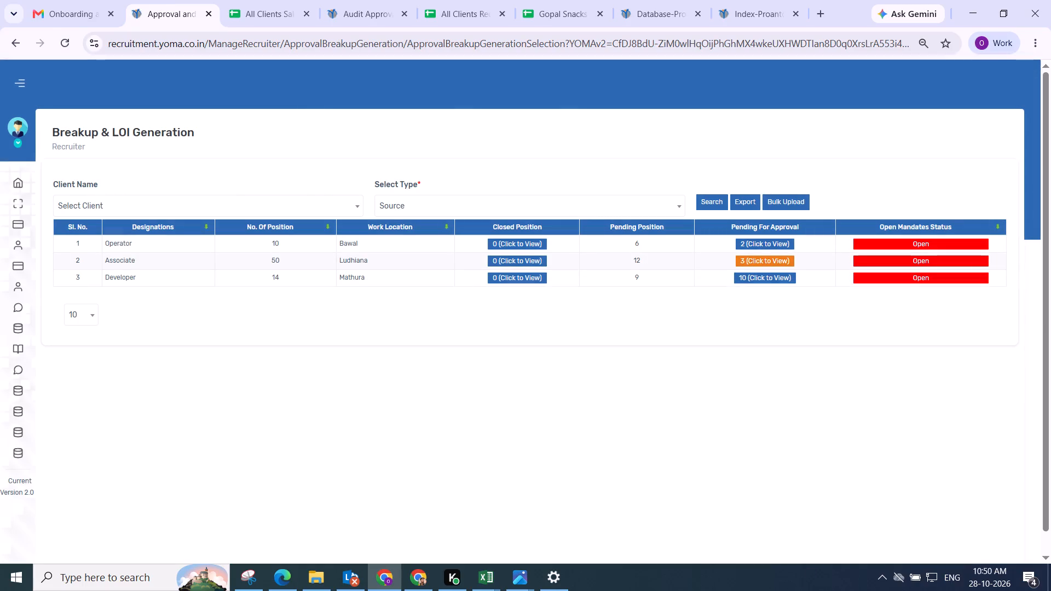
{"action": "left_click_drag", "start_coordinate": [328, 207], "coordinate": [804, 210]}
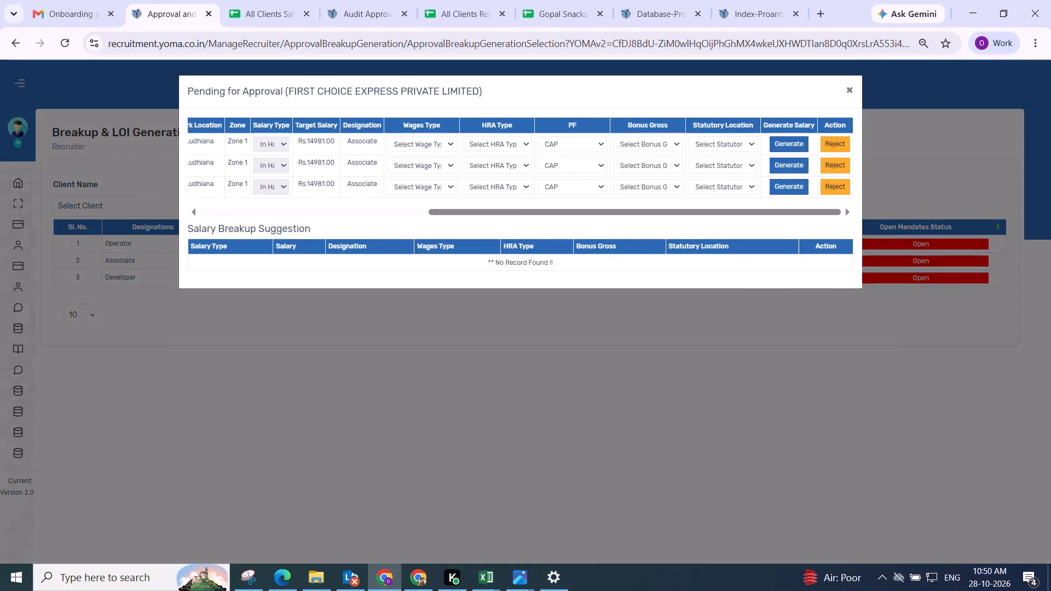
{"action": "left_click", "coordinate": [429, 143]}
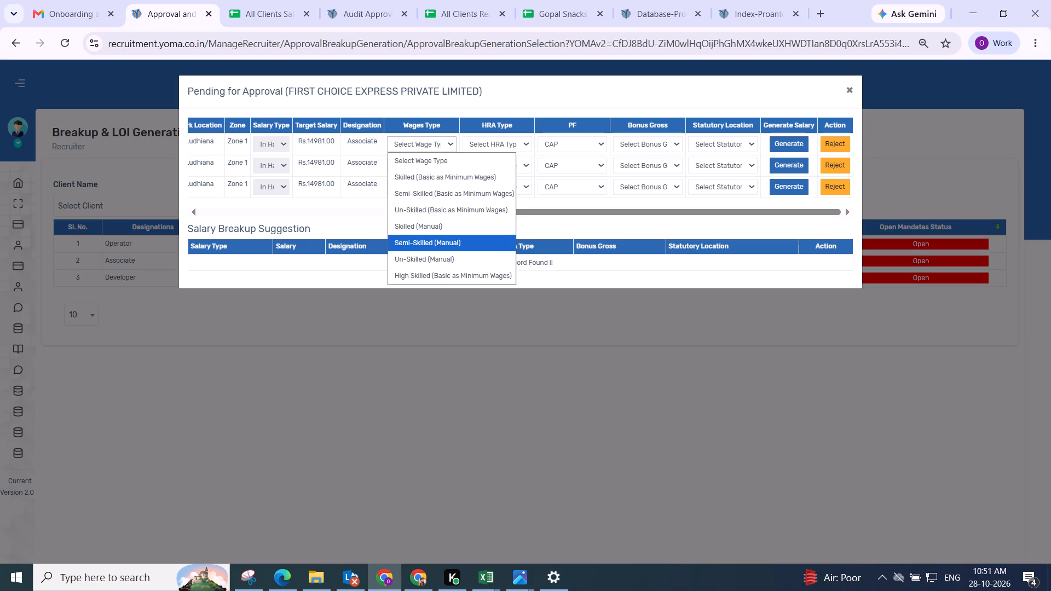
{"action": "left_click", "coordinate": [430, 241]}
{"action": "left_click", "coordinate": [489, 141]}
{"action": "left_click", "coordinate": [482, 178]}
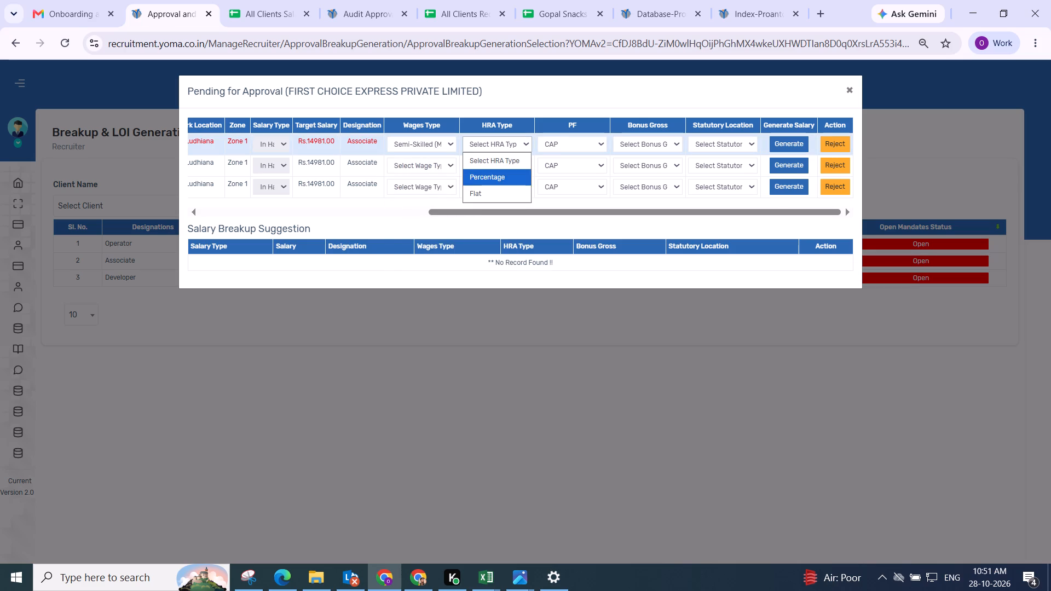
{"action": "left_click", "coordinate": [580, 144]}
{"action": "left_click_drag", "start_coordinate": [564, 207], "coordinate": [564, 201]}
{"action": "left_click", "coordinate": [643, 135]}
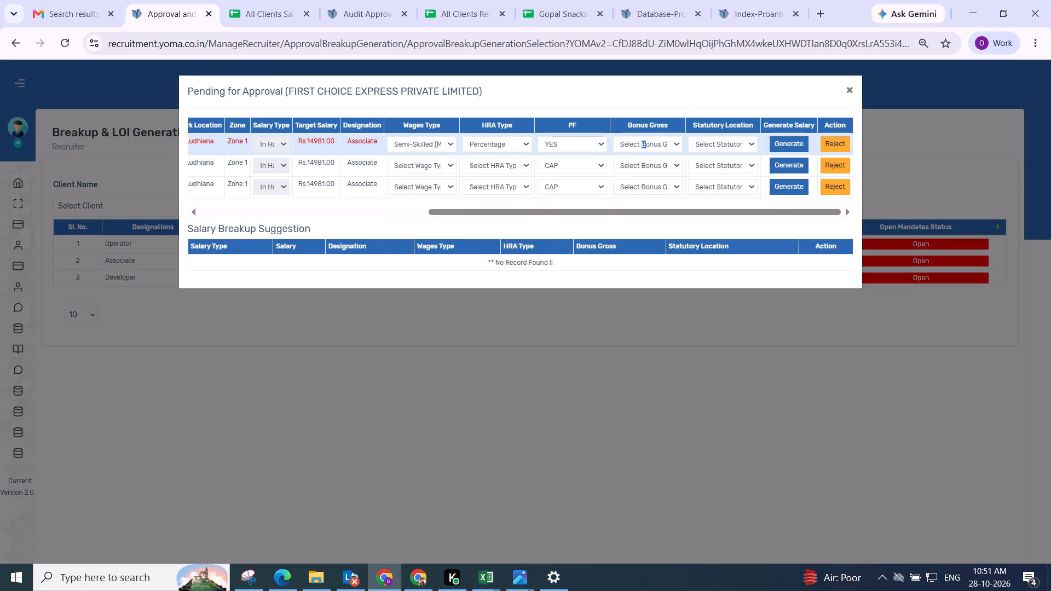
{"action": "left_click", "coordinate": [566, 139]}
{"action": "left_click", "coordinate": [568, 203]}
{"action": "left_click", "coordinate": [626, 145]}
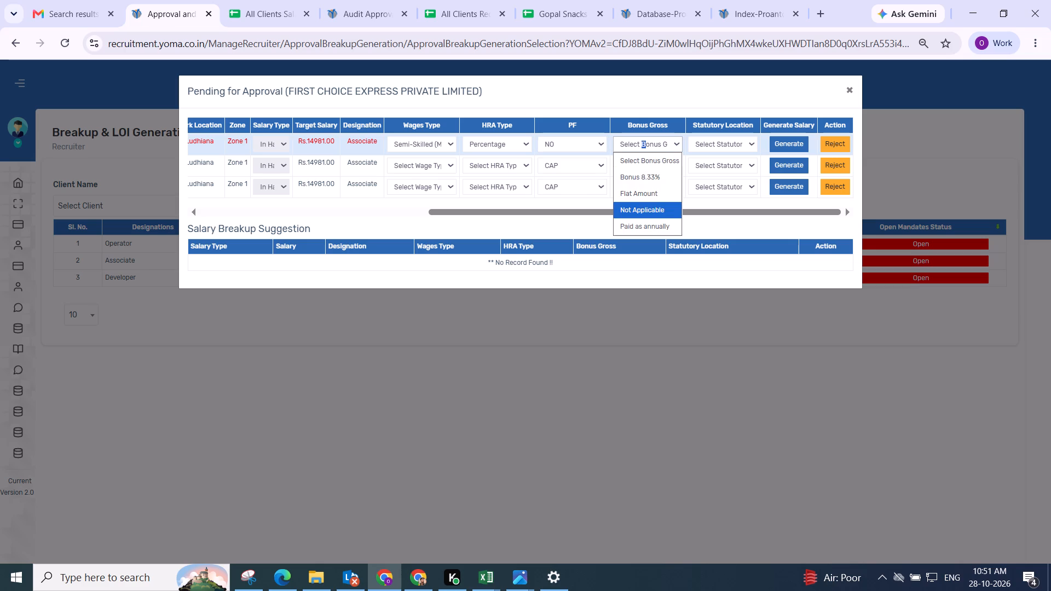
{"action": "left_click_drag", "start_coordinate": [638, 212], "coordinate": [645, 204]}
{"action": "left_click", "coordinate": [704, 143]}
{"action": "left_click_drag", "start_coordinate": [700, 204], "coordinate": [706, 201]}
{"action": "left_click", "coordinate": [778, 146]}
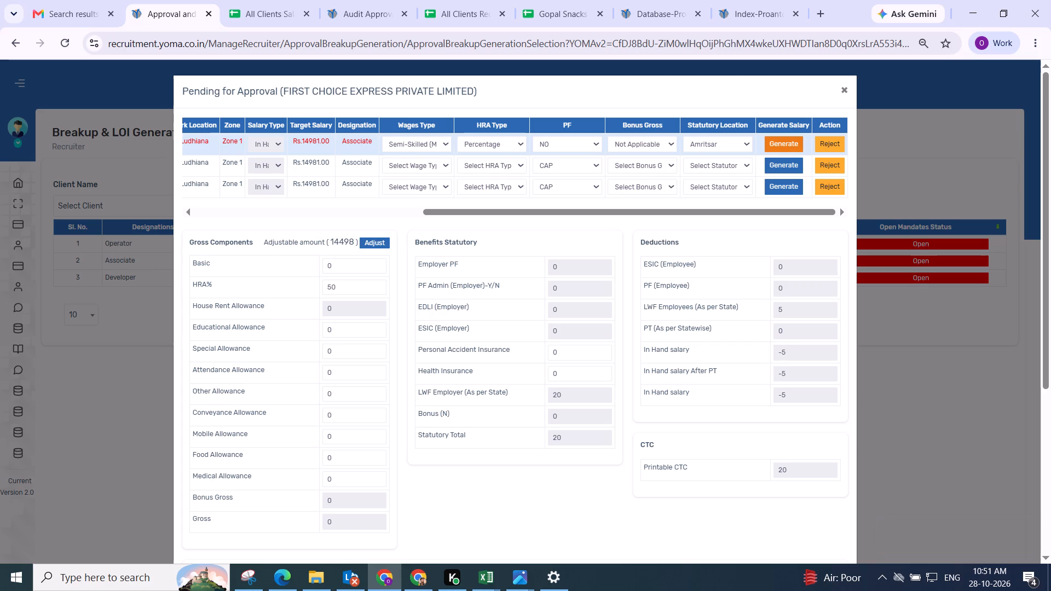
Adjust the gross components of the associate's generated salary and save the salary breakup.
{"action": "left_click", "coordinate": [376, 242]}
{"action": "scroll", "coordinate": [414, 260], "scroll_direction": "down", "scroll_amount": 2}
{"action": "left_click_drag", "start_coordinate": [561, 264], "coordinate": [574, 260]}
{"action": "left_click", "coordinate": [835, 369]}
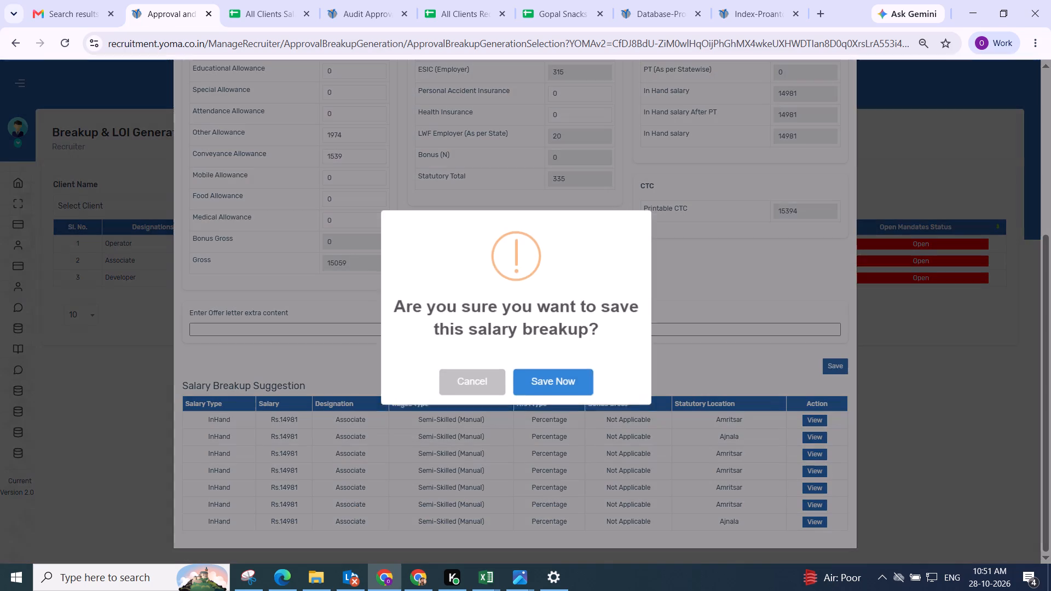
{"action": "left_click", "coordinate": [575, 379]}
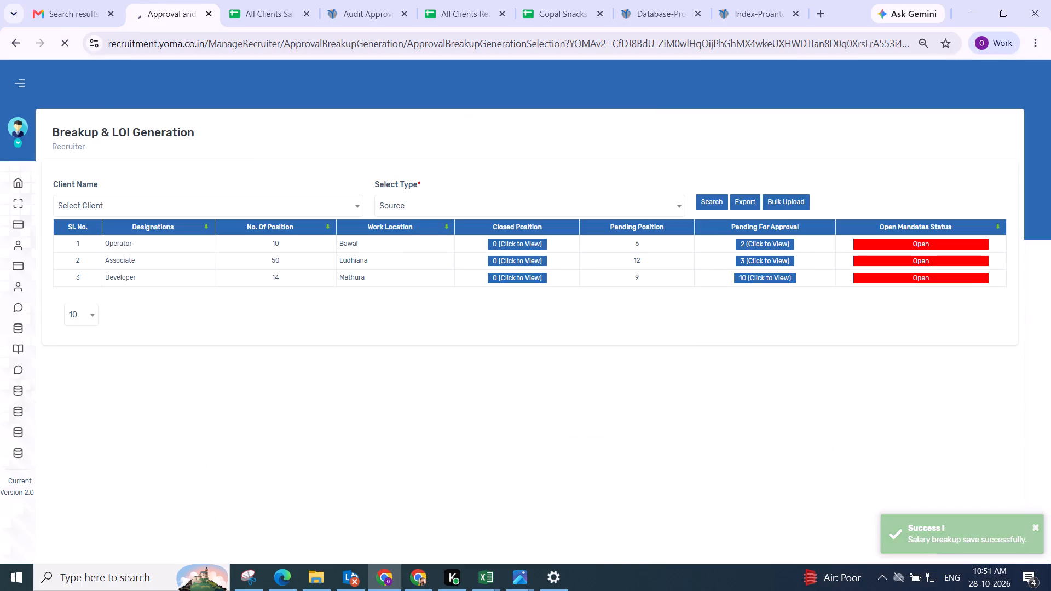
For the first associate still pending approval in Ludhiana, set the wages type to Semi-Skilled (Manual) and open the HRA type choices.
{"action": "scroll", "coordinate": [619, 345], "scroll_direction": "up", "scroll_amount": 2}
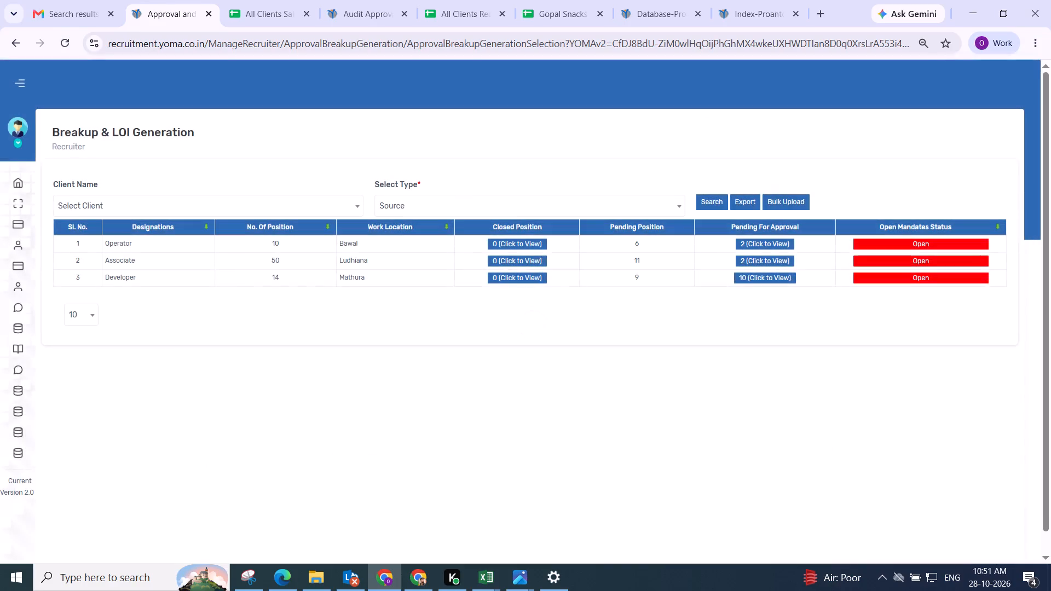
{"action": "left_click", "coordinate": [755, 264]}
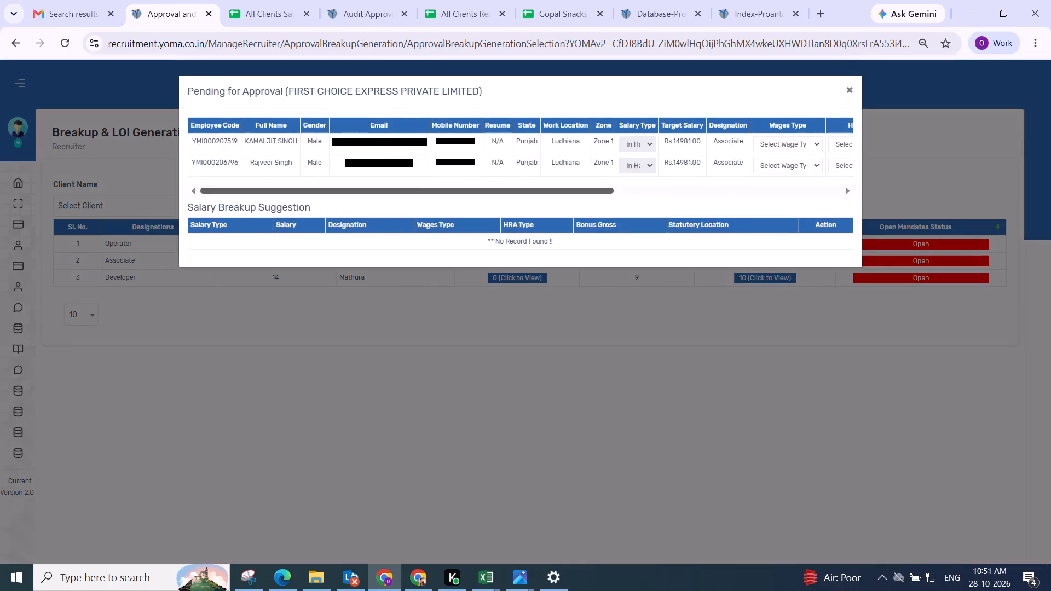
{"action": "left_click_drag", "start_coordinate": [329, 189], "coordinate": [899, 191]}
{"action": "left_click", "coordinate": [430, 145]}
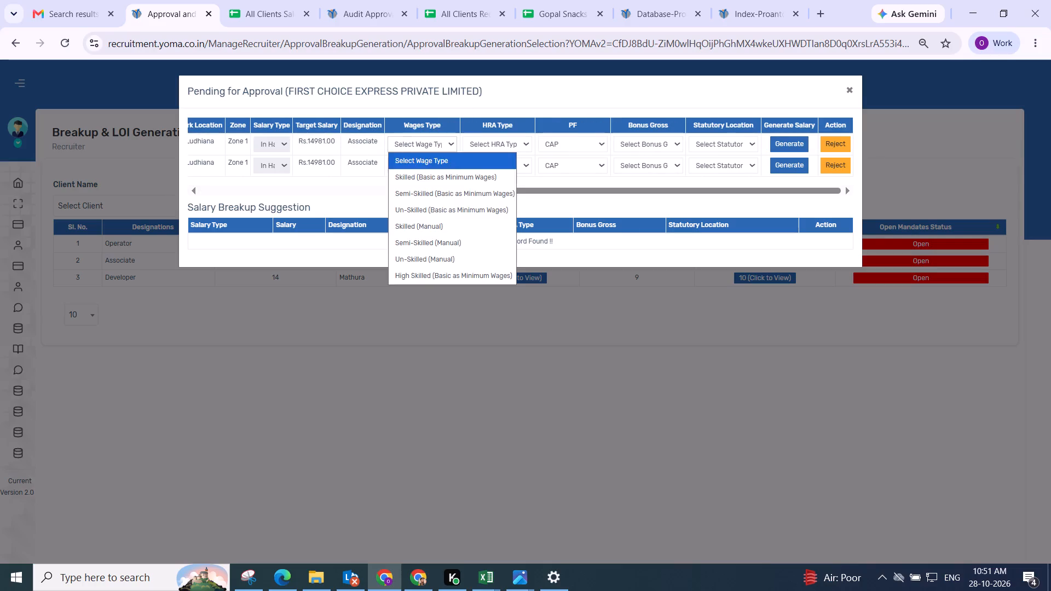
{"action": "left_click", "coordinate": [434, 246]}
{"action": "left_click", "coordinate": [494, 132]}
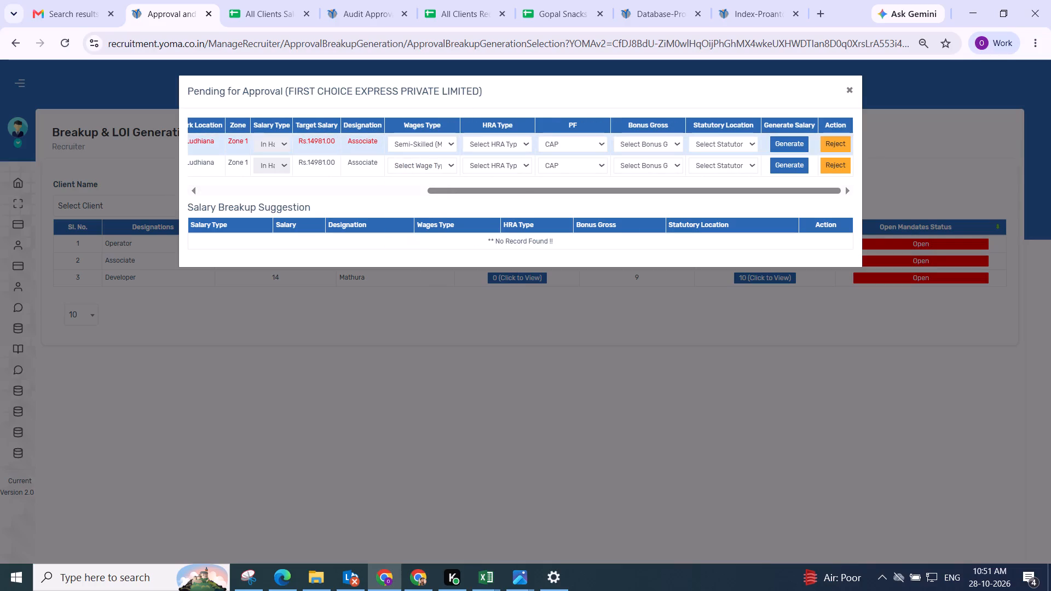
{"action": "left_click", "coordinate": [493, 141]}
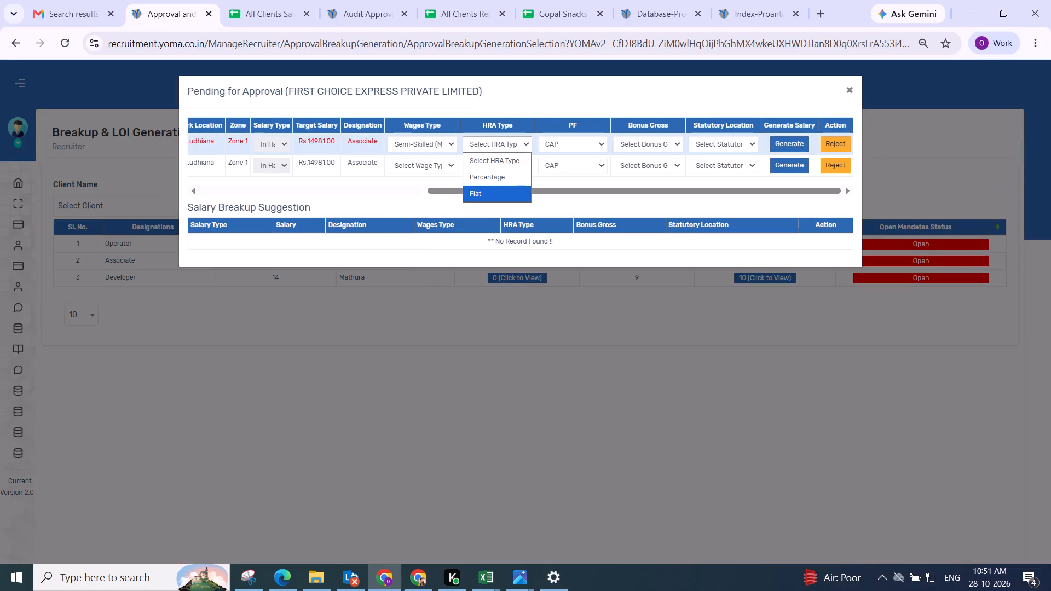
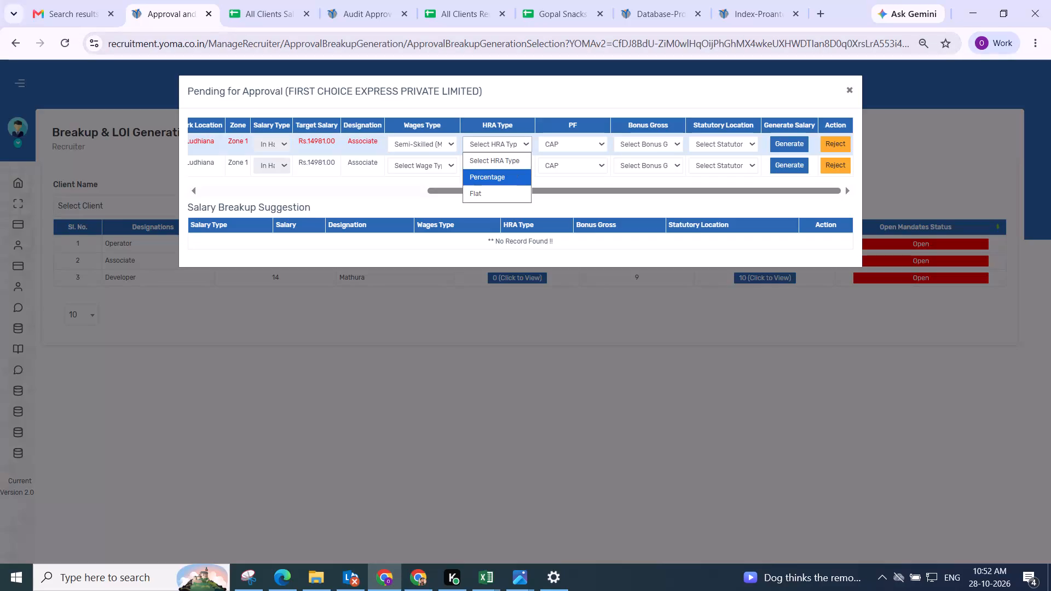
Generate the first associate's salary with Percentage HRA, PF NO, Bonus Gross Not Applicable and statutory location Amritsar.
{"action": "left_click", "coordinate": [503, 171]}
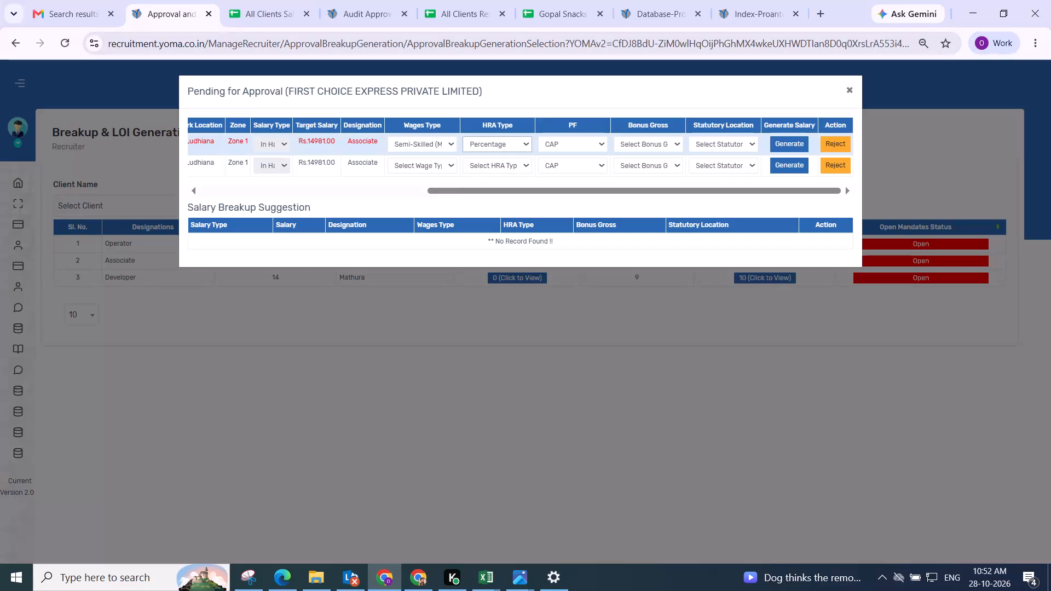
{"action": "left_click", "coordinate": [587, 143]}
{"action": "left_click", "coordinate": [576, 214]}
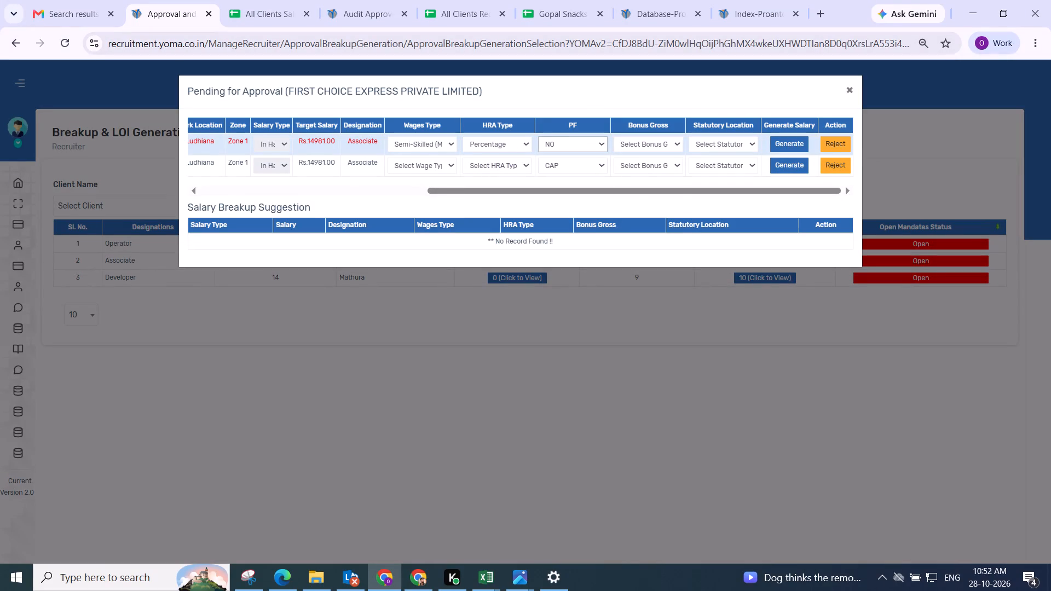
{"action": "left_click", "coordinate": [645, 143]}
{"action": "left_click", "coordinate": [645, 206]}
{"action": "left_click", "coordinate": [711, 147]}
{"action": "left_click", "coordinate": [706, 198]}
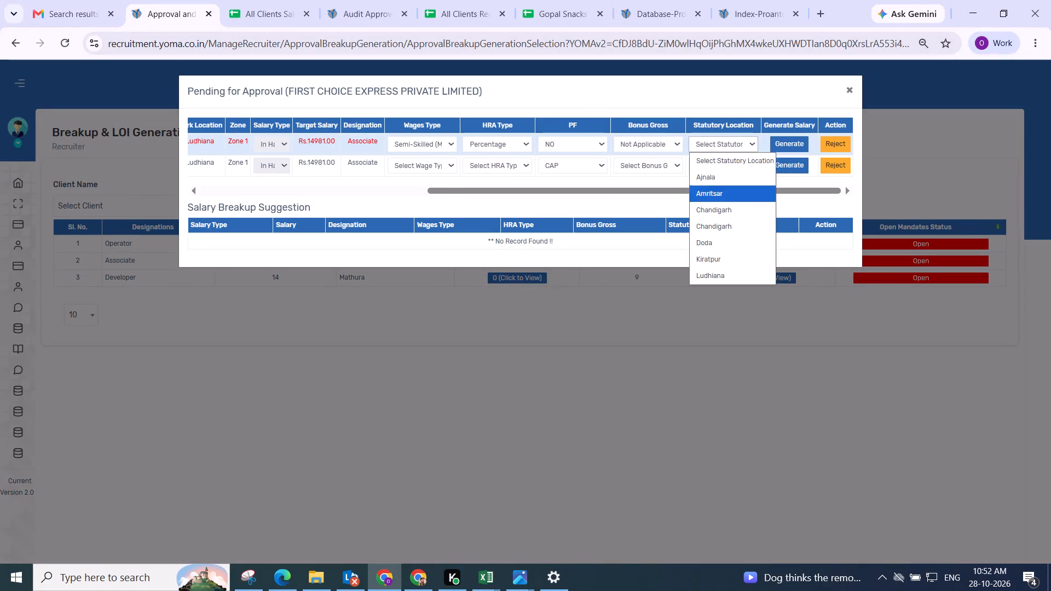
{"action": "left_click", "coordinate": [786, 137]}
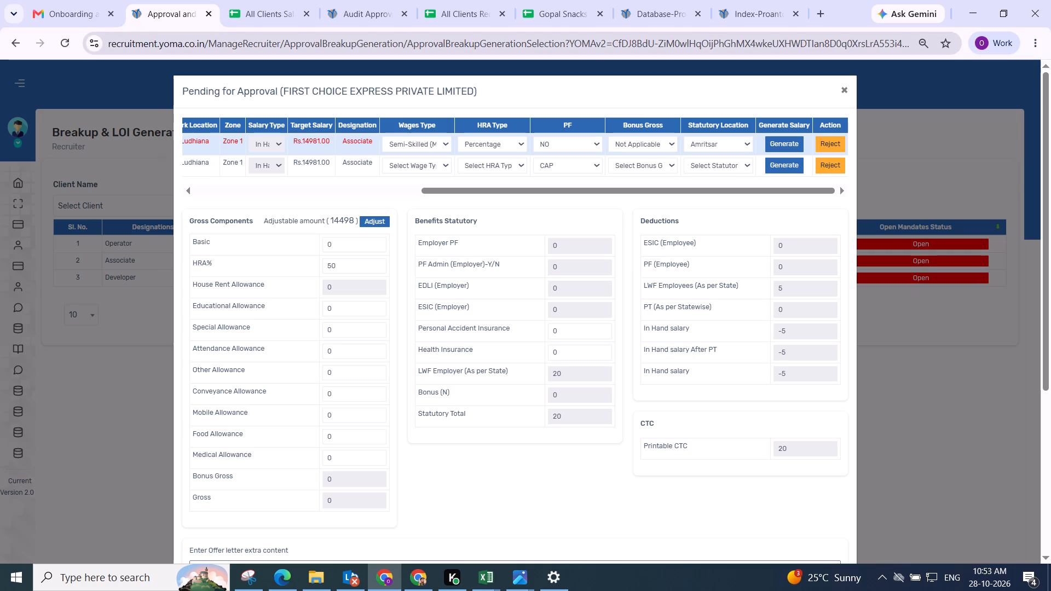
Adjust the gross components of the associate's generated salary and save the salary breakup.
{"action": "left_click", "coordinate": [367, 220]}
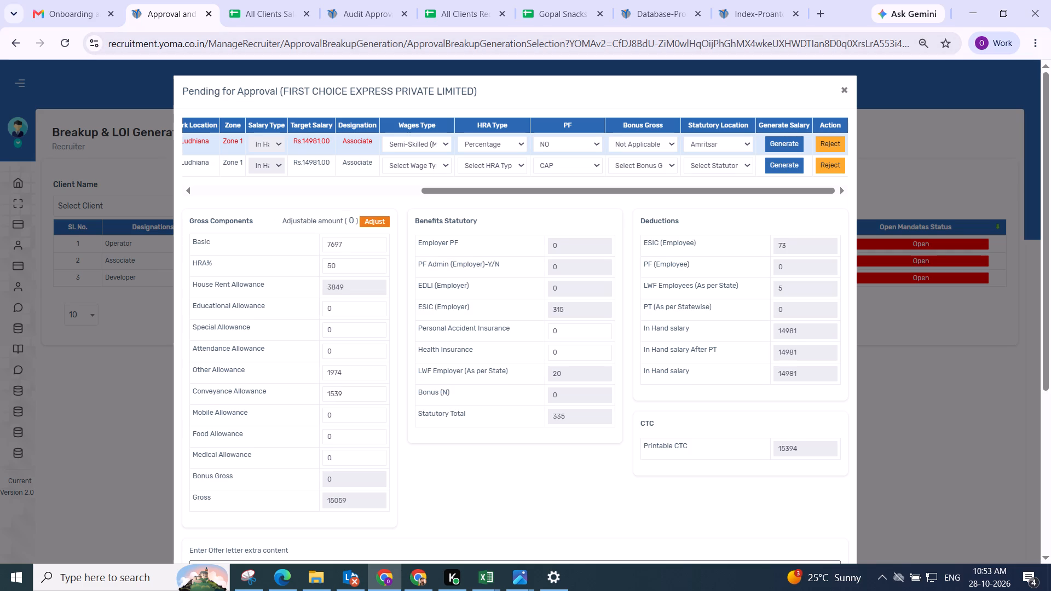
{"action": "left_click", "coordinate": [402, 198]}
{"action": "scroll", "coordinate": [406, 206], "scroll_direction": "down", "scroll_amount": 2}
{"action": "left_click_drag", "start_coordinate": [481, 257], "coordinate": [496, 256]}
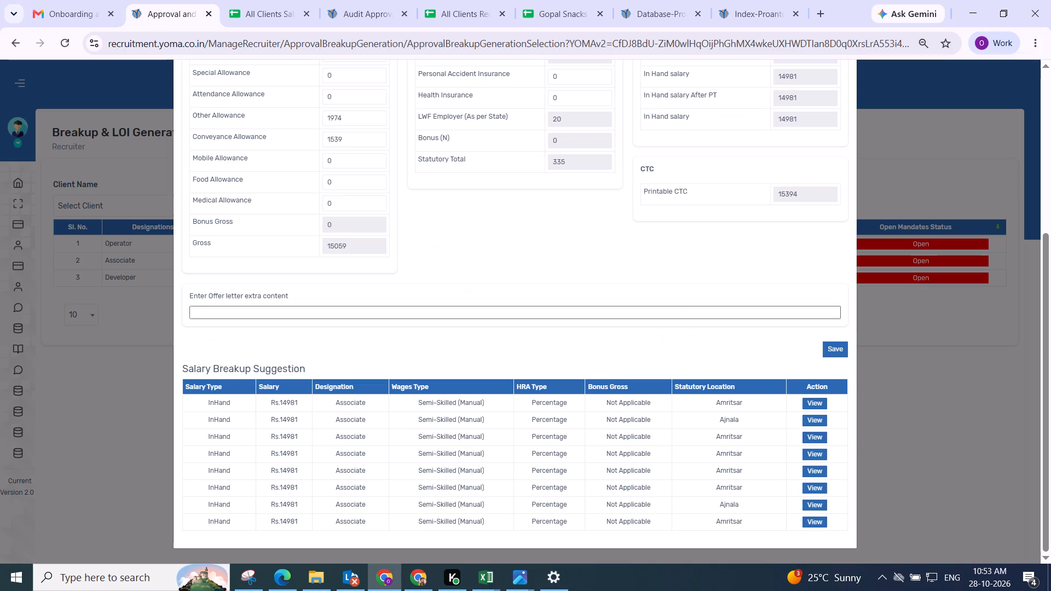
{"action": "left_click", "coordinate": [834, 353]}
{"action": "left_click", "coordinate": [559, 380]}
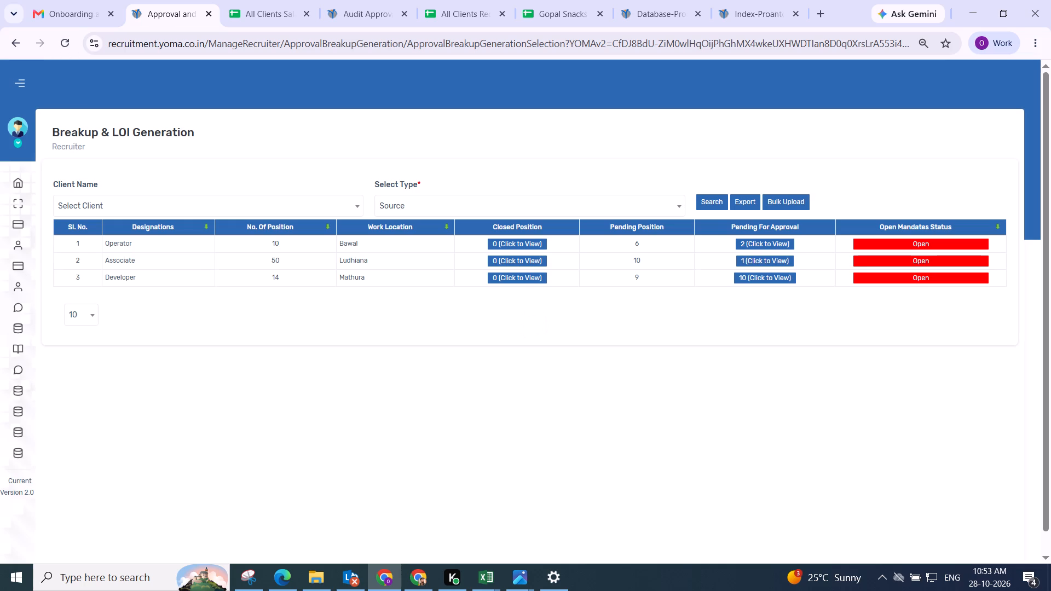
Open the Ludhiana associates pending approval and set the remaining associate's wages type to Semi-Skilled (Manual).
{"action": "scroll", "coordinate": [794, 303], "scroll_direction": "down", "scroll_amount": 3}
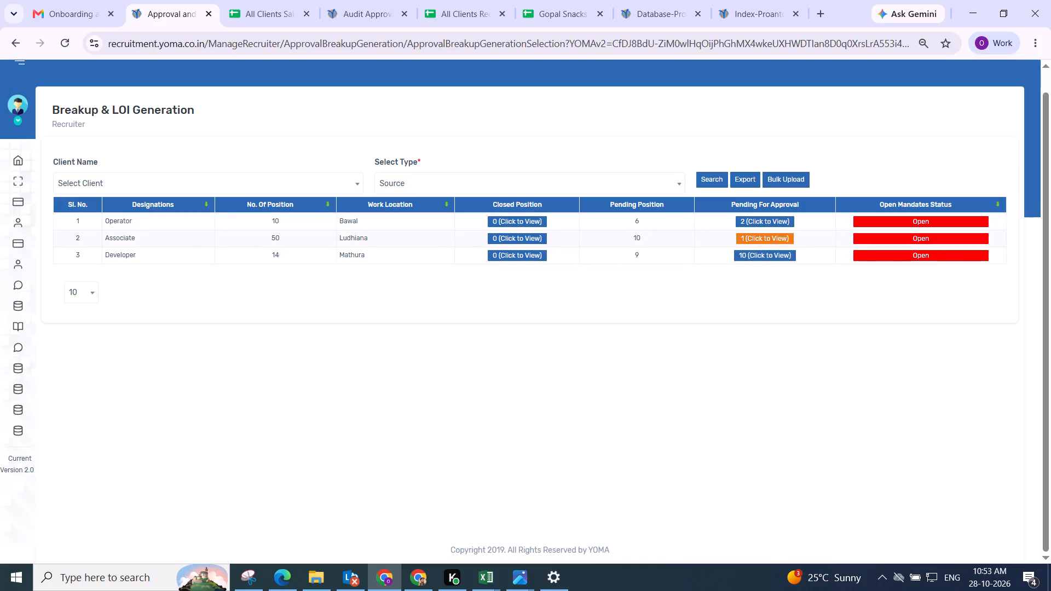
{"action": "left_click", "coordinate": [757, 239]}
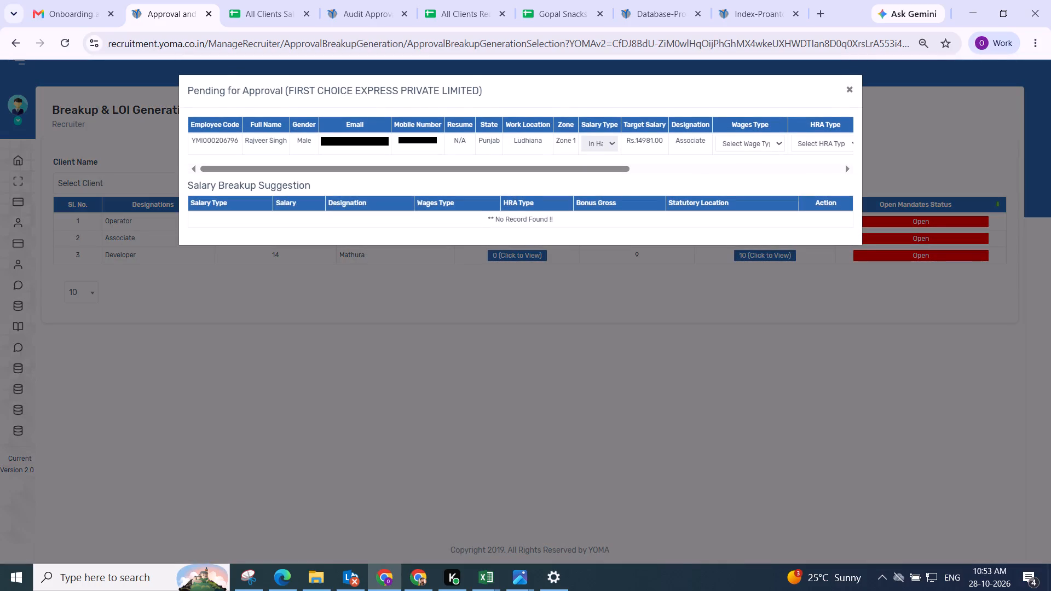
{"action": "left_click_drag", "start_coordinate": [270, 166], "coordinate": [810, 192]}
{"action": "left_click", "coordinate": [415, 142]}
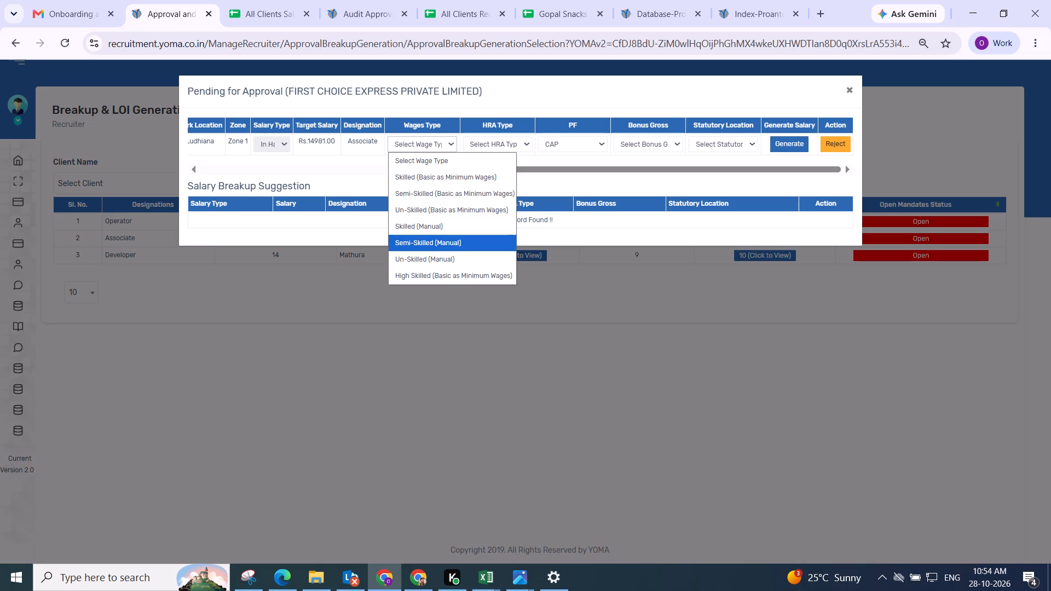
{"action": "left_click", "coordinate": [552, 184]}
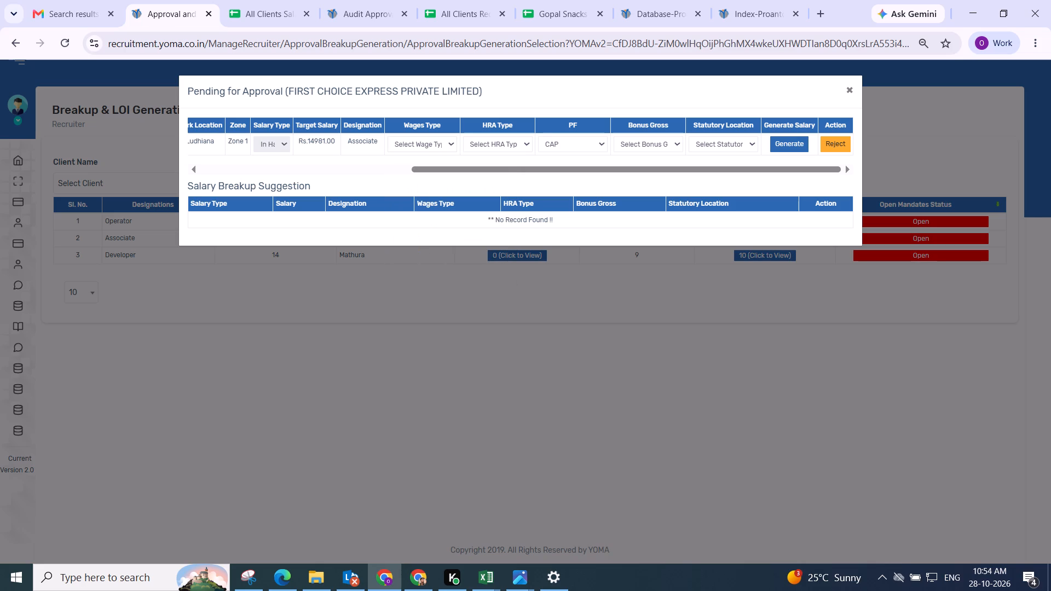
{"action": "left_click", "coordinate": [424, 146]}
{"action": "left_click", "coordinate": [427, 241]}
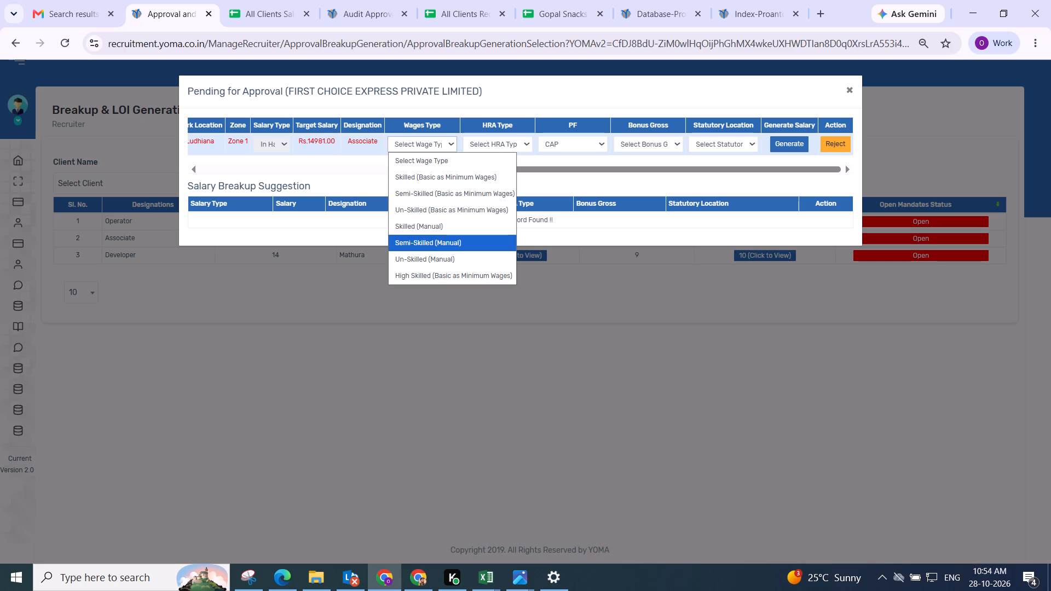
Generate the remaining associate's salary with Percentage HRA, PF NO, Bonus Gross Not Applicable and statutory location Chandigarh.
{"action": "left_click", "coordinate": [484, 144]}
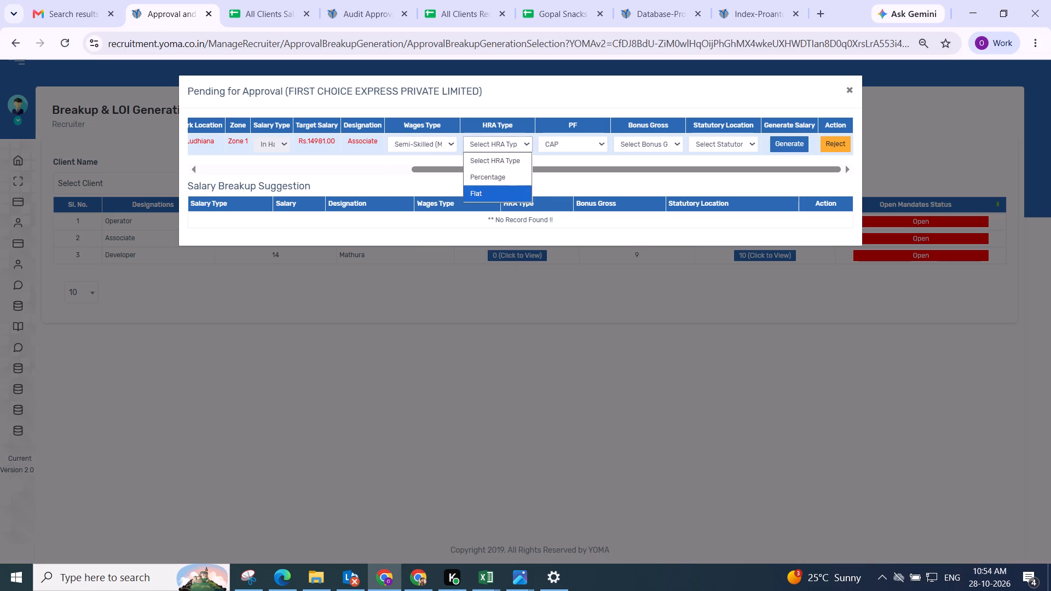
{"action": "left_click", "coordinate": [488, 188]}
{"action": "left_click", "coordinate": [507, 140]}
{"action": "left_click", "coordinate": [496, 173]}
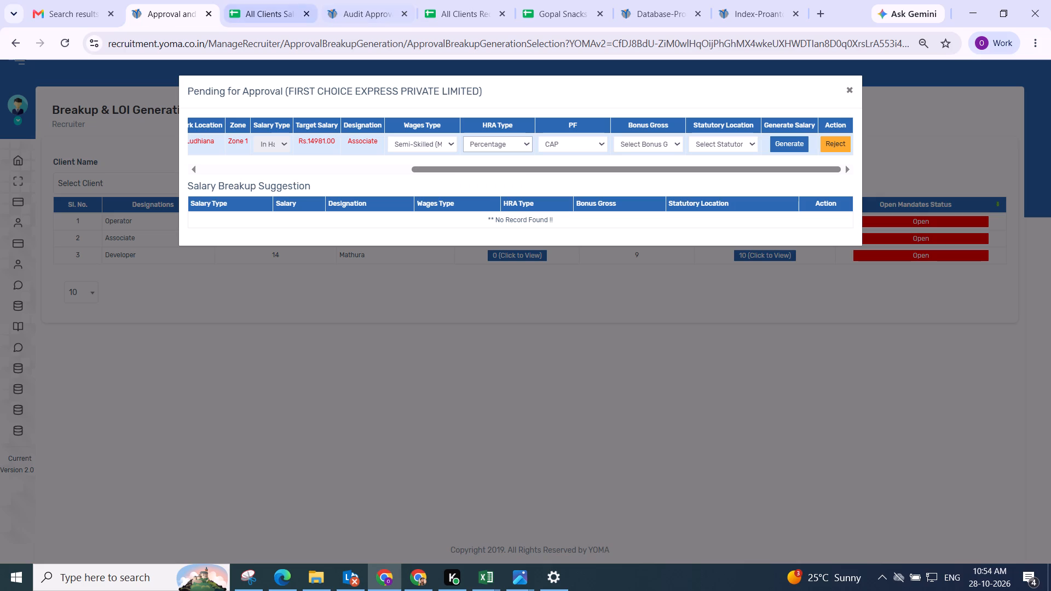
{"action": "left_click", "coordinate": [566, 148]}
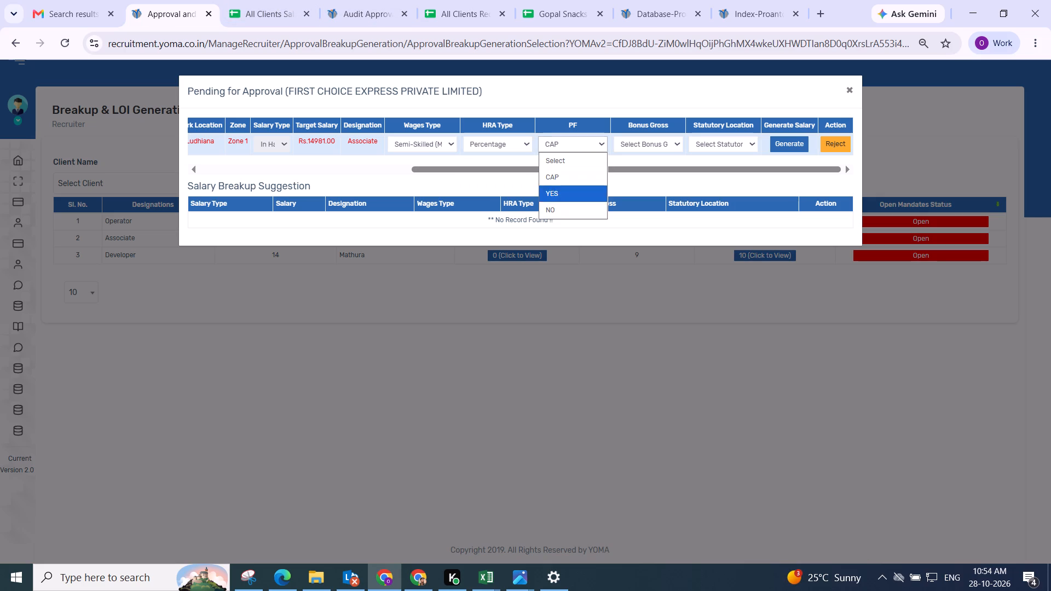
{"action": "left_click", "coordinate": [574, 205]}
{"action": "left_click", "coordinate": [650, 141]}
{"action": "left_click", "coordinate": [640, 205]}
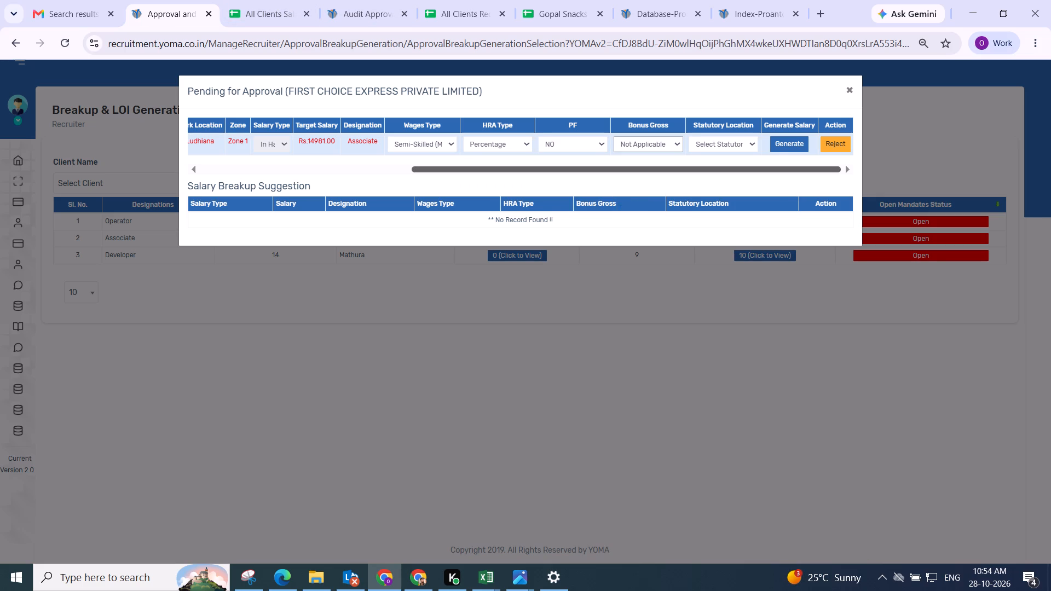
{"action": "left_click", "coordinate": [718, 148]}
{"action": "left_click", "coordinate": [709, 210]}
{"action": "left_click", "coordinate": [779, 145]}
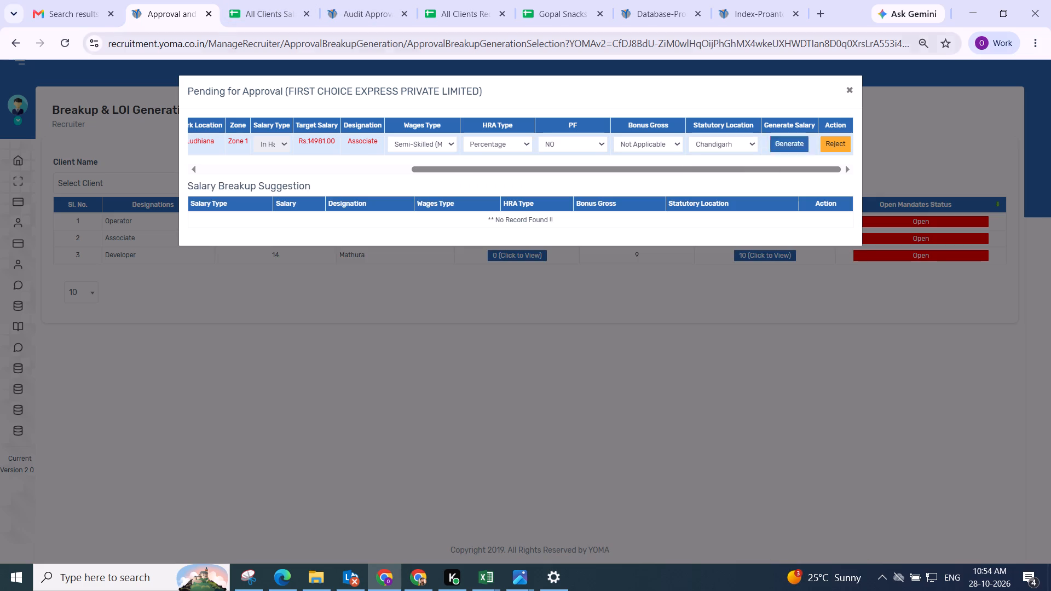
Adjust the gross components of the remaining associate's generated salary and save the salary breakup.
{"action": "left_click", "coordinate": [367, 201]}
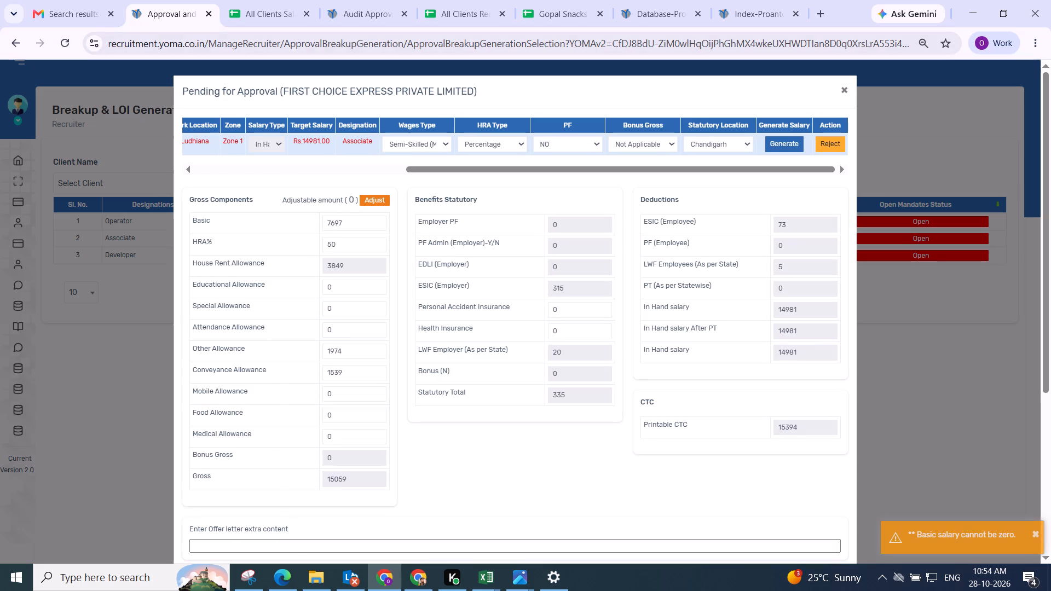
{"action": "scroll", "coordinate": [394, 219], "scroll_direction": "down", "scroll_amount": 2}
{"action": "scroll", "coordinate": [403, 174], "scroll_direction": "up", "scroll_amount": 3}
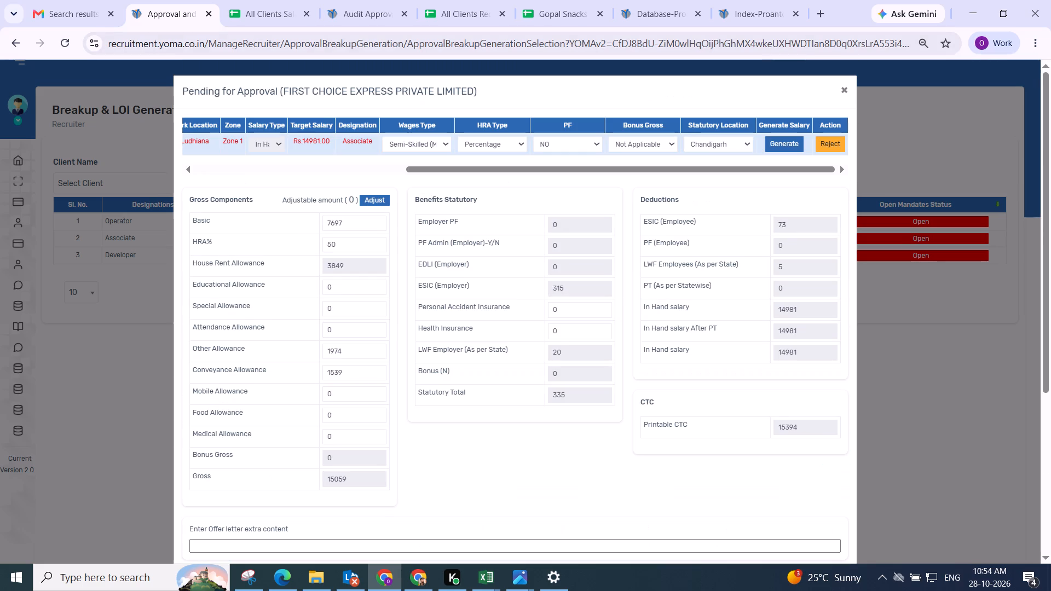
{"action": "left_click", "coordinate": [401, 219]}
{"action": "scroll", "coordinate": [401, 219], "scroll_direction": "down", "scroll_amount": 2}
{"action": "left_click", "coordinate": [833, 336]}
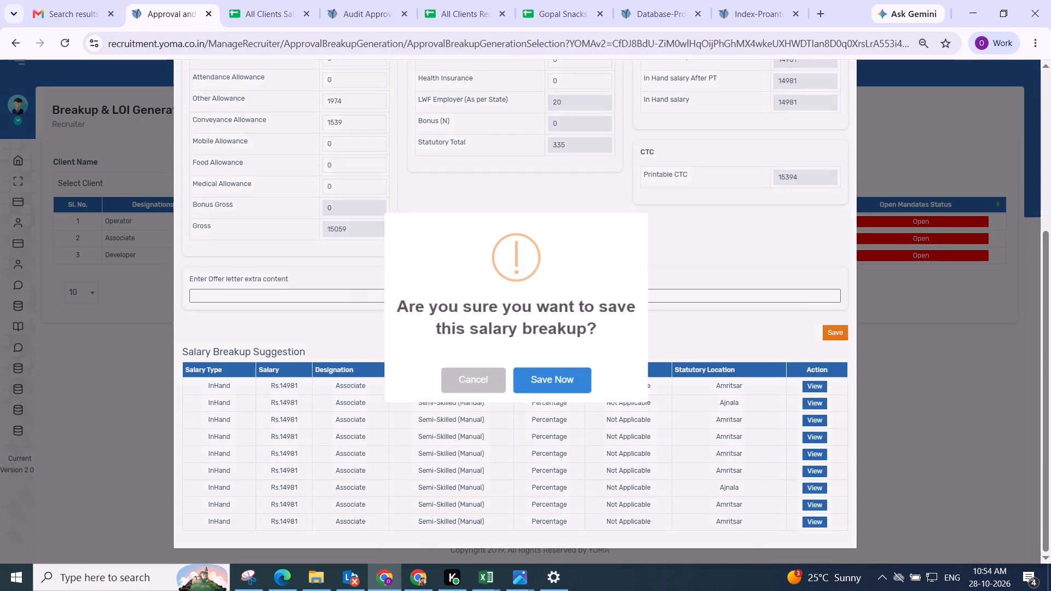
{"action": "left_click", "coordinate": [558, 372]}
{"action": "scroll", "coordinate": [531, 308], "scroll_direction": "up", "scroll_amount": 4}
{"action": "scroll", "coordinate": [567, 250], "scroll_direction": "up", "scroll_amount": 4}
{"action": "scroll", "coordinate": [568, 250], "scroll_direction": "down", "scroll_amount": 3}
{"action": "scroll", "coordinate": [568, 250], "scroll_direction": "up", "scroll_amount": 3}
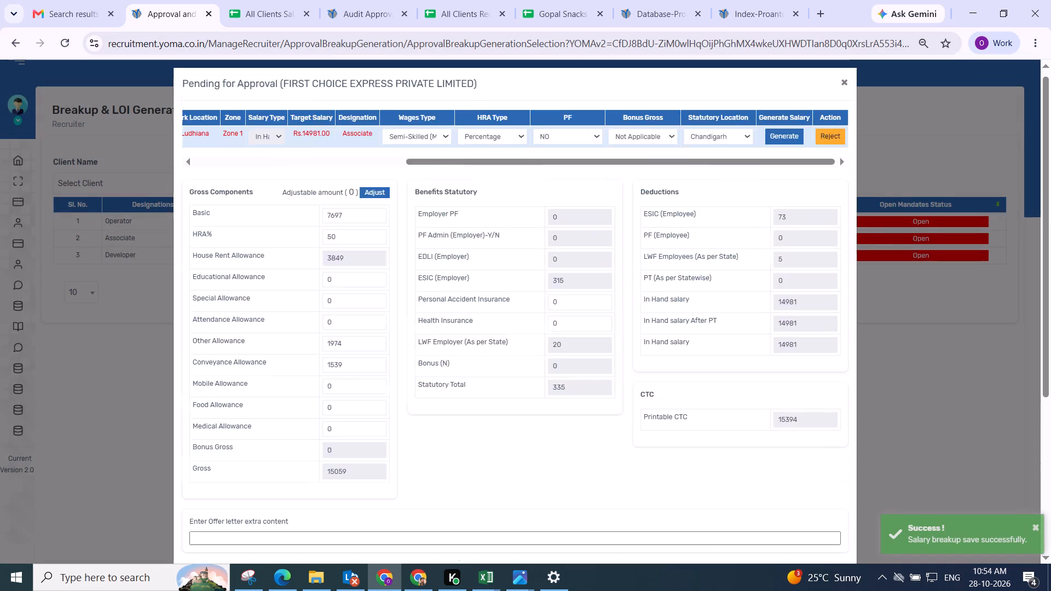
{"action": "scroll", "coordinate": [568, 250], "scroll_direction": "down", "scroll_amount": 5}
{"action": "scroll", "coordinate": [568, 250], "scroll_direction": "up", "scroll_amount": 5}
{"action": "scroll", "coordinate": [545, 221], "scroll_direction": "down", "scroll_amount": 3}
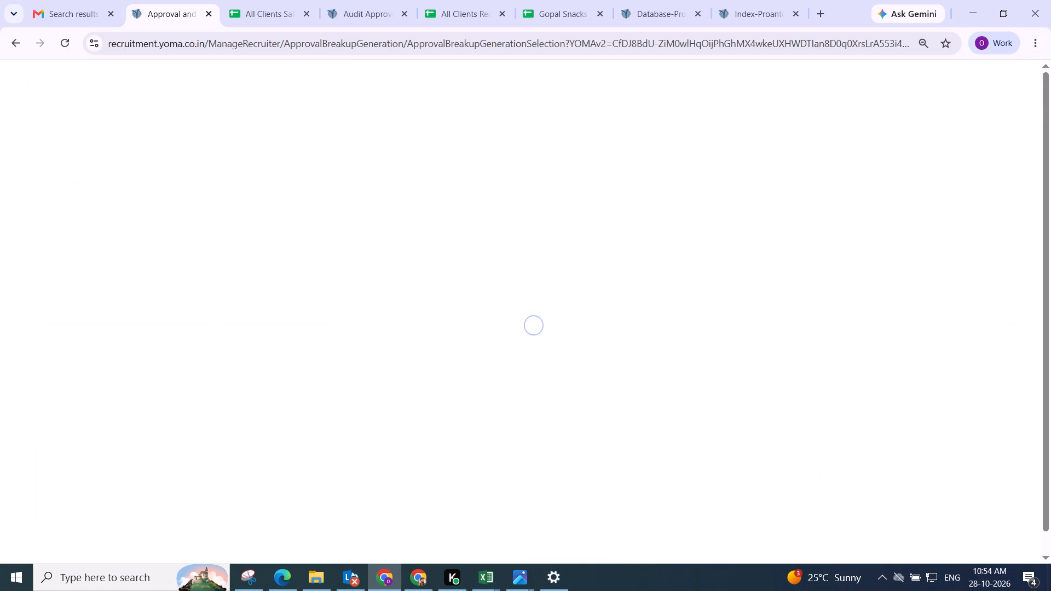
Change the Breakup & LOI Generation list type to Transfer and run the search.
{"action": "scroll", "coordinate": [596, 244], "scroll_direction": "down", "scroll_amount": 3}
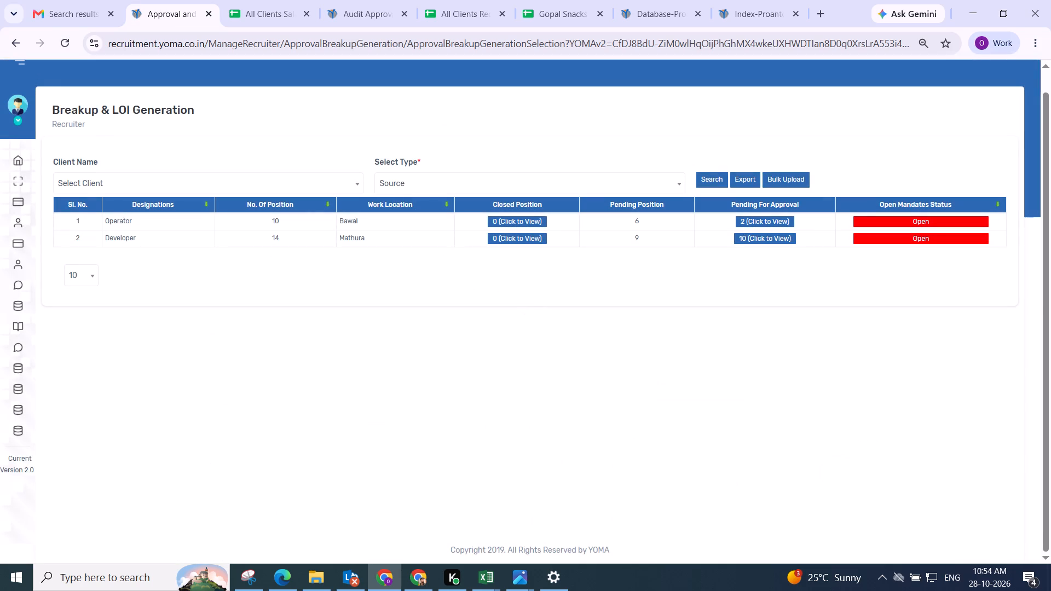
{"action": "left_click", "coordinate": [422, 184]}
{"action": "left_click", "coordinate": [417, 265]}
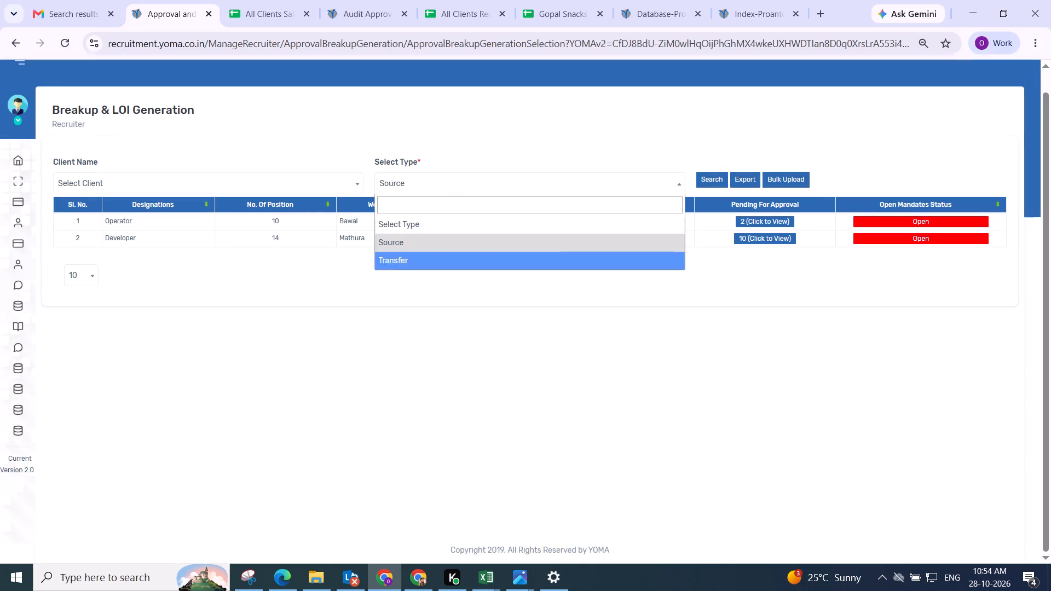
{"action": "left_click", "coordinate": [706, 180]}
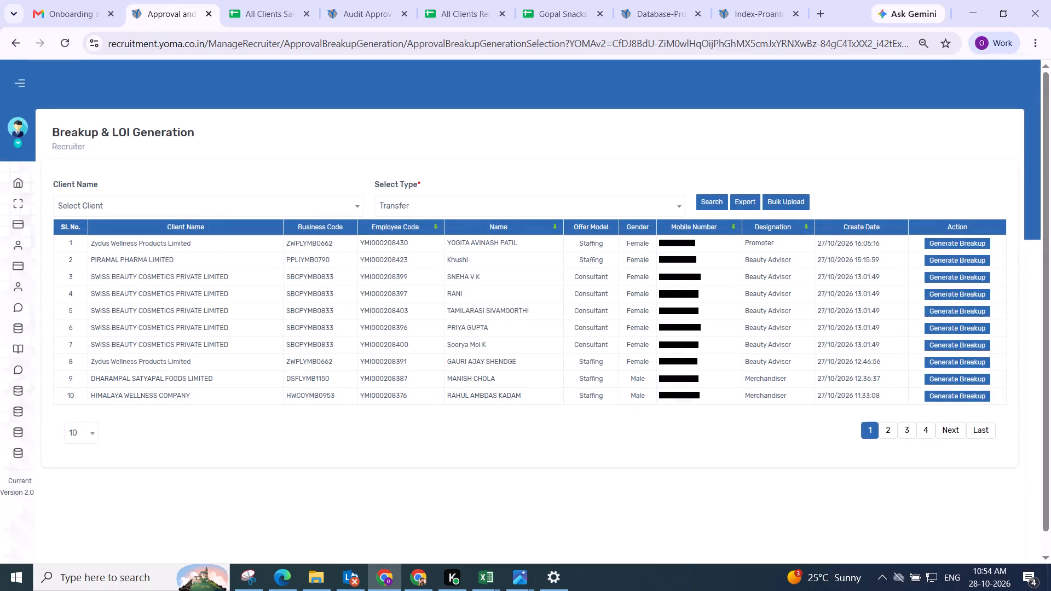
Search the Transfer records for the client SWISS BEAUTY COSMETICS PRIVATE LIMITED (SBCPYM0720).
{"action": "left_click", "coordinate": [149, 209]}
{"action": "type", "text": "swi"}
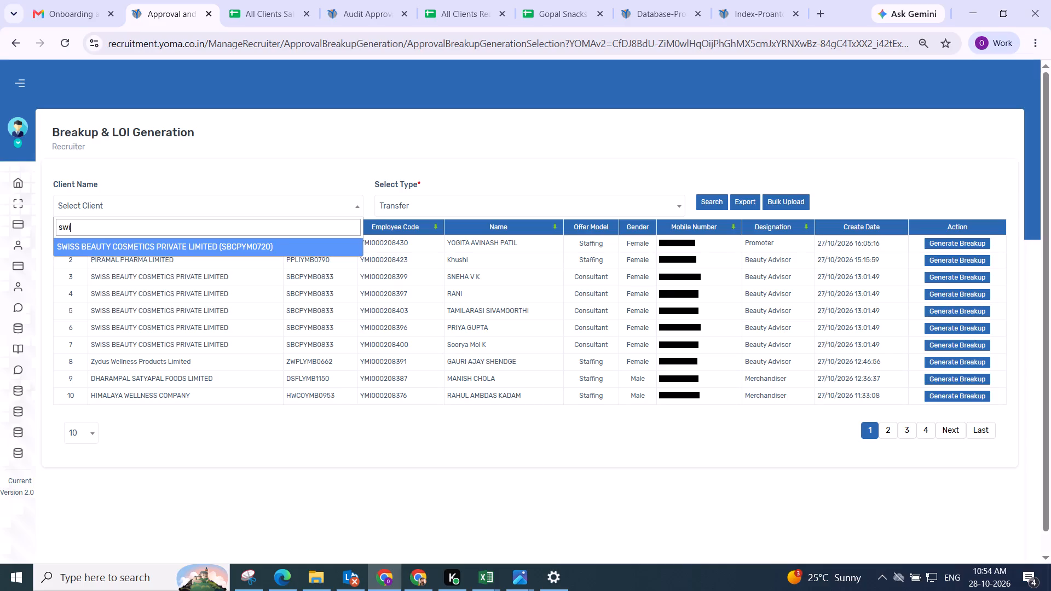
{"action": "left_click", "coordinate": [143, 244]}
{"action": "left_click", "coordinate": [700, 198]}
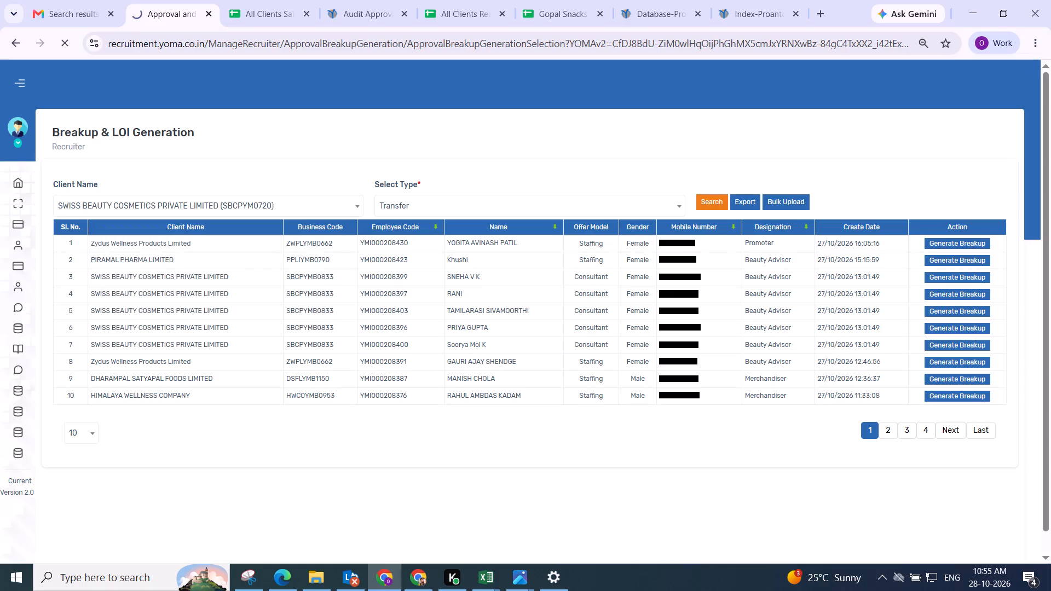
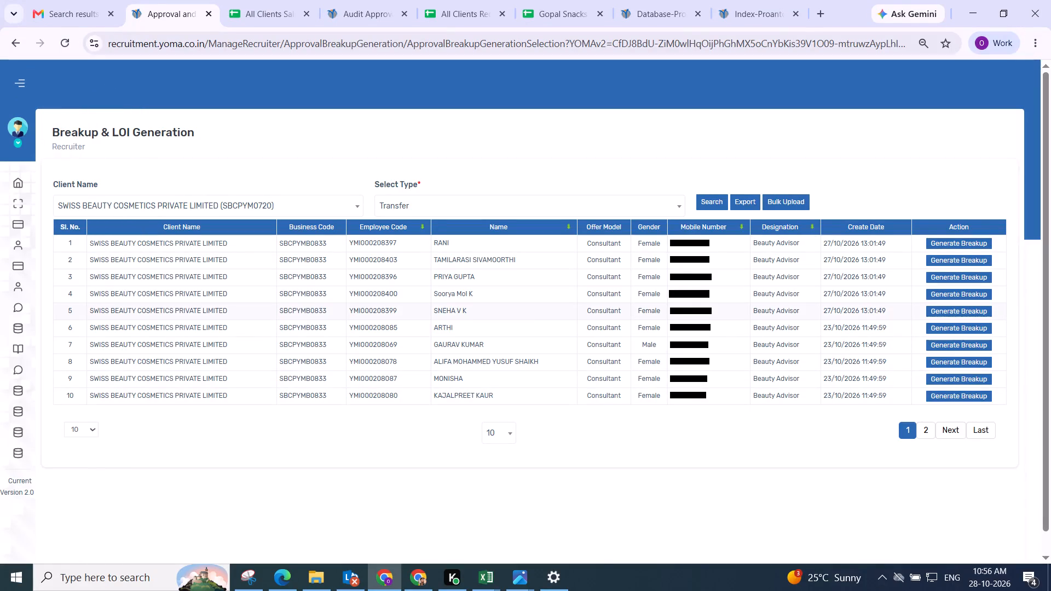
Set the Transfer records list to display 100 entries per page.
{"action": "scroll", "coordinate": [291, 395], "scroll_direction": "up", "scroll_amount": 2}
{"action": "left_click", "coordinate": [83, 427]}
{"action": "left_click", "coordinate": [82, 510]}
{"action": "scroll", "coordinate": [317, 410], "scroll_direction": "down", "scroll_amount": 2}
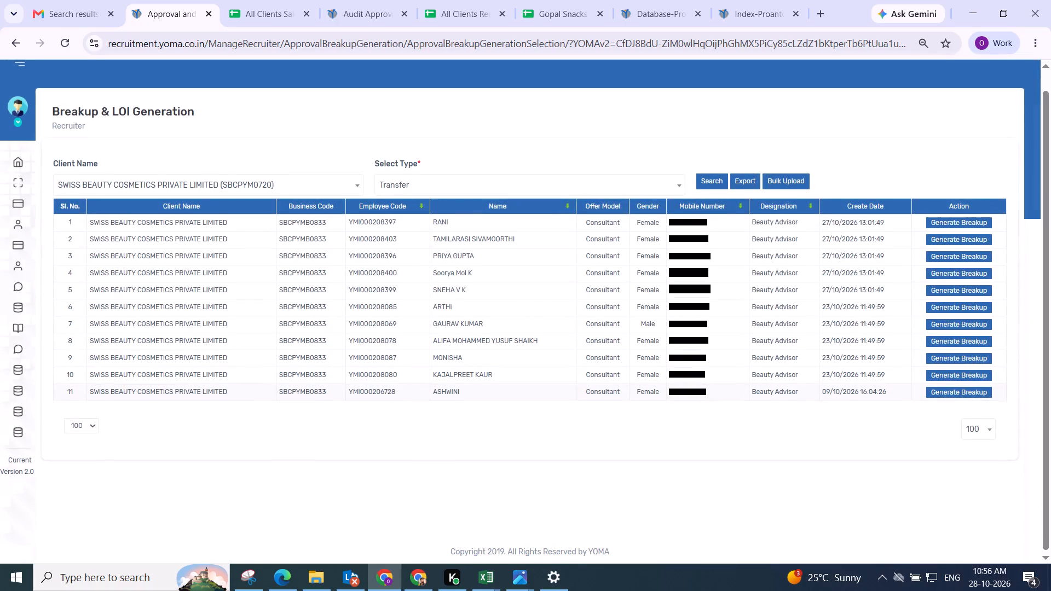
{"action": "scroll", "coordinate": [262, 397], "scroll_direction": "up", "scroll_amount": 3}
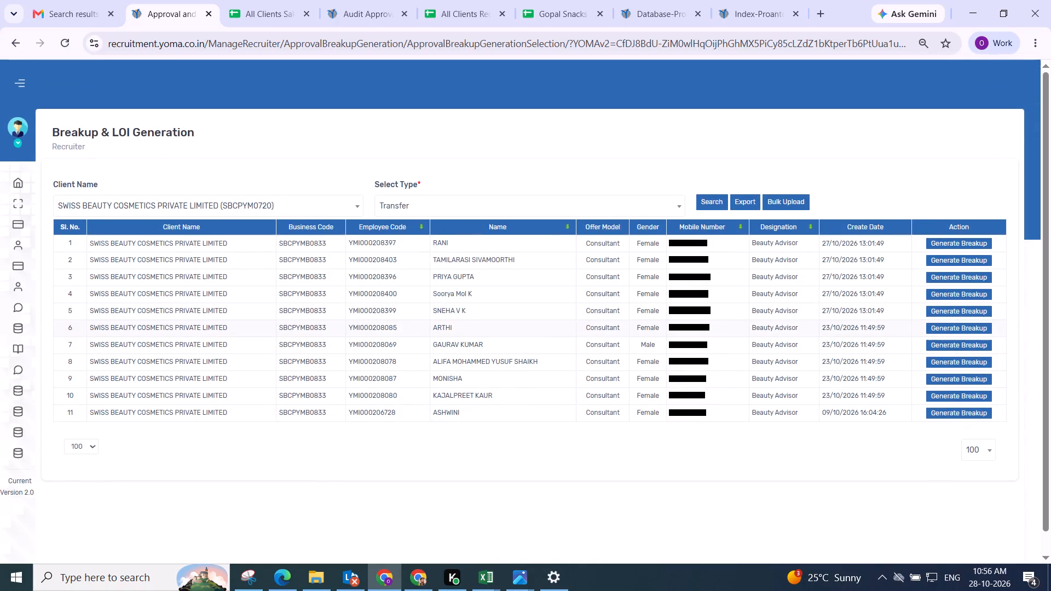
Generate the first listed associate's salary with Semi-Skilled (Manual) wages, Flat HRA, PF NO, Bonus Gross Not Applicable and statutory location Bangalore.
{"action": "left_click", "coordinate": [954, 241]}
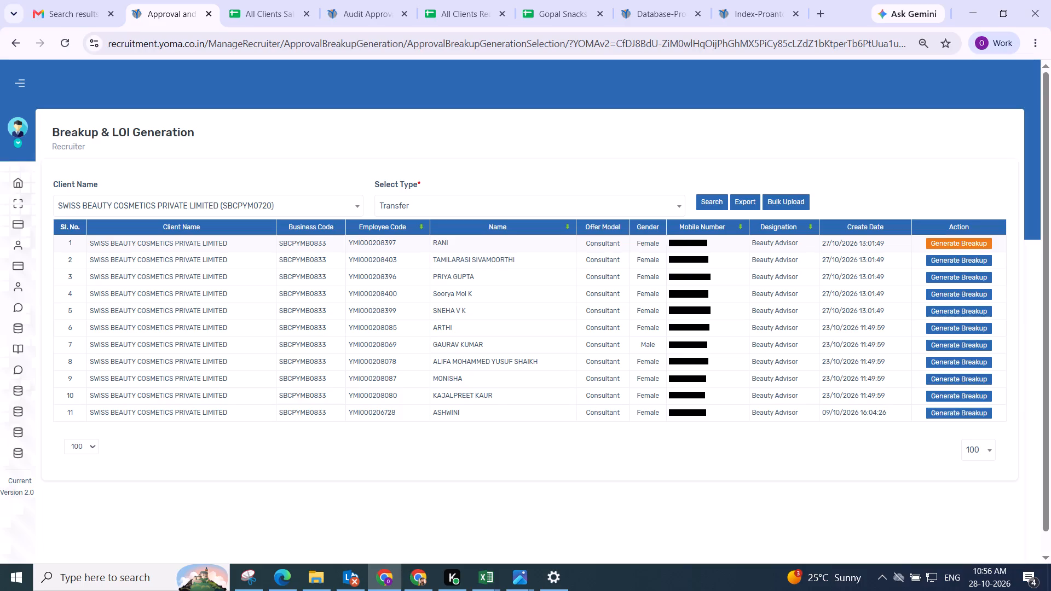
{"action": "left_click_drag", "start_coordinate": [310, 170], "coordinate": [859, 162]}
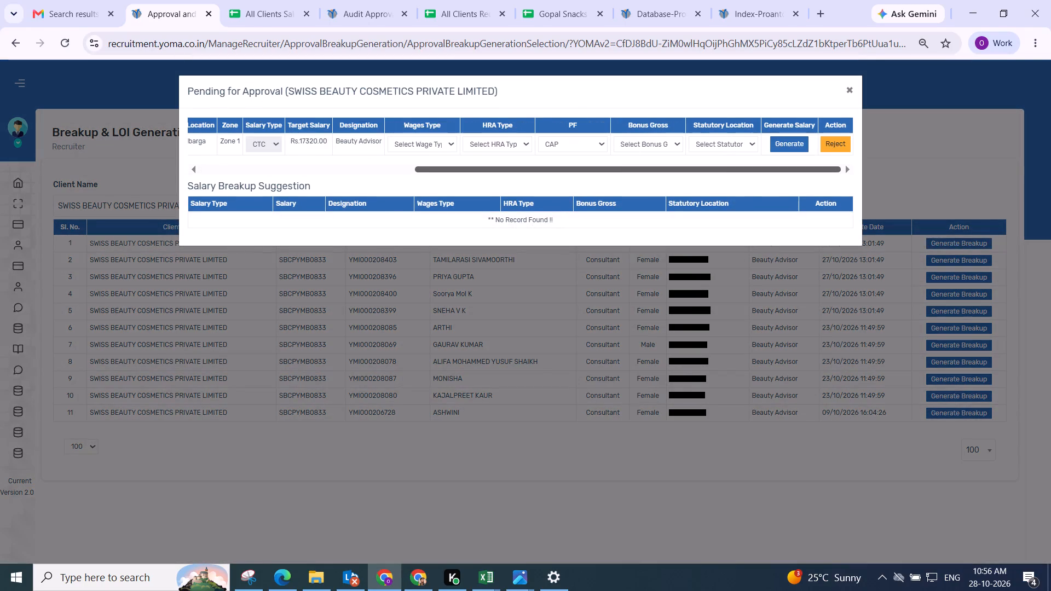
{"action": "left_click_drag", "start_coordinate": [859, 162], "coordinate": [839, 162]}
{"action": "left_click", "coordinate": [408, 145]}
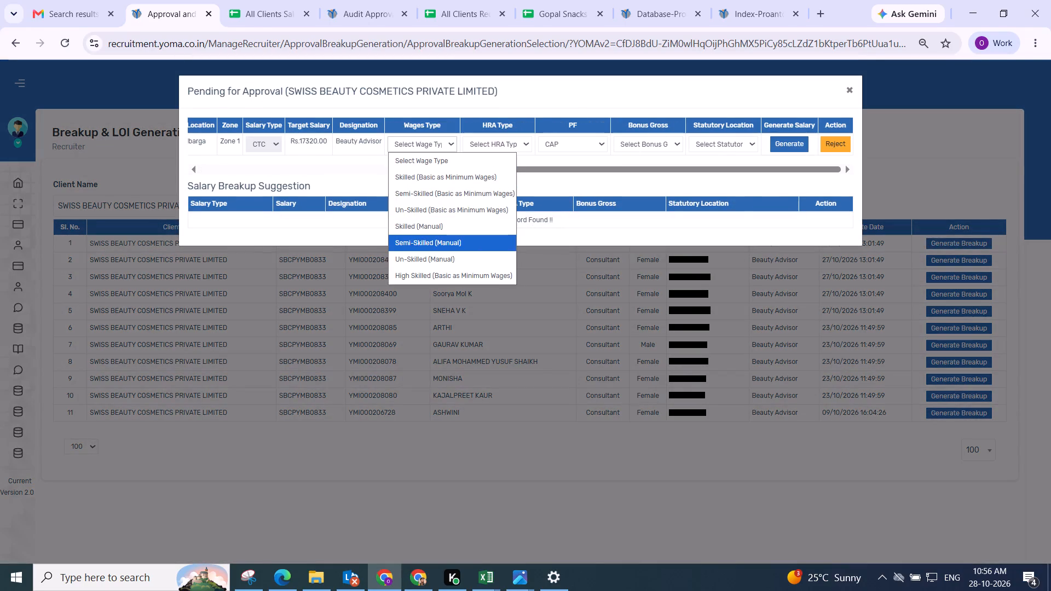
{"action": "left_click", "coordinate": [428, 239]}
{"action": "left_click", "coordinate": [489, 144]}
{"action": "left_click", "coordinate": [481, 192]}
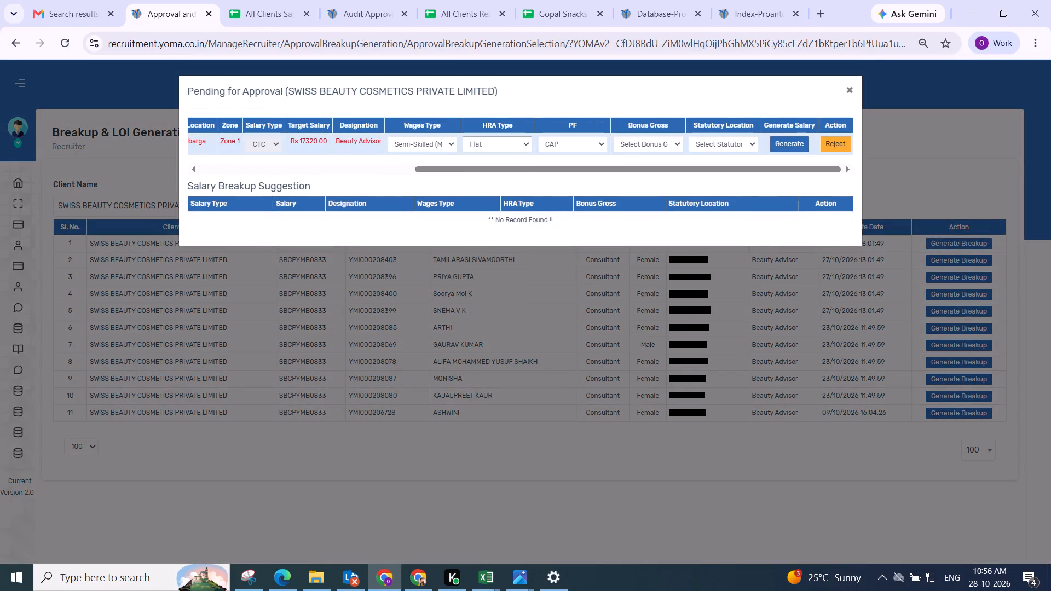
{"action": "left_click", "coordinate": [564, 146]}
{"action": "left_click", "coordinate": [562, 206]}
{"action": "left_click", "coordinate": [639, 141]}
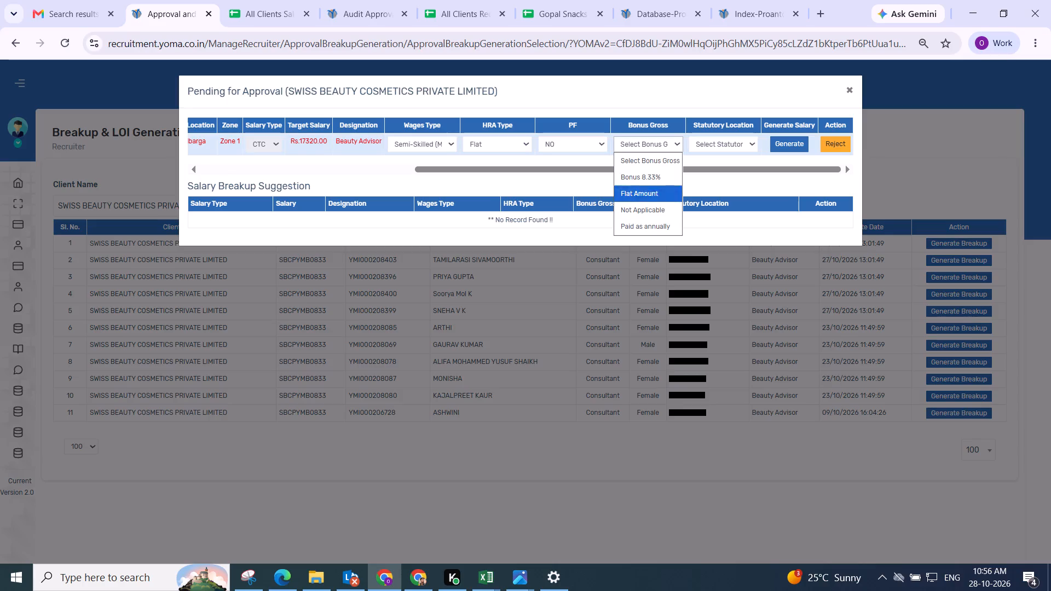
{"action": "left_click", "coordinate": [640, 202]}
{"action": "left_click", "coordinate": [710, 144]}
{"action": "left_click", "coordinate": [704, 210]}
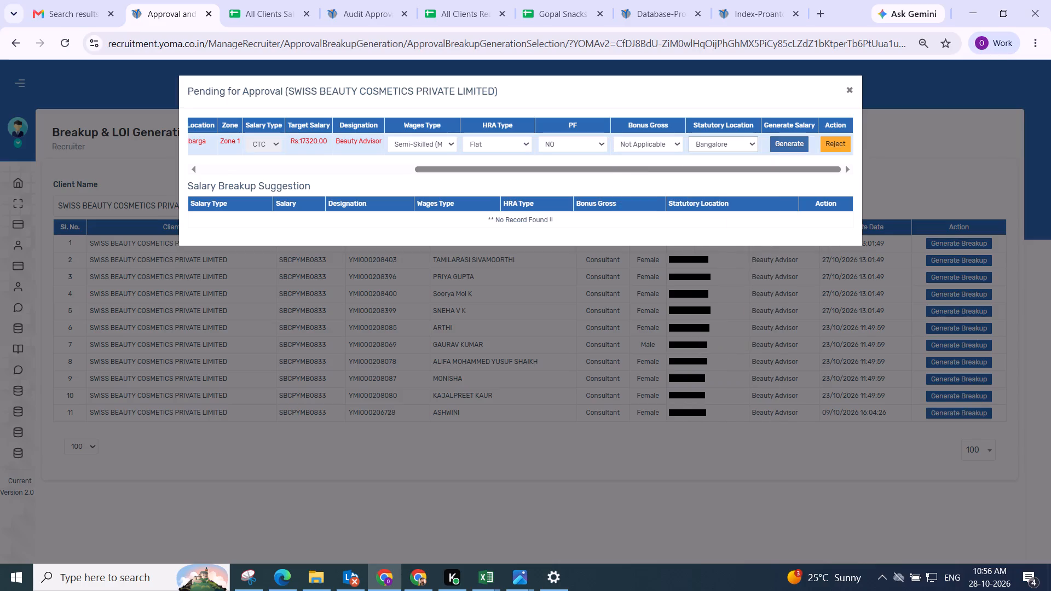
{"action": "left_click", "coordinate": [782, 143]}
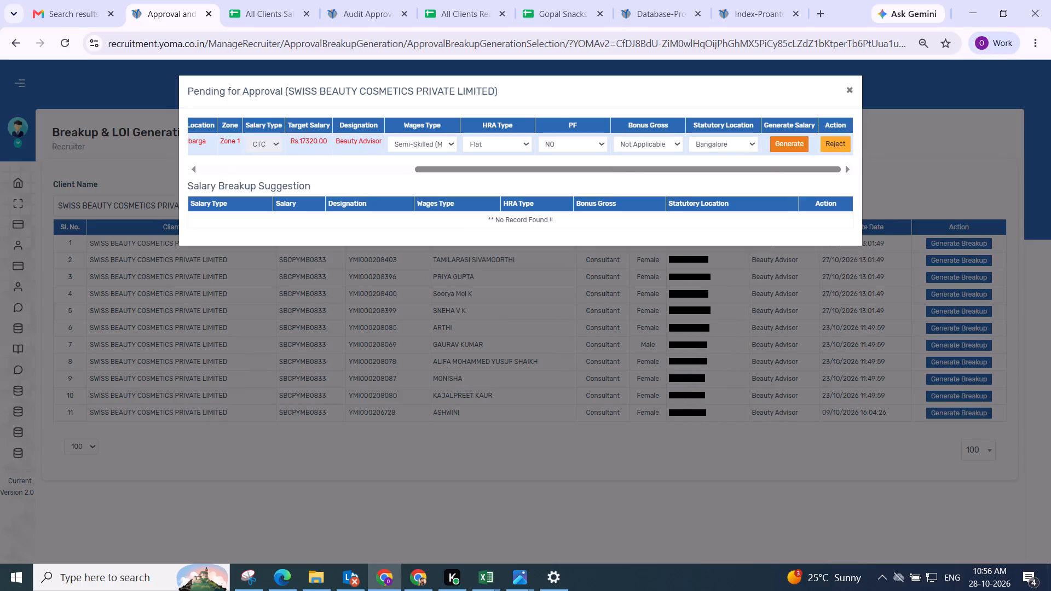
Adjust the gross components and set Basic to the full gross amount of 17170.
{"action": "left_click", "coordinate": [374, 201]}
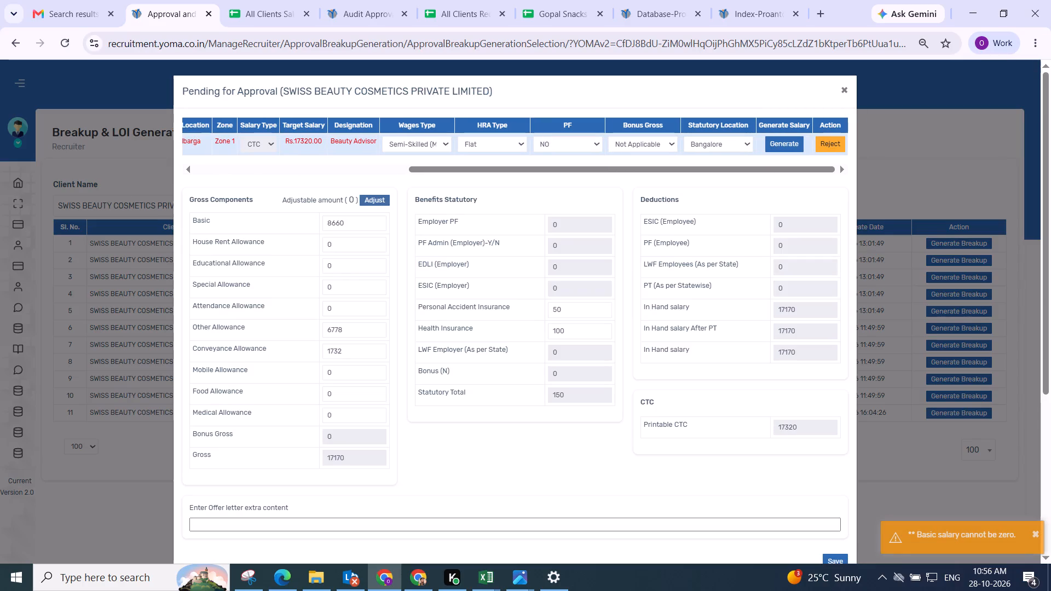
{"action": "double_click", "coordinate": [338, 456]}
{"action": "key", "text": "ctrl+c"}
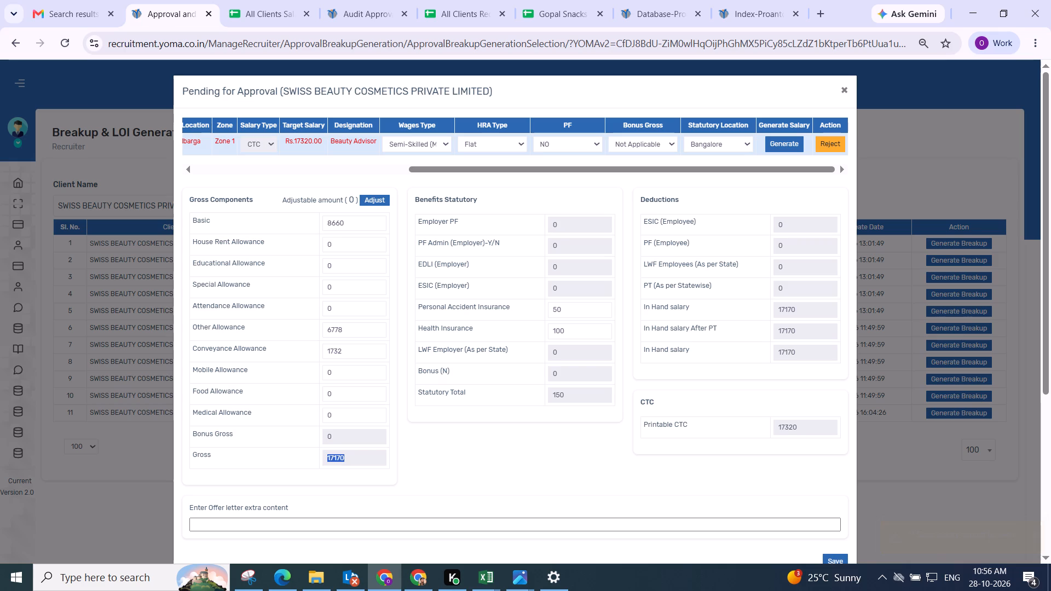
{"action": "left_click_drag", "start_coordinate": [353, 229], "coordinate": [320, 228]}
{"action": "key", "text": "ctrl+v"}
{"action": "left_click", "coordinate": [398, 215]}
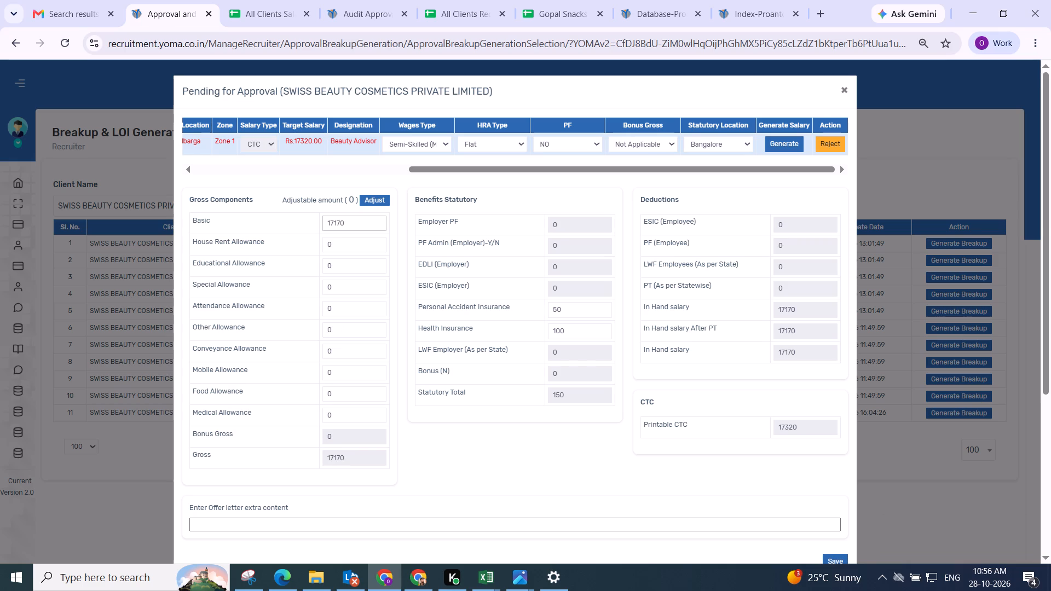
Save the salary breakup for the Bangalore statutory location associate.
{"action": "scroll", "coordinate": [405, 221], "scroll_direction": "down", "scroll_amount": 2}
{"action": "left_click", "coordinate": [449, 237]}
{"action": "scroll", "coordinate": [451, 251], "scroll_direction": "up", "scroll_amount": 1}
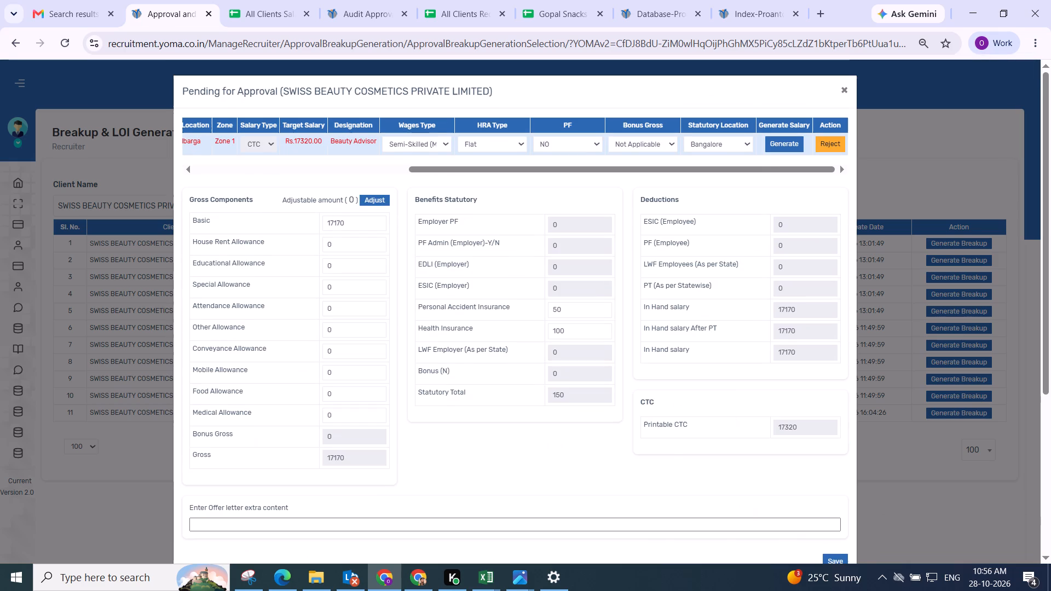
{"action": "scroll", "coordinate": [444, 288], "scroll_direction": "down", "scroll_amount": 3}
{"action": "left_click_drag", "start_coordinate": [603, 244], "coordinate": [645, 258]}
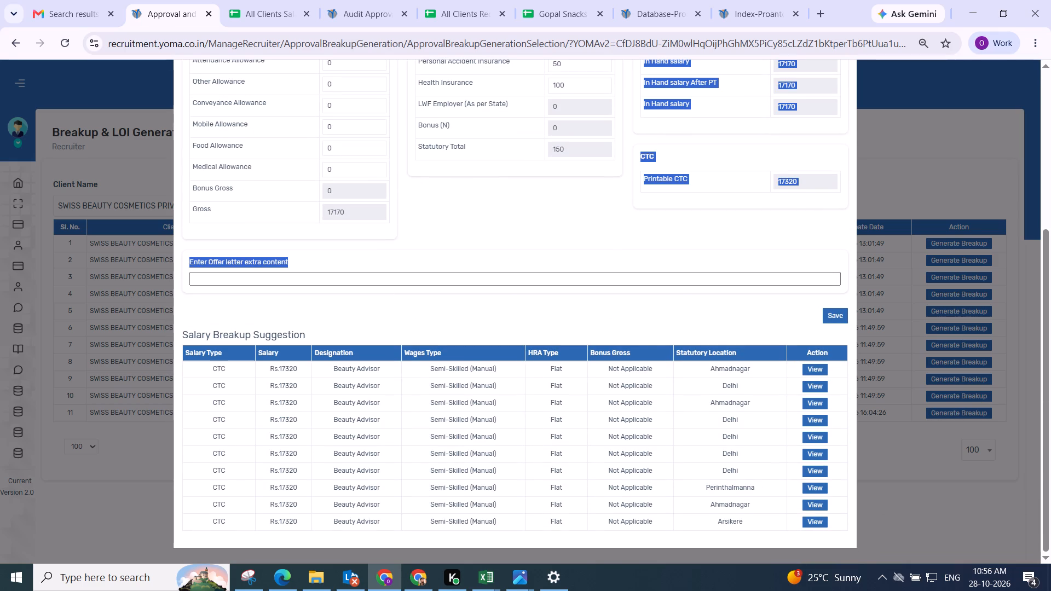
{"action": "left_click", "coordinate": [827, 318]}
{"action": "left_click", "coordinate": [557, 386]}
{"action": "scroll", "coordinate": [552, 362], "scroll_direction": "up", "scroll_amount": 3}
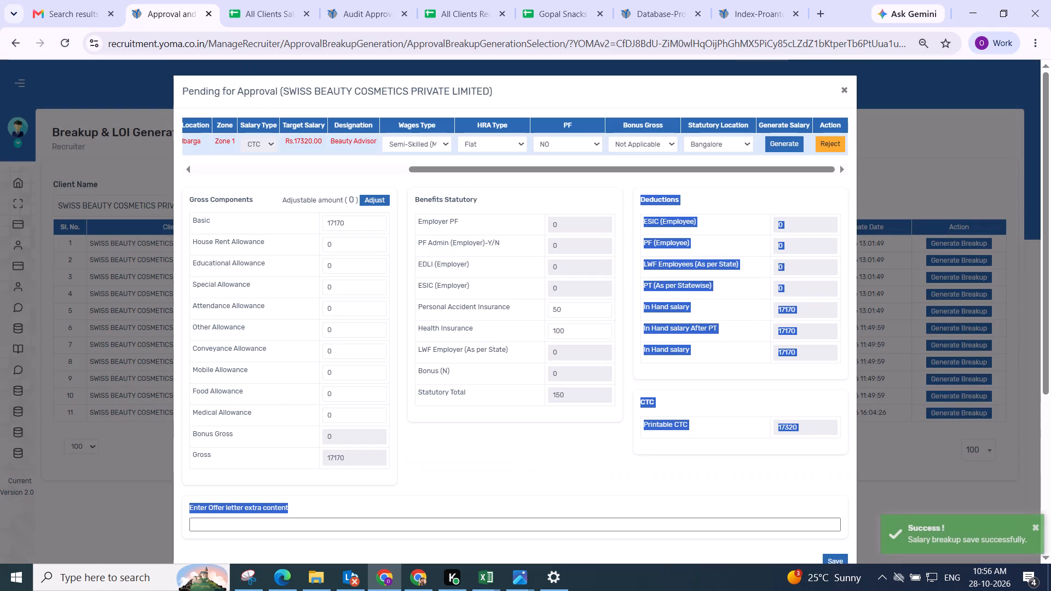
{"action": "scroll", "coordinate": [530, 211], "scroll_direction": "down", "scroll_amount": 3}
{"action": "scroll", "coordinate": [559, 242], "scroll_direction": "up", "scroll_amount": 4}
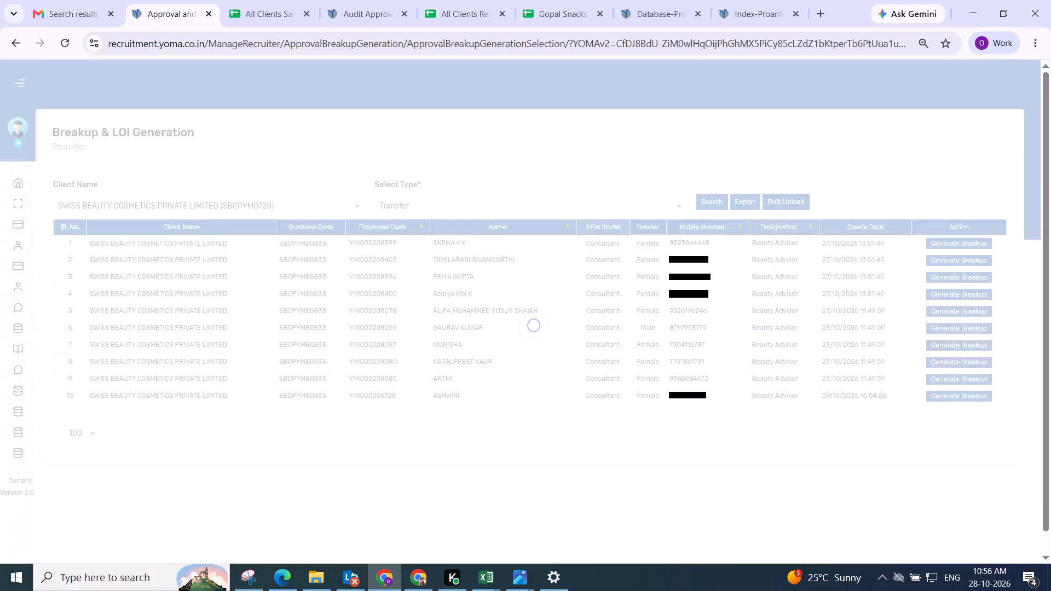
Generate the Kozhikode associate's salary with Semi-Skilled (Manual) wages, Flat HRA, PF NO, Bonus Gross Not Applicable and statutory location Perinthalmanna.
{"action": "left_click", "coordinate": [931, 241]}
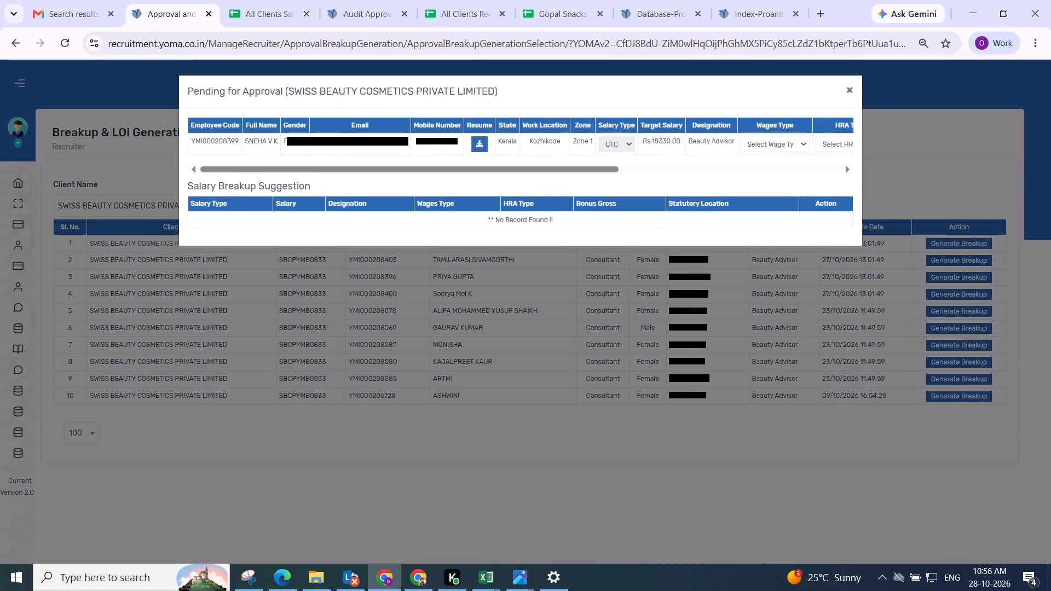
{"action": "left_click_drag", "start_coordinate": [289, 172], "coordinate": [793, 153]}
{"action": "left_click", "coordinate": [408, 142]}
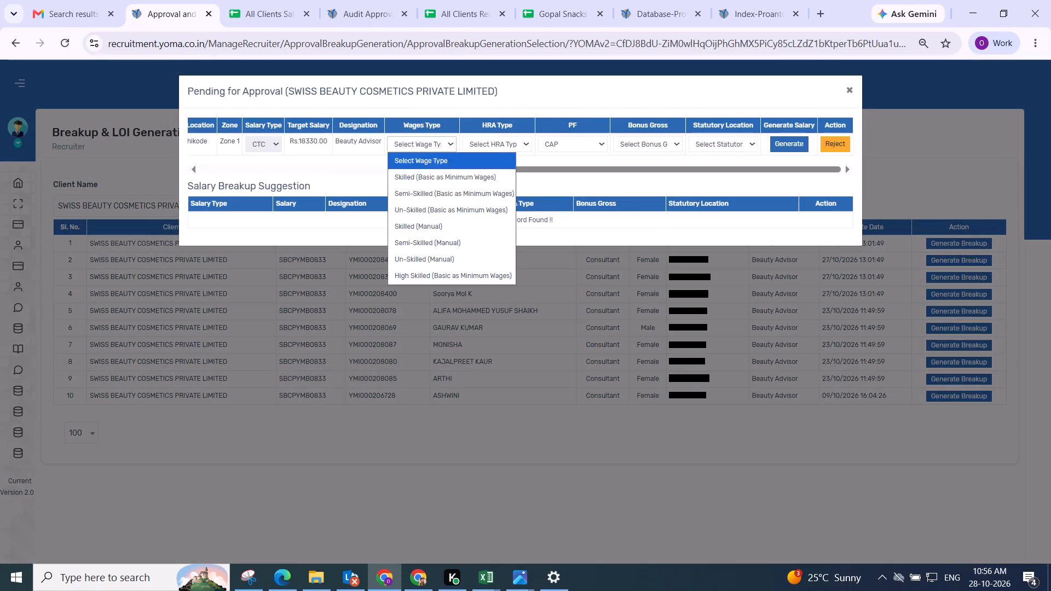
{"action": "left_click_drag", "start_coordinate": [421, 241], "coordinate": [425, 236]}
{"action": "left_click", "coordinate": [515, 145]}
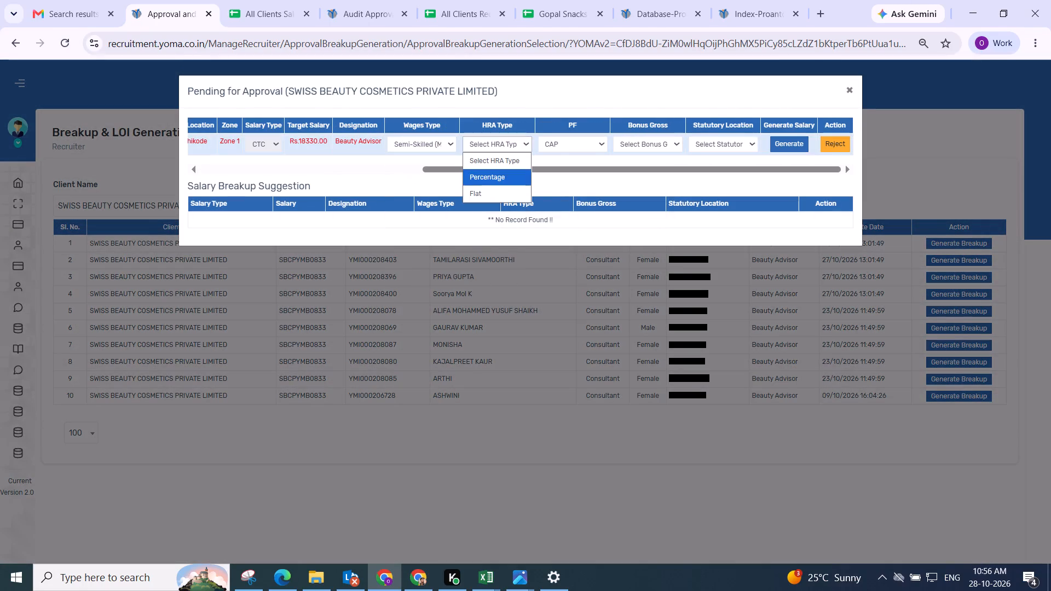
{"action": "left_click", "coordinate": [498, 192]}
{"action": "left_click", "coordinate": [569, 146]}
{"action": "left_click", "coordinate": [569, 213]}
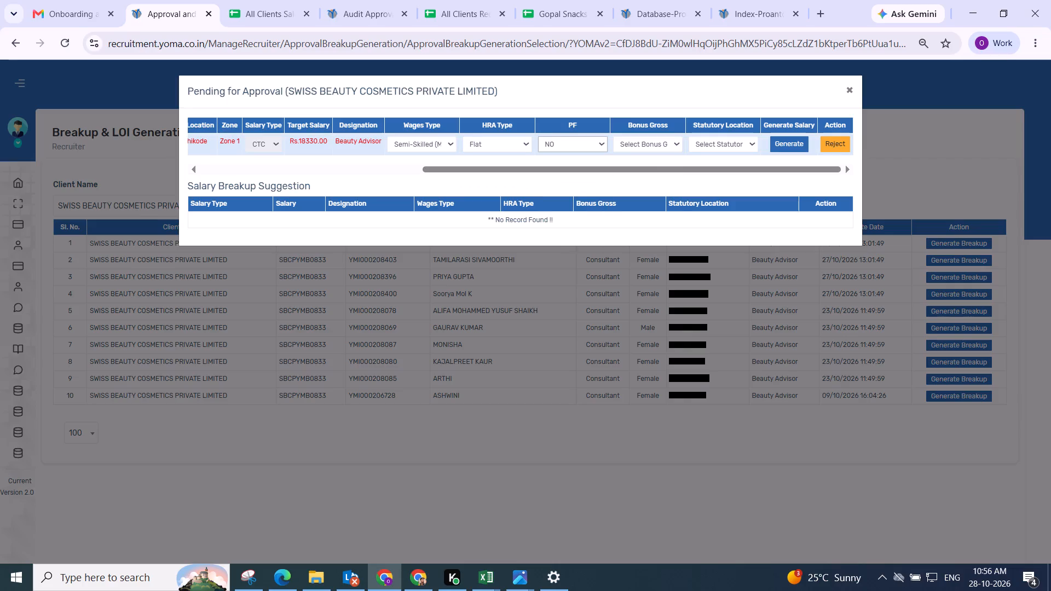
{"action": "left_click", "coordinate": [639, 148]}
{"action": "left_click_drag", "start_coordinate": [649, 211], "coordinate": [649, 204]}
{"action": "left_click", "coordinate": [718, 144]}
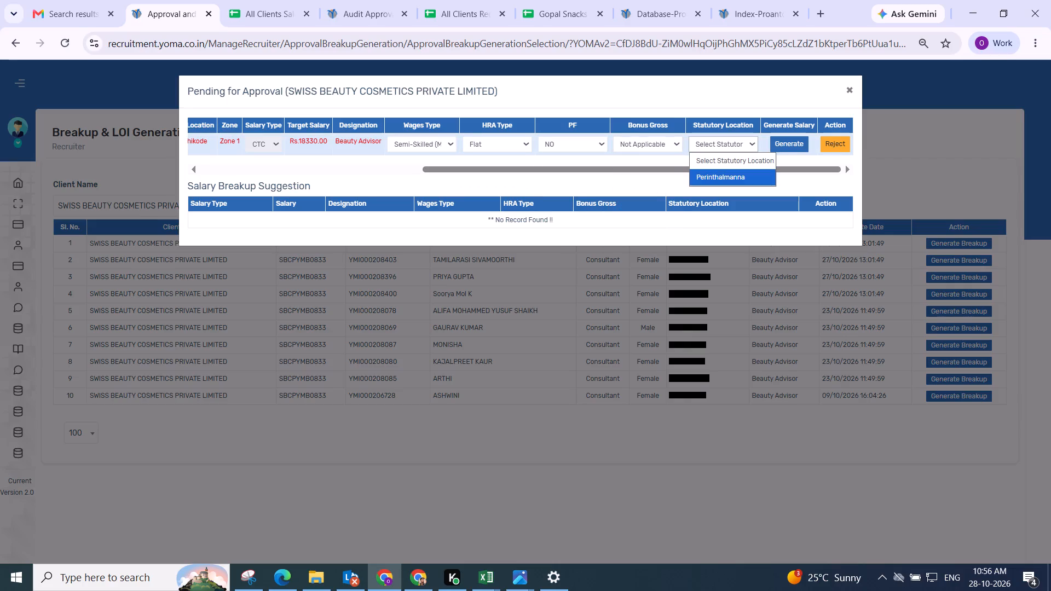
{"action": "left_click_drag", "start_coordinate": [711, 178], "coordinate": [717, 173]}
{"action": "left_click", "coordinate": [783, 141]}
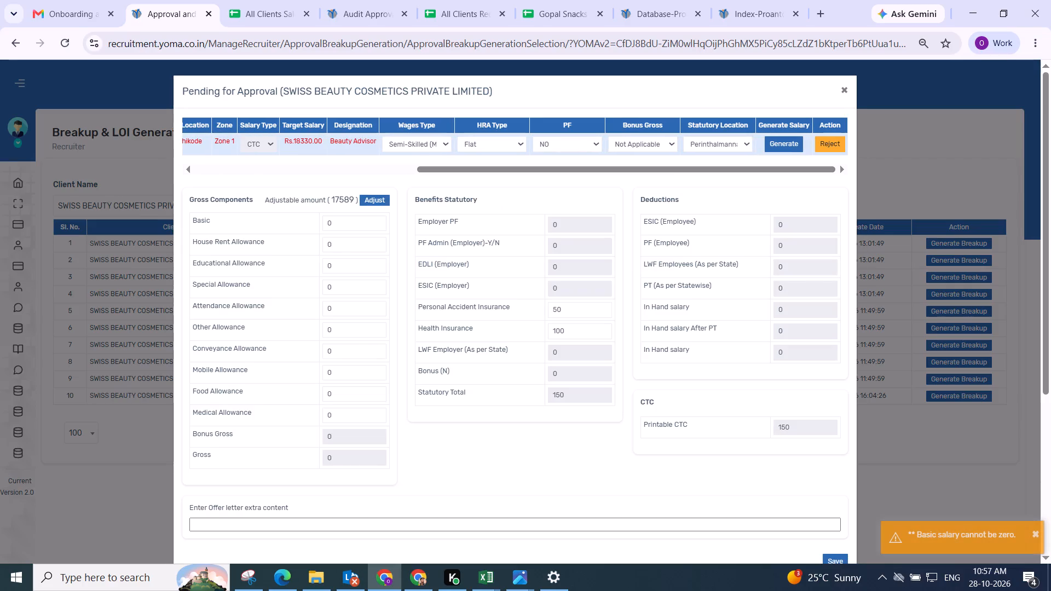
Adjust the Kozhikode associate's gross components and set Basic to the full gross amount of 18180.
{"action": "left_click", "coordinate": [379, 198]}
{"action": "scroll", "coordinate": [374, 259], "scroll_direction": "down", "scroll_amount": 2}
{"action": "double_click", "coordinate": [331, 207]}
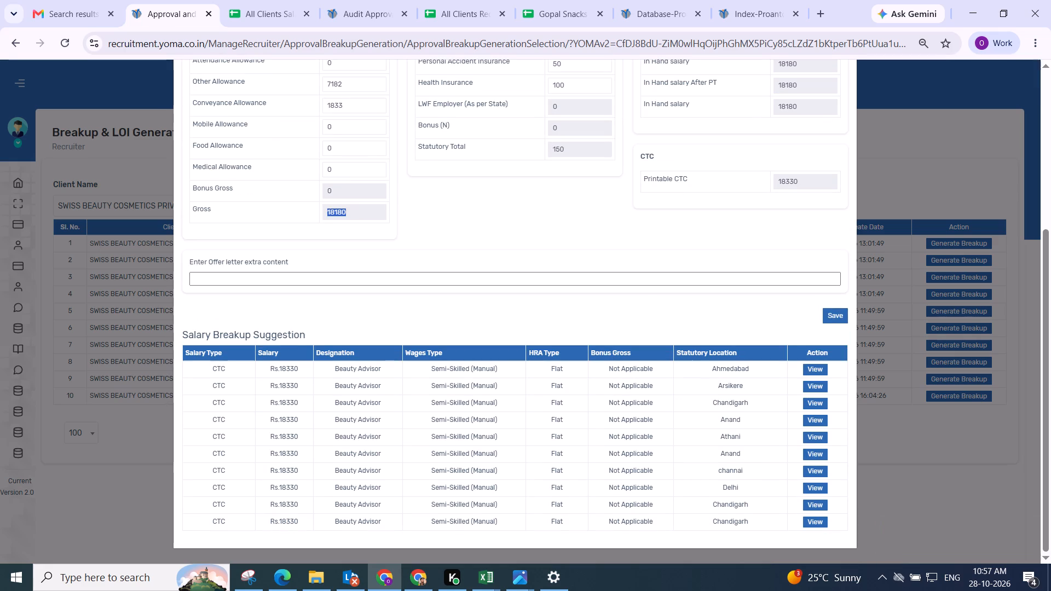
{"action": "key", "text": "ctrl+c"}
{"action": "scroll", "coordinate": [357, 217], "scroll_direction": "up", "scroll_amount": 3}
{"action": "left_click_drag", "start_coordinate": [351, 226], "coordinate": [303, 224]}
{"action": "key", "text": "ctrl+v"}
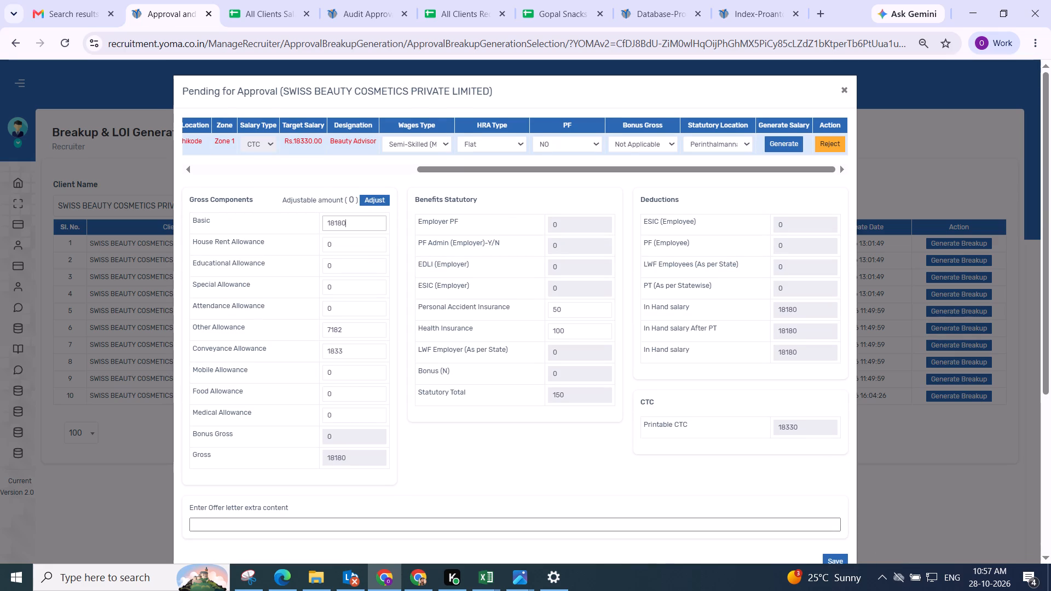
{"action": "left_click", "coordinate": [403, 211]}
Save the Kozhikode associate's salary breakup.
{"action": "scroll", "coordinate": [403, 211], "scroll_direction": "down", "scroll_amount": 2}
{"action": "left_click_drag", "start_coordinate": [494, 234], "coordinate": [507, 235]}
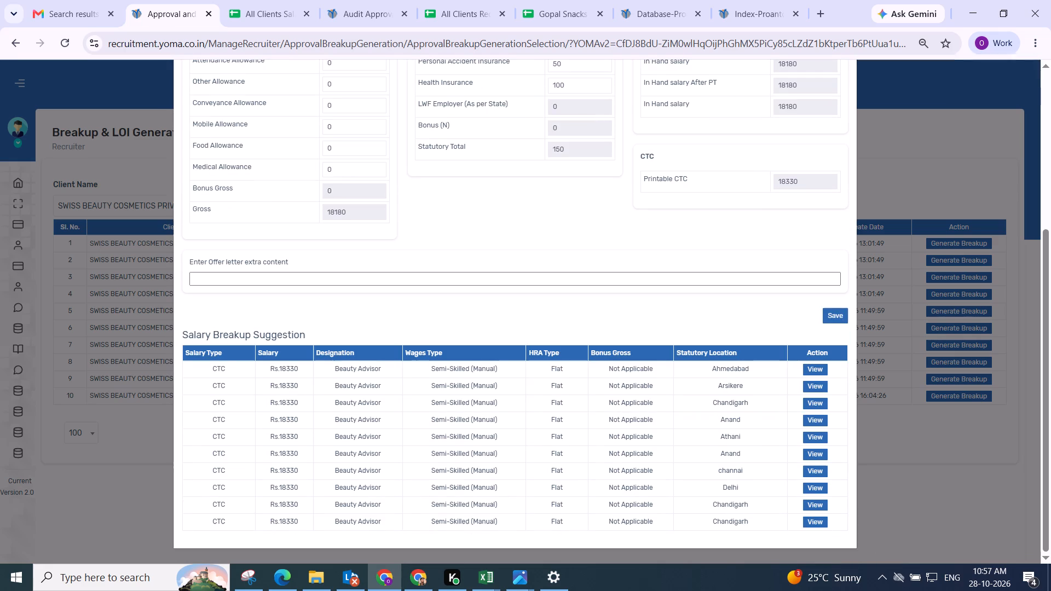
{"action": "left_click_drag", "start_coordinate": [830, 317], "coordinate": [819, 316]}
{"action": "scroll", "coordinate": [541, 293], "scroll_direction": "up", "scroll_amount": 3}
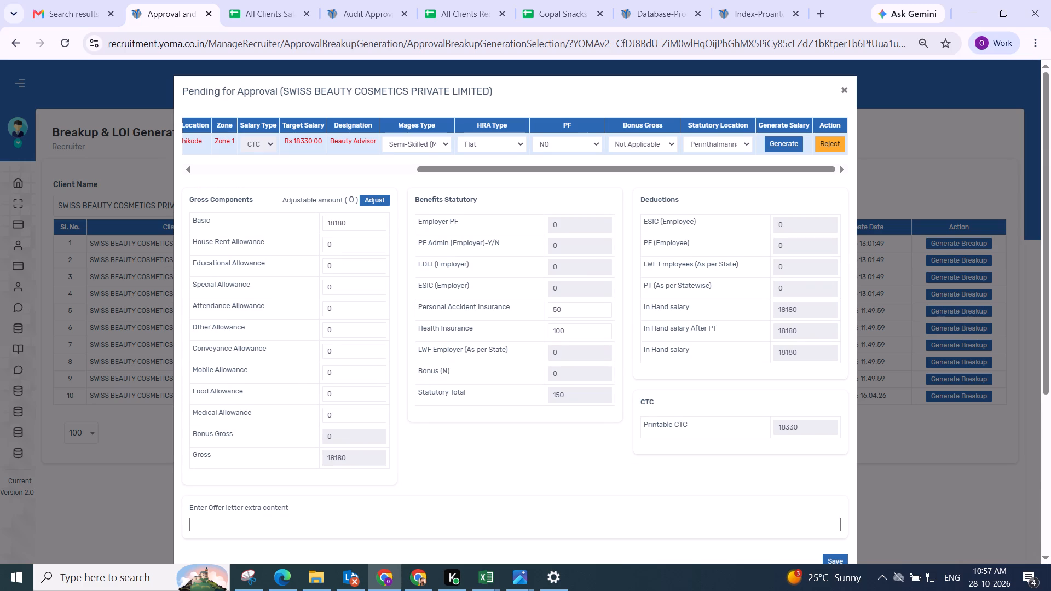
{"action": "scroll", "coordinate": [419, 242], "scroll_direction": "down", "scroll_amount": 1}
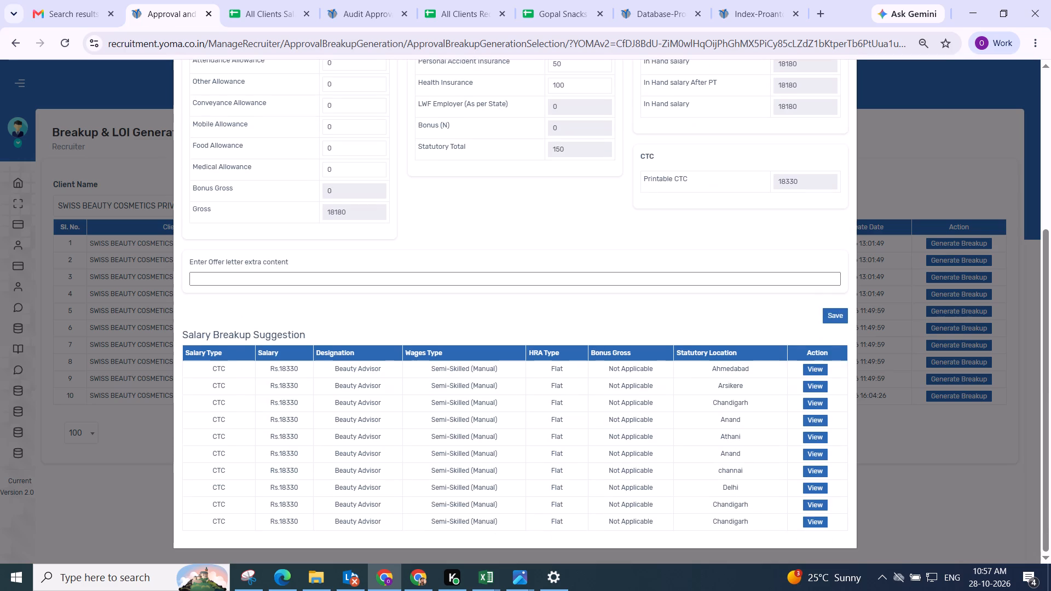
{"action": "scroll", "coordinate": [418, 241], "scroll_direction": "up", "scroll_amount": 2}
{"action": "scroll", "coordinate": [418, 241], "scroll_direction": "down", "scroll_amount": 3}
{"action": "scroll", "coordinate": [418, 241], "scroll_direction": "up", "scroll_amount": 2}
{"action": "scroll", "coordinate": [418, 241], "scroll_direction": "down", "scroll_amount": 2}
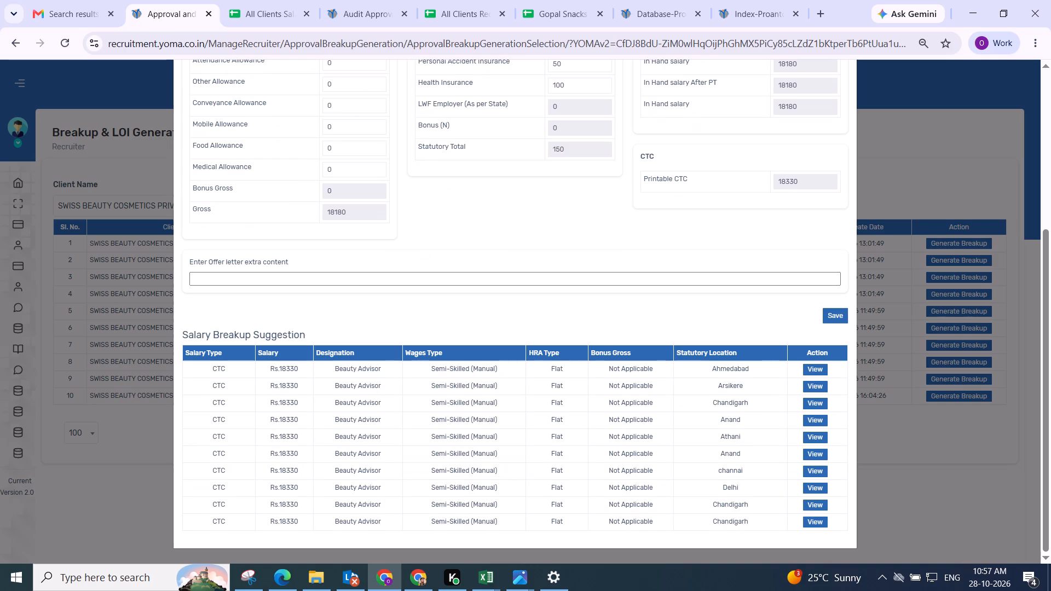
{"action": "scroll", "coordinate": [434, 272], "scroll_direction": "up", "scroll_amount": 3}
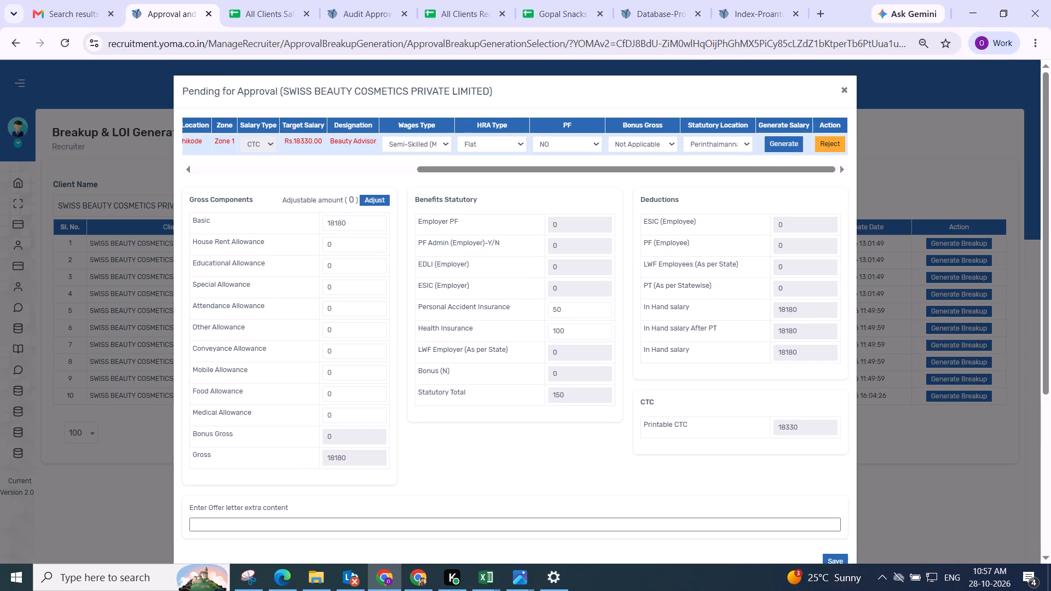
{"action": "scroll", "coordinate": [377, 241], "scroll_direction": "down", "scroll_amount": 2}
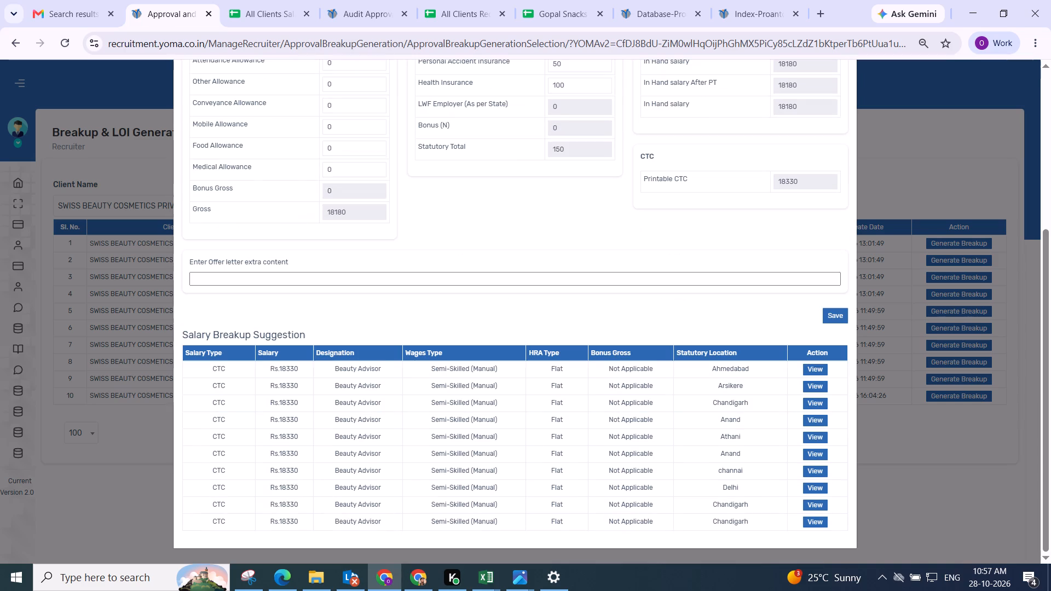
{"action": "left_click", "coordinate": [835, 320]}
{"action": "left_click_drag", "start_coordinate": [545, 379], "coordinate": [545, 372]}
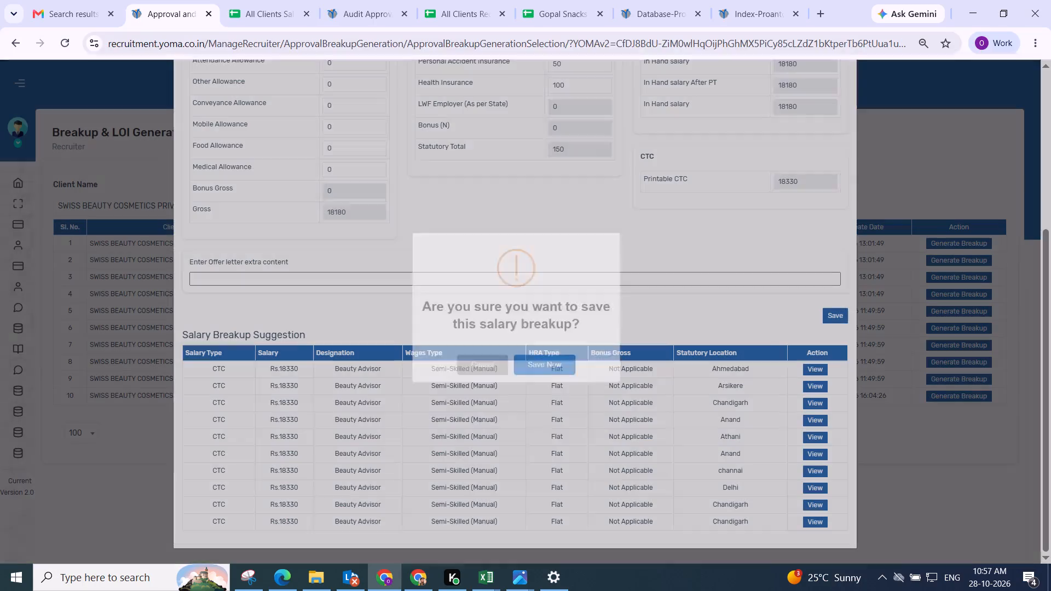
Open the recruitment portal dashboard in a new browser tab and return to the Breakup & LOI Generation page.
{"action": "left_click", "coordinate": [818, 14]}
{"action": "type", "text": "rec"}
{"action": "key", "text": "Return"}
{"action": "key", "text": "apostrophe"}
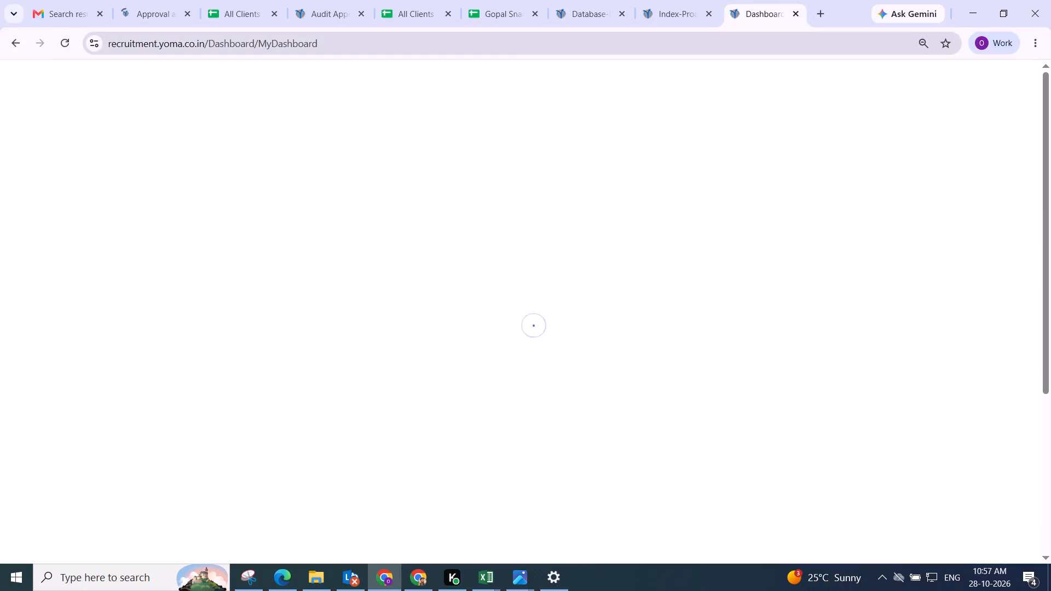
{"action": "left_click", "coordinate": [164, 14]}
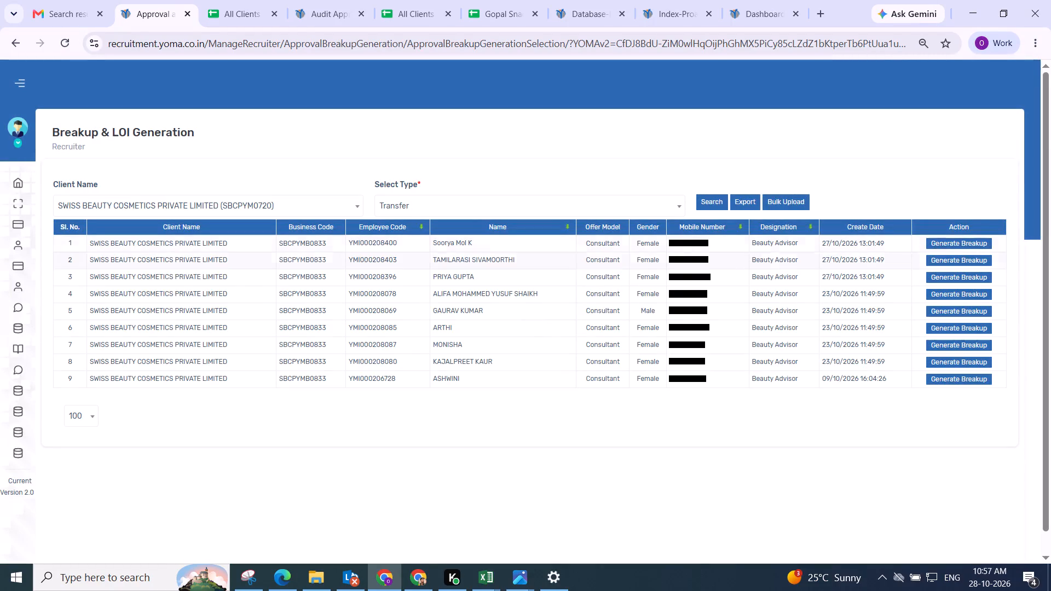
Generate the first listed associate's salary (target 18330) with Semi-Skilled (Manual) wages, Flat HRA, PF NO, Bonus Gross Not Applicable and statutory location Perinthalmanna.
{"action": "left_click", "coordinate": [937, 244]}
{"action": "left_click_drag", "start_coordinate": [362, 170], "coordinate": [1026, 157]}
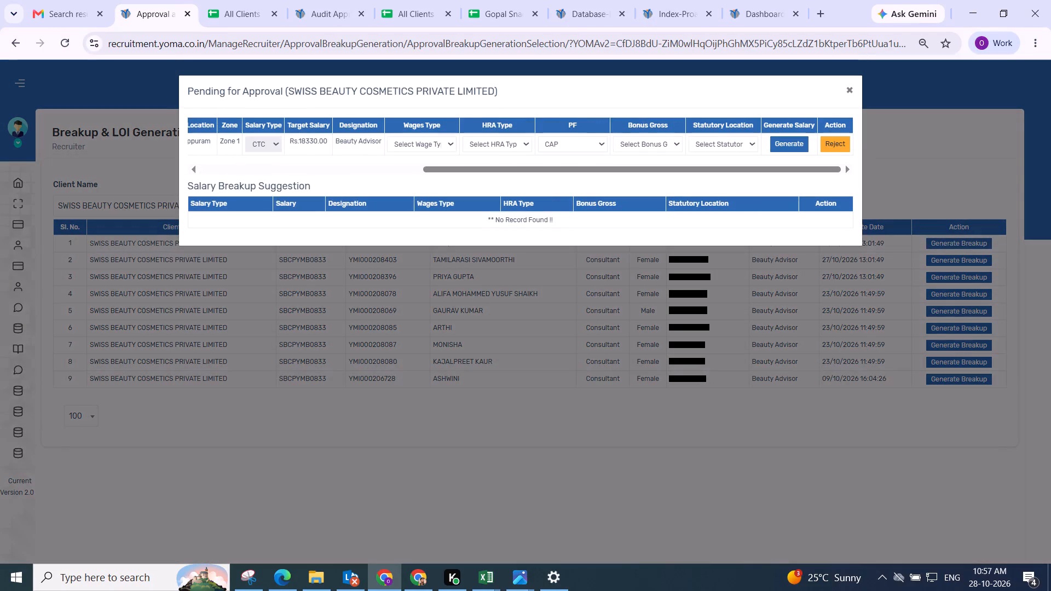
{"action": "left_click", "coordinate": [413, 140]}
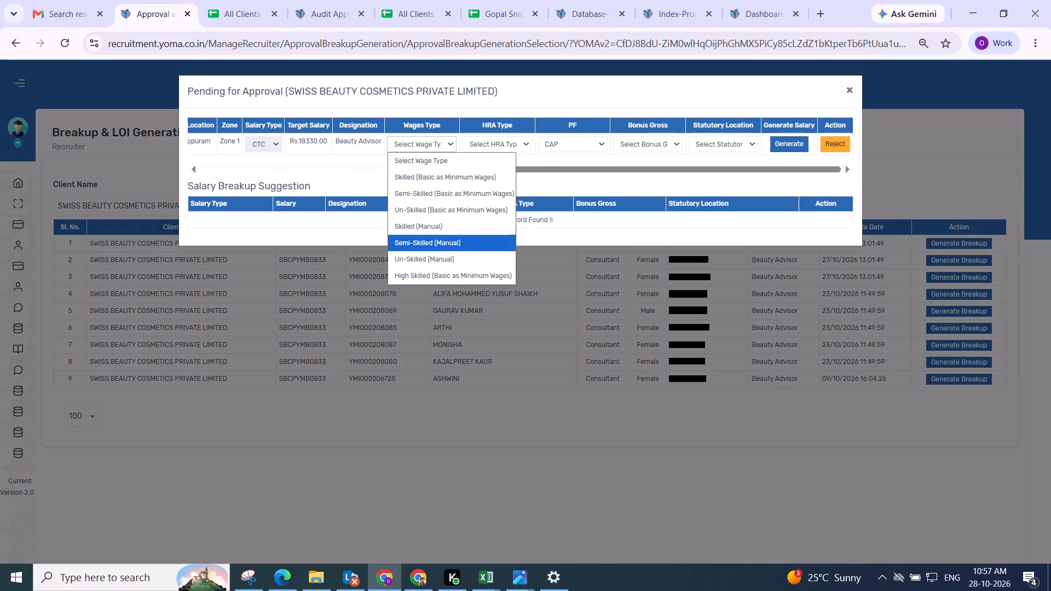
{"action": "left_click", "coordinate": [428, 244]}
{"action": "left_click", "coordinate": [489, 142]}
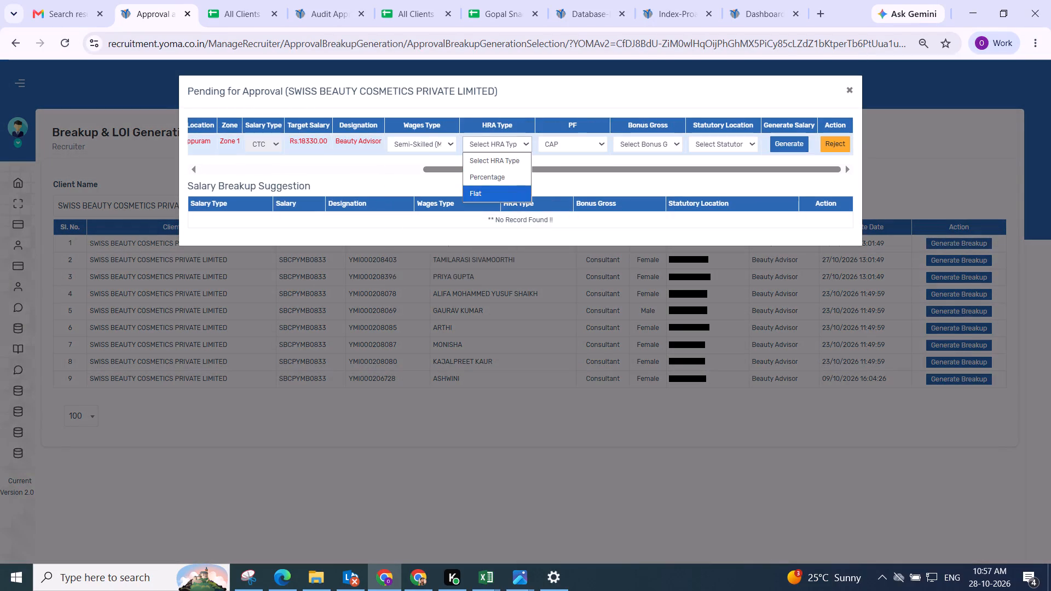
{"action": "left_click", "coordinate": [483, 196]}
{"action": "left_click_drag", "start_coordinate": [561, 145], "coordinate": [563, 171]}
{"action": "left_click_drag", "start_coordinate": [575, 207], "coordinate": [578, 201]}
{"action": "left_click", "coordinate": [636, 143]}
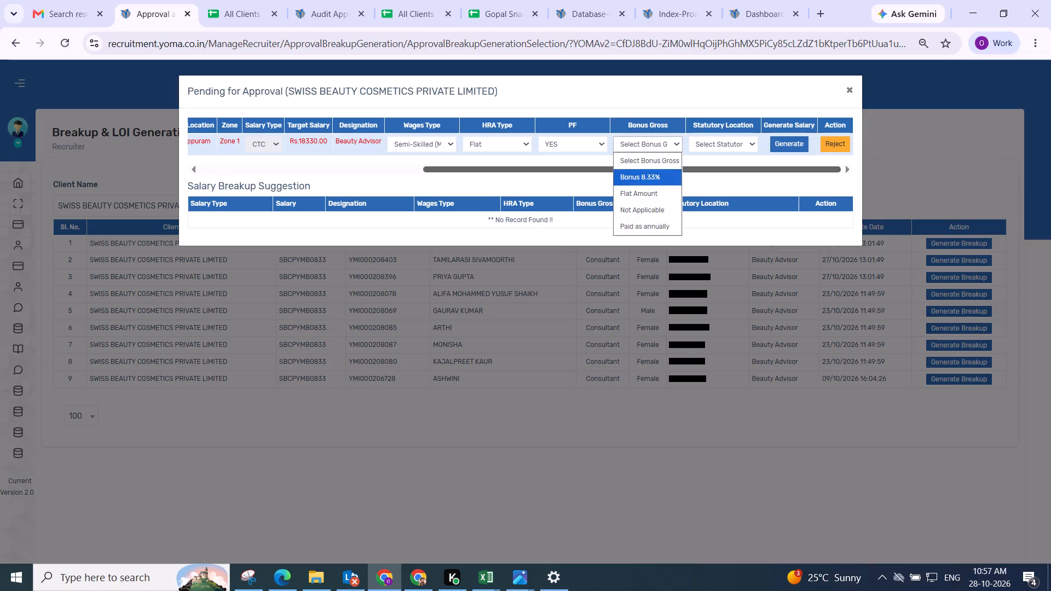
{"action": "left_click", "coordinate": [561, 146]}
{"action": "left_click", "coordinate": [565, 208]}
{"action": "left_click", "coordinate": [654, 146]}
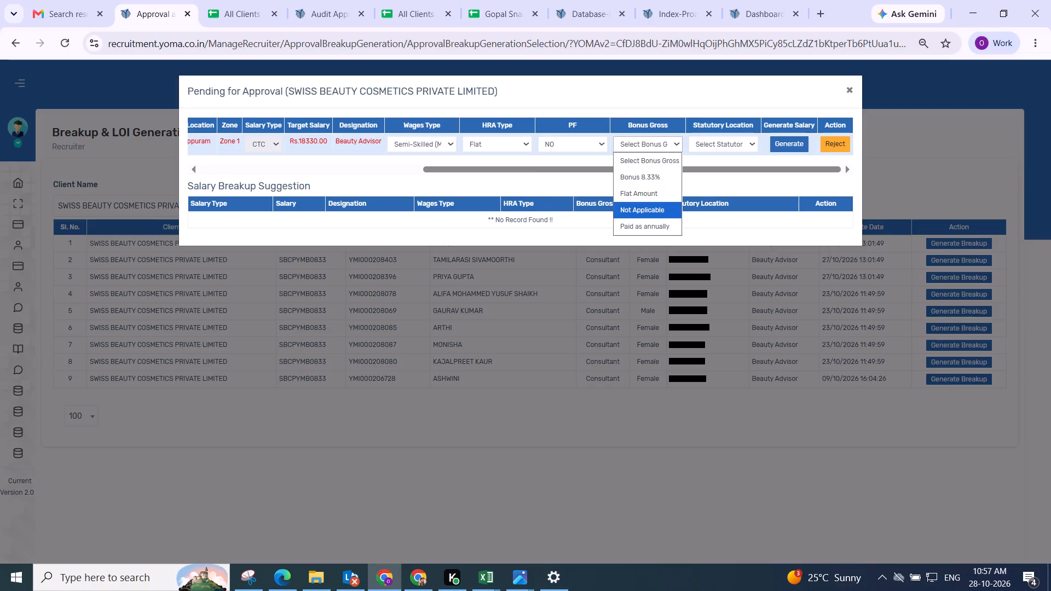
{"action": "left_click", "coordinate": [639, 211]}
{"action": "left_click", "coordinate": [711, 137]}
{"action": "left_click", "coordinate": [711, 178]}
{"action": "left_click", "coordinate": [771, 143]}
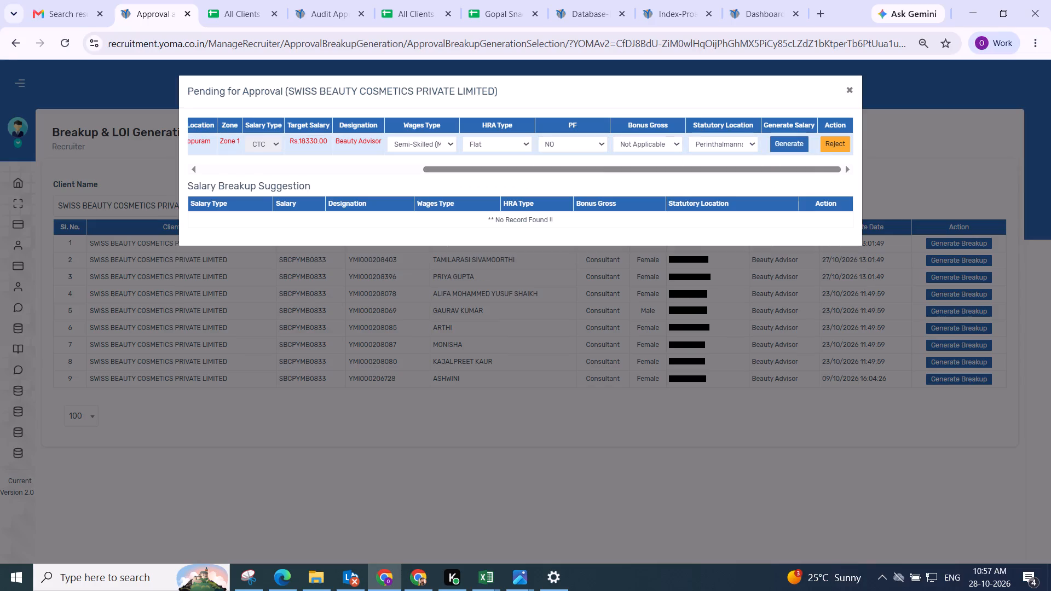
Adjust the gross components of the associate with target salary 18330 and set Basic to the full gross amount of 18180.
{"action": "left_click", "coordinate": [383, 200]}
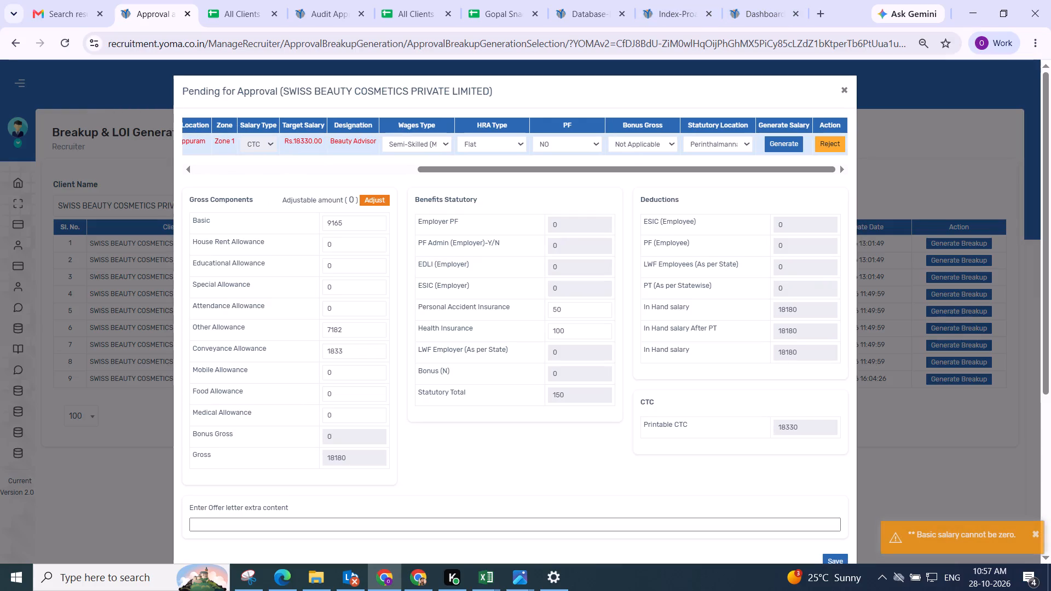
{"action": "double_click", "coordinate": [336, 459]}
{"action": "key", "text": "ctrl+c"}
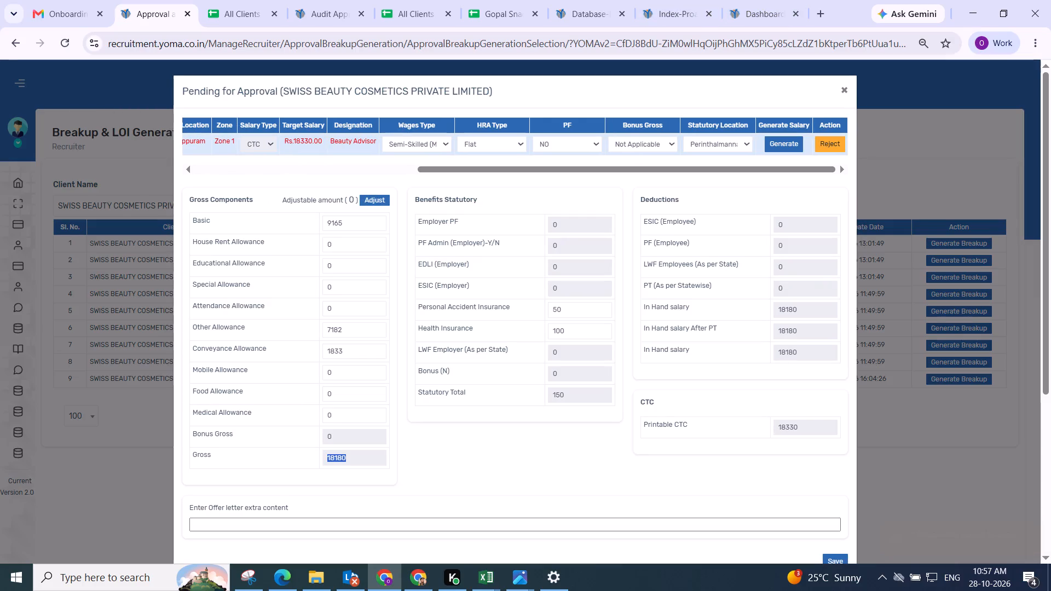
{"action": "left_click_drag", "start_coordinate": [349, 221], "coordinate": [330, 221]}
{"action": "left_click", "coordinate": [348, 223]}
{"action": "double_click", "coordinate": [358, 224]}
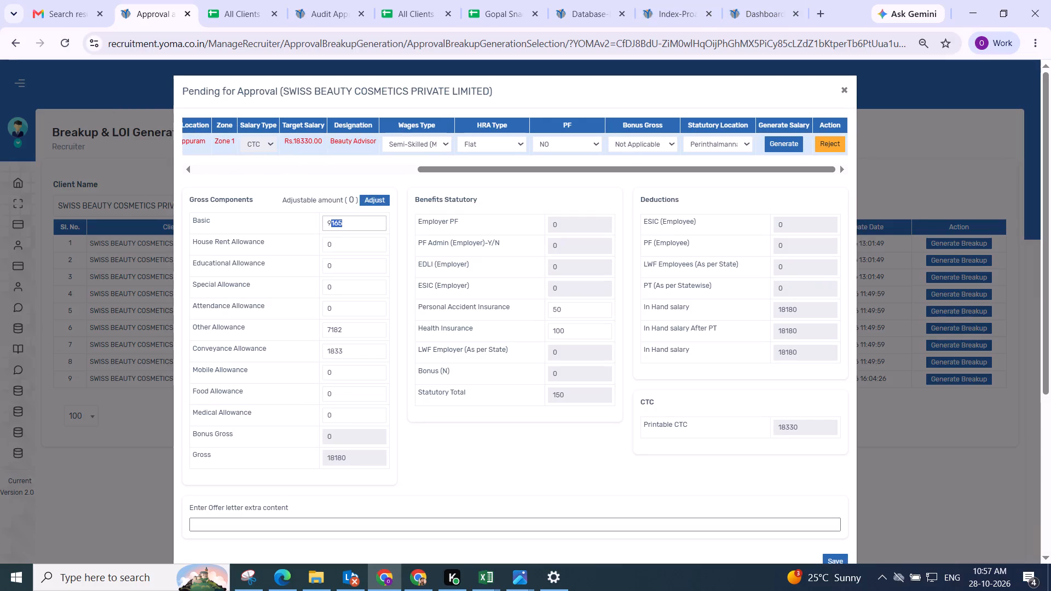
{"action": "left_click_drag", "start_coordinate": [363, 224], "coordinate": [299, 220]}
{"action": "key", "text": "ctrl+v"}
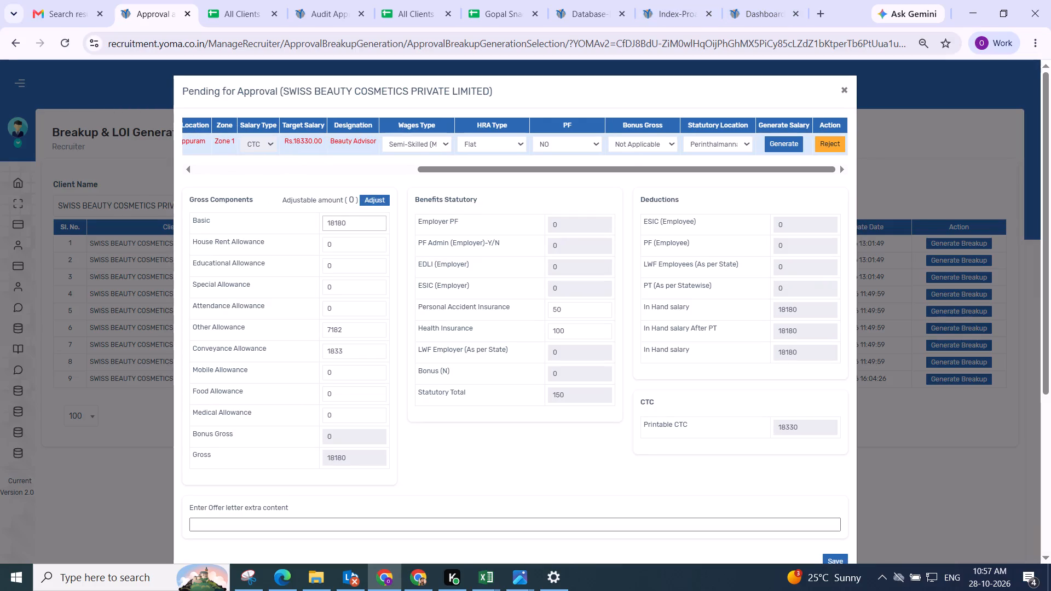
{"action": "left_click", "coordinate": [400, 218]}
Save the salary breakup of the associate with target salary 18330.
{"action": "scroll", "coordinate": [401, 225], "scroll_direction": "down", "scroll_amount": 2}
{"action": "left_click_drag", "start_coordinate": [549, 212], "coordinate": [564, 217]}
{"action": "left_click", "coordinate": [833, 316]}
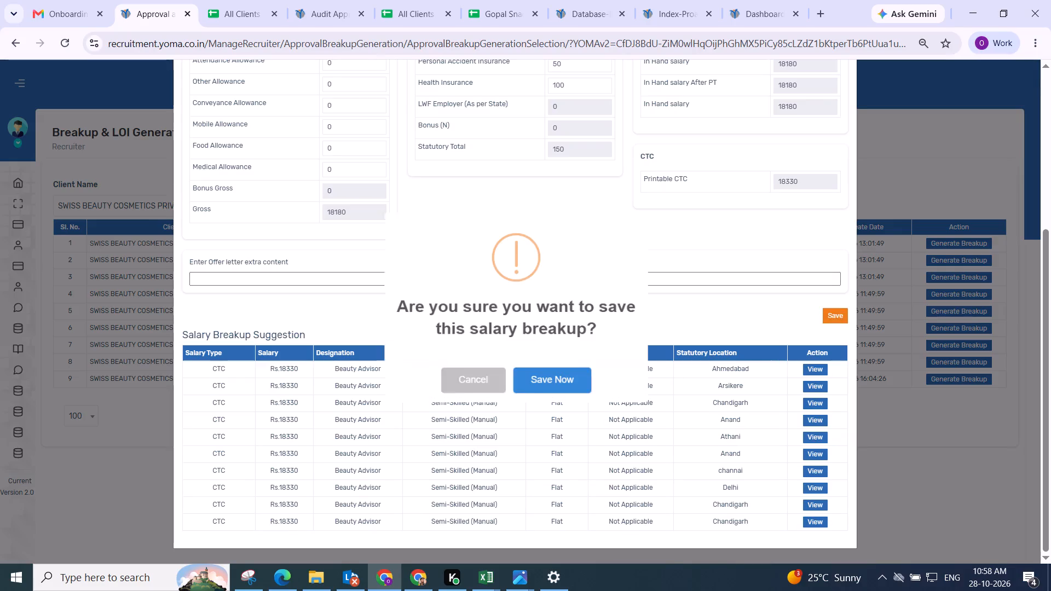
{"action": "left_click", "coordinate": [554, 385]}
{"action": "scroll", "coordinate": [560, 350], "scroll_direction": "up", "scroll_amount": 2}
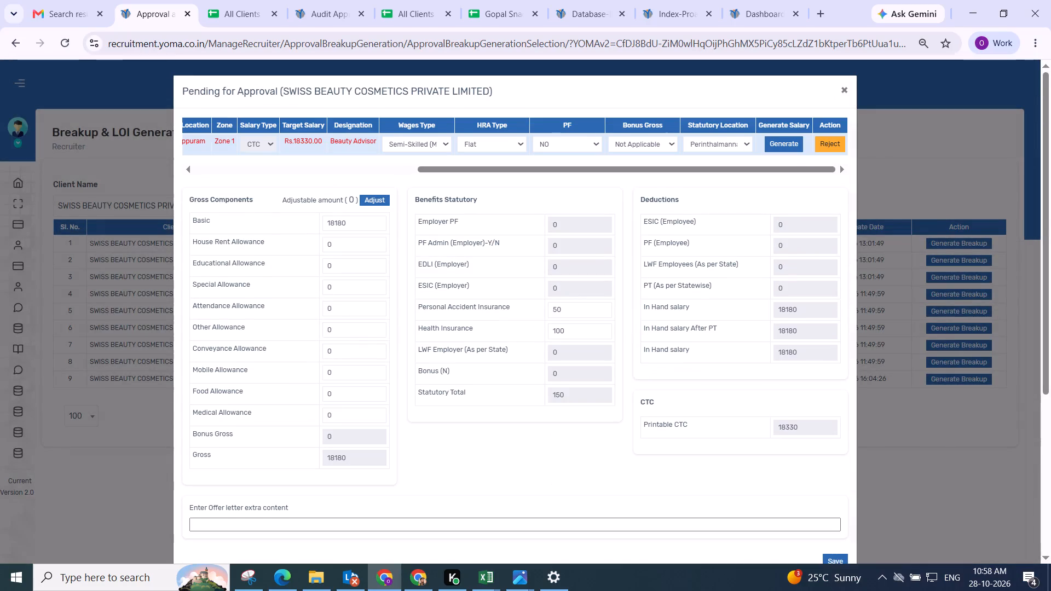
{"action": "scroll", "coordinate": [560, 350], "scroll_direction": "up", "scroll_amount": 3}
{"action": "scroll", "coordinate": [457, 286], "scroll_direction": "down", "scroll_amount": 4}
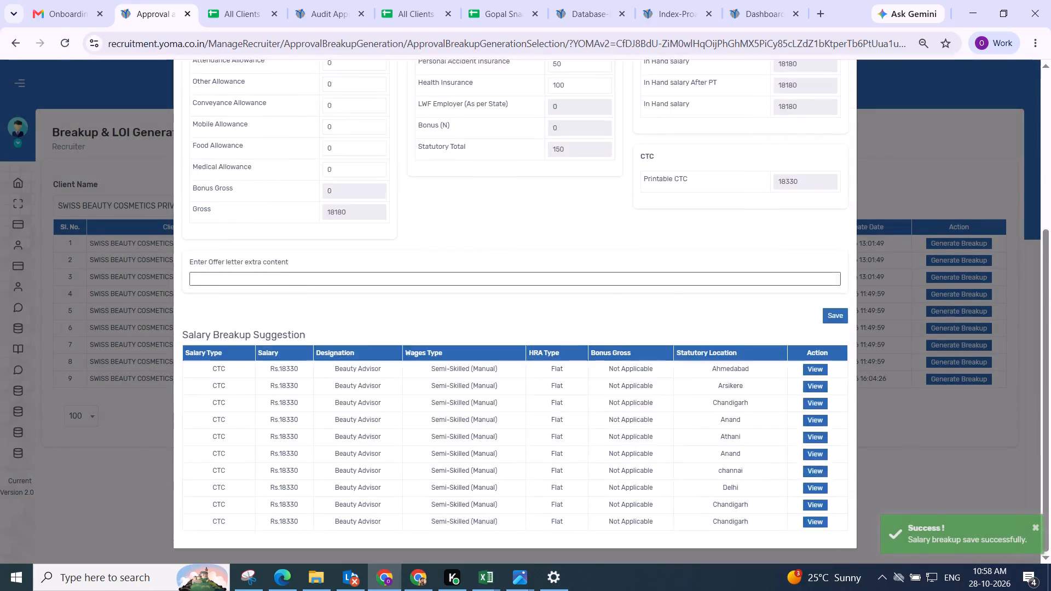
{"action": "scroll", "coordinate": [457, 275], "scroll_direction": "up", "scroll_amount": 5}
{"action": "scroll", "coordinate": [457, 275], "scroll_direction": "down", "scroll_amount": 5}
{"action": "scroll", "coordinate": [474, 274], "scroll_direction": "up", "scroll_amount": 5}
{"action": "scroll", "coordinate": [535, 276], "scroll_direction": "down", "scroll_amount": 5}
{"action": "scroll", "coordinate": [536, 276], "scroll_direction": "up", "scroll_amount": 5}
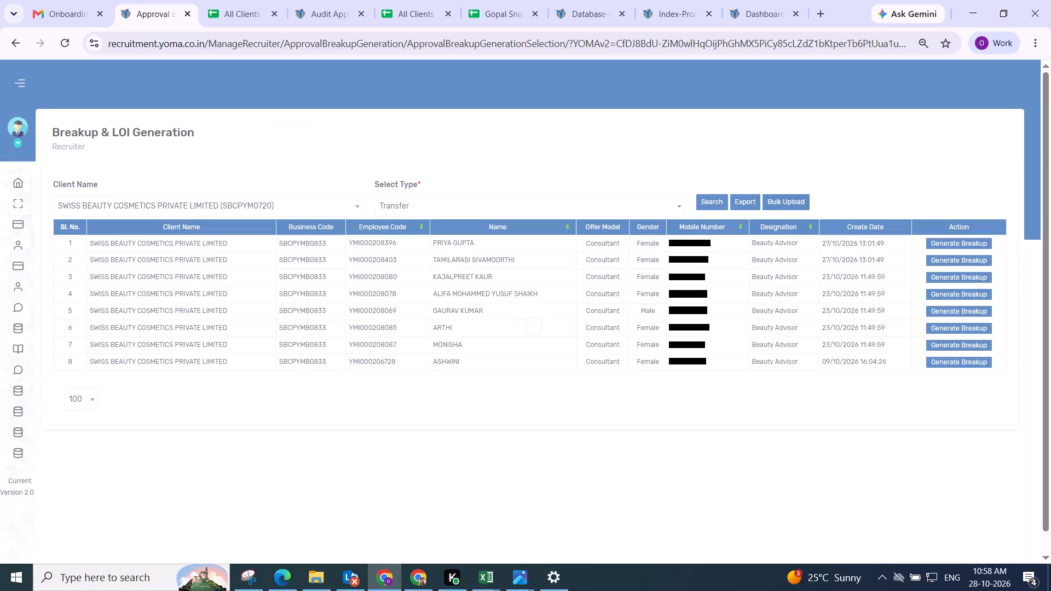
Generate the first listed associate's salary (target 15300) with Semi-Skilled (Manual) wages, Flat HRA, PF NO, Bonus Gross Not Applicable and statutory location Amroha.
{"action": "left_click", "coordinate": [940, 242]}
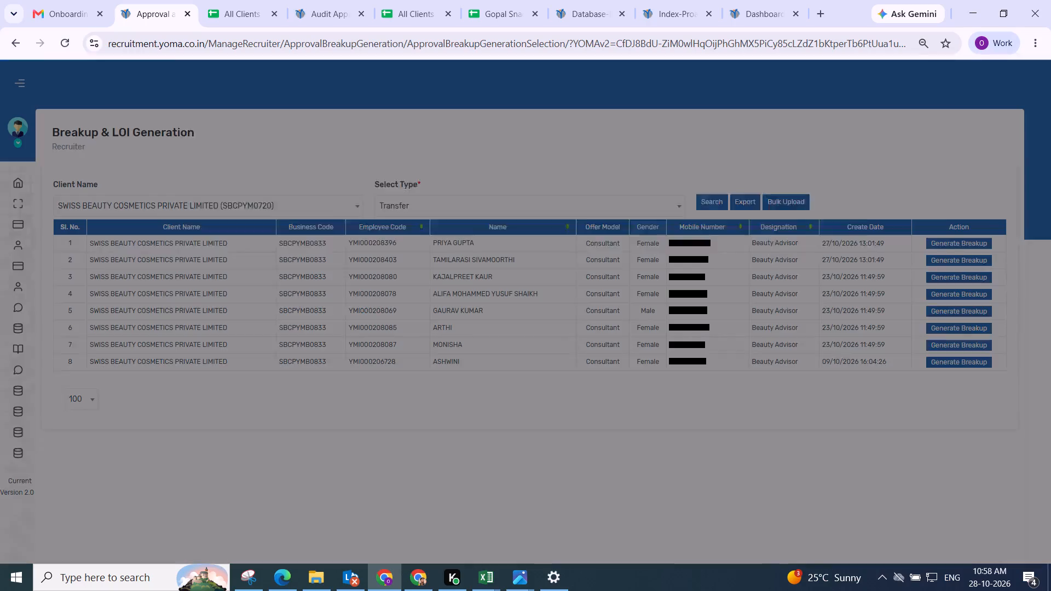
{"action": "left_click_drag", "start_coordinate": [283, 172], "coordinate": [834, 212]}
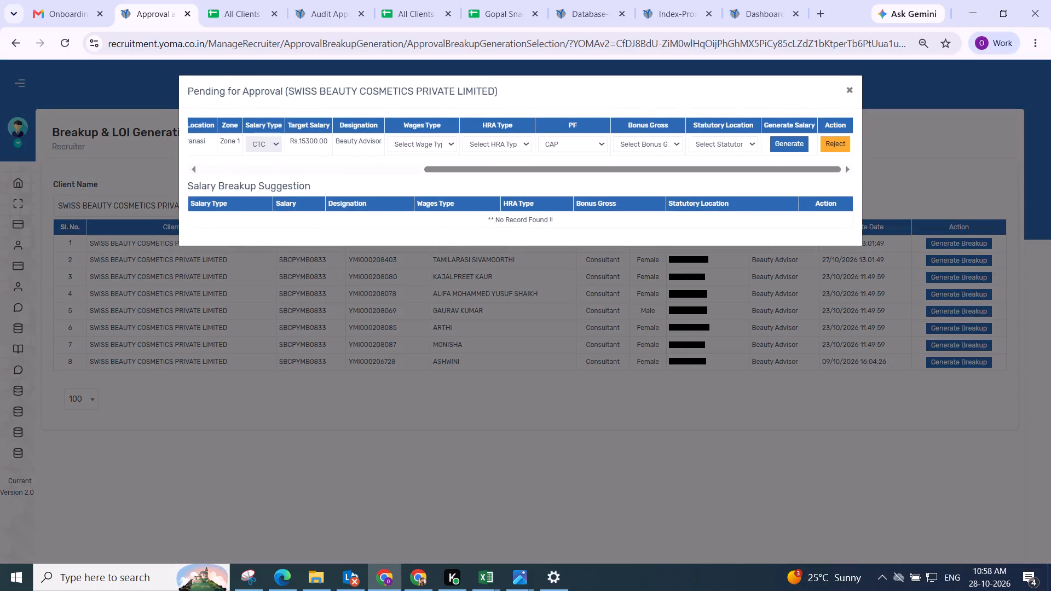
{"action": "left_click", "coordinate": [427, 144]}
{"action": "left_click", "coordinate": [430, 240]}
{"action": "left_click", "coordinate": [489, 140]}
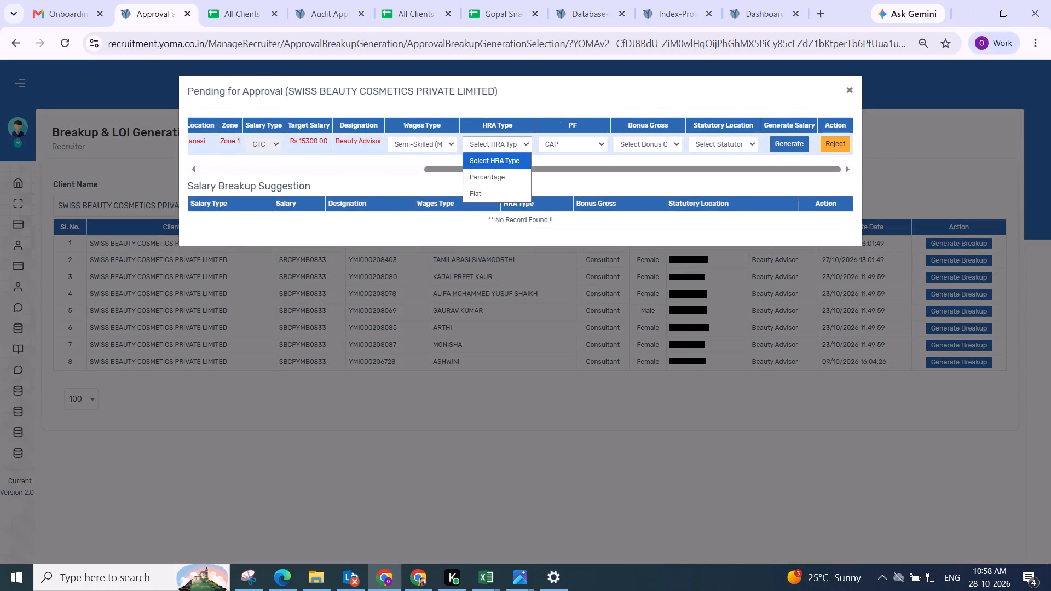
{"action": "left_click", "coordinate": [493, 189]}
{"action": "left_click", "coordinate": [554, 141]}
{"action": "left_click", "coordinate": [558, 206]}
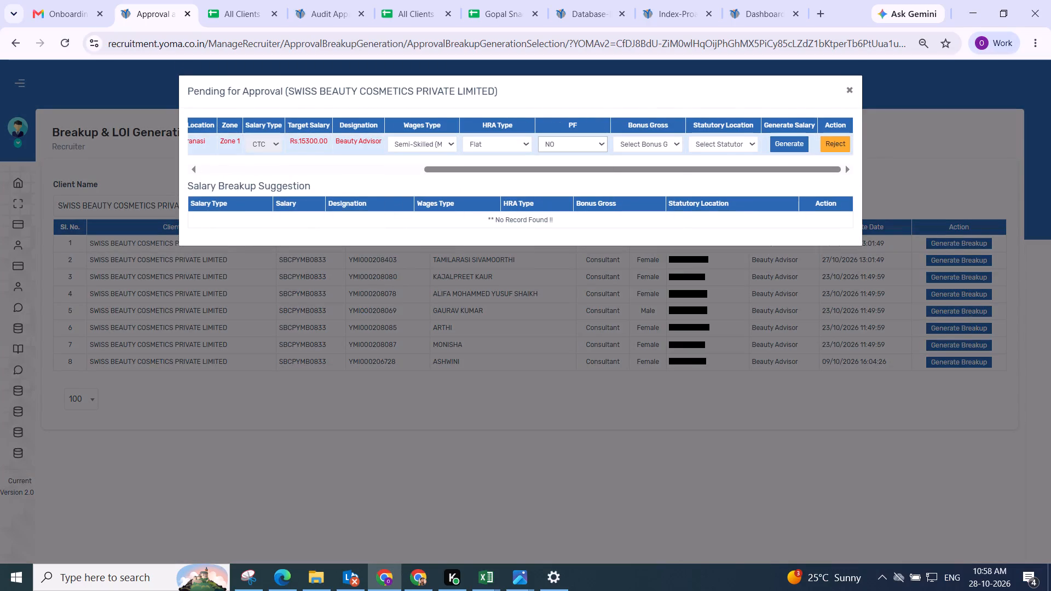
{"action": "left_click", "coordinate": [641, 139]}
{"action": "left_click", "coordinate": [640, 208]}
{"action": "left_click_drag", "start_coordinate": [703, 145], "coordinate": [706, 157]}
{"action": "left_click", "coordinate": [707, 214]}
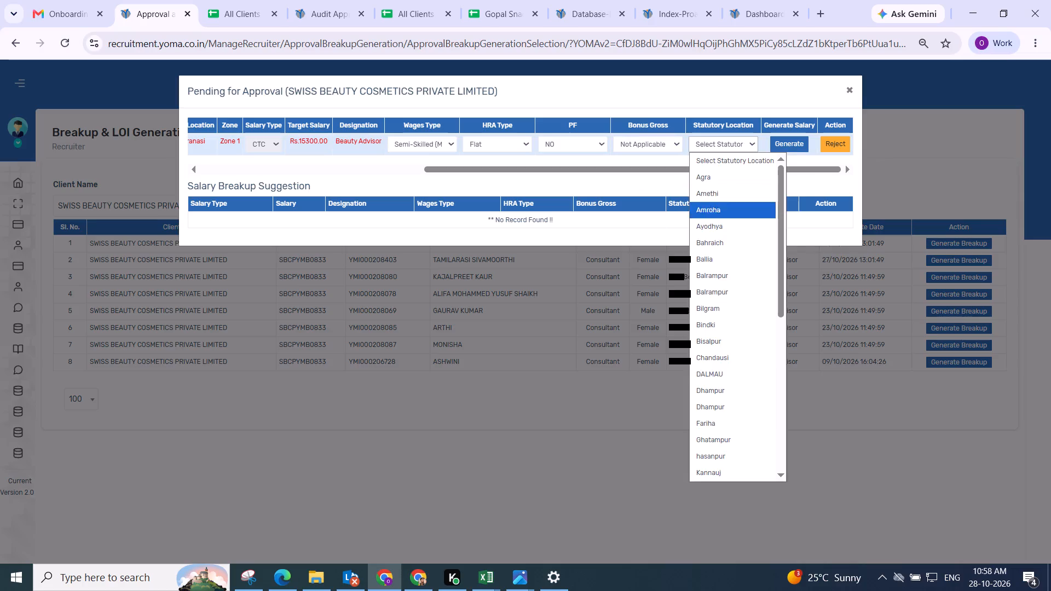
{"action": "left_click", "coordinate": [788, 150]}
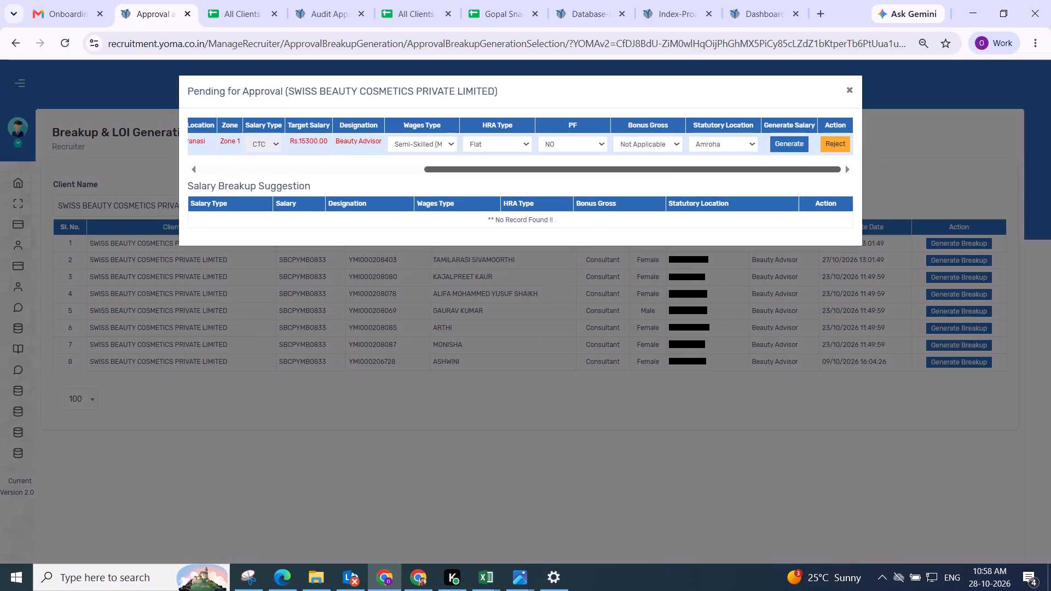
Adjust the gross components of the associate with target salary 15300 and set Basic to the full gross amount of 15150.
{"action": "left_click", "coordinate": [371, 205]}
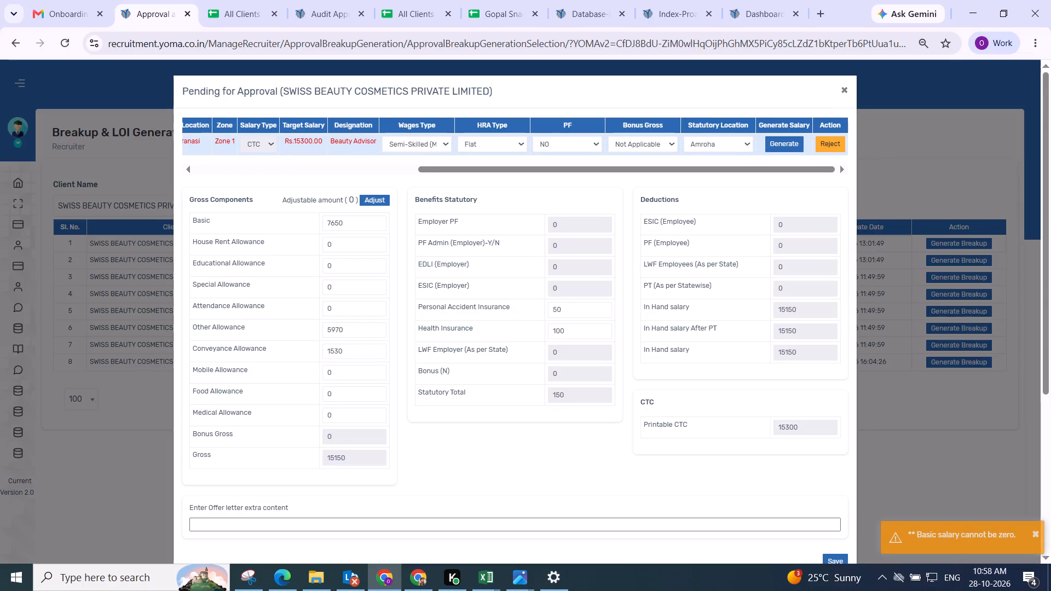
{"action": "double_click", "coordinate": [331, 461]}
{"action": "key", "text": "ctrl+c"}
{"action": "left_click_drag", "start_coordinate": [348, 223], "coordinate": [313, 222]}
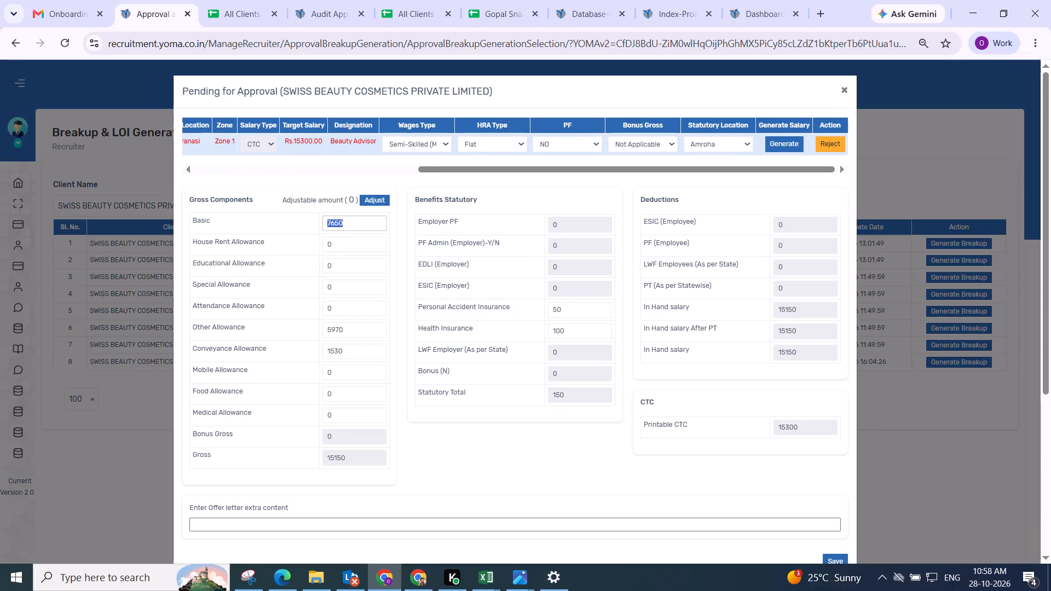
{"action": "key", "text": "ctrl+v"}
{"action": "left_click", "coordinate": [398, 210]}
Save the salary breakup of the associate with target salary 15300.
{"action": "scroll", "coordinate": [412, 209], "scroll_direction": "down", "scroll_amount": 2}
{"action": "left_click", "coordinate": [463, 230]}
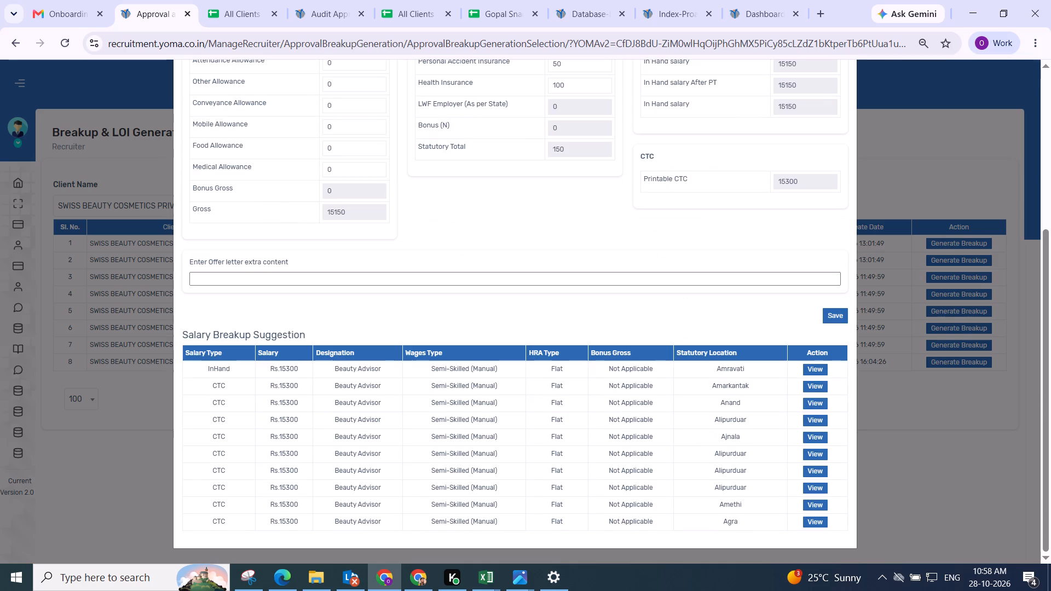
{"action": "left_click_drag", "start_coordinate": [838, 317], "coordinate": [830, 318]}
{"action": "left_click", "coordinate": [570, 376]}
{"action": "scroll", "coordinate": [570, 376], "scroll_direction": "up", "scroll_amount": 3}
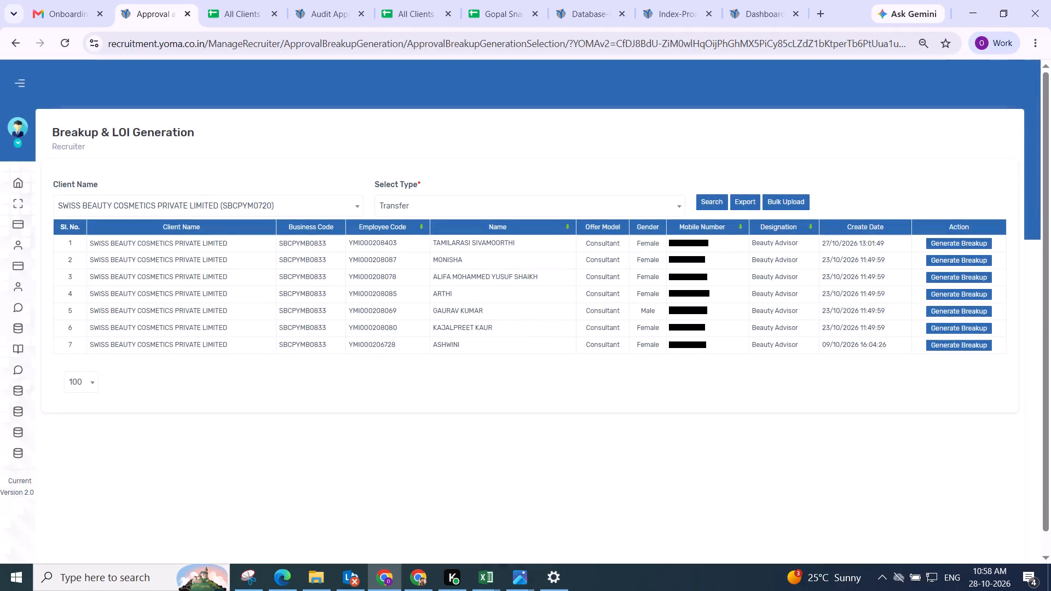
Generate the Chennai associate's salary with Semi-Skilled (Manual) wages, Flat HRA, PF NO, Bonus Gross Not Applicable and statutory location Chennai.
{"action": "left_click", "coordinate": [954, 246]}
{"action": "left_click_drag", "start_coordinate": [313, 170], "coordinate": [914, 175]}
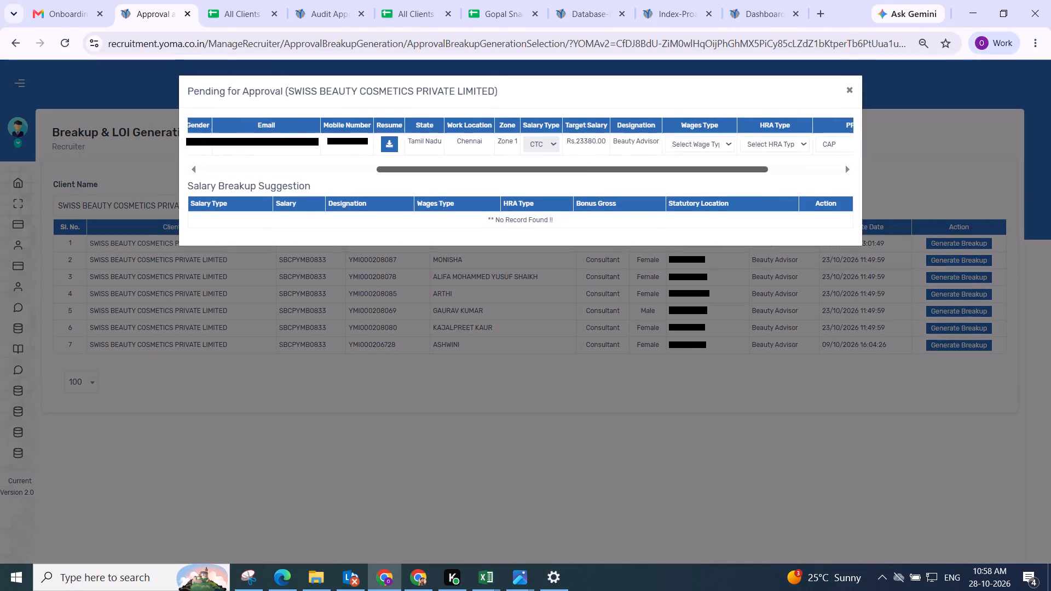
{"action": "left_click_drag", "start_coordinate": [914, 175], "coordinate": [1014, 169]}
{"action": "left_click", "coordinate": [430, 145]}
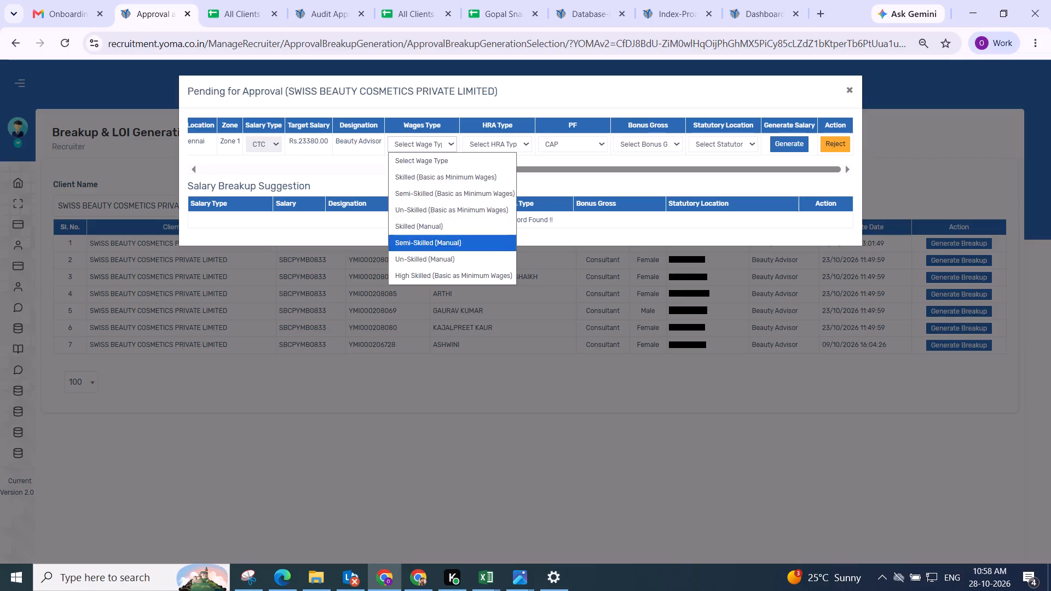
{"action": "left_click_drag", "start_coordinate": [443, 244], "coordinate": [443, 237]}
{"action": "left_click", "coordinate": [506, 142]}
{"action": "left_click", "coordinate": [499, 196]}
{"action": "left_click", "coordinate": [573, 144]}
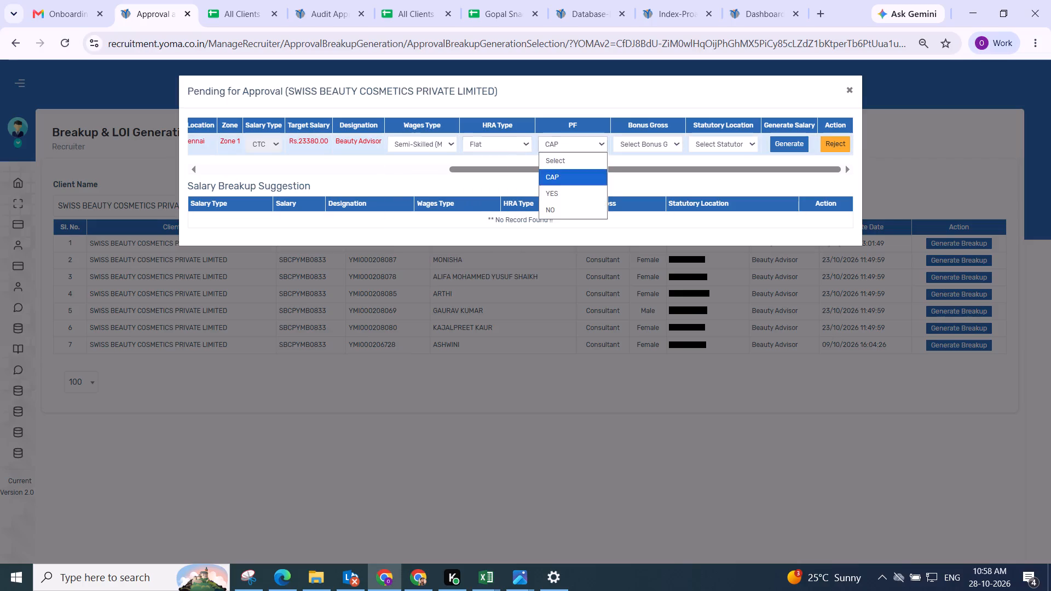
{"action": "left_click", "coordinate": [571, 205]}
{"action": "left_click", "coordinate": [660, 144]}
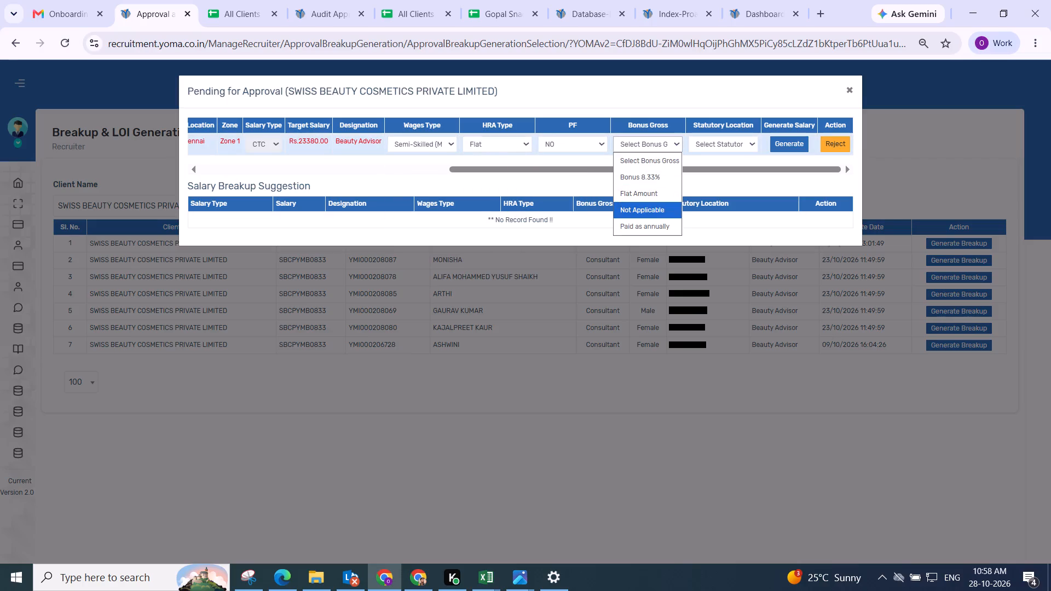
{"action": "left_click", "coordinate": [643, 208]}
{"action": "left_click_drag", "start_coordinate": [727, 135], "coordinate": [724, 144]}
{"action": "left_click", "coordinate": [718, 141]}
{"action": "left_click_drag", "start_coordinate": [709, 208], "coordinate": [711, 203]}
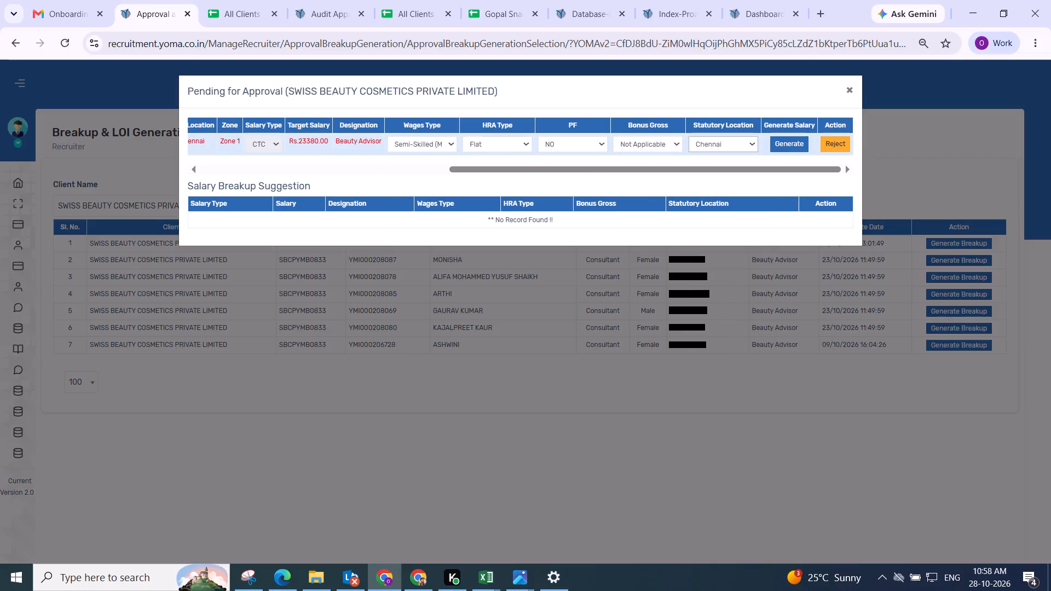
{"action": "left_click", "coordinate": [789, 147]}
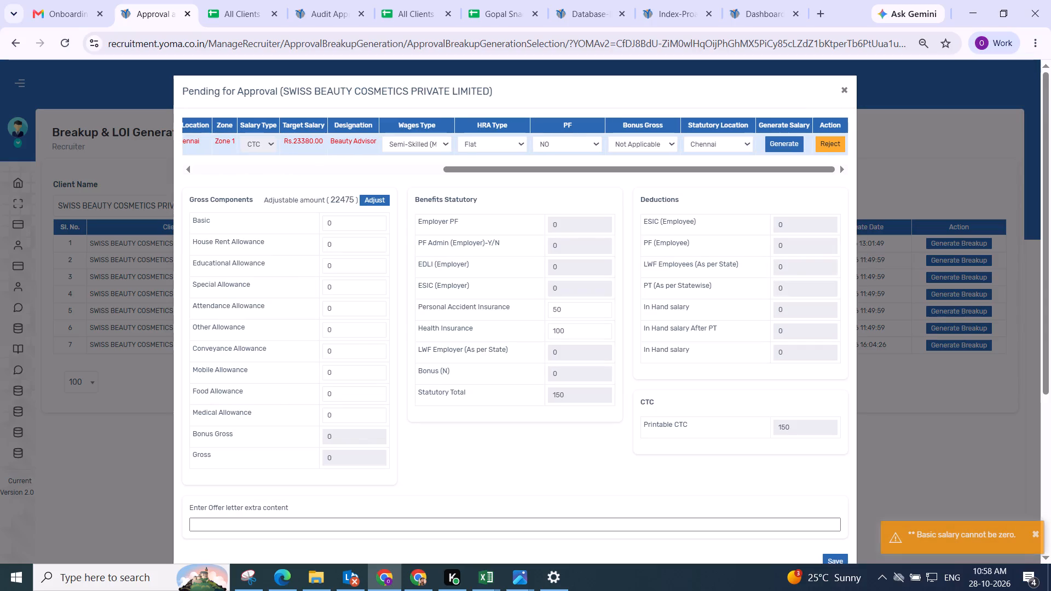
Adjust the Chennai associate's gross components and set Basic to the full gross amount of 23230.
{"action": "left_click", "coordinate": [385, 198]}
{"action": "double_click", "coordinate": [329, 459]}
{"action": "left_click", "coordinate": [329, 459]}
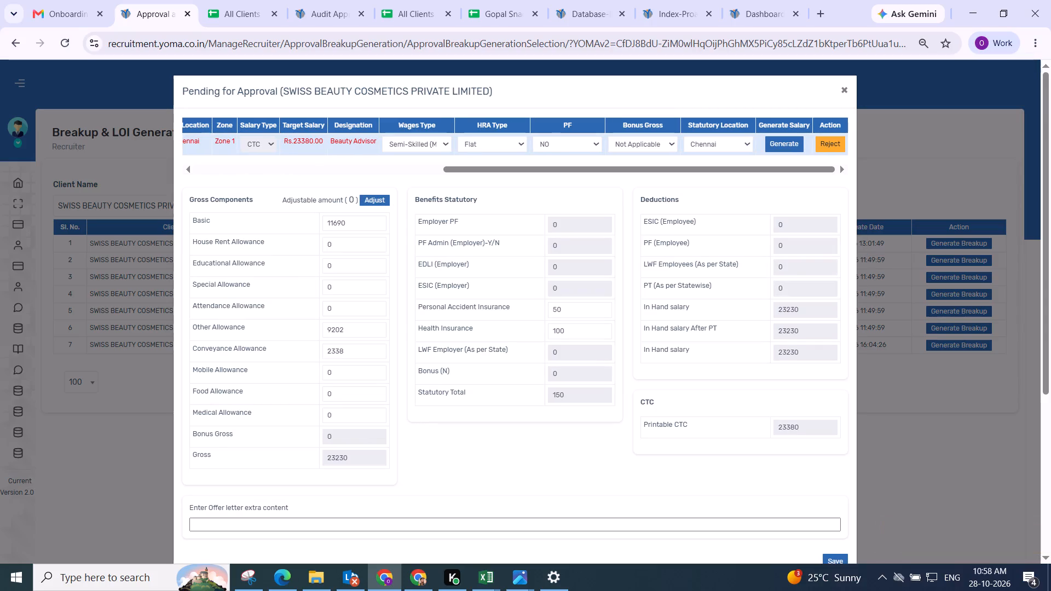
{"action": "left_click", "coordinate": [338, 450]}
{"action": "left_click", "coordinate": [339, 450]}
{"action": "double_click", "coordinate": [338, 454]}
{"action": "key", "text": "ctrl+c"}
{"action": "left_click_drag", "start_coordinate": [355, 224], "coordinate": [319, 222]}
{"action": "key", "text": "ctrl+v"}
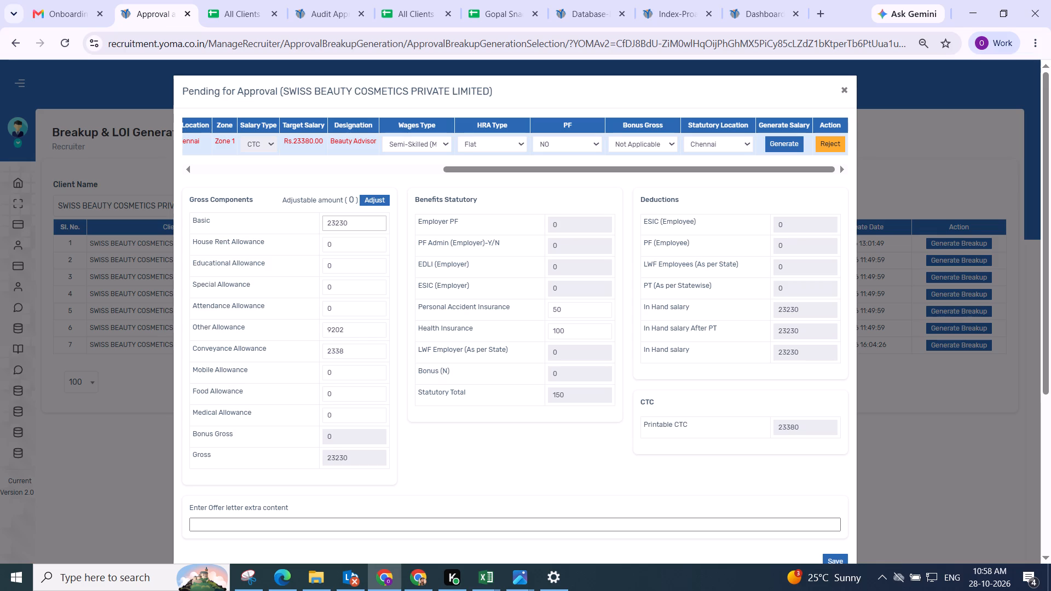
{"action": "left_click", "coordinate": [402, 219]}
Save the salary breakup of the Chennai associate with target salary 23380.
{"action": "scroll", "coordinate": [406, 227], "scroll_direction": "down", "scroll_amount": 1}
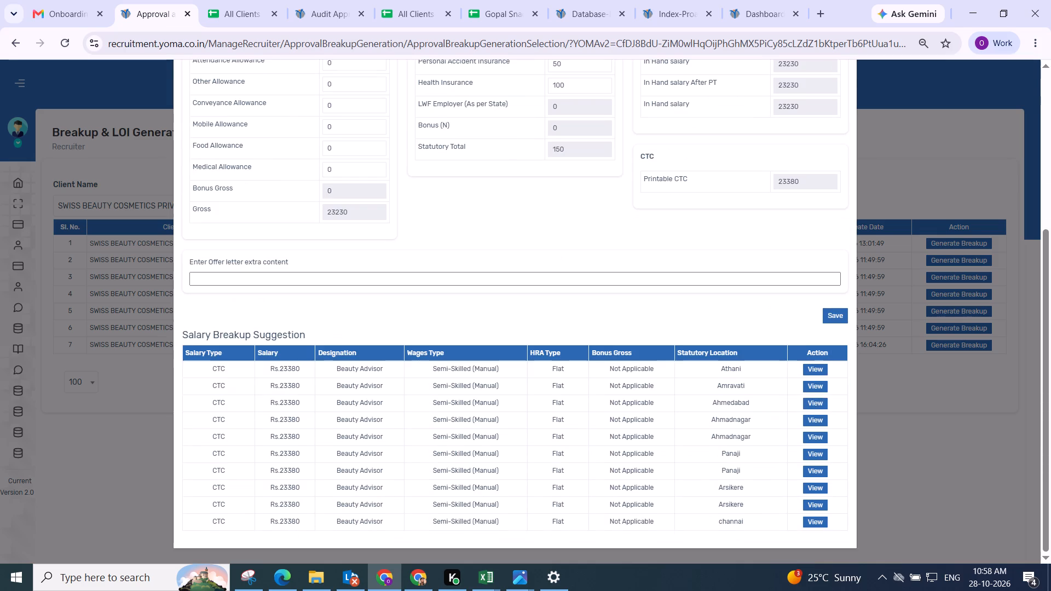
{"action": "left_click", "coordinate": [465, 230]}
{"action": "scroll", "coordinate": [476, 247], "scroll_direction": "up", "scroll_amount": 3}
{"action": "scroll", "coordinate": [464, 320], "scroll_direction": "down", "scroll_amount": 1}
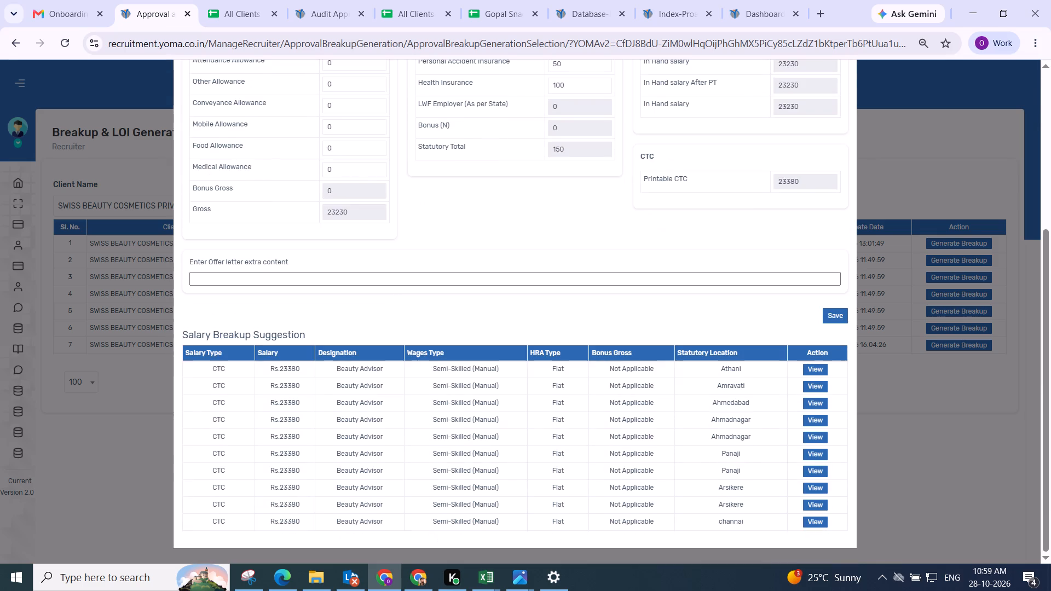
{"action": "left_click", "coordinate": [638, 248]}
{"action": "scroll", "coordinate": [707, 307], "scroll_direction": "up", "scroll_amount": 2}
{"action": "scroll", "coordinate": [623, 326], "scroll_direction": "down", "scroll_amount": 2}
{"action": "left_click", "coordinate": [834, 311]}
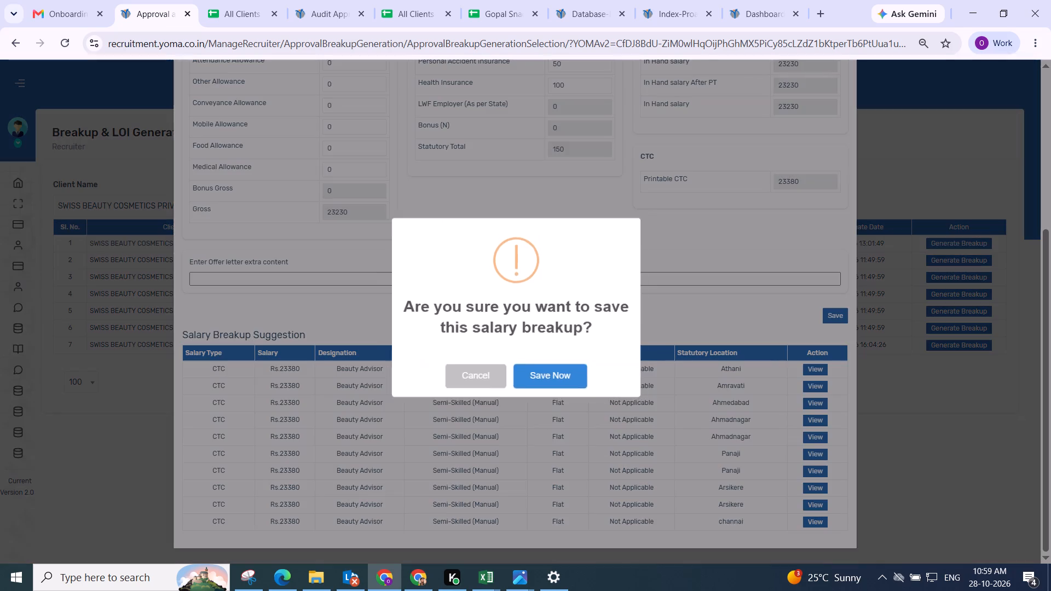
{"action": "left_click", "coordinate": [553, 372]}
{"action": "scroll", "coordinate": [551, 368], "scroll_direction": "up", "scroll_amount": 3}
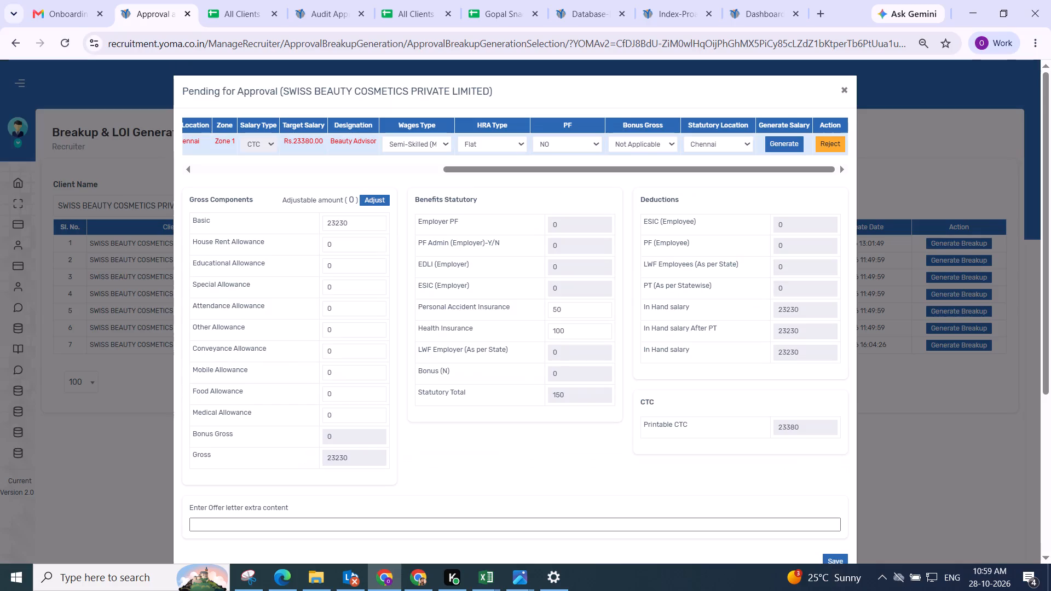
{"action": "scroll", "coordinate": [533, 354], "scroll_direction": "up", "scroll_amount": 3}
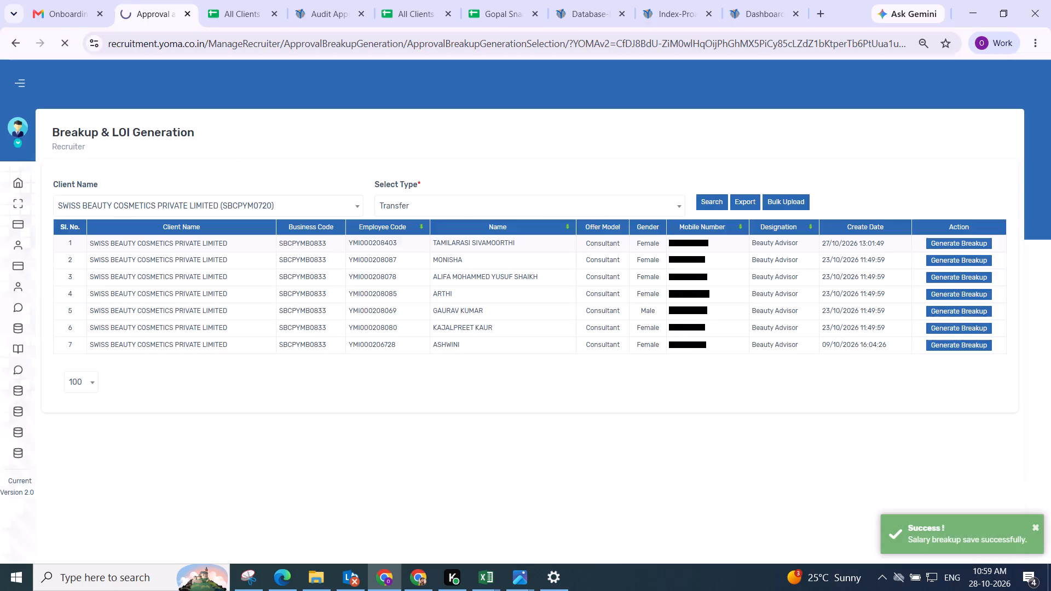
Generate the first pending associate's salary with Semi-Skilled (Manual) wages, Flat HRA, PF NO, Bonus Gross Not Applicable and statutory location Aurangabad.
{"action": "scroll", "coordinate": [424, 238], "scroll_direction": "down", "scroll_amount": 3}
{"action": "scroll", "coordinate": [427, 244], "scroll_direction": "up", "scroll_amount": 4}
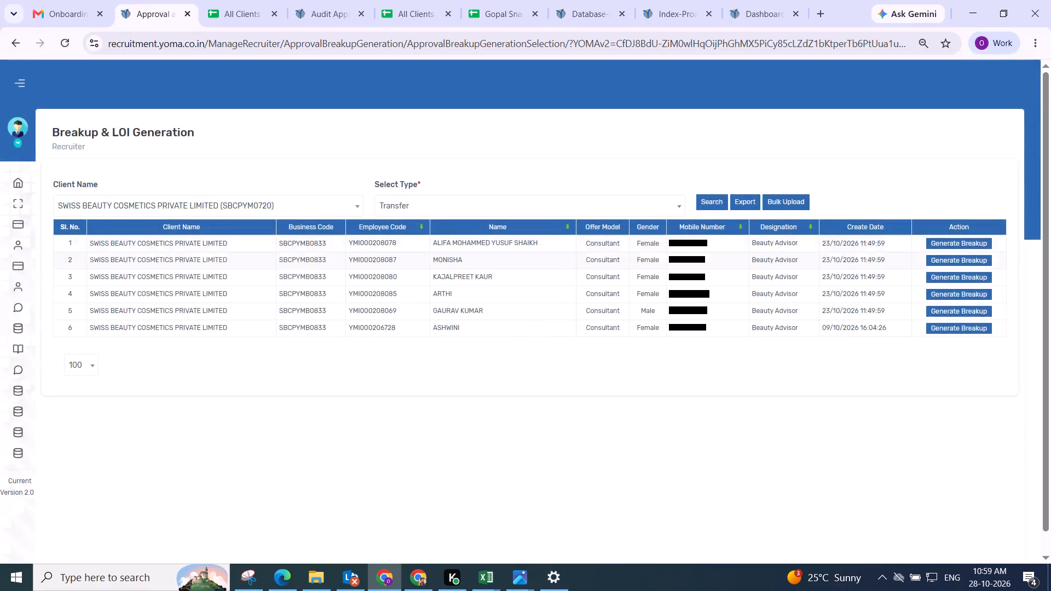
{"action": "left_click", "coordinate": [934, 247]}
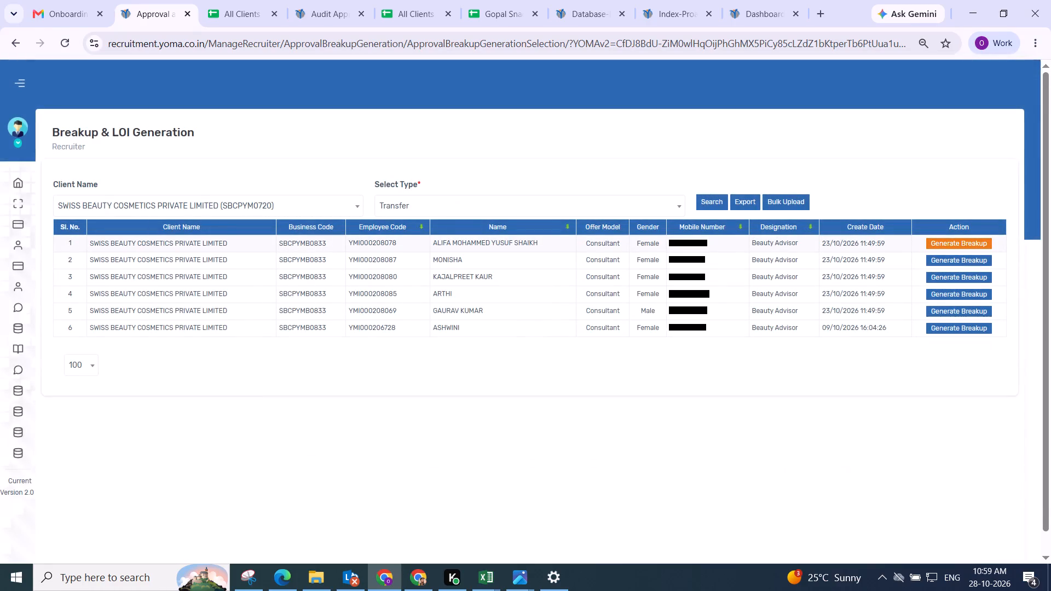
{"action": "left_click_drag", "start_coordinate": [344, 171], "coordinate": [990, 154]}
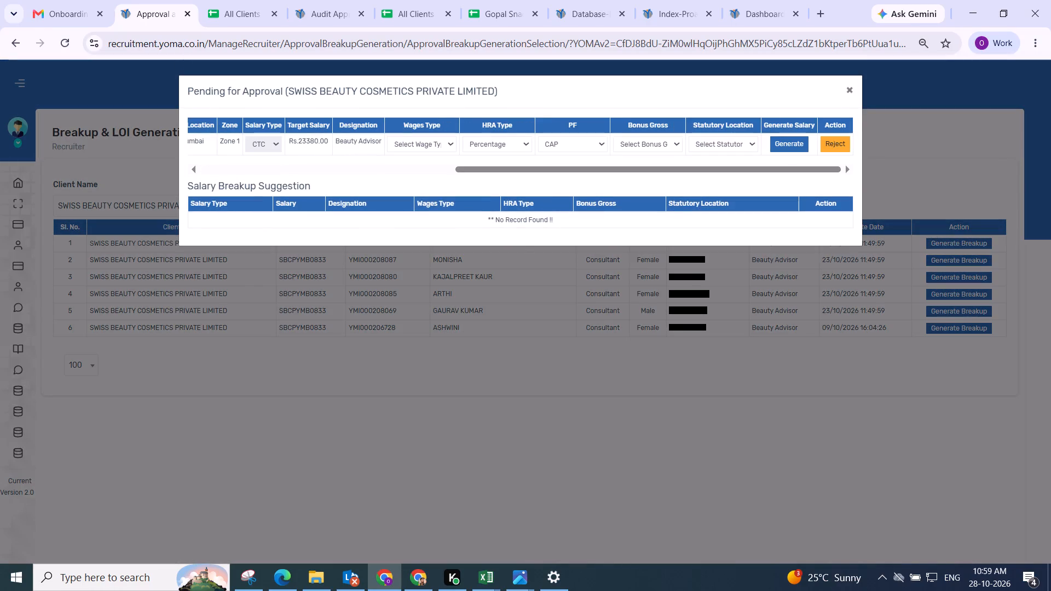
{"action": "left_click", "coordinate": [412, 142]}
{"action": "left_click", "coordinate": [430, 236]}
{"action": "left_click", "coordinate": [488, 147]}
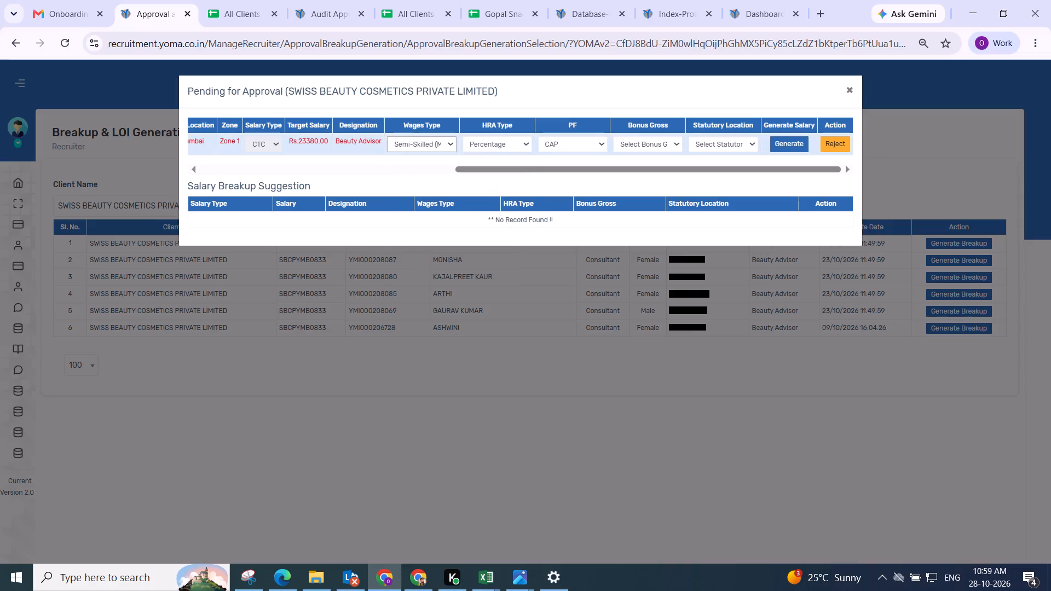
{"action": "left_click", "coordinate": [496, 190]}
{"action": "left_click", "coordinate": [567, 149]}
{"action": "left_click", "coordinate": [578, 208]}
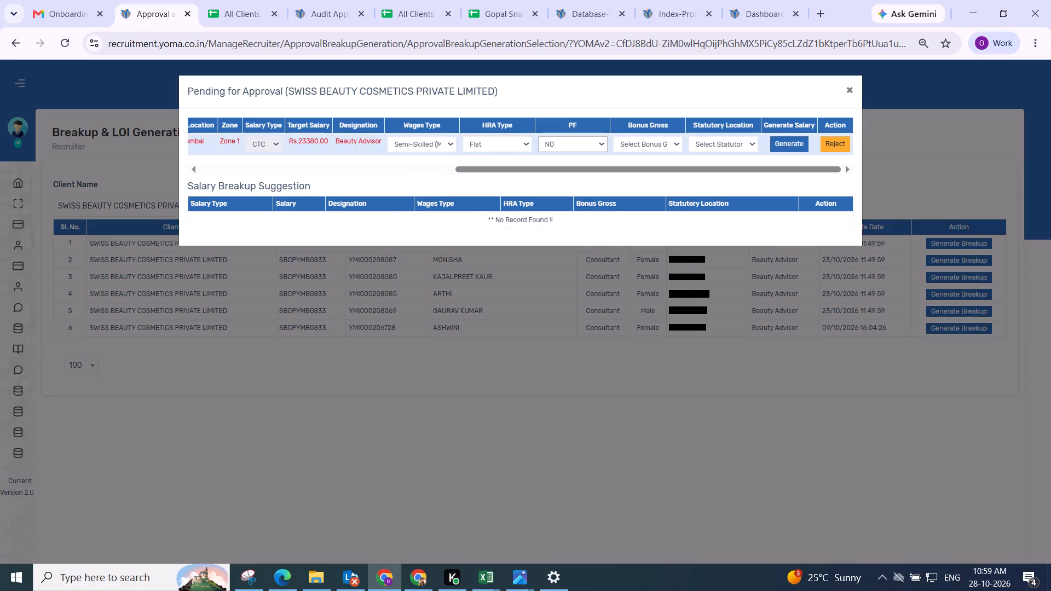
{"action": "left_click", "coordinate": [656, 148]}
{"action": "left_click", "coordinate": [649, 203]}
{"action": "left_click", "coordinate": [711, 140]}
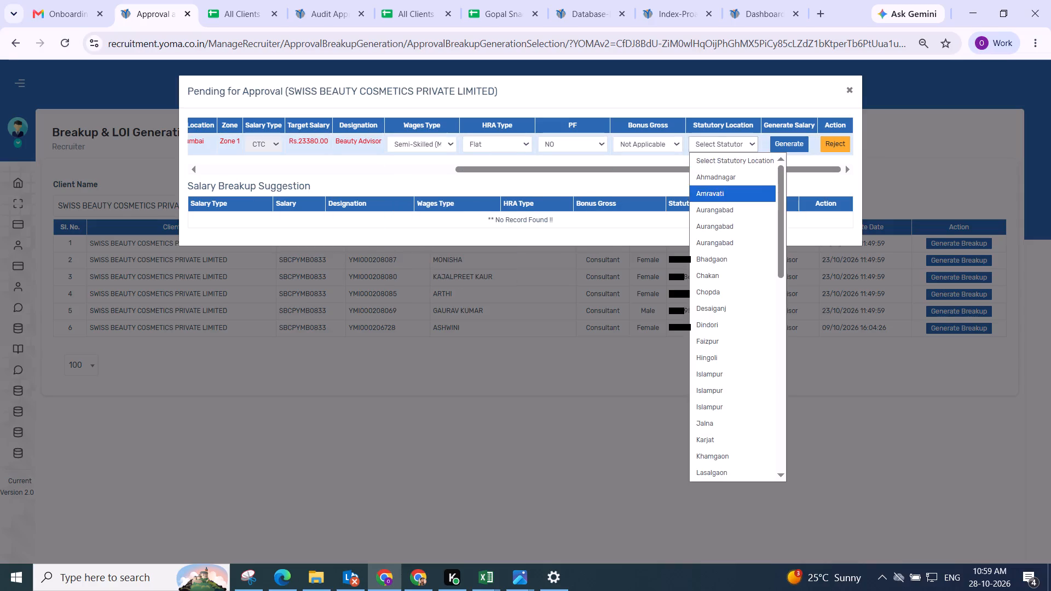
{"action": "left_click", "coordinate": [710, 202]}
{"action": "left_click", "coordinate": [786, 138]}
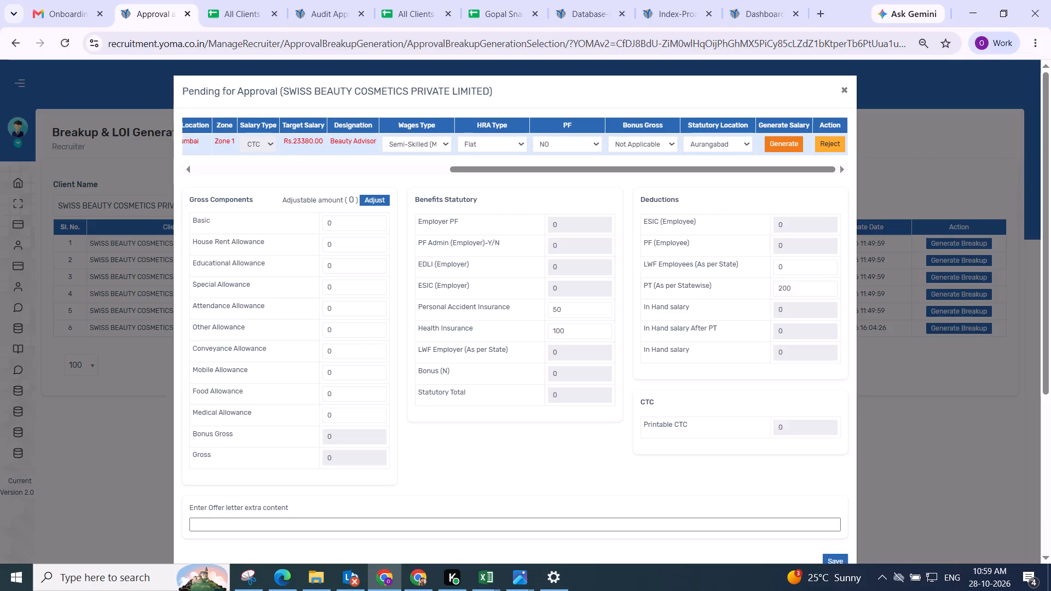
Adjust the gross components of the associate with statutory location Aurangabad and set Basic to the full gross amount of 23230.
{"action": "left_click", "coordinate": [373, 198]}
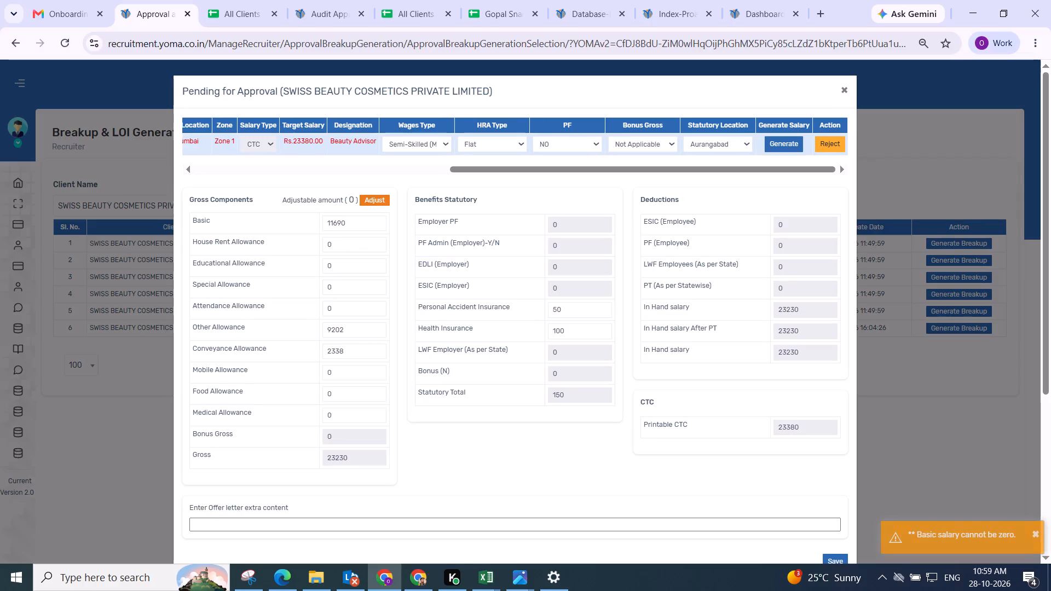
{"action": "triple_click", "coordinate": [332, 458]}
{"action": "left_click", "coordinate": [332, 458]}
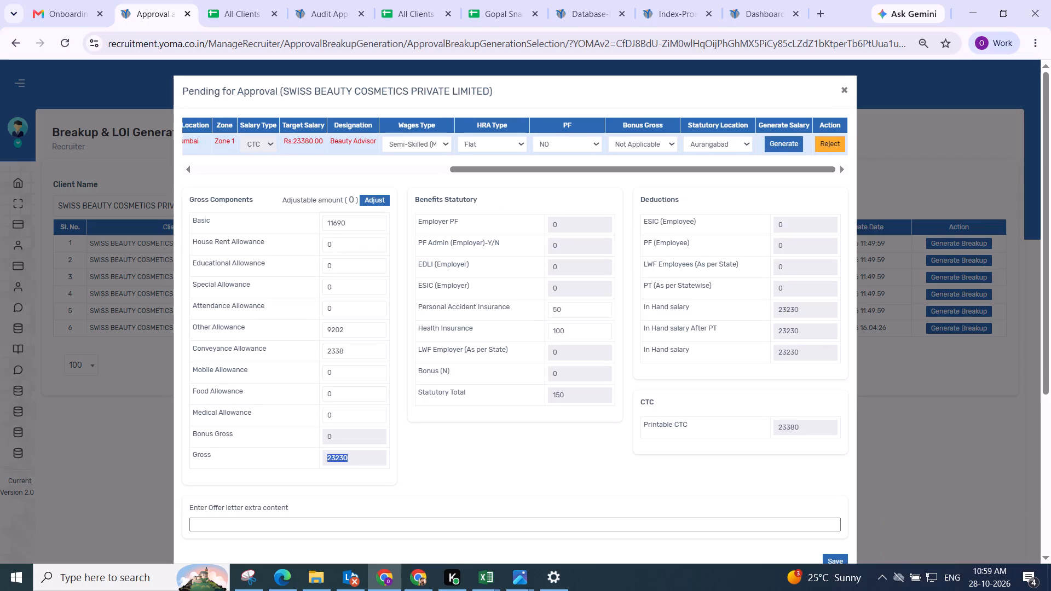
{"action": "key", "text": "ctrl+c"}
{"action": "left_click_drag", "start_coordinate": [353, 227], "coordinate": [320, 227]}
{"action": "key", "text": "ctrl+v"}
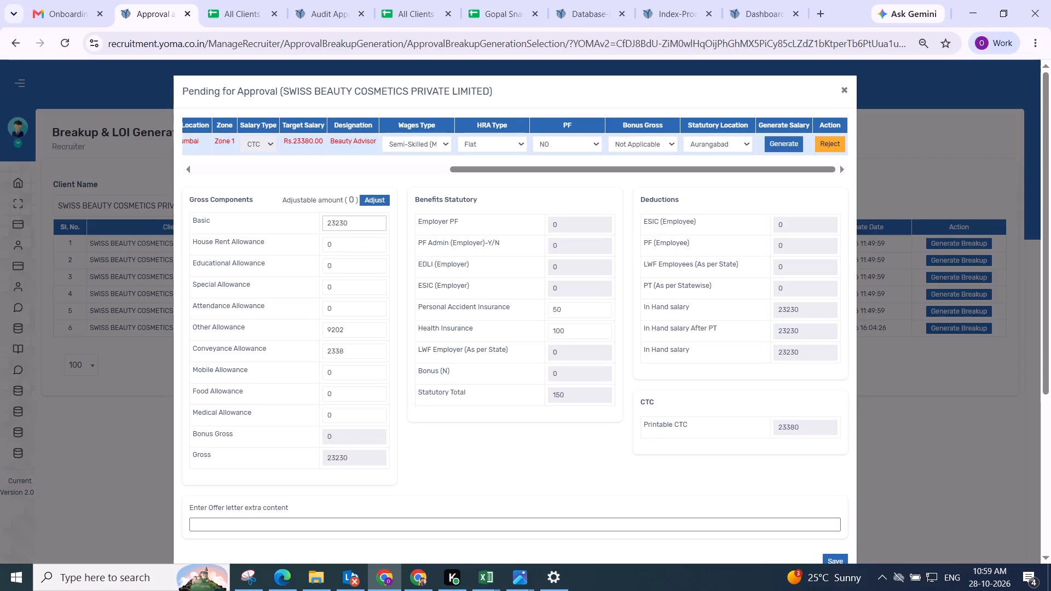
{"action": "left_click", "coordinate": [399, 222]}
Save the salary breakup of the associate with statutory location Aurangabad.
{"action": "scroll", "coordinate": [399, 222], "scroll_direction": "down", "scroll_amount": 1}
{"action": "left_click_drag", "start_coordinate": [463, 239], "coordinate": [481, 240]}
{"action": "left_click", "coordinate": [832, 311]}
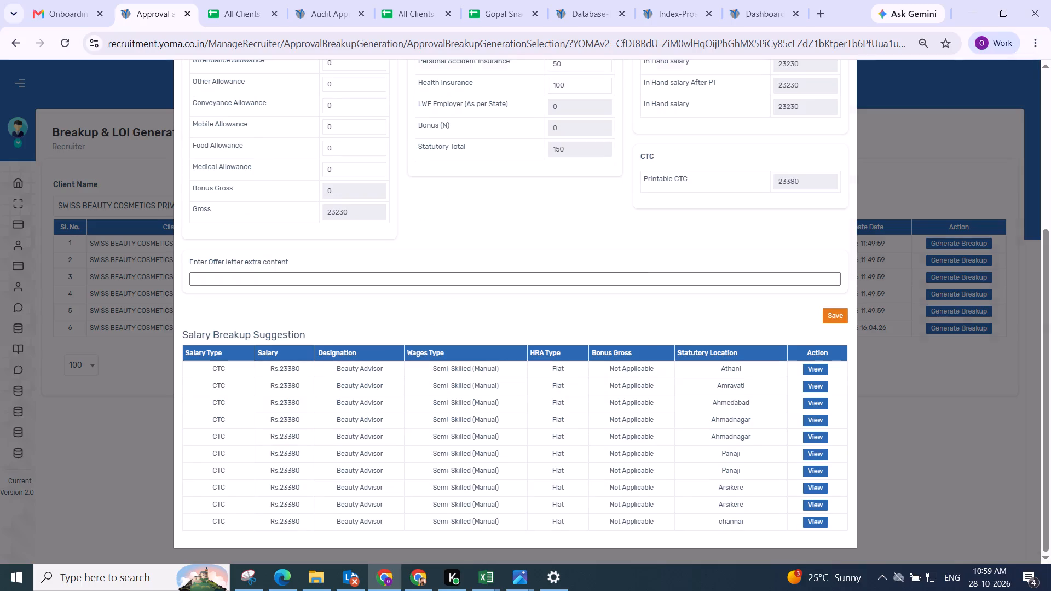
{"action": "left_click", "coordinate": [562, 378]}
{"action": "scroll", "coordinate": [559, 381], "scroll_direction": "up", "scroll_amount": 3}
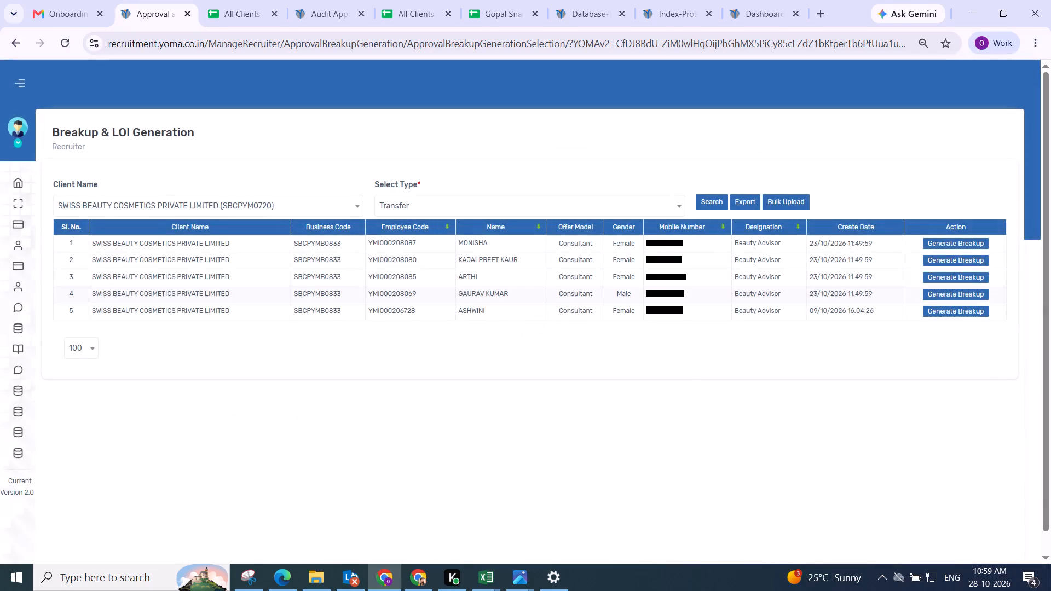
Generate the salary for target salary 20350 with Semi-Skilled (Manual) wages, Flat HRA, PF NO, Bonus Gross Not Applicable and statutory location Chennai.
{"action": "scroll", "coordinate": [784, 311], "scroll_direction": "up", "scroll_amount": 3}
{"action": "left_click", "coordinate": [948, 245]}
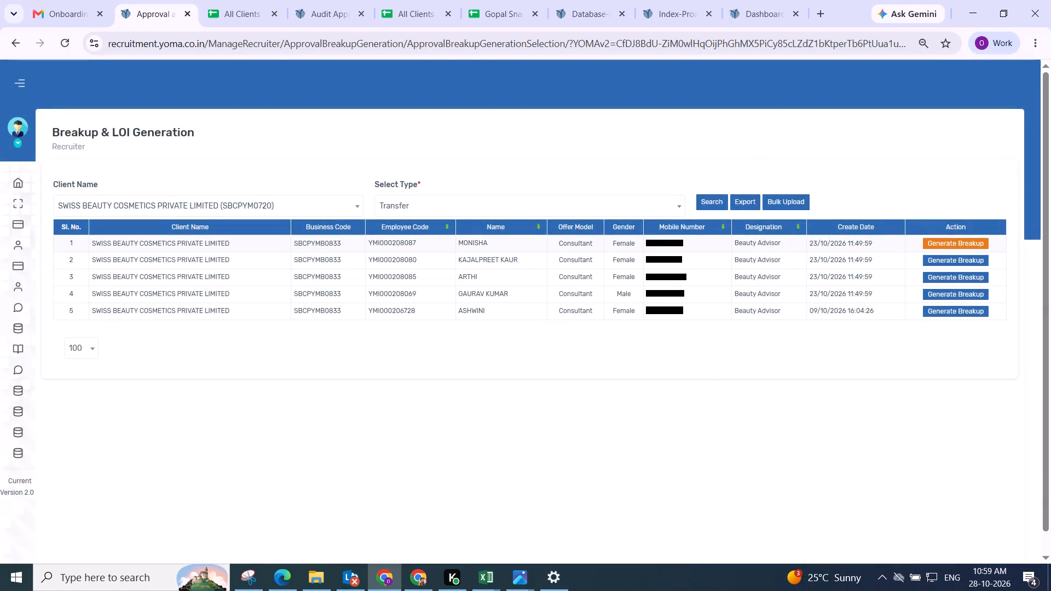
{"action": "left_click_drag", "start_coordinate": [294, 166], "coordinate": [933, 167]}
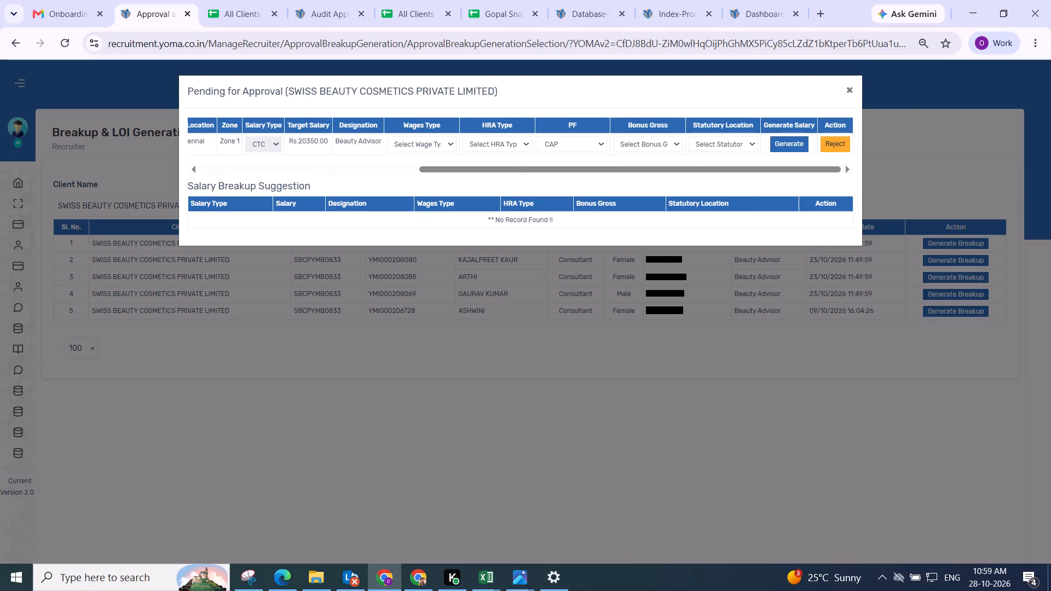
{"action": "left_click", "coordinate": [426, 140]}
{"action": "left_click_drag", "start_coordinate": [434, 244], "coordinate": [436, 235]}
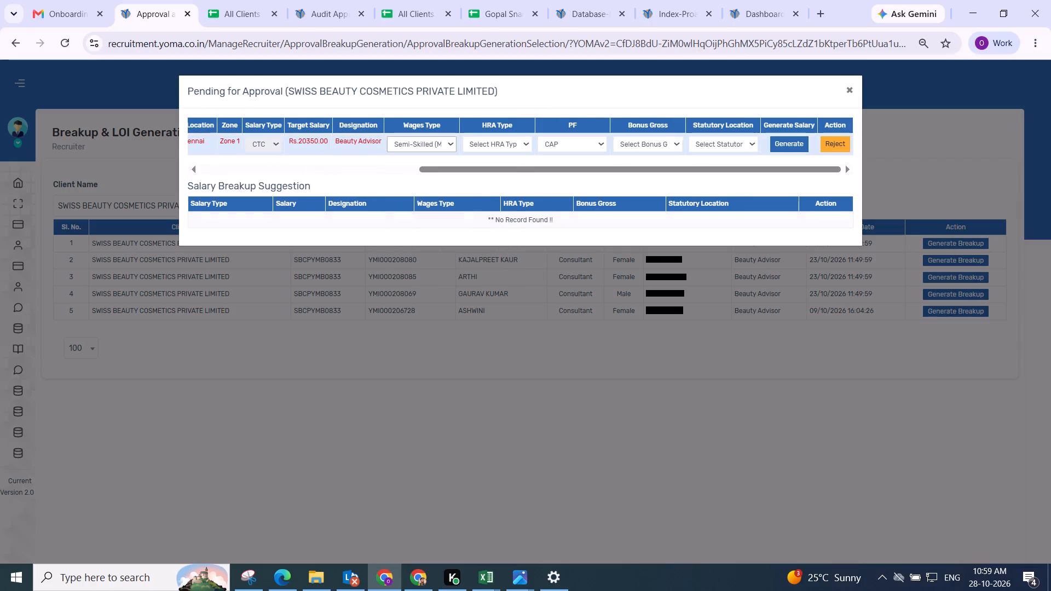
{"action": "left_click", "coordinate": [487, 150]}
{"action": "left_click", "coordinate": [490, 176]}
{"action": "left_click", "coordinate": [509, 145]}
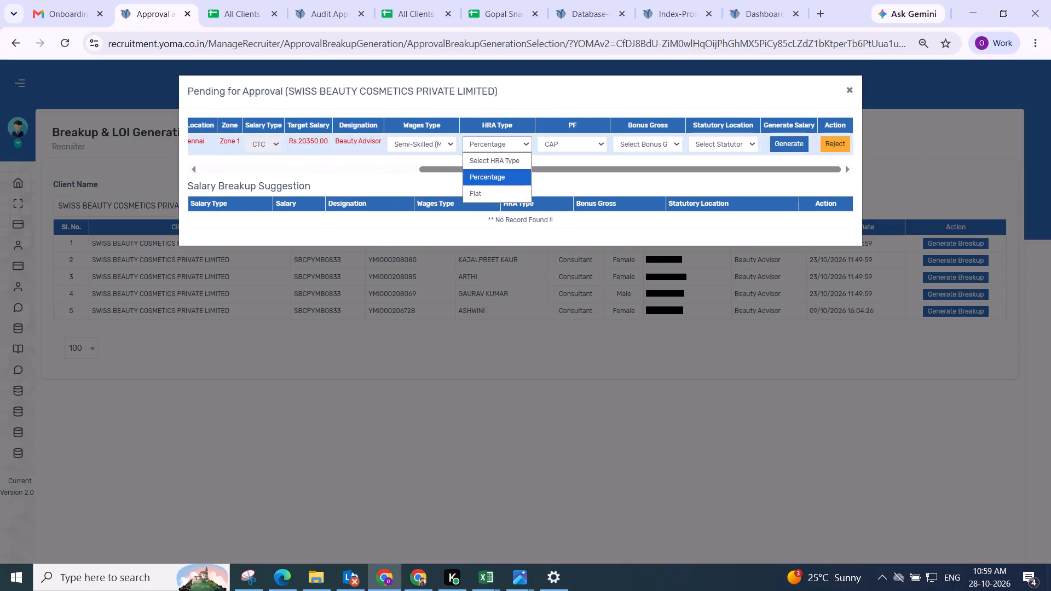
{"action": "left_click", "coordinate": [503, 191]}
{"action": "left_click_drag", "start_coordinate": [579, 136], "coordinate": [580, 145]}
{"action": "left_click", "coordinate": [569, 148]}
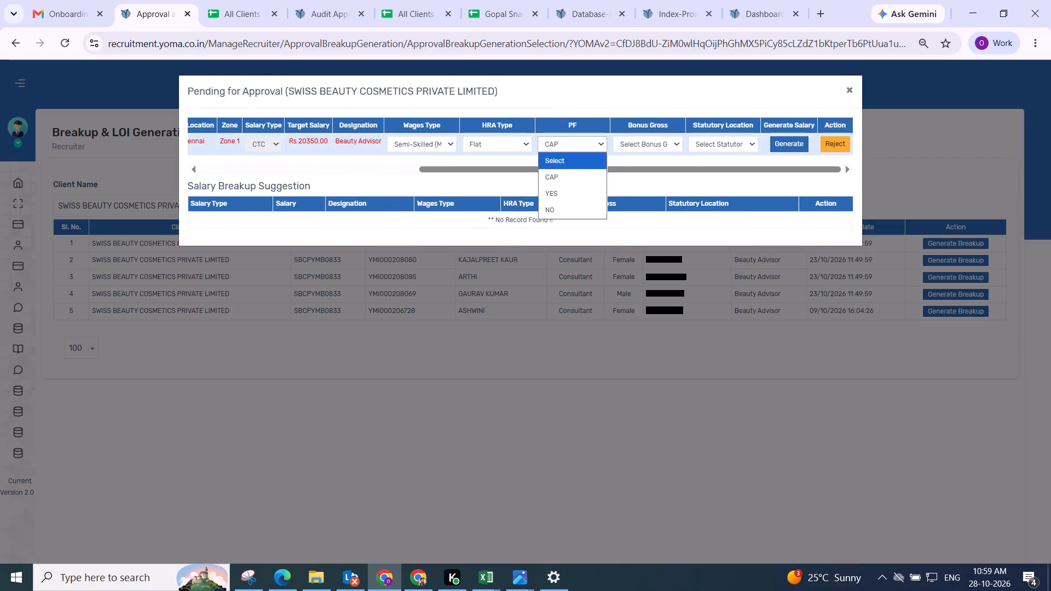
{"action": "left_click_drag", "start_coordinate": [561, 207], "coordinate": [561, 200]}
{"action": "left_click", "coordinate": [649, 138]}
{"action": "left_click", "coordinate": [586, 147]}
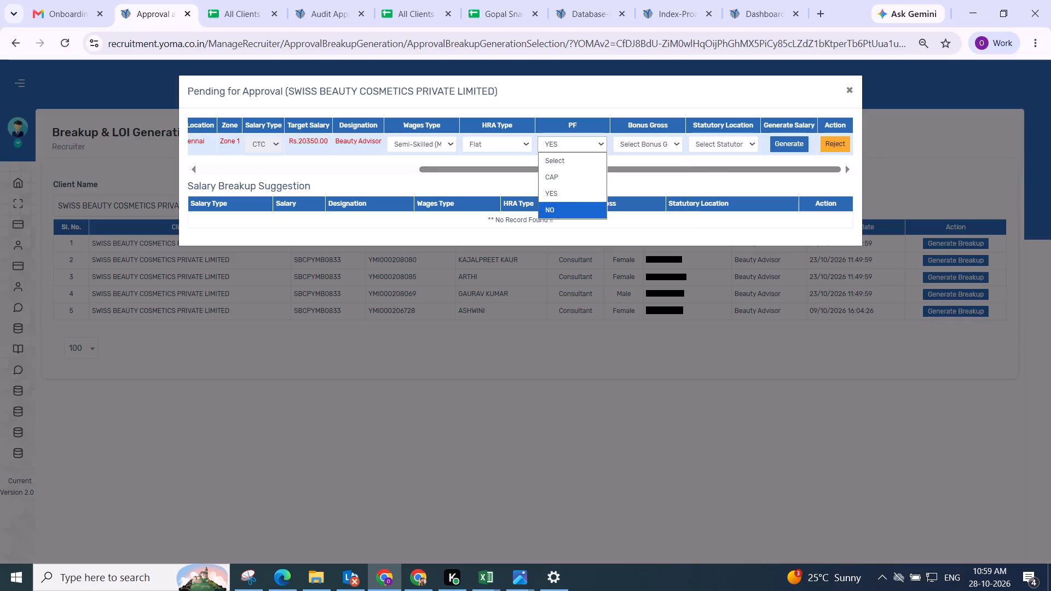
{"action": "left_click", "coordinate": [574, 205]}
{"action": "left_click_drag", "start_coordinate": [634, 147], "coordinate": [636, 153]}
{"action": "left_click", "coordinate": [639, 211]}
{"action": "left_click_drag", "start_coordinate": [736, 146], "coordinate": [736, 150]}
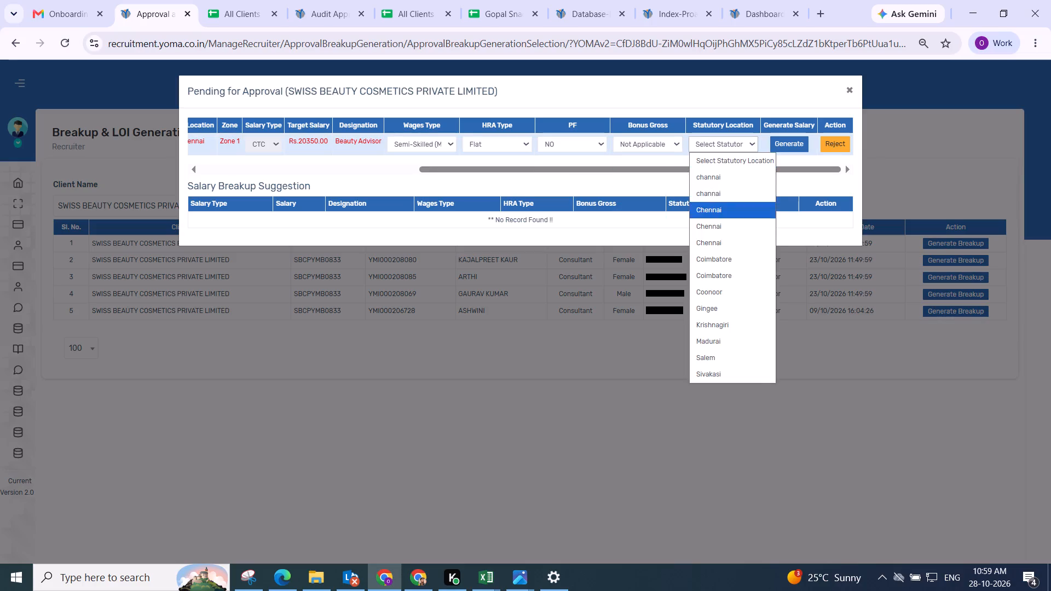
{"action": "left_click", "coordinate": [716, 204]}
{"action": "left_click", "coordinate": [807, 138]}
{"action": "left_click", "coordinate": [792, 140]}
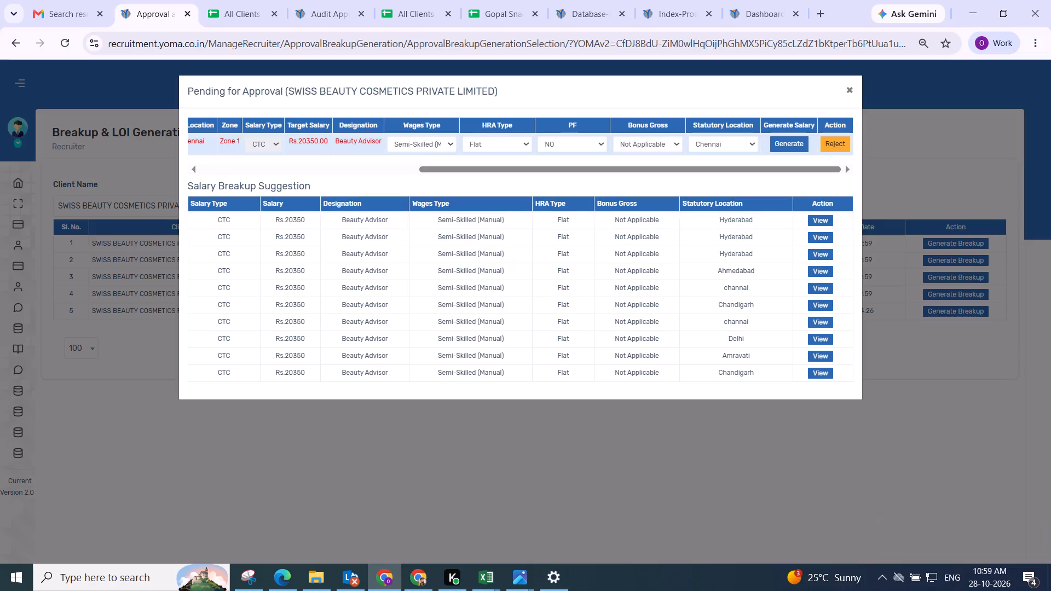
Reselect Semi-Skilled (Manual) wages for the associate with target salary 20350 and generate the salary again.
{"action": "left_click", "coordinate": [414, 145]}
{"action": "left_click", "coordinate": [422, 237]}
{"action": "left_click", "coordinate": [776, 146]}
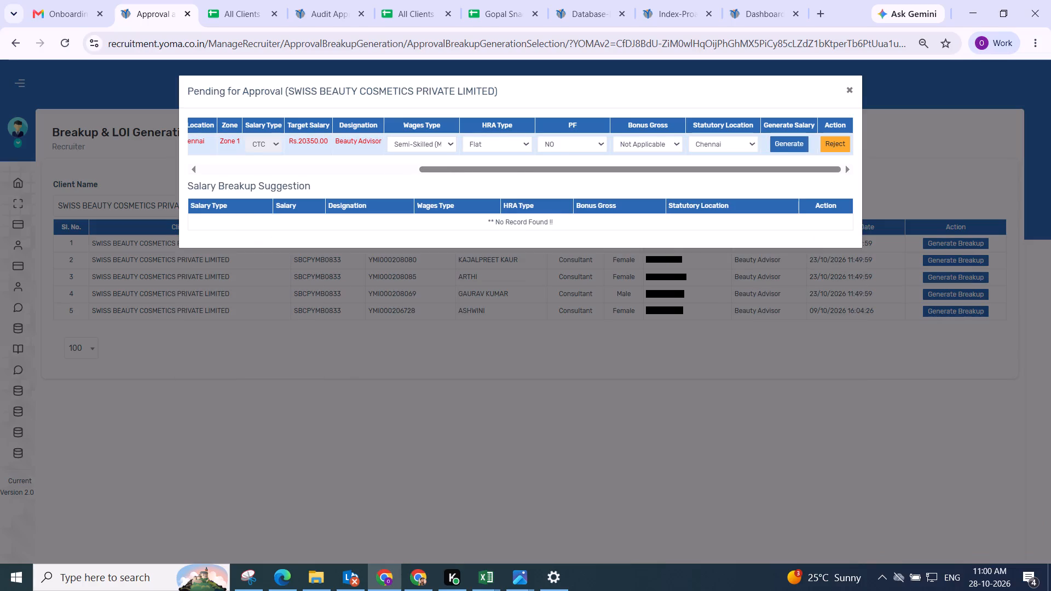
Adjust the gross components of the associate with target salary 20350 and set Basic to the full gross amount of 20200.
{"action": "left_click", "coordinate": [379, 202]}
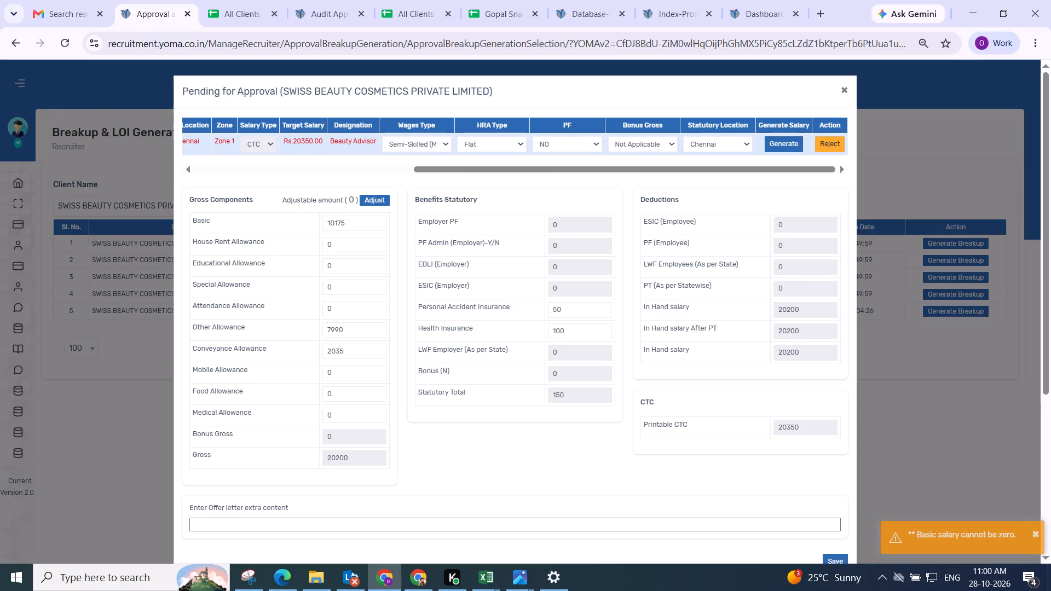
{"action": "double_click", "coordinate": [337, 459]}
{"action": "key", "text": "ctrl+c"}
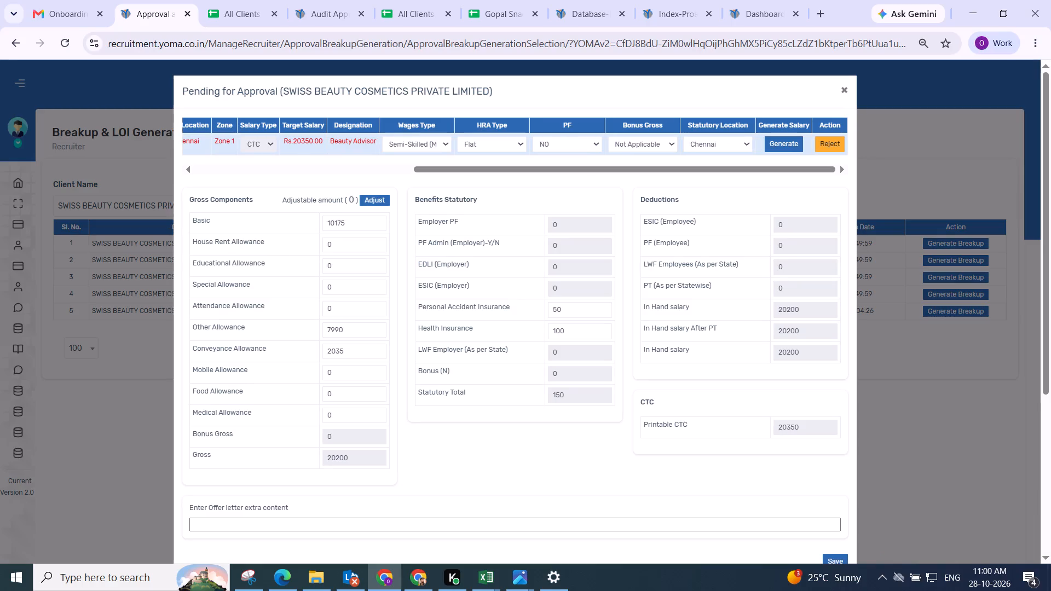
{"action": "double_click", "coordinate": [345, 457]}
{"action": "key", "text": "ctrl+c"}
{"action": "left_click_drag", "start_coordinate": [351, 230], "coordinate": [304, 223]}
{"action": "key", "text": "ctrl+v"}
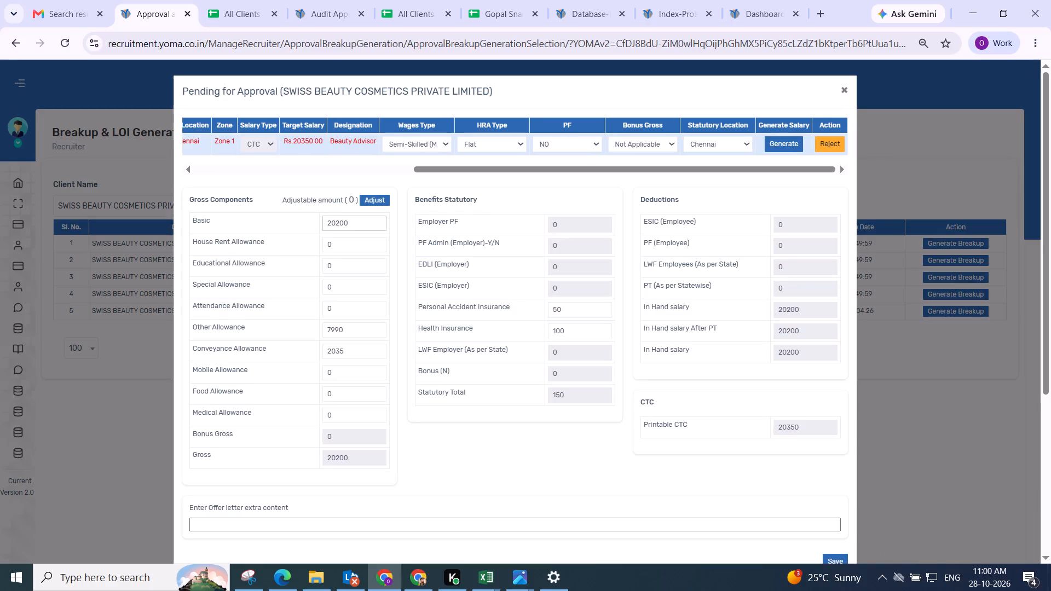
{"action": "left_click", "coordinate": [403, 221]}
Save the salary breakup of the Chennai associate with target salary 20350.
{"action": "scroll", "coordinate": [402, 221], "scroll_direction": "down", "scroll_amount": 2}
{"action": "left_click", "coordinate": [496, 244]}
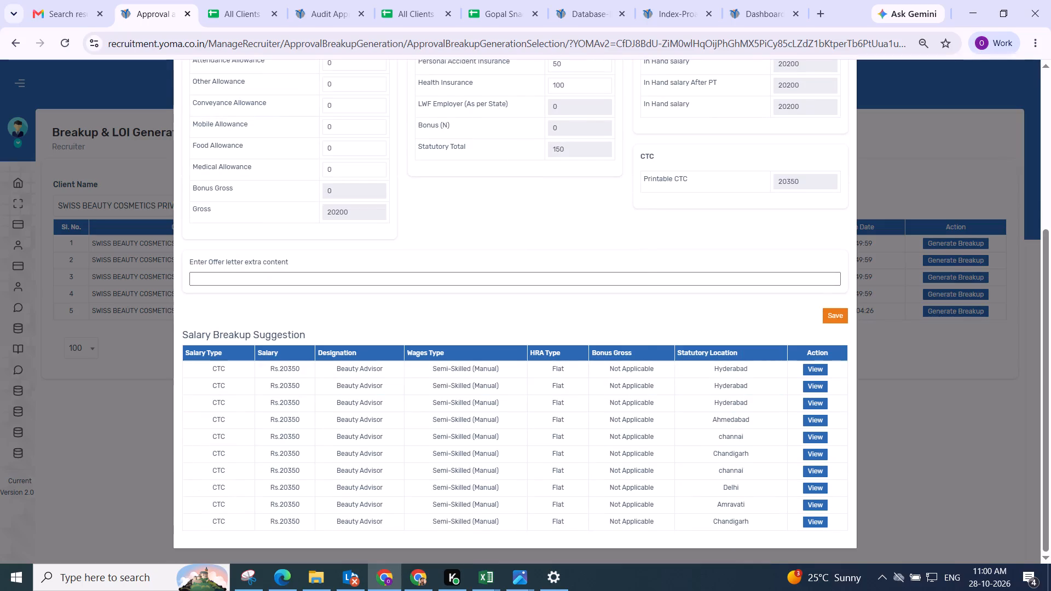
{"action": "left_click", "coordinate": [829, 316]}
{"action": "left_click", "coordinate": [560, 381]}
{"action": "scroll", "coordinate": [559, 375], "scroll_direction": "up", "scroll_amount": 2}
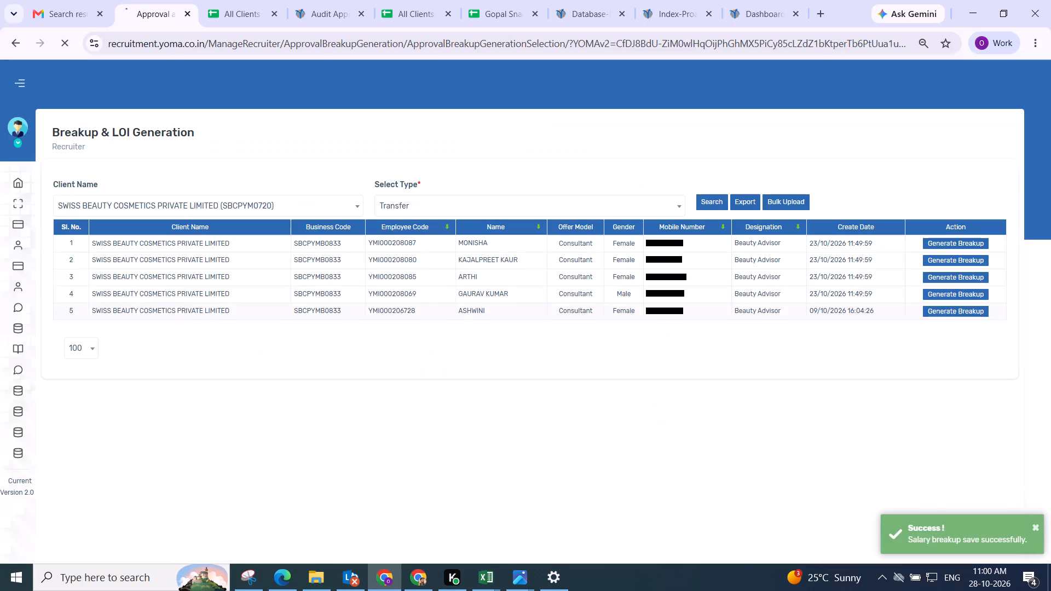
Open the breakup form of the Amritsar associate with target salary 22000 and choose Skilled (Manual) wages with Flat HRA.
{"action": "scroll", "coordinate": [524, 267], "scroll_direction": "down", "scroll_amount": 2}
{"action": "scroll", "coordinate": [767, 274], "scroll_direction": "up", "scroll_amount": 3}
{"action": "scroll", "coordinate": [895, 278], "scroll_direction": "up", "scroll_amount": 1}
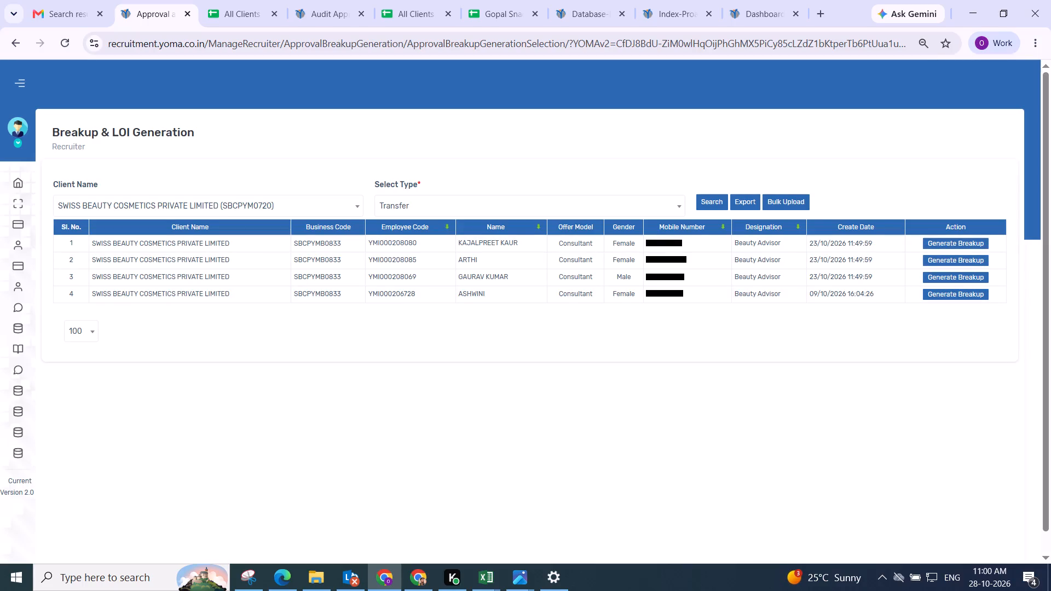
{"action": "scroll", "coordinate": [848, 312], "scroll_direction": "up", "scroll_amount": 2}
{"action": "left_click", "coordinate": [948, 240]}
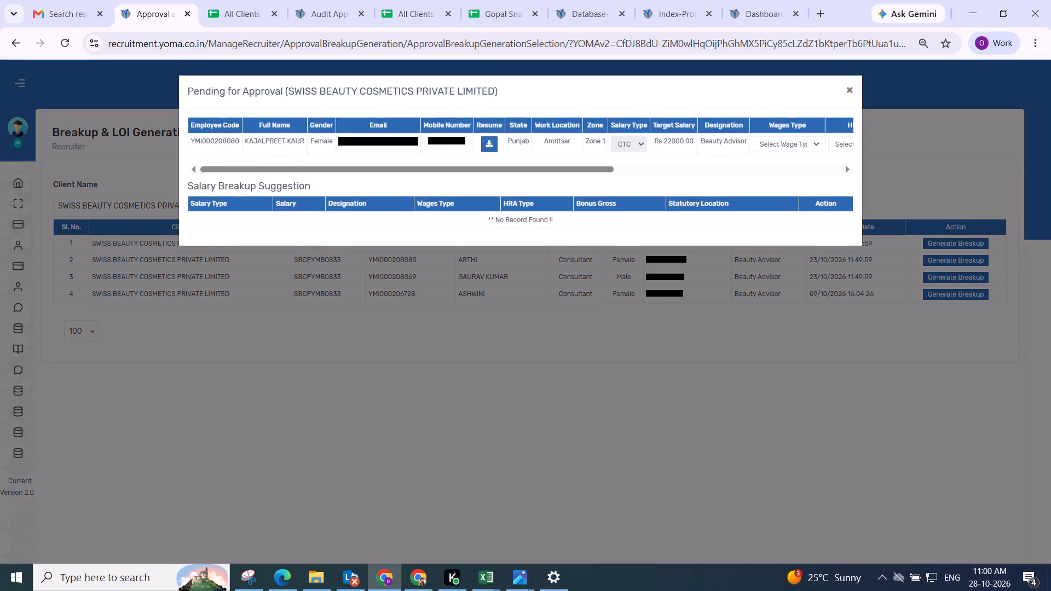
{"action": "left_click_drag", "start_coordinate": [368, 167], "coordinate": [876, 179]}
{"action": "left_click", "coordinate": [418, 140]}
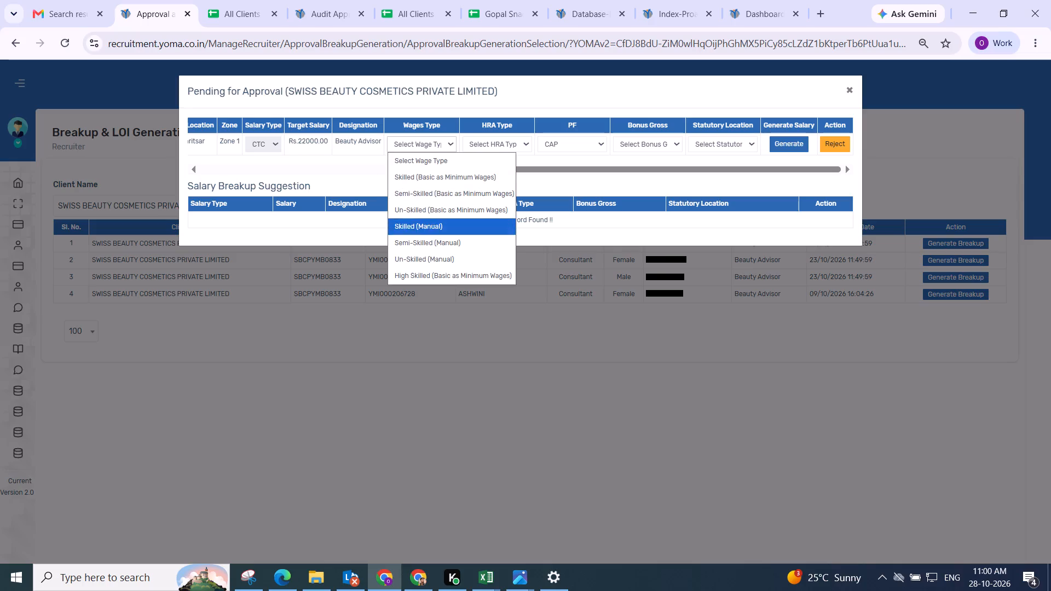
{"action": "left_click_drag", "start_coordinate": [426, 237], "coordinate": [430, 228]}
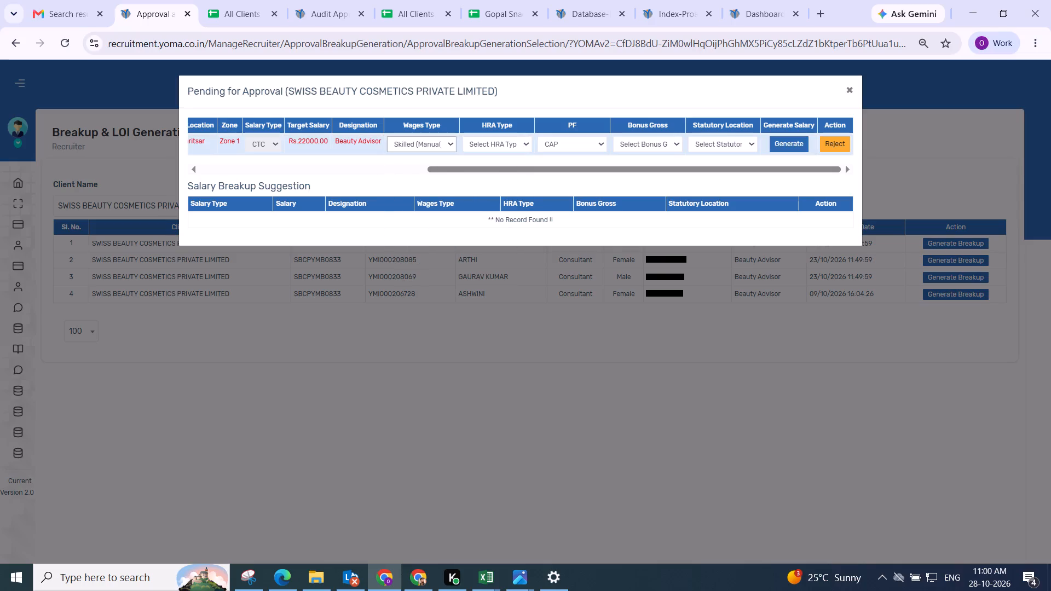
{"action": "left_click_drag", "start_coordinate": [492, 145], "coordinate": [493, 162]}
{"action": "left_click", "coordinate": [499, 192]}
Set PF to NO, Bonus Gross to Not Applicable and statutory location to Chandigarh, and generate the Amritsar associate's salary.
{"action": "left_click", "coordinate": [567, 147]}
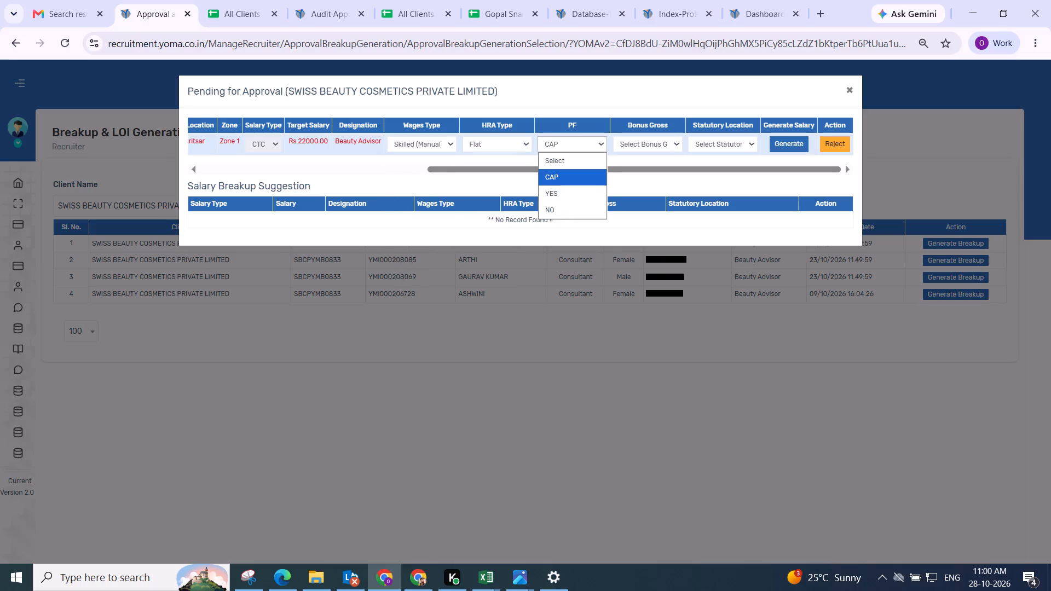
{"action": "left_click", "coordinate": [567, 204]}
{"action": "left_click", "coordinate": [657, 143]}
{"action": "left_click_drag", "start_coordinate": [526, 147], "coordinate": [534, 146]}
{"action": "left_click", "coordinate": [556, 147]}
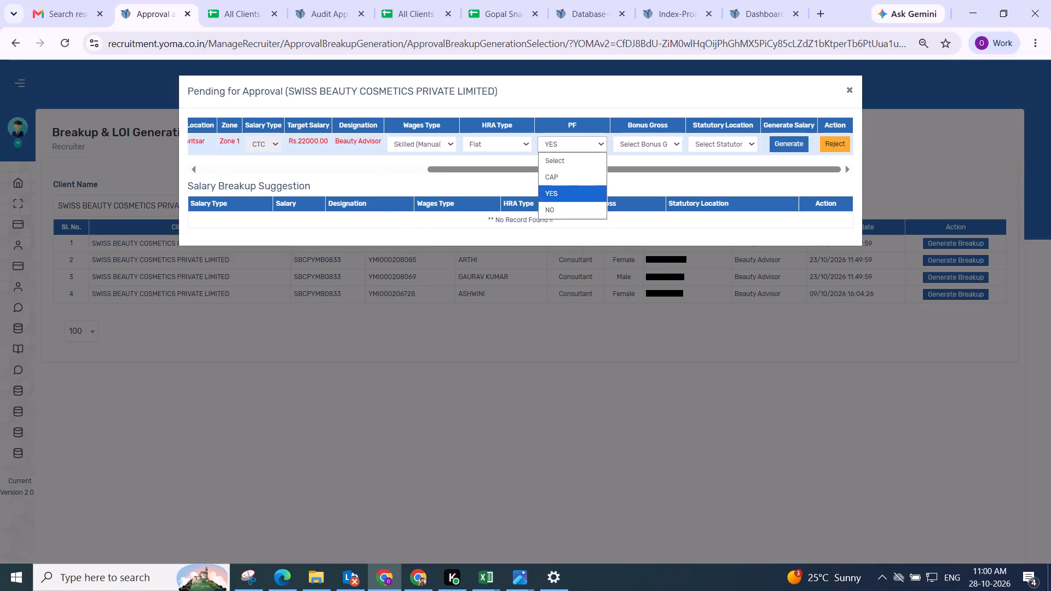
{"action": "left_click", "coordinate": [562, 207]}
{"action": "left_click", "coordinate": [614, 138]}
{"action": "left_click", "coordinate": [632, 204]}
{"action": "left_click", "coordinate": [696, 137]}
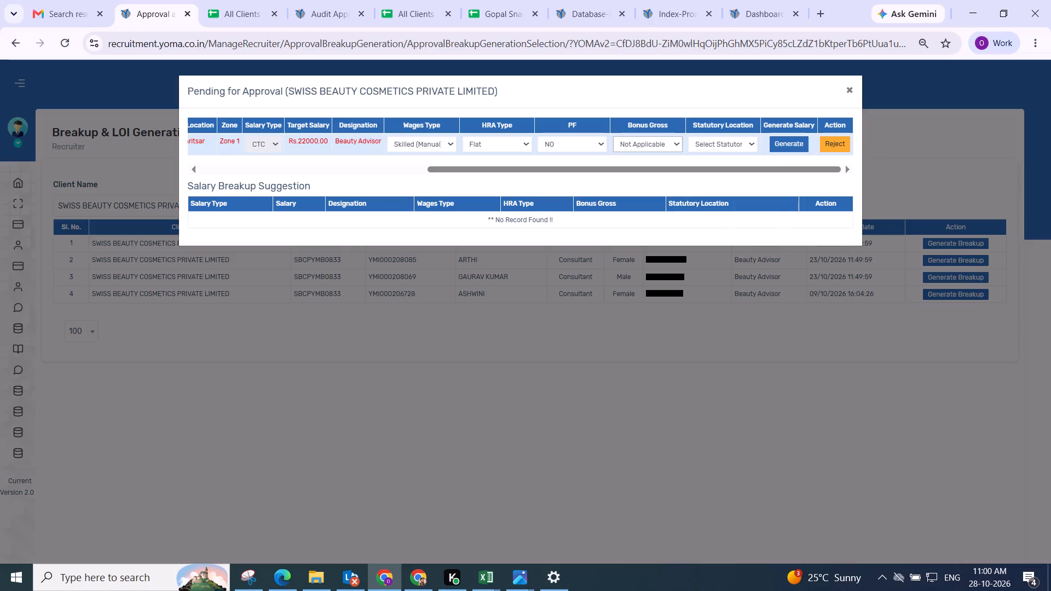
{"action": "left_click", "coordinate": [706, 215]}
{"action": "left_click", "coordinate": [786, 143]}
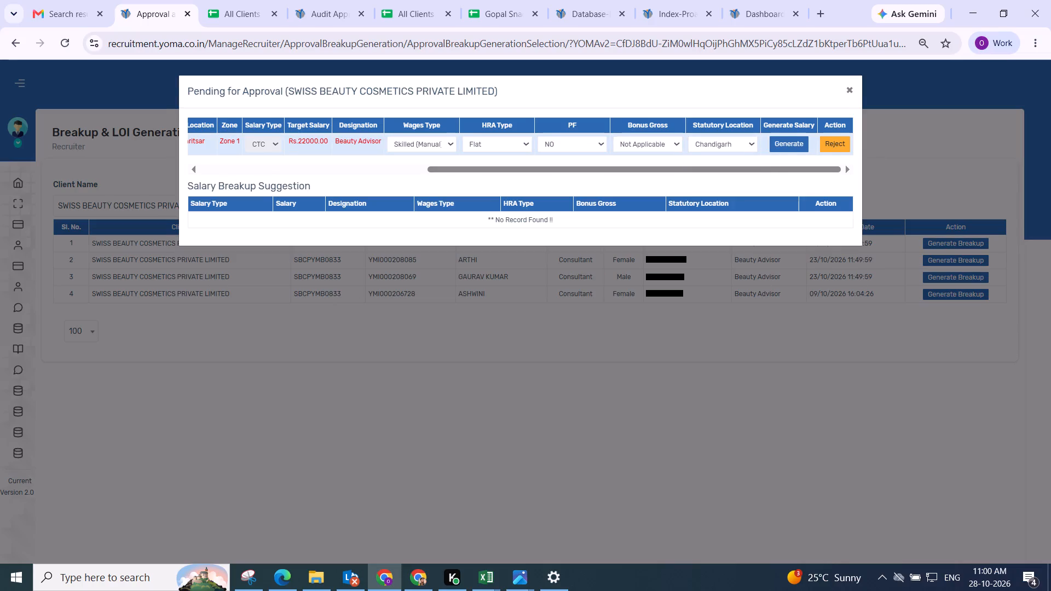
Adjust the gross components of the associate with target salary 22000 and set Basic to the full gross amount of 21850.
{"action": "left_click", "coordinate": [384, 199]}
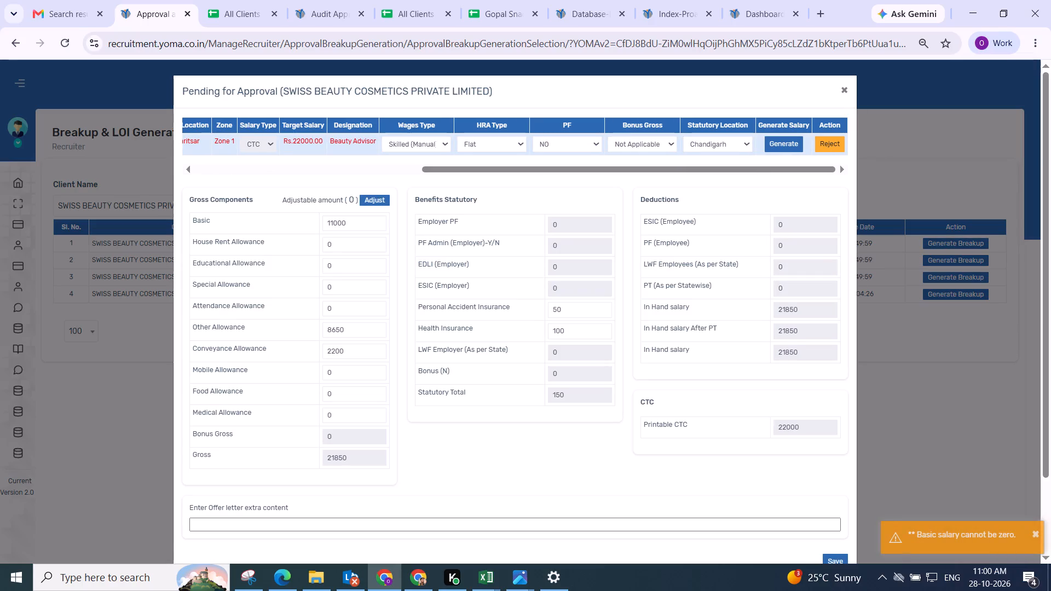
{"action": "double_click", "coordinate": [330, 459]}
{"action": "key", "text": "ctrl+c"}
{"action": "left_click_drag", "start_coordinate": [354, 227], "coordinate": [332, 230]}
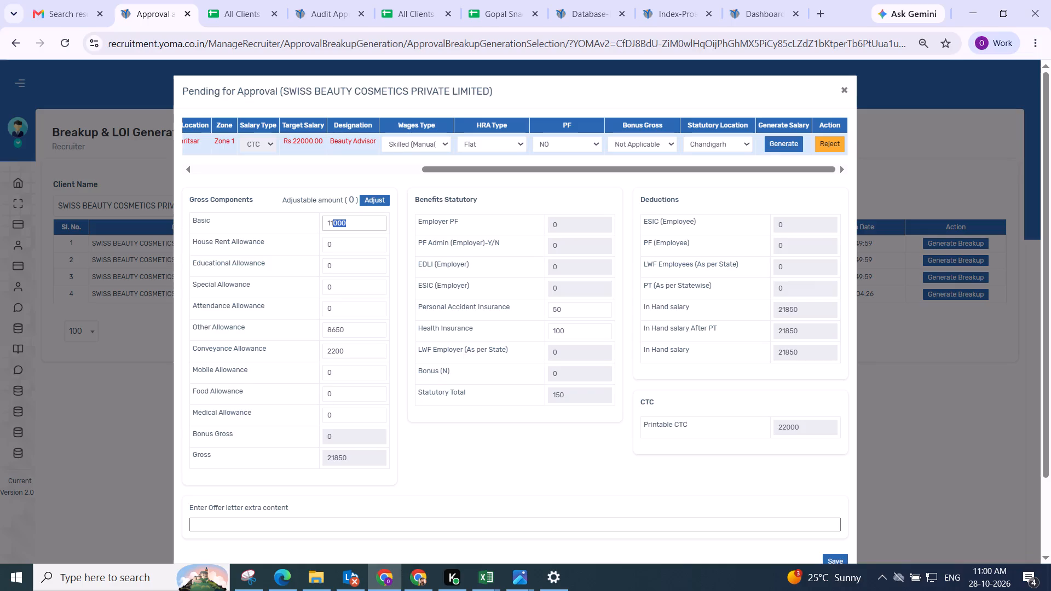
{"action": "left_click_drag", "start_coordinate": [332, 230], "coordinate": [331, 230]}
{"action": "left_click", "coordinate": [348, 227]}
{"action": "left_click_drag", "start_coordinate": [361, 224], "coordinate": [314, 224]}
{"action": "key", "text": "ctrl+v"}
{"action": "left_click", "coordinate": [400, 220]}
Save the salary breakup of the Amritsar associate with target salary 22000.
{"action": "scroll", "coordinate": [399, 224], "scroll_direction": "down", "scroll_amount": 2}
{"action": "left_click", "coordinate": [510, 347]}
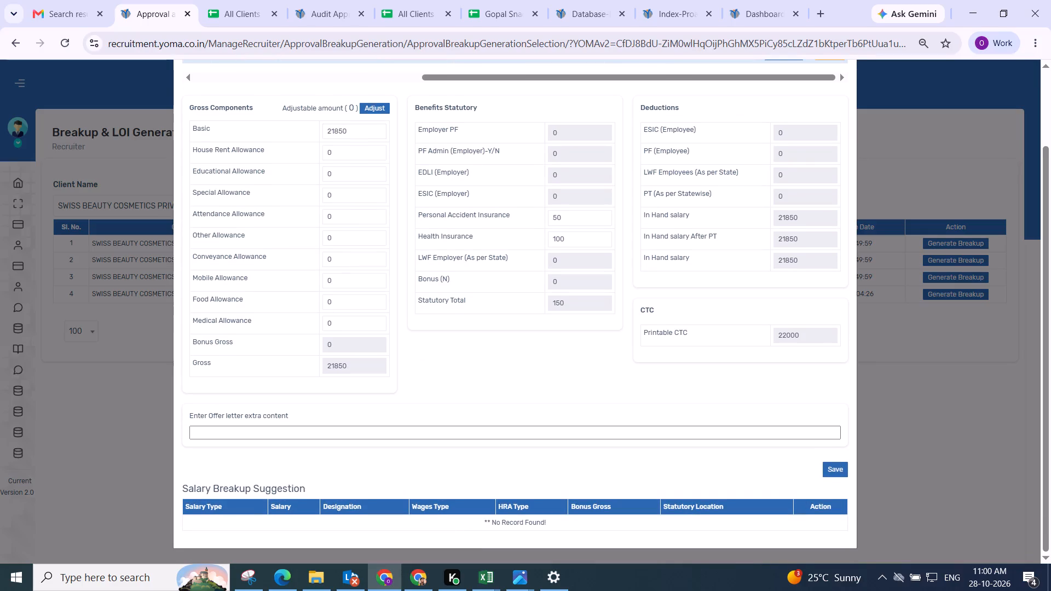
{"action": "left_click", "coordinate": [844, 468]}
{"action": "left_click", "coordinate": [579, 381]}
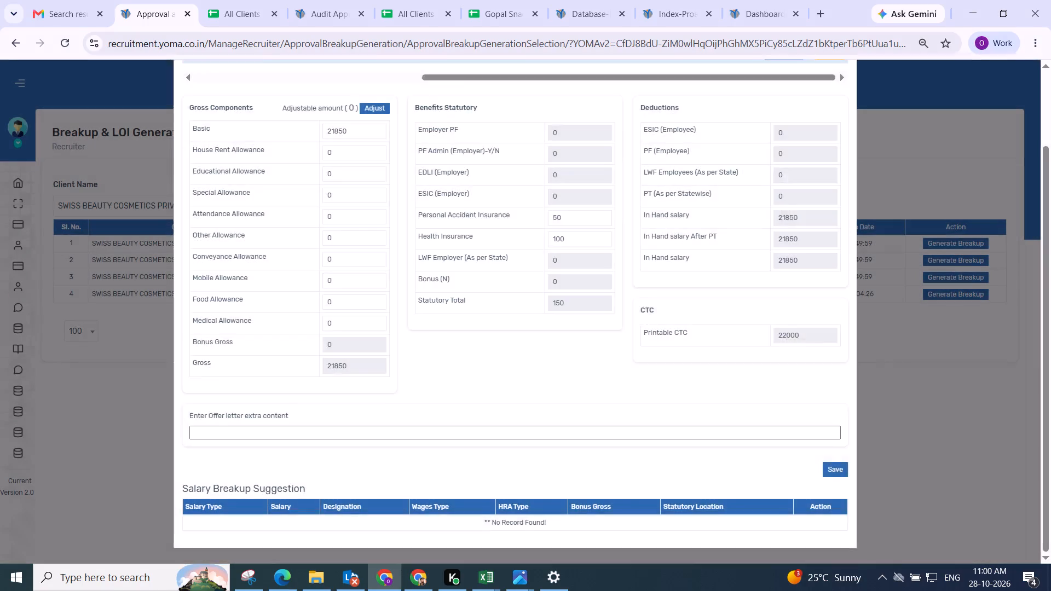
Open the breakup form of the Chennai associate with target salary 23000 and choose Semi-Skilled (Manual) wages with Flat HRA.
{"action": "scroll", "coordinate": [578, 383], "scroll_direction": "up", "scroll_amount": 2}
{"action": "scroll", "coordinate": [505, 320], "scroll_direction": "down", "scroll_amount": 1}
{"action": "scroll", "coordinate": [538, 333], "scroll_direction": "up", "scroll_amount": 2}
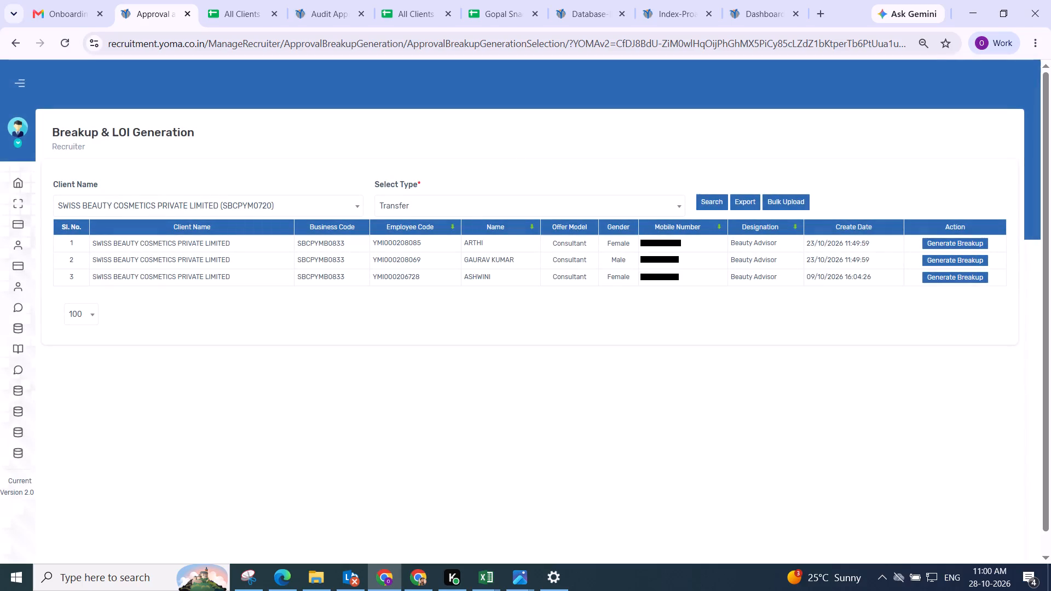
{"action": "left_click", "coordinate": [940, 244]}
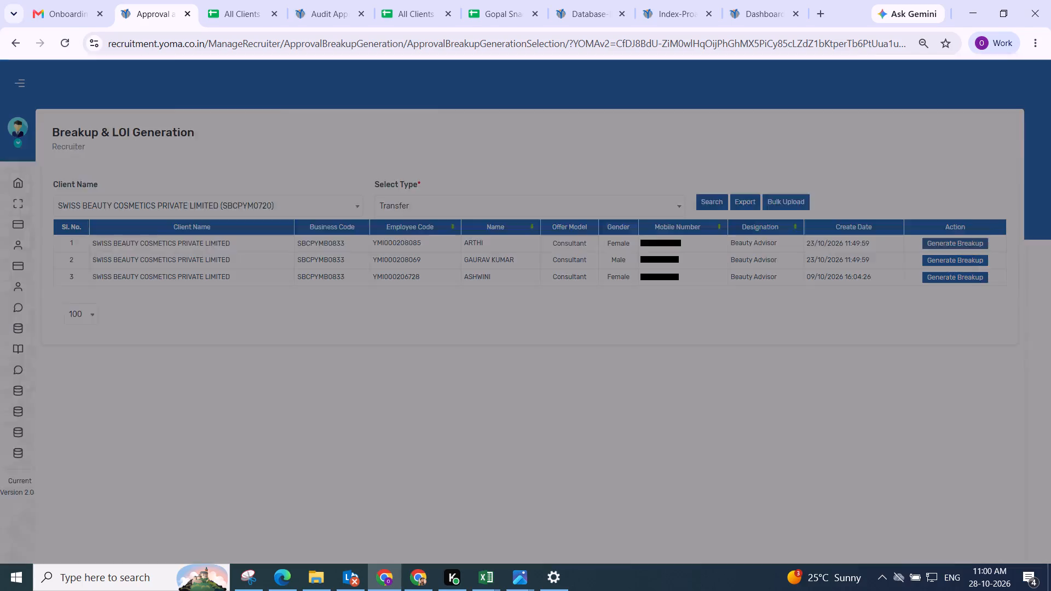
{"action": "left_click_drag", "start_coordinate": [330, 168], "coordinate": [1017, 164]}
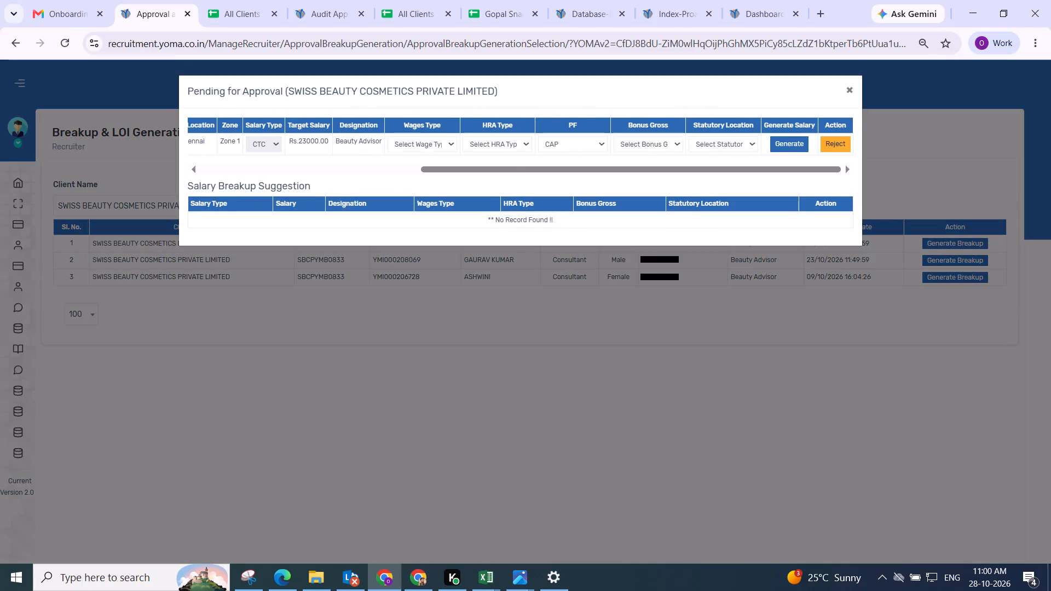
{"action": "left_click", "coordinate": [419, 144]}
{"action": "left_click_drag", "start_coordinate": [432, 240], "coordinate": [432, 235]}
{"action": "left_click", "coordinate": [486, 138]}
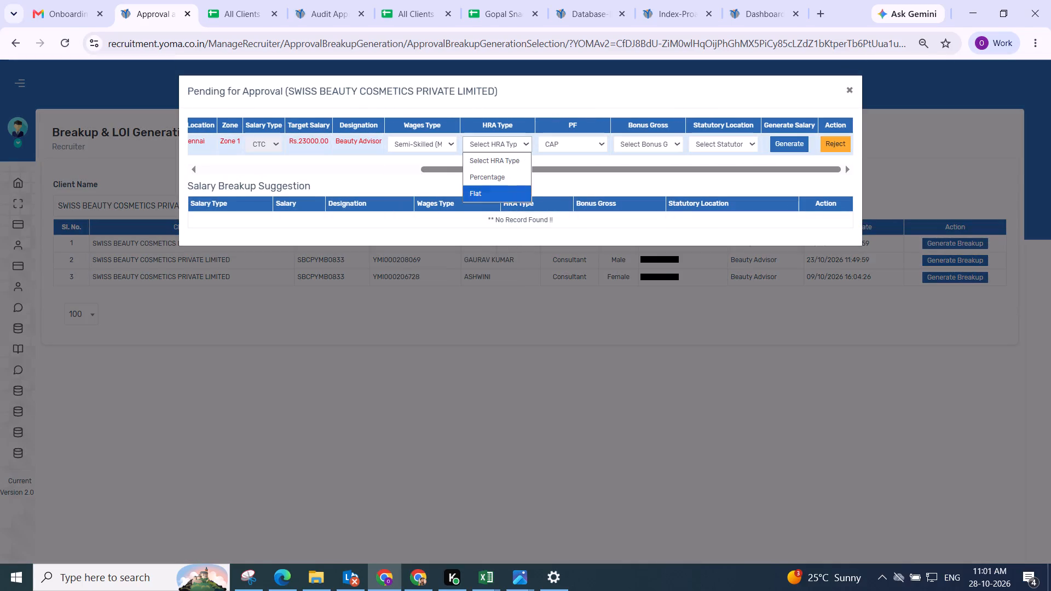
{"action": "left_click", "coordinate": [489, 189]}
Set PF to NO, Bonus Gross to Not Applicable and statutory location to Chennai, and generate the salary for target salary 23000.
{"action": "left_click", "coordinate": [575, 144]}
{"action": "left_click", "coordinate": [569, 202]}
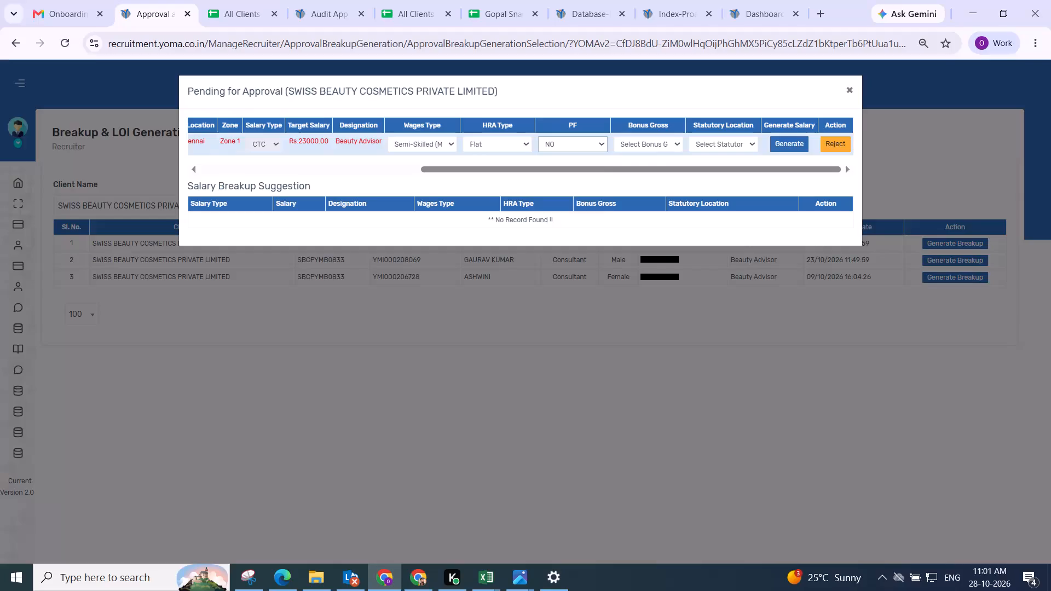
{"action": "left_click", "coordinate": [569, 144]}
{"action": "left_click", "coordinate": [565, 204]}
{"action": "left_click", "coordinate": [672, 149]}
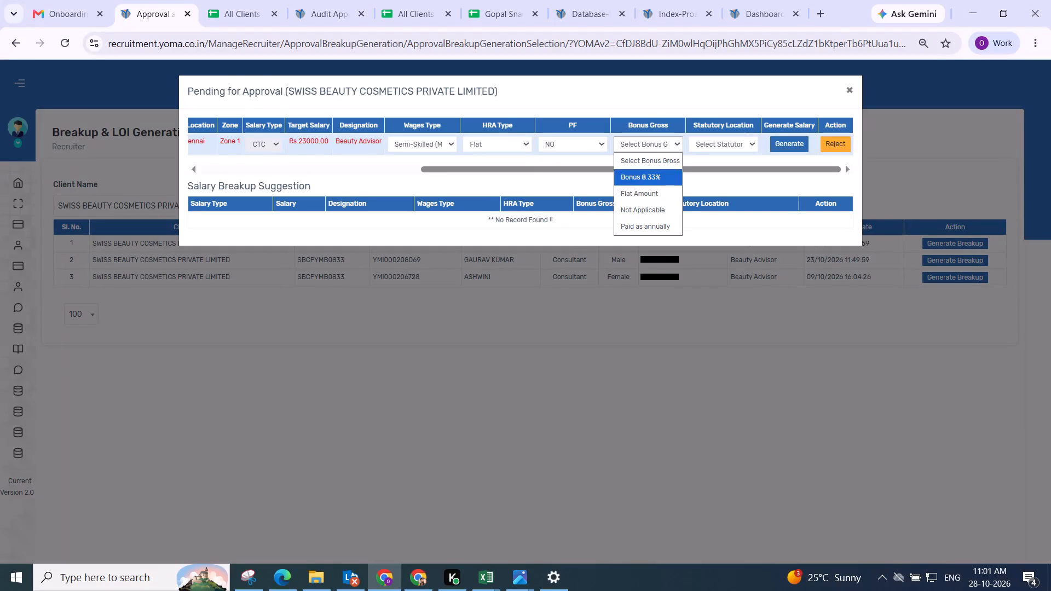
{"action": "left_click", "coordinate": [648, 204]}
{"action": "left_click", "coordinate": [706, 142]}
{"action": "left_click", "coordinate": [713, 241]}
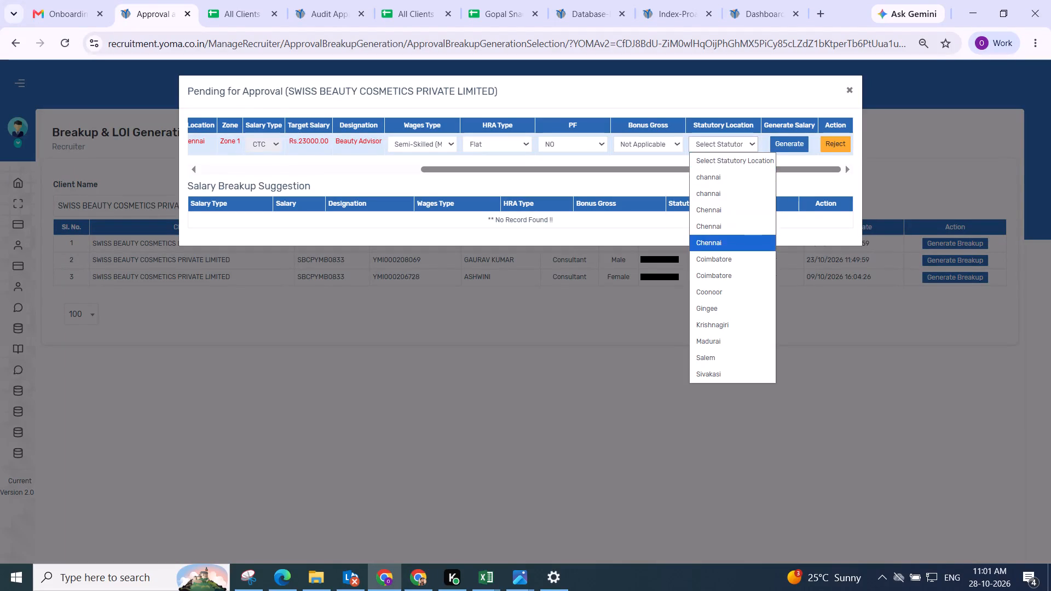
{"action": "left_click", "coordinate": [781, 147]}
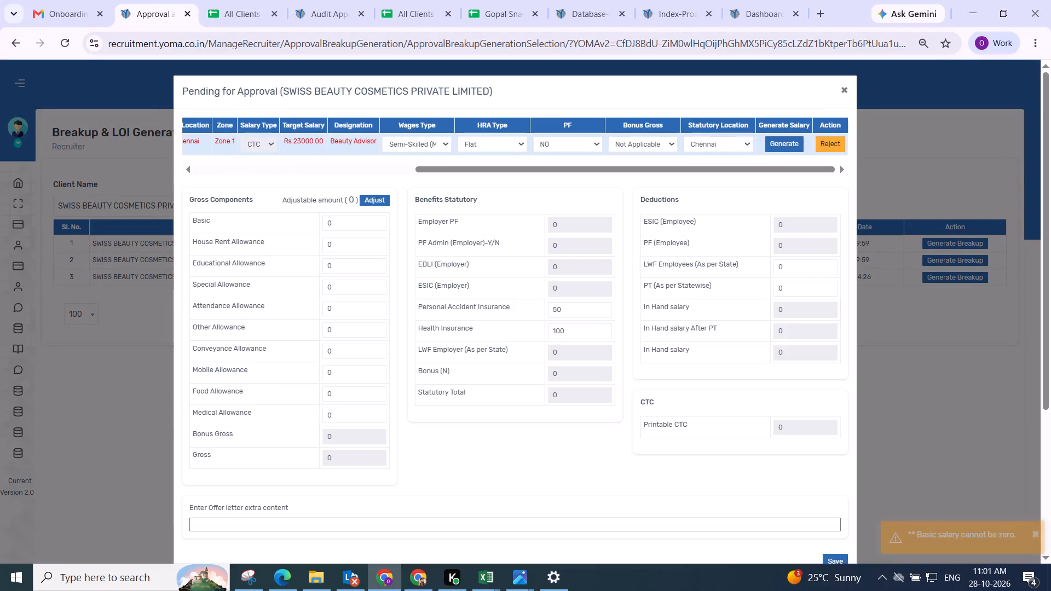
Adjust the gross components of the associate with target salary 23000 and set Basic to the full gross amount of 22850.
{"action": "left_click", "coordinate": [383, 199]}
{"action": "double_click", "coordinate": [338, 454]}
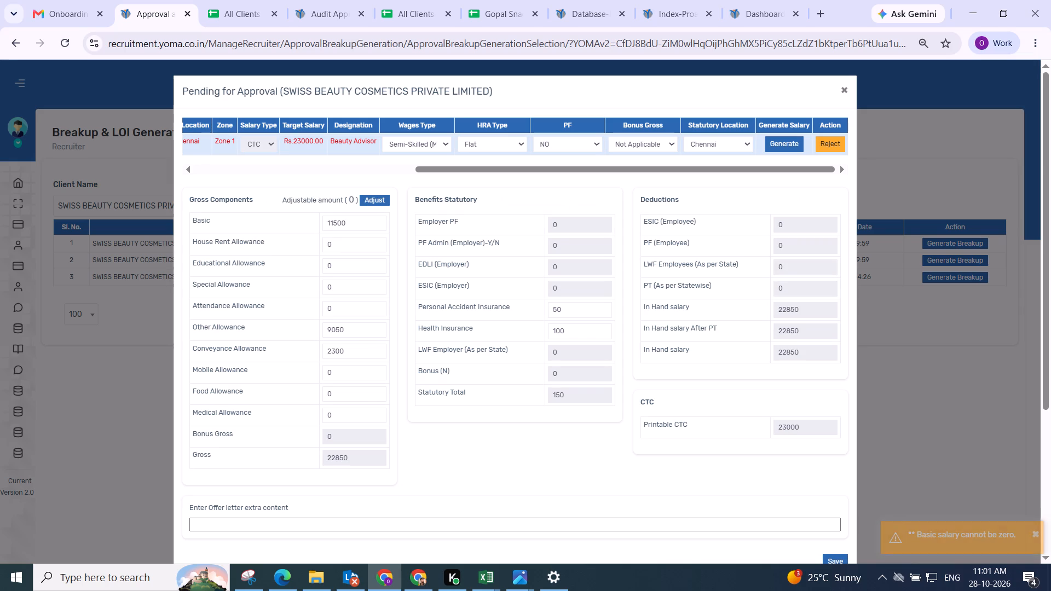
{"action": "double_click", "coordinate": [338, 457]}
{"action": "key", "text": "ctrl+c"}
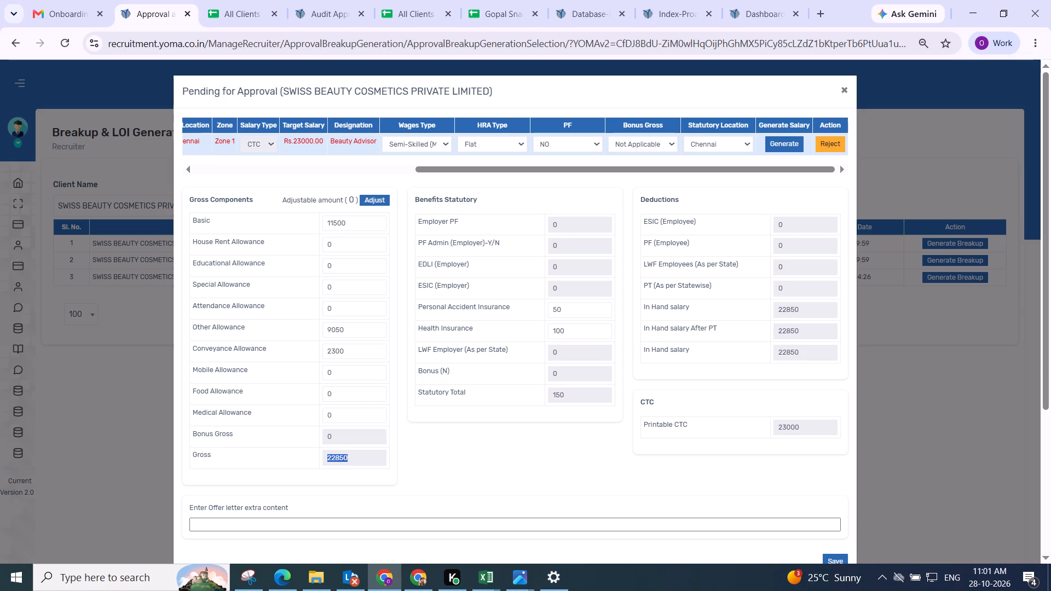
{"action": "left_click_drag", "start_coordinate": [353, 222], "coordinate": [320, 228]}
{"action": "key", "text": "ctrl+v"}
{"action": "left_click", "coordinate": [399, 219]}
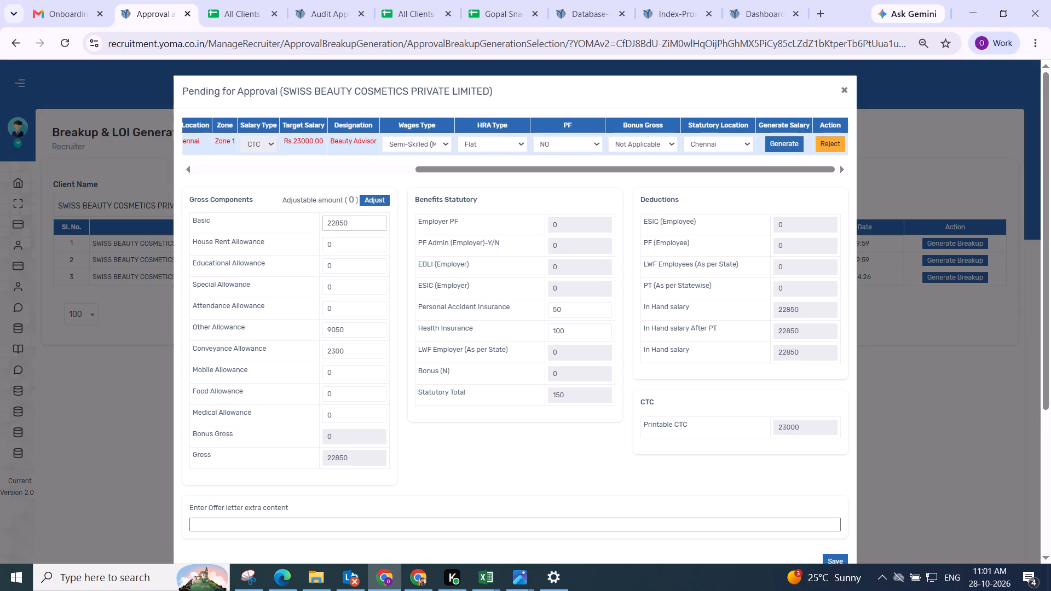
Save the salary breakup of the Chennai associate with target salary 23000.
{"action": "scroll", "coordinate": [399, 219], "scroll_direction": "down", "scroll_amount": 2}
{"action": "left_click", "coordinate": [436, 254]}
{"action": "left_click", "coordinate": [851, 353]}
{"action": "left_click", "coordinate": [843, 353]}
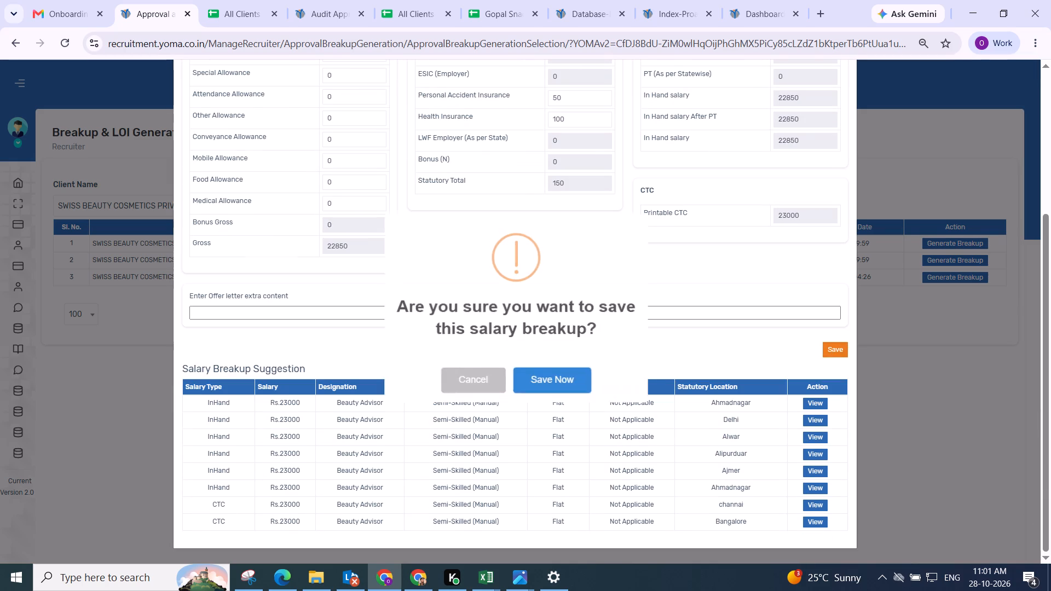
{"action": "left_click", "coordinate": [538, 374]}
Open the breakup form of the Dehradun associate with target salary 22800 and choose Semi-Skilled (Manual) wages with Percentage HRA.
{"action": "scroll", "coordinate": [534, 351], "scroll_direction": "up", "scroll_amount": 4}
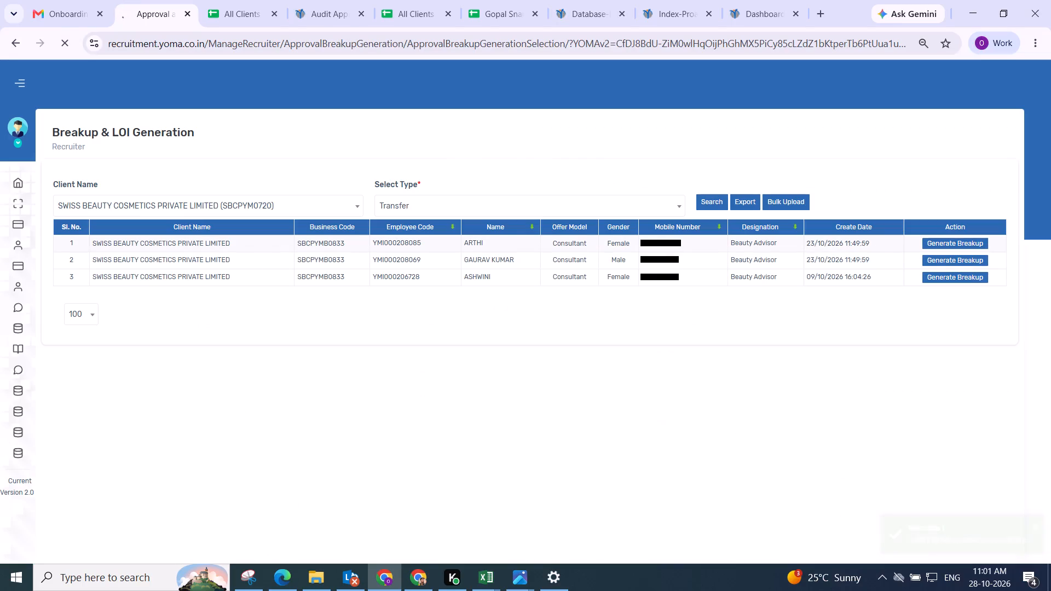
{"action": "scroll", "coordinate": [594, 236], "scroll_direction": "down", "scroll_amount": 3}
{"action": "scroll", "coordinate": [639, 251], "scroll_direction": "up", "scroll_amount": 7}
{"action": "scroll", "coordinate": [702, 257], "scroll_direction": "down", "scroll_amount": 3}
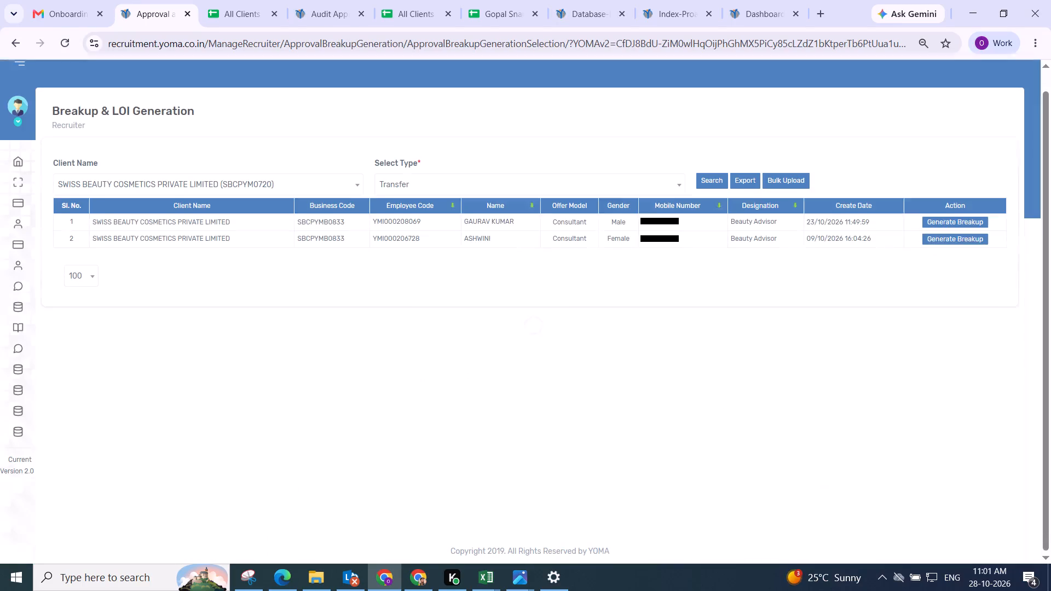
{"action": "left_click", "coordinate": [955, 221]}
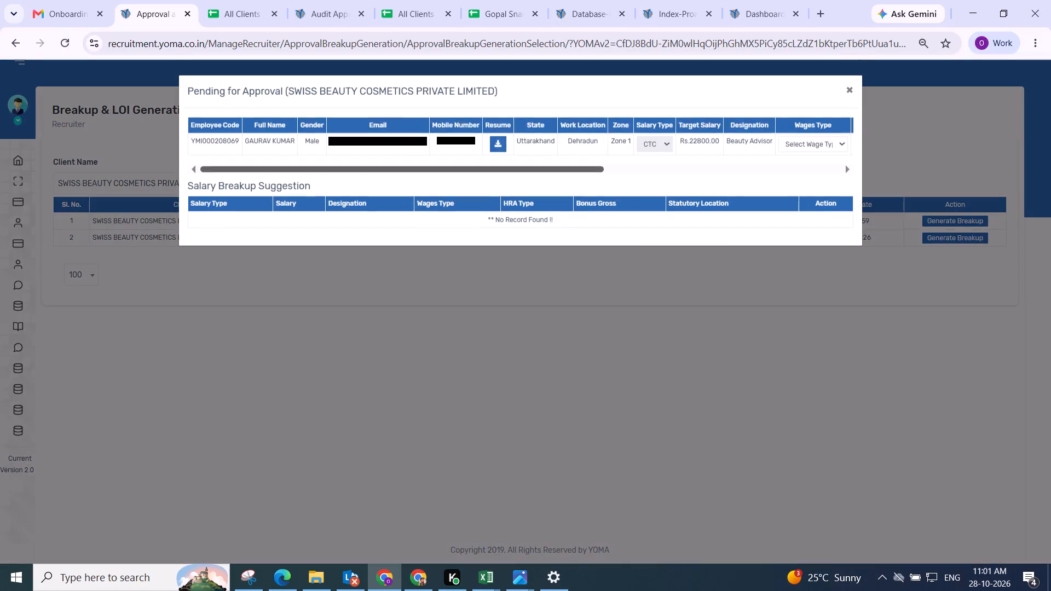
{"action": "left_click_drag", "start_coordinate": [298, 168], "coordinate": [884, 179]}
{"action": "left_click_drag", "start_coordinate": [381, 137], "coordinate": [390, 141]}
{"action": "left_click", "coordinate": [405, 145]}
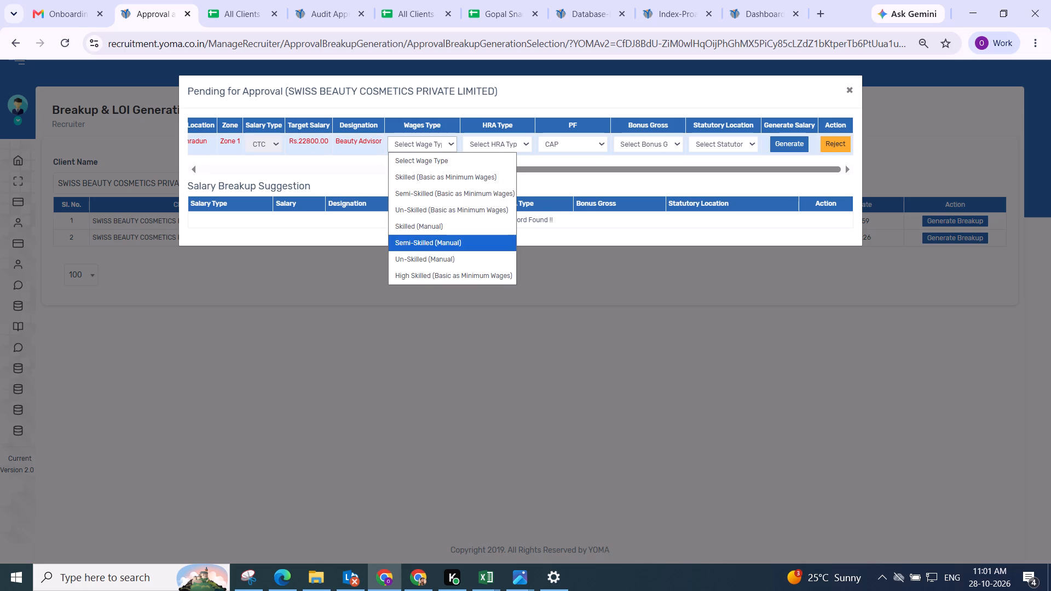
{"action": "left_click", "coordinate": [423, 244]}
{"action": "left_click", "coordinate": [505, 148]}
{"action": "left_click_drag", "start_coordinate": [496, 193], "coordinate": [491, 185]}
Set PF to NO, Bonus Gross to Flat Amount and statutory location to Rudrapur, and generate the Dehradun associate's salary.
{"action": "left_click", "coordinate": [563, 153]}
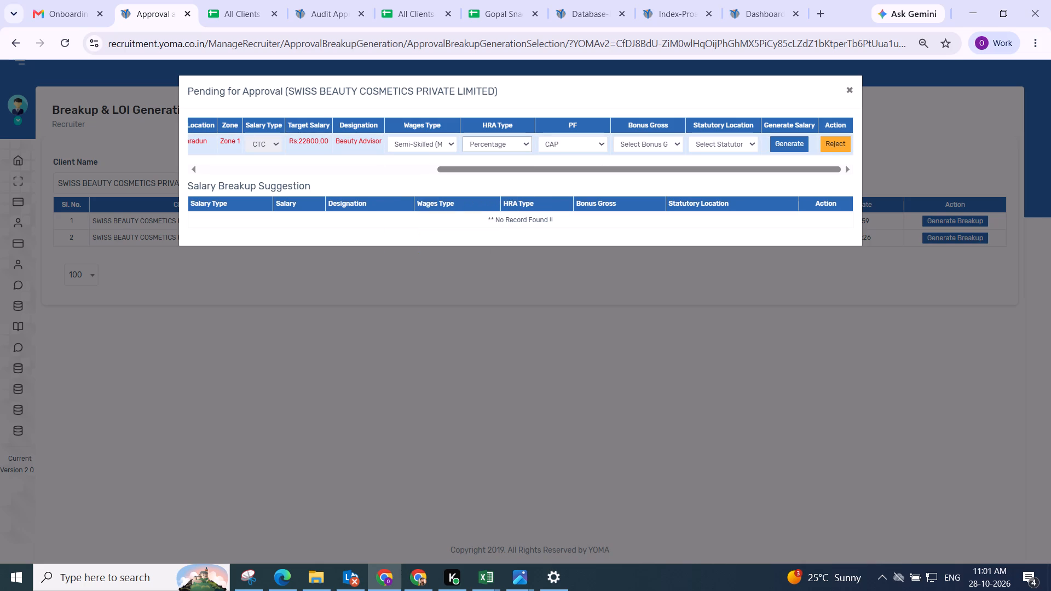
{"action": "left_click_drag", "start_coordinate": [570, 152], "coordinate": [570, 144]}
{"action": "left_click", "coordinate": [570, 144]}
{"action": "left_click", "coordinate": [573, 146]}
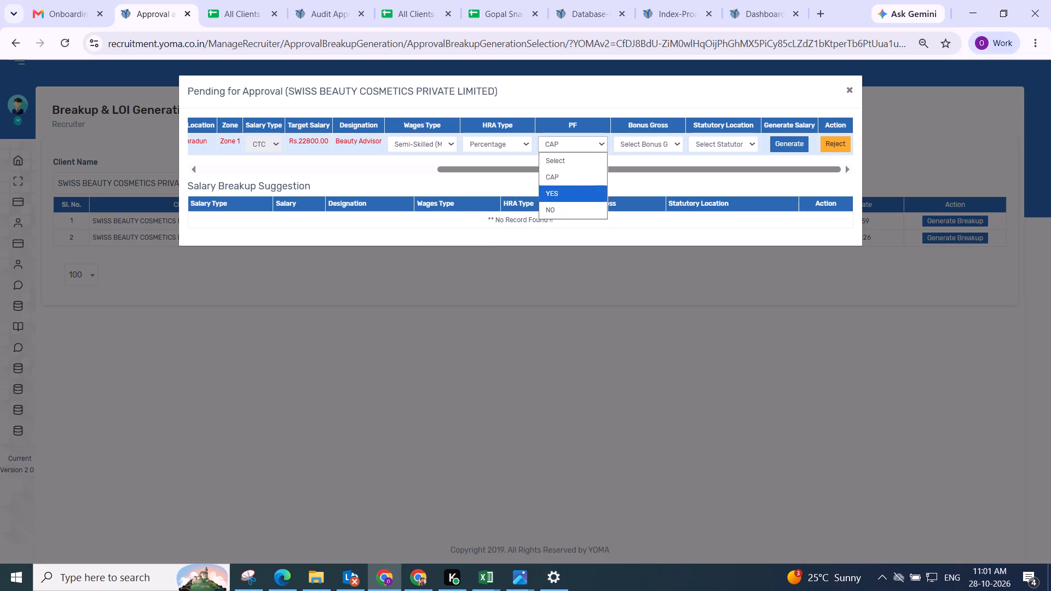
{"action": "left_click_drag", "start_coordinate": [575, 207], "coordinate": [575, 200]}
{"action": "left_click", "coordinate": [633, 150]}
{"action": "left_click", "coordinate": [564, 140]}
{"action": "left_click", "coordinate": [571, 208]}
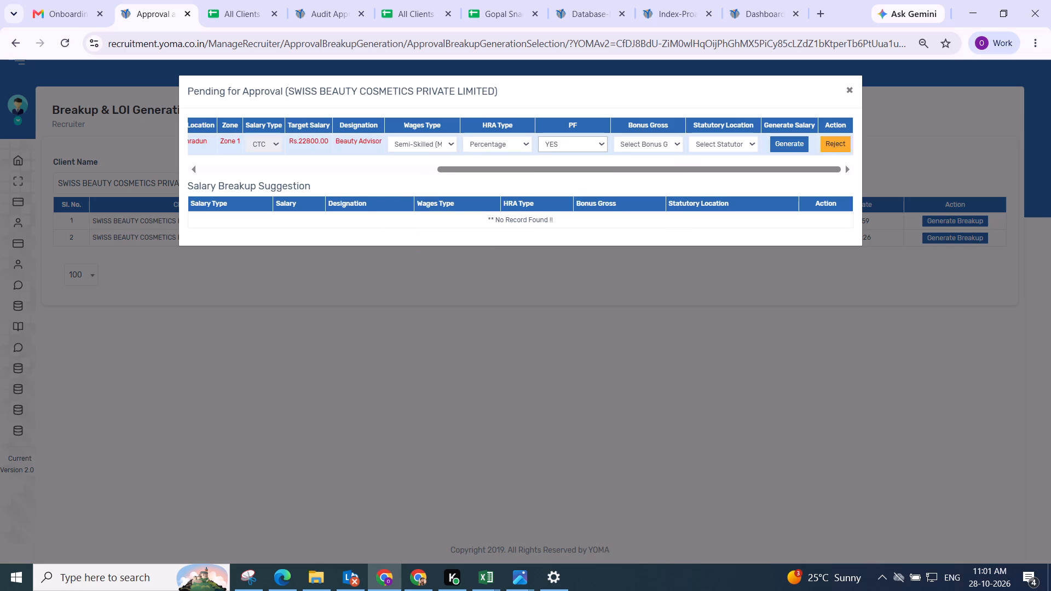
{"action": "left_click", "coordinate": [643, 147]}
{"action": "left_click_drag", "start_coordinate": [651, 205], "coordinate": [651, 200]}
{"action": "left_click", "coordinate": [712, 144]}
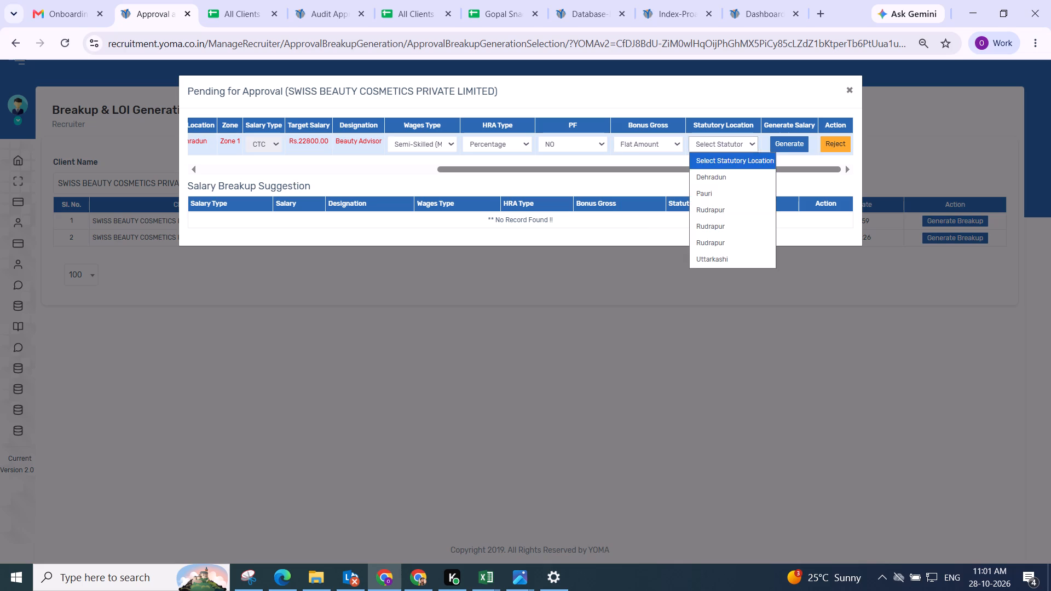
{"action": "left_click", "coordinate": [704, 208]}
{"action": "left_click", "coordinate": [781, 144]}
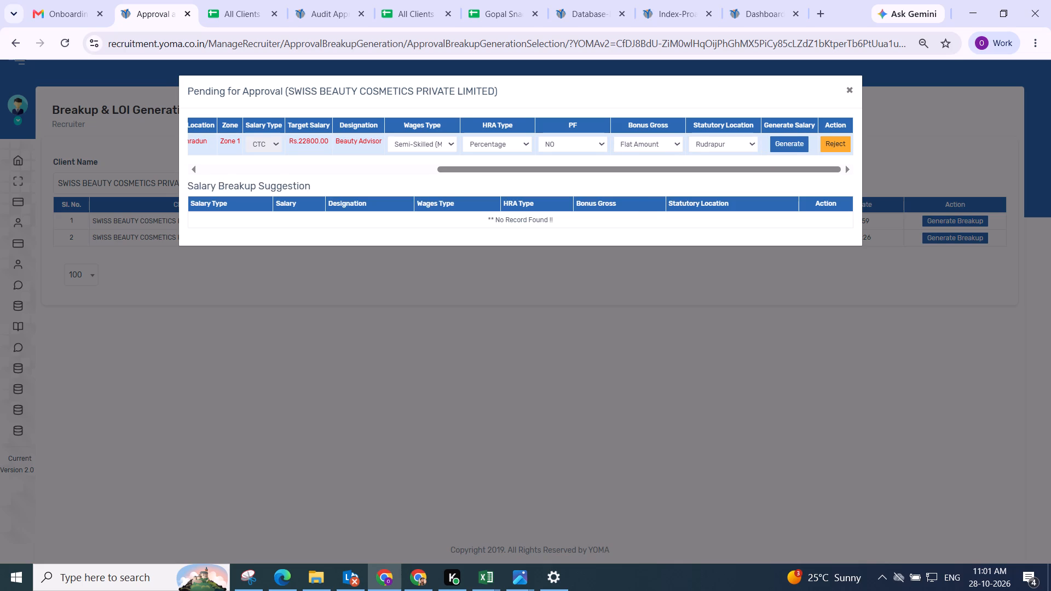
Adjust the gross components of the Dehradun associate and set Basic to the full gross amount of 22650.
{"action": "left_click", "coordinate": [380, 200]}
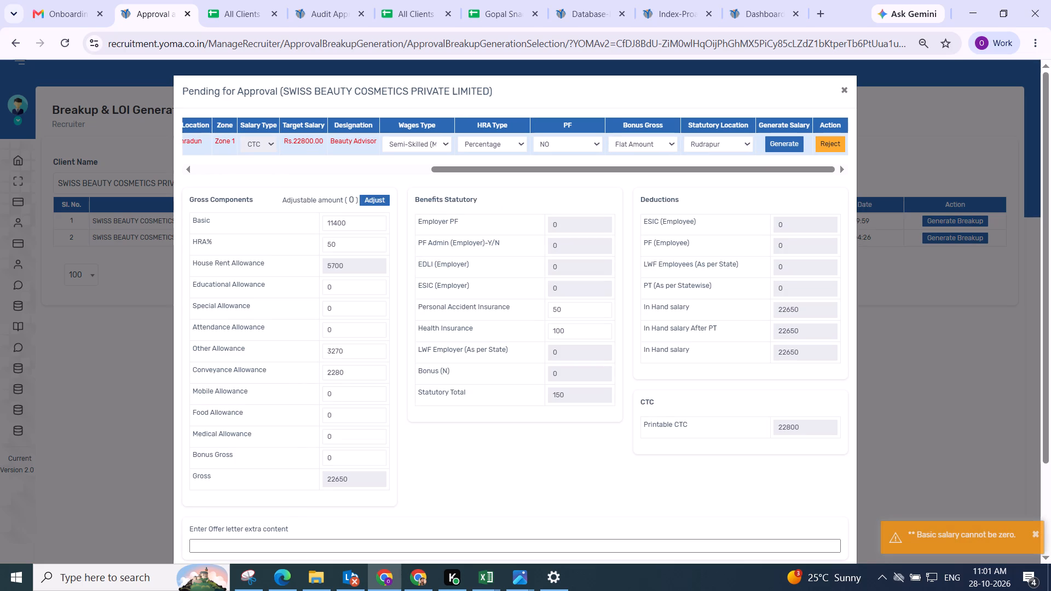
{"action": "double_click", "coordinate": [330, 482]}
{"action": "double_click", "coordinate": [330, 480]}
{"action": "key", "text": "ctrl+c"}
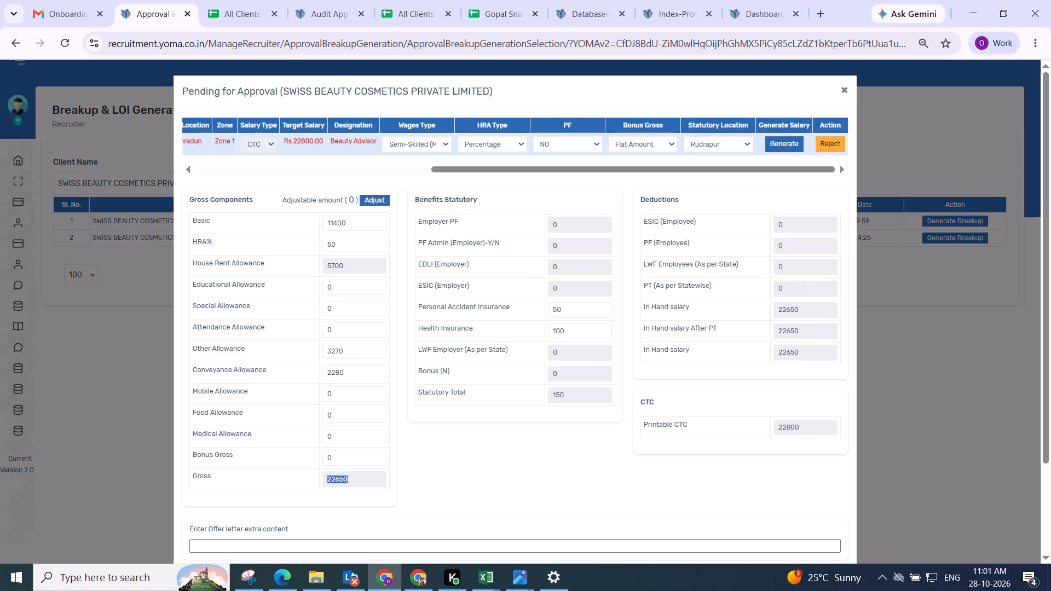
{"action": "left_click_drag", "start_coordinate": [368, 219], "coordinate": [297, 219]}
{"action": "key", "text": "ctrl+v"}
{"action": "left_click", "coordinate": [403, 223]}
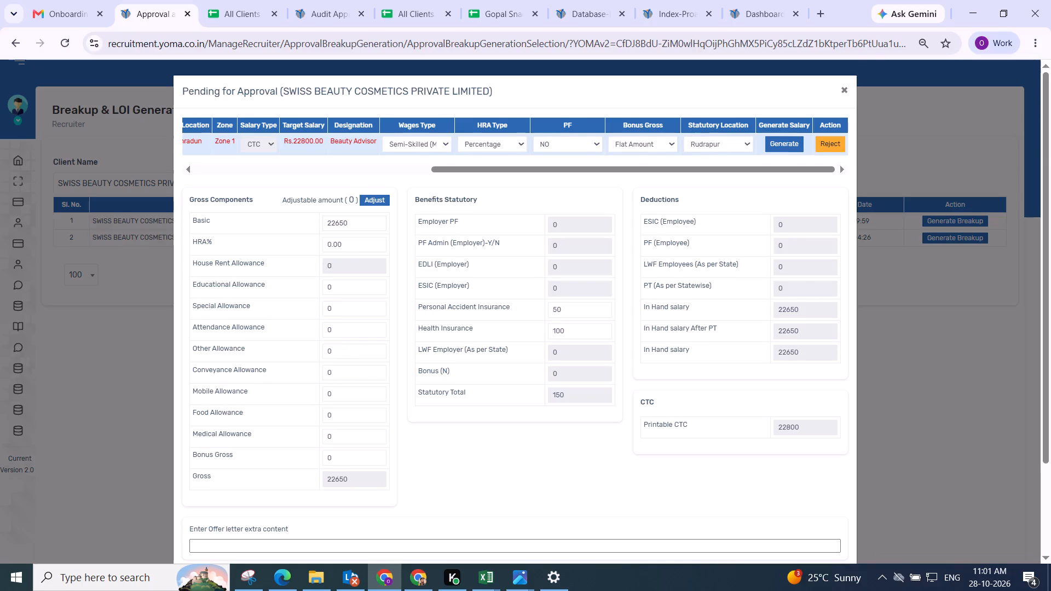
Save the salary breakup of the Dehradun associate with target salary 22800.
{"action": "scroll", "coordinate": [403, 223], "scroll_direction": "down", "scroll_amount": 2}
{"action": "left_click", "coordinate": [512, 366]}
{"action": "left_click", "coordinate": [828, 474]}
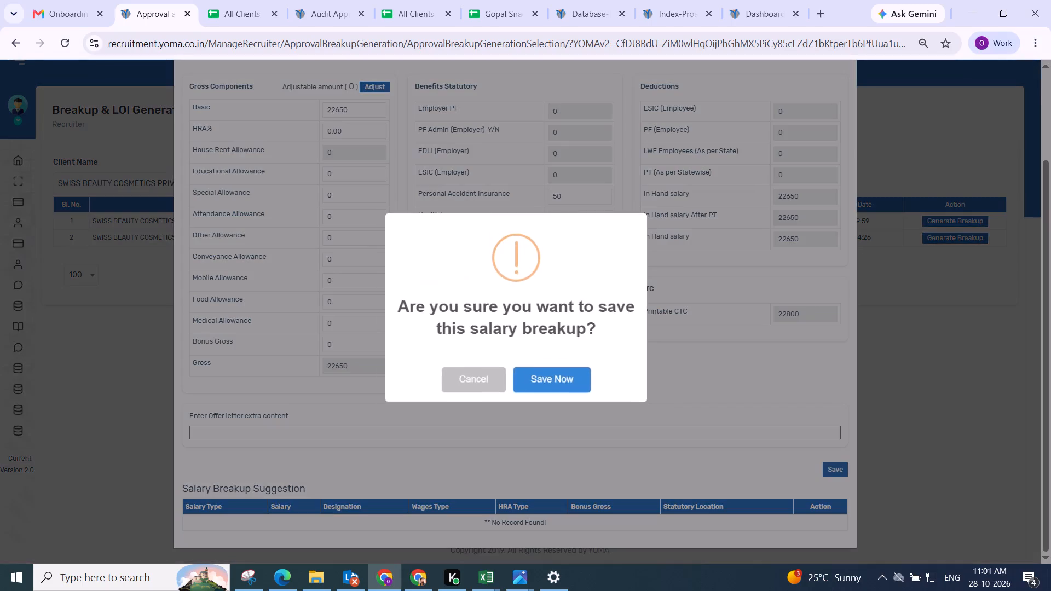
{"action": "left_click", "coordinate": [535, 379]}
{"action": "scroll", "coordinate": [534, 379], "scroll_direction": "up", "scroll_amount": 4}
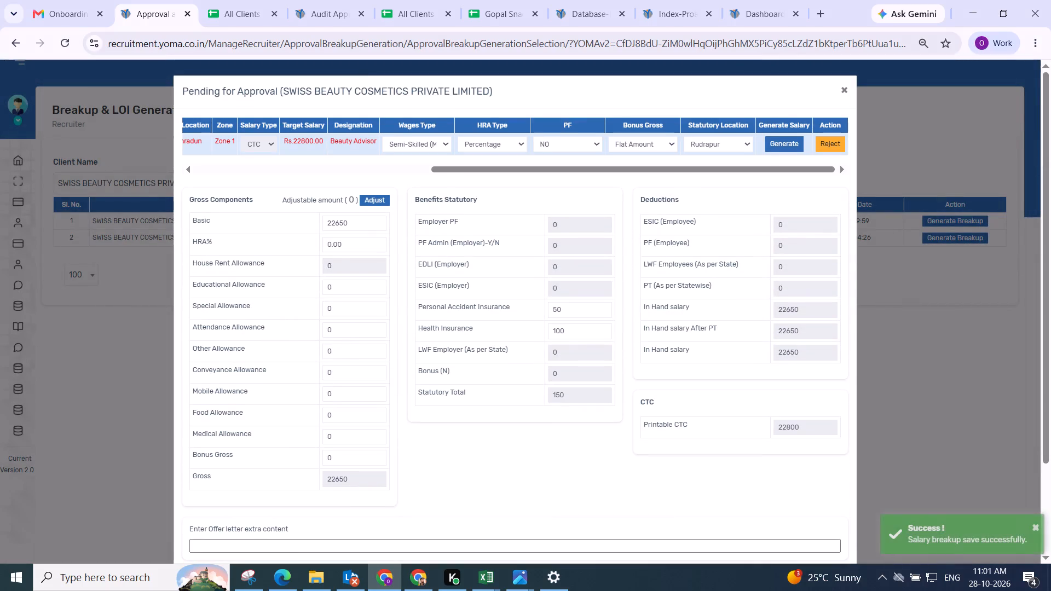
{"action": "scroll", "coordinate": [520, 307], "scroll_direction": "up", "scroll_amount": 1}
{"action": "scroll", "coordinate": [313, 193], "scroll_direction": "down", "scroll_amount": 2}
{"action": "scroll", "coordinate": [324, 197], "scroll_direction": "up", "scroll_amount": 3}
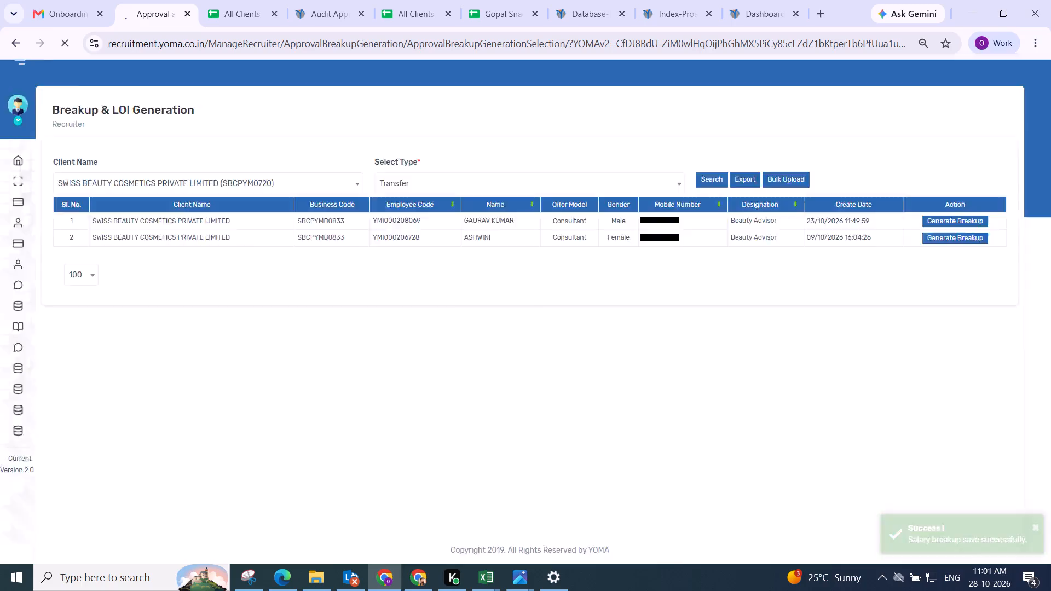
{"action": "scroll", "coordinate": [481, 228], "scroll_direction": "up", "scroll_amount": 3}
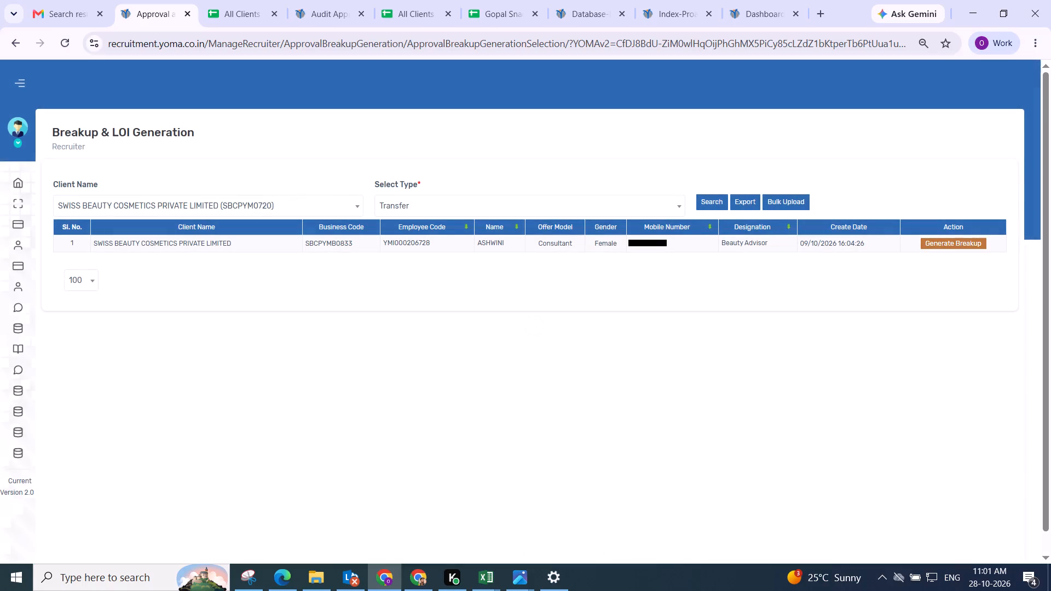
Open the breakup form of the Bangalore associate with target salary 19340 and choose Skilled (Manual) wages with Flat HRA.
{"action": "left_click", "coordinate": [943, 244]}
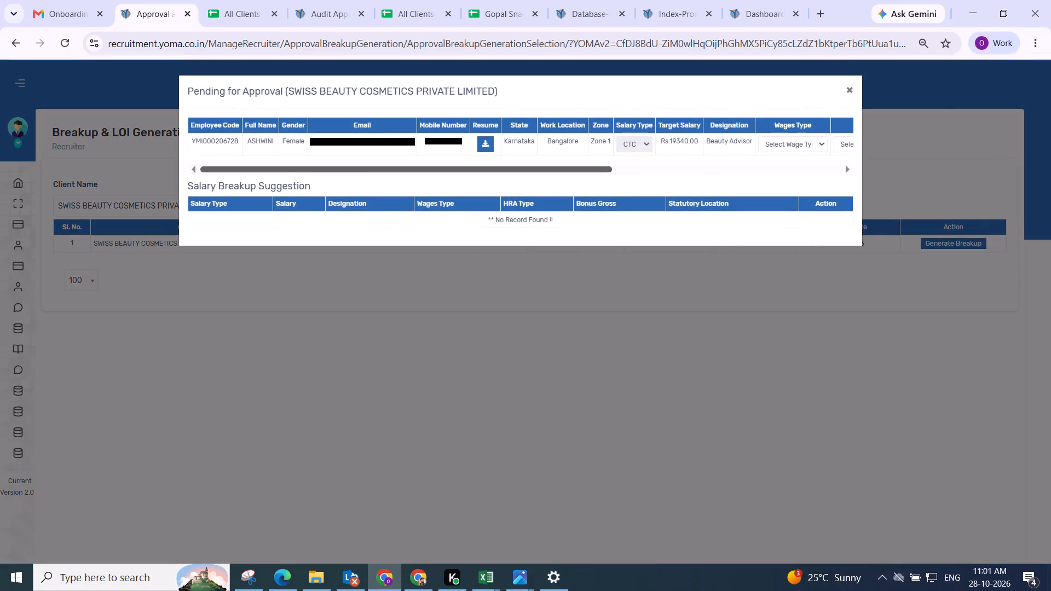
{"action": "left_click_drag", "start_coordinate": [287, 172], "coordinate": [865, 216]}
{"action": "left_click", "coordinate": [407, 142]}
{"action": "left_click_drag", "start_coordinate": [429, 239], "coordinate": [431, 226]}
{"action": "left_click", "coordinate": [489, 145]}
{"action": "left_click", "coordinate": [493, 199]}
Set PF to NO, Bonus Gross to Not Applicable and statutory location to Bangalore, and generate the Bangalore associate's salary.
{"action": "left_click", "coordinate": [575, 144]}
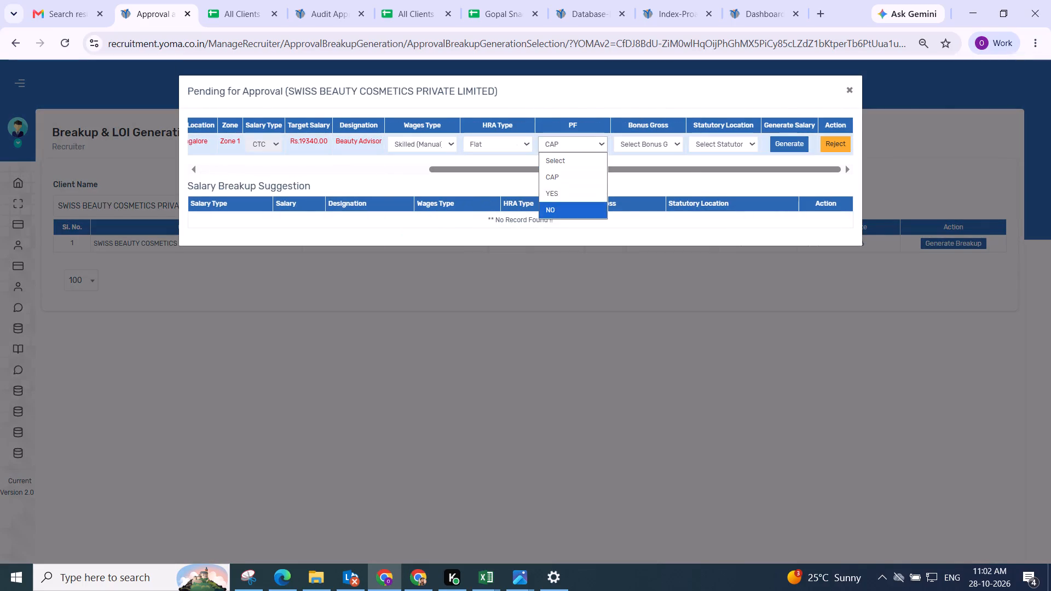
{"action": "left_click", "coordinate": [576, 211]}
{"action": "left_click", "coordinate": [639, 150]}
{"action": "left_click", "coordinate": [644, 216]}
{"action": "left_click", "coordinate": [719, 144]}
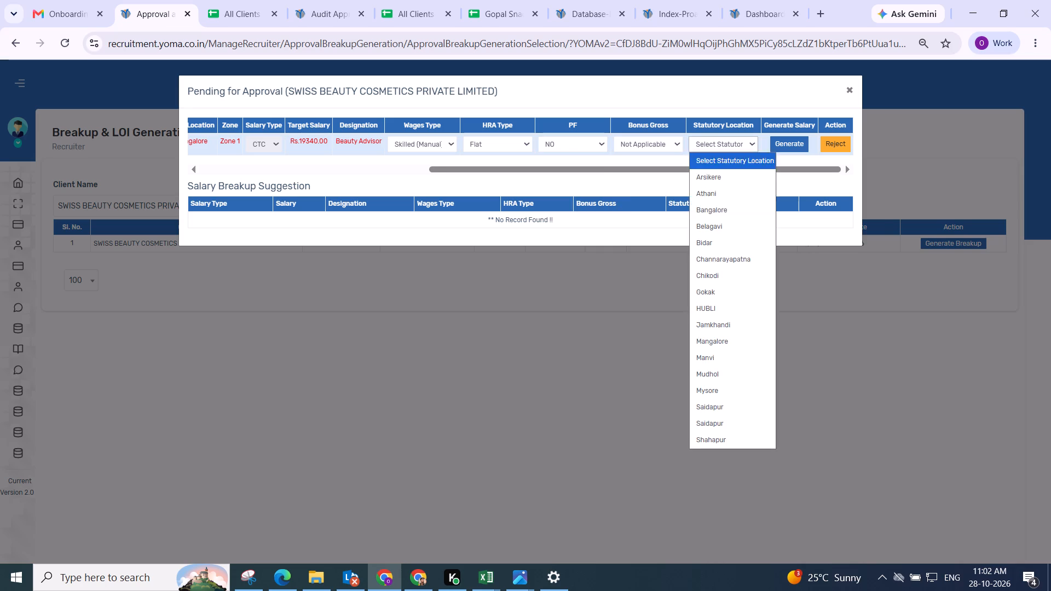
{"action": "left_click", "coordinate": [720, 212]}
{"action": "left_click", "coordinate": [786, 149]}
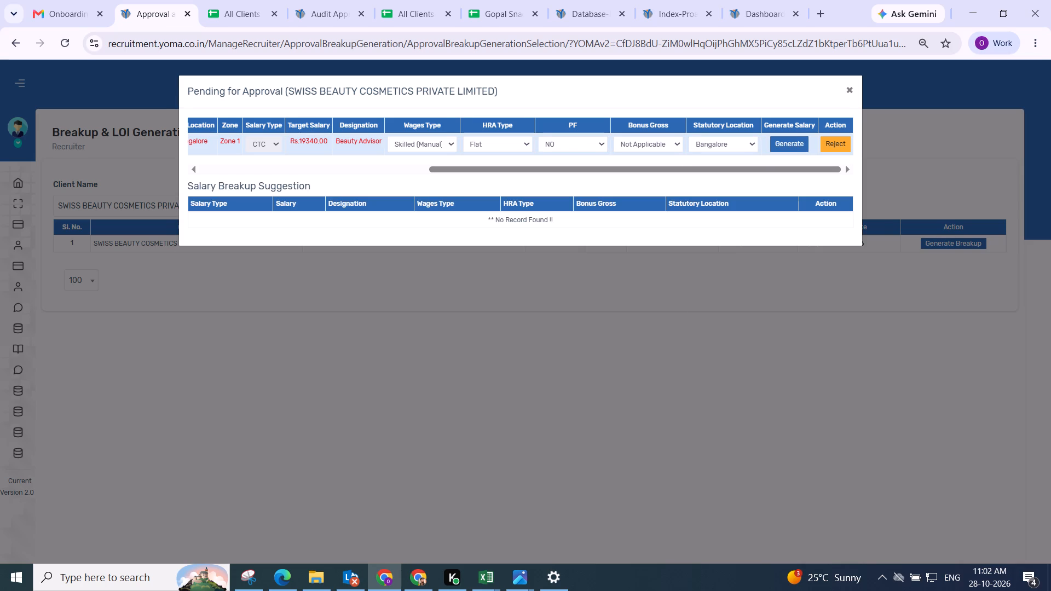
Adjust the gross components of the Bangalore associate and set Basic to the full gross amount of 19190.
{"action": "left_click", "coordinate": [371, 204]}
{"action": "scroll", "coordinate": [371, 204], "scroll_direction": "down", "scroll_amount": 2}
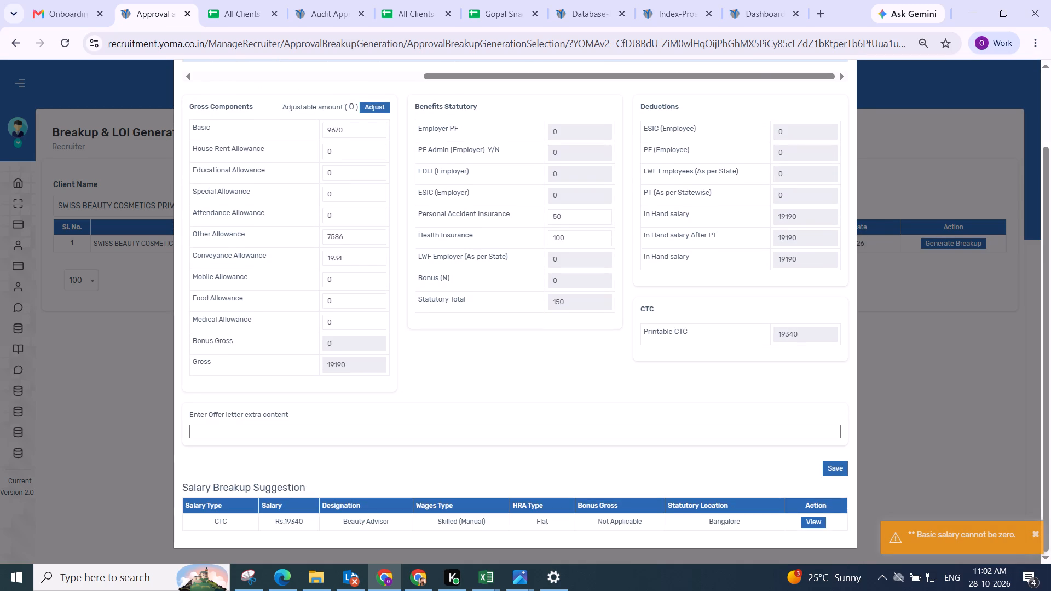
{"action": "double_click", "coordinate": [336, 364]}
{"action": "key", "text": "ctrl+c"}
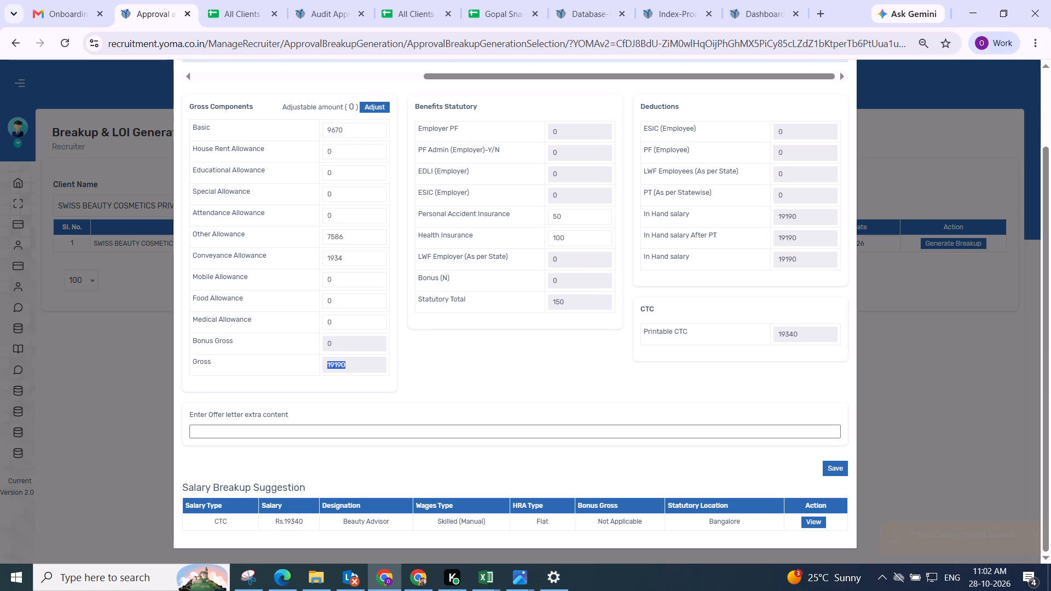
{"action": "left_click_drag", "start_coordinate": [350, 134], "coordinate": [310, 135]}
{"action": "key", "text": "ctrl+v"}
{"action": "left_click", "coordinate": [402, 122]}
Save the salary breakup of the Bangalore associate with target salary 19340, dismissing the incoming call notification.
{"action": "scroll", "coordinate": [411, 138], "scroll_direction": "down", "scroll_amount": 3}
{"action": "left_click", "coordinate": [530, 365]}
{"action": "left_click", "coordinate": [827, 466]}
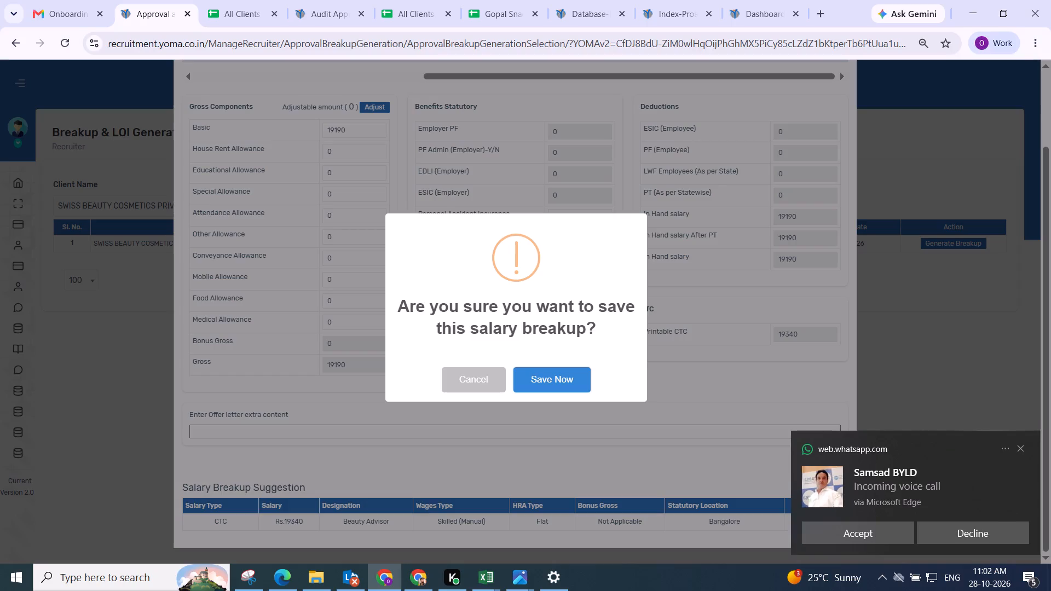
{"action": "left_click", "coordinate": [1022, 444]}
{"action": "left_click", "coordinate": [559, 373]}
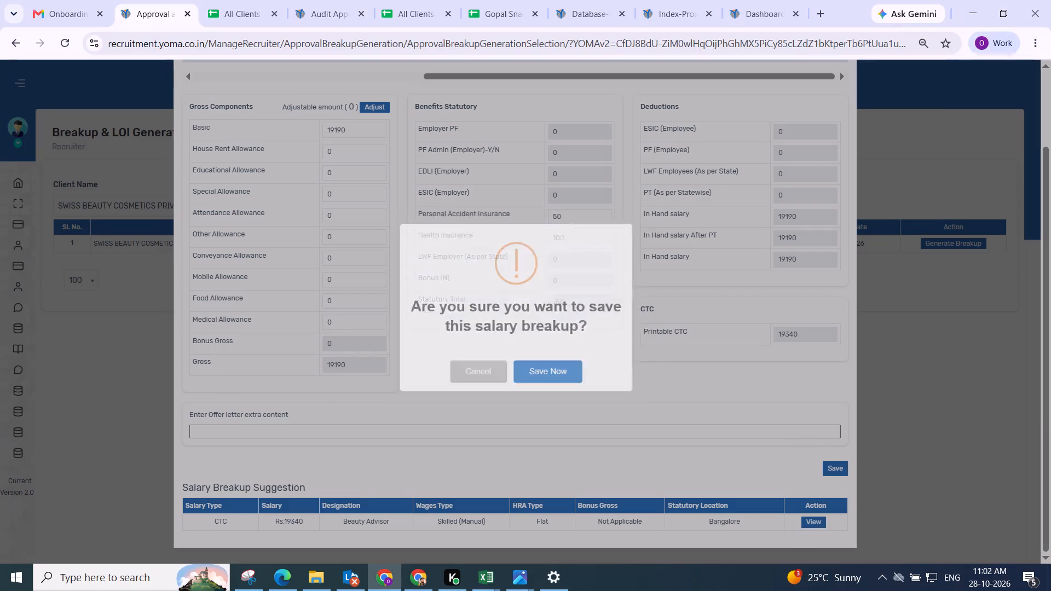
{"action": "scroll", "coordinate": [420, 252], "scroll_direction": "up", "scroll_amount": 3}
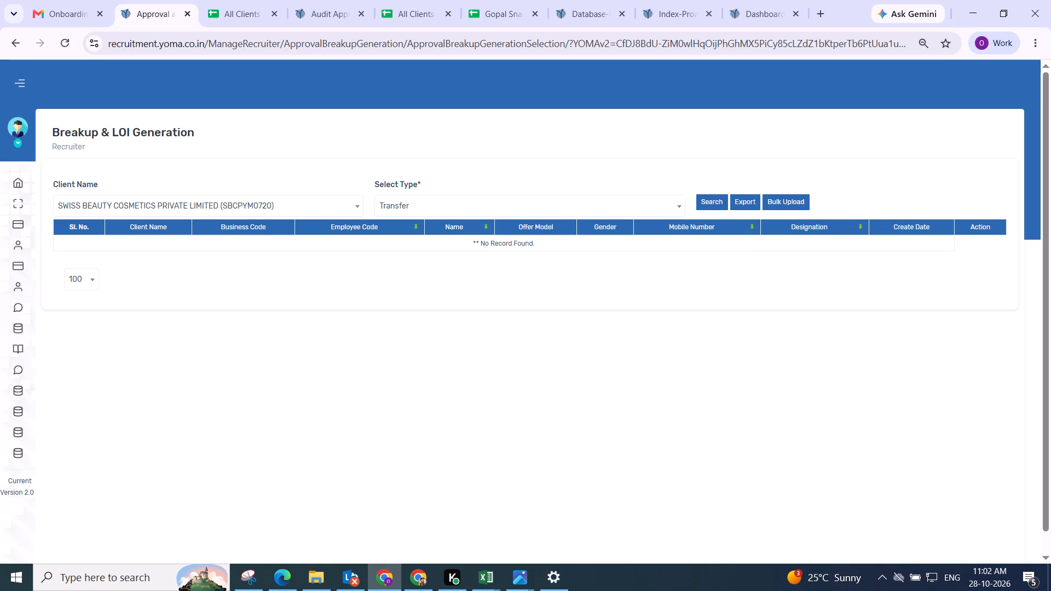
Clear the client filter, change the type to Source and search for the pending positions.
{"action": "left_click", "coordinate": [286, 204]}
{"action": "type", "text": "sel"}
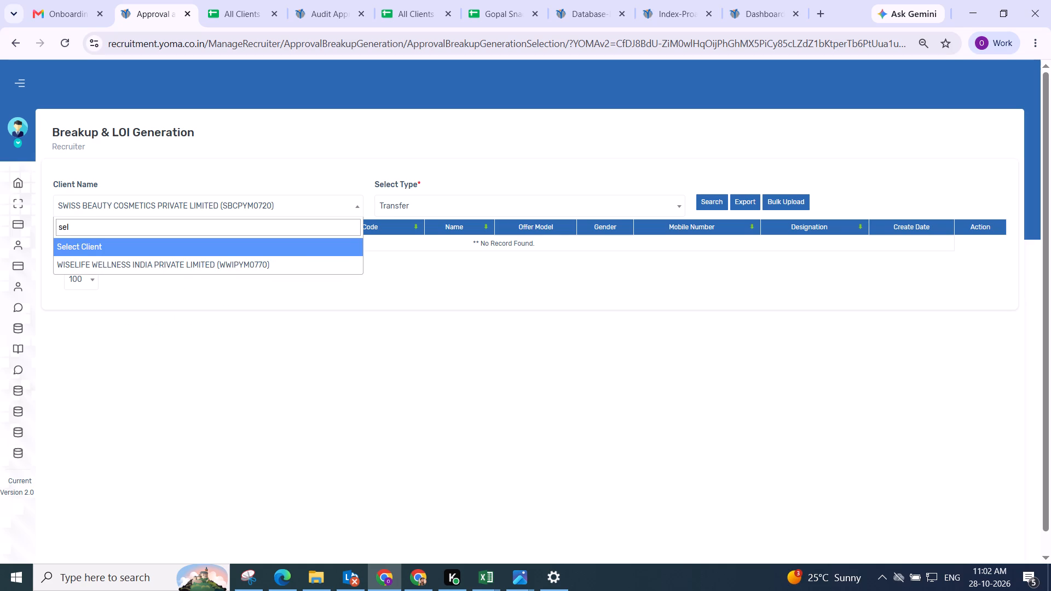
{"action": "left_click", "coordinate": [232, 248]}
{"action": "left_click", "coordinate": [438, 203]}
{"action": "left_click", "coordinate": [425, 268]}
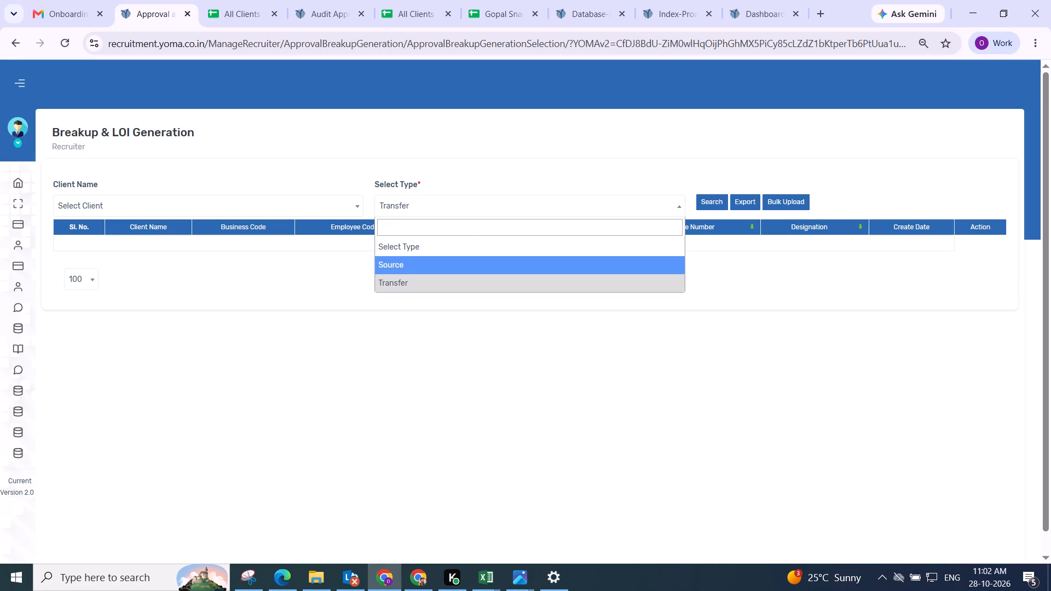
{"action": "left_click", "coordinate": [709, 203]}
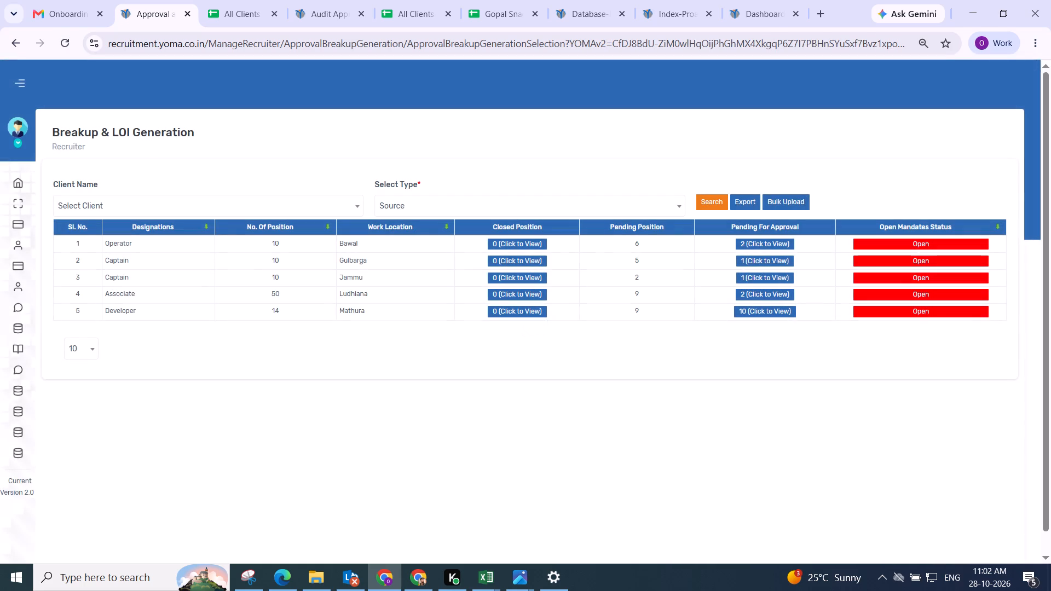
{"action": "scroll", "coordinate": [447, 302], "scroll_direction": "up", "scroll_amount": 3}
{"action": "left_click", "coordinate": [706, 201]}
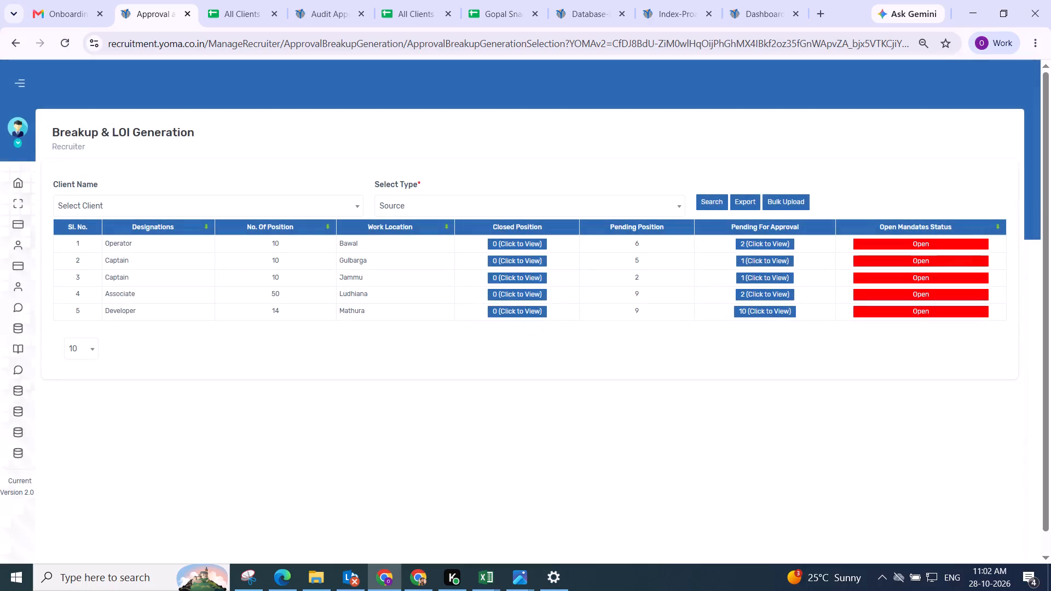
Open the pending approval for the Gulbarga Captain and choose Semi-Skilled (Basic as Minimum Wages) wages with Percentage HRA.
{"action": "left_click", "coordinate": [763, 259]}
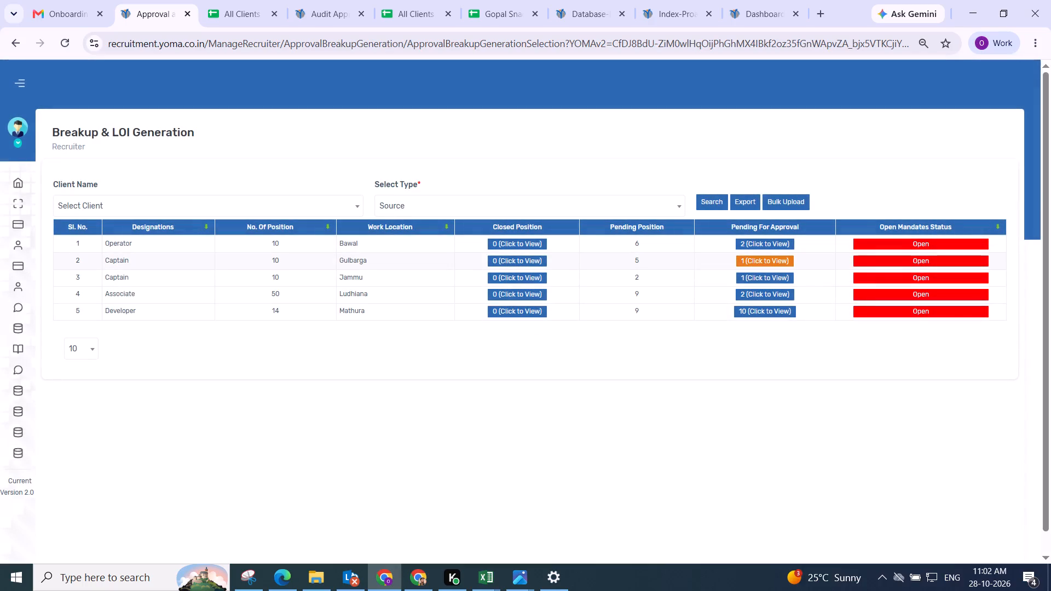
{"action": "left_click_drag", "start_coordinate": [337, 169], "coordinate": [921, 169]}
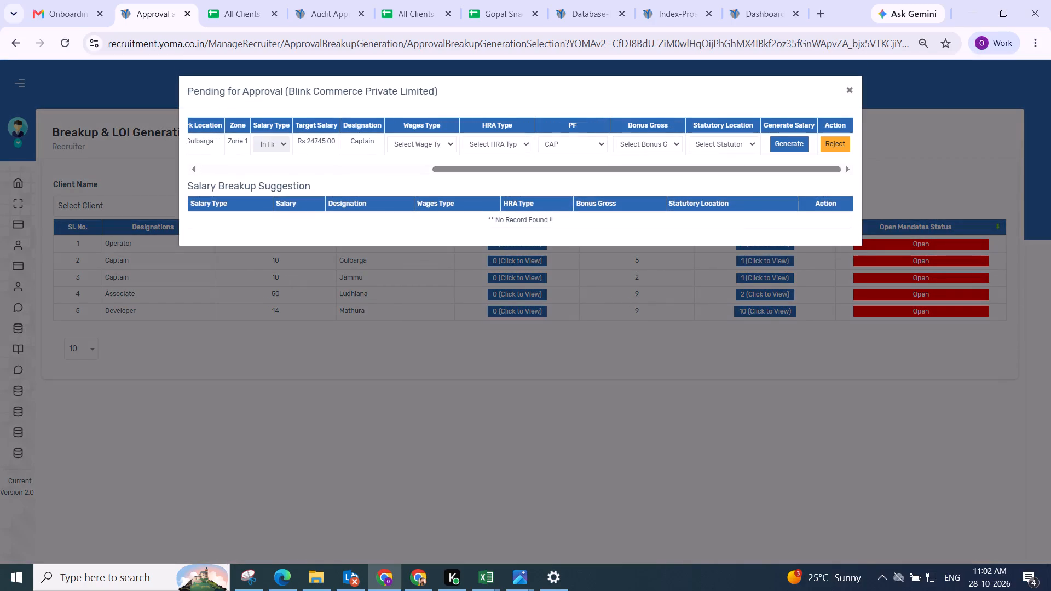
{"action": "left_click", "coordinate": [406, 147]}
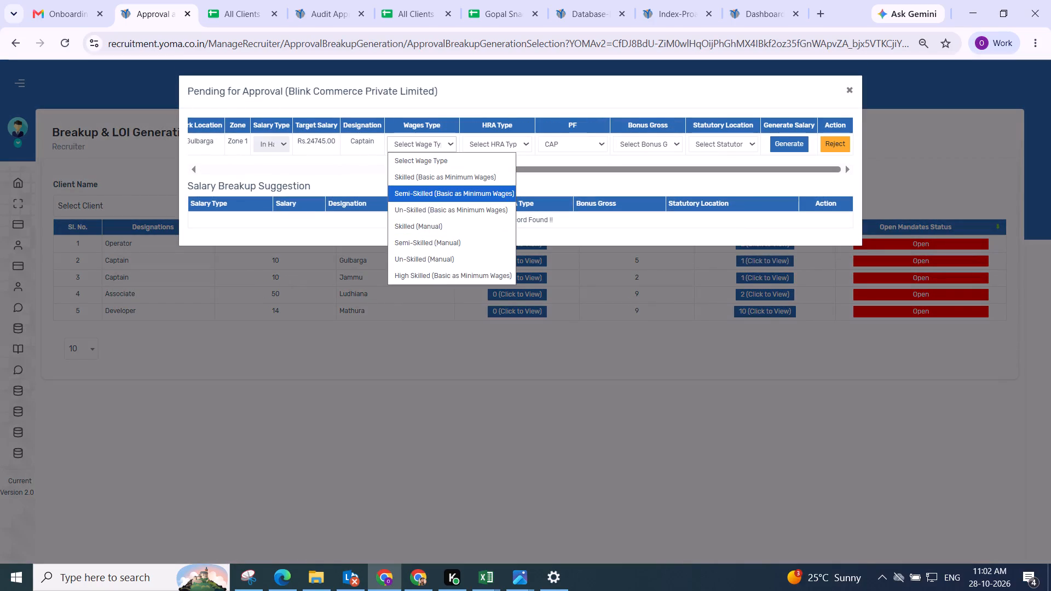
{"action": "left_click", "coordinate": [424, 192]}
{"action": "left_click", "coordinate": [517, 142]}
{"action": "left_click", "coordinate": [509, 176]}
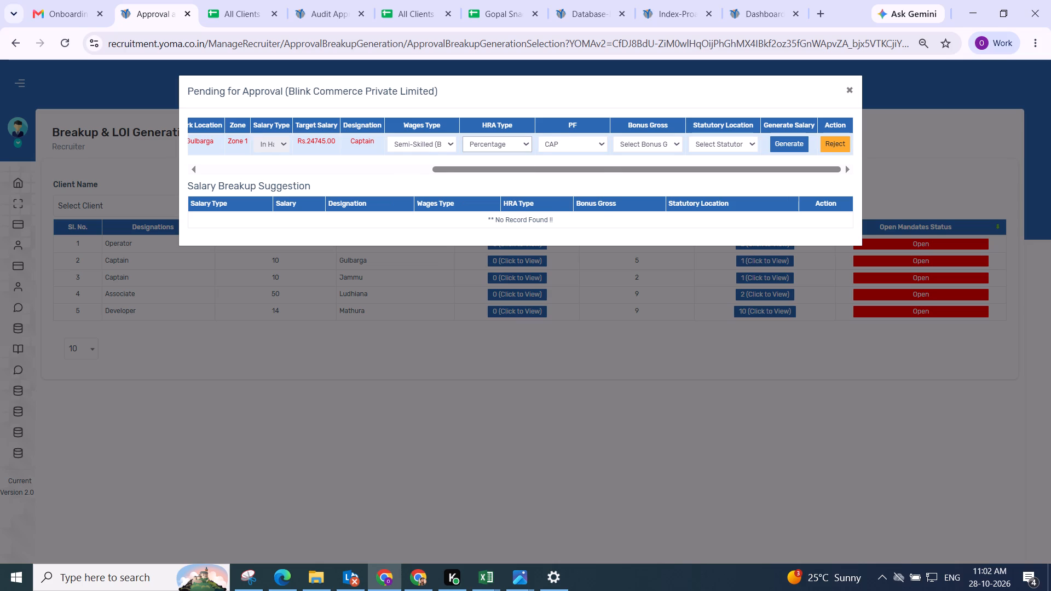
Keep PF at CAP, set Bonus Gross to Bonus 8.33% and statutory location to Bangalore, and generate the Gulbarga Captain's salary.
{"action": "left_click", "coordinate": [562, 142]}
{"action": "left_click", "coordinate": [573, 178]}
{"action": "left_click", "coordinate": [659, 141]}
{"action": "left_click", "coordinate": [648, 176]}
{"action": "left_click", "coordinate": [709, 142]}
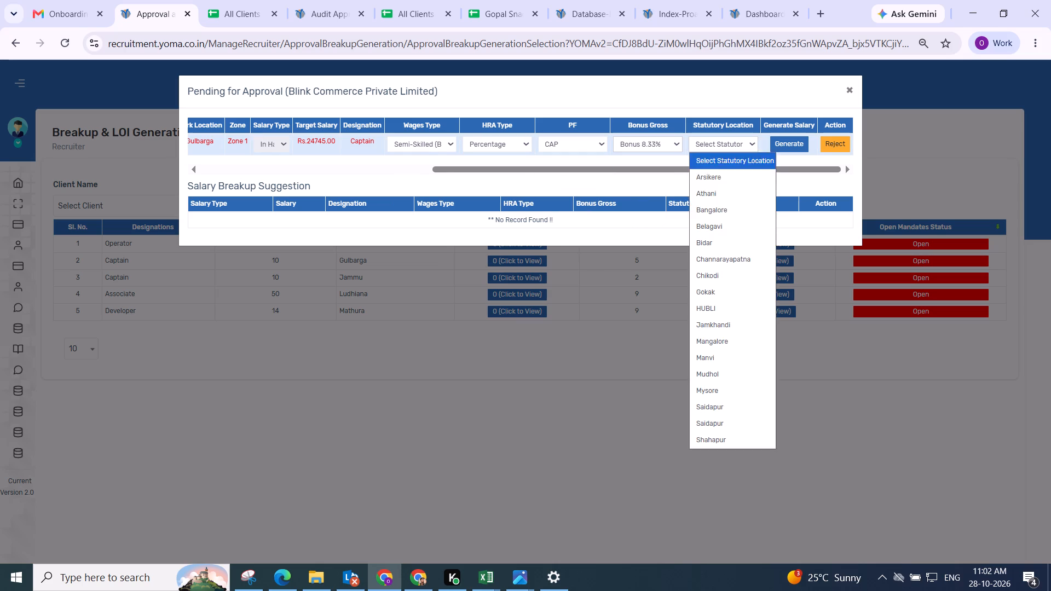
{"action": "left_click", "coordinate": [702, 203]}
{"action": "left_click", "coordinate": [783, 144]}
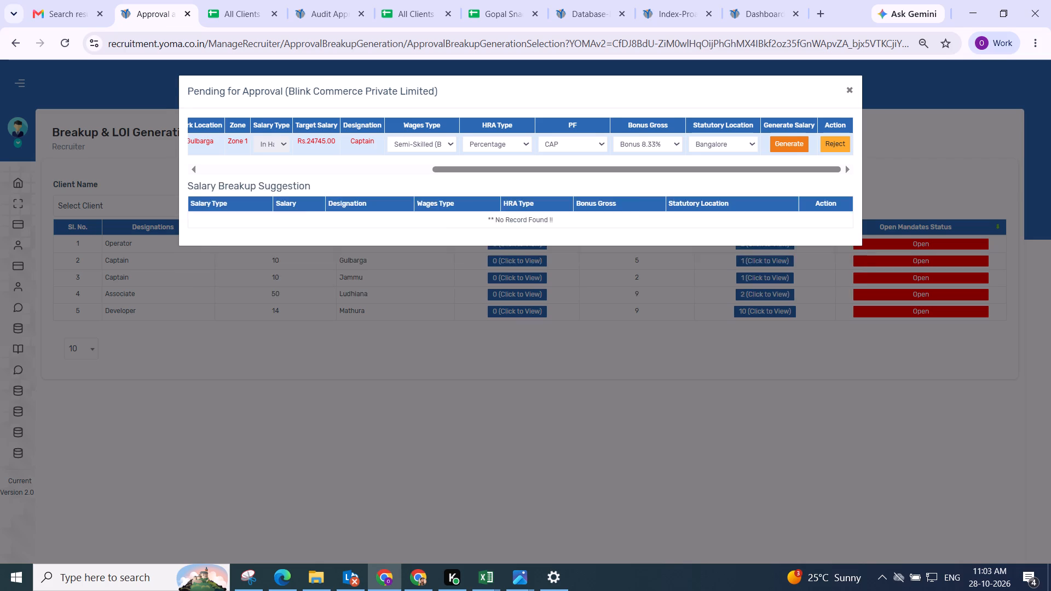
Adjust the Gulbarga Captain's gross components, reselecting Semi-Skilled (Basic as Minimum Wages) wages, and review the breakup figures.
{"action": "left_click", "coordinate": [380, 199]}
{"action": "scroll", "coordinate": [379, 212], "scroll_direction": "down", "scroll_amount": 1}
{"action": "scroll", "coordinate": [447, 255], "scroll_direction": "up", "scroll_amount": 2}
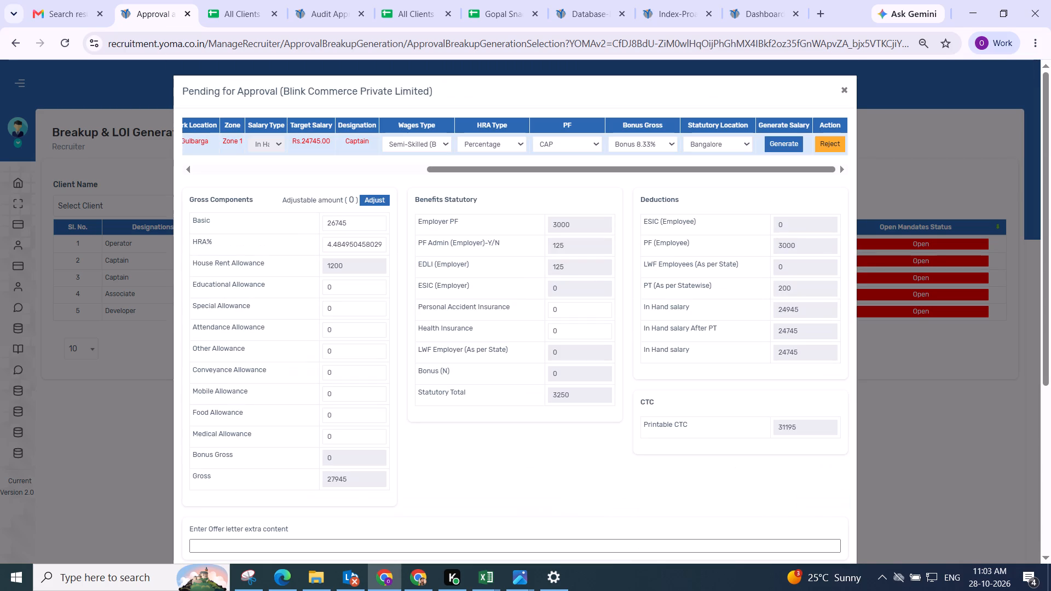
{"action": "left_click", "coordinate": [412, 144]}
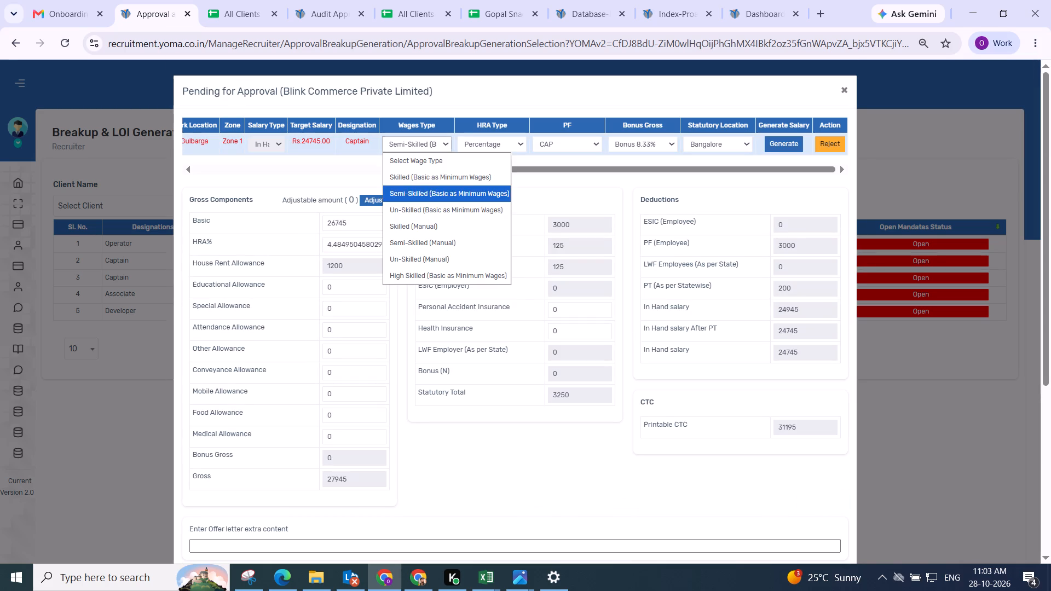
{"action": "left_click", "coordinate": [415, 190]}
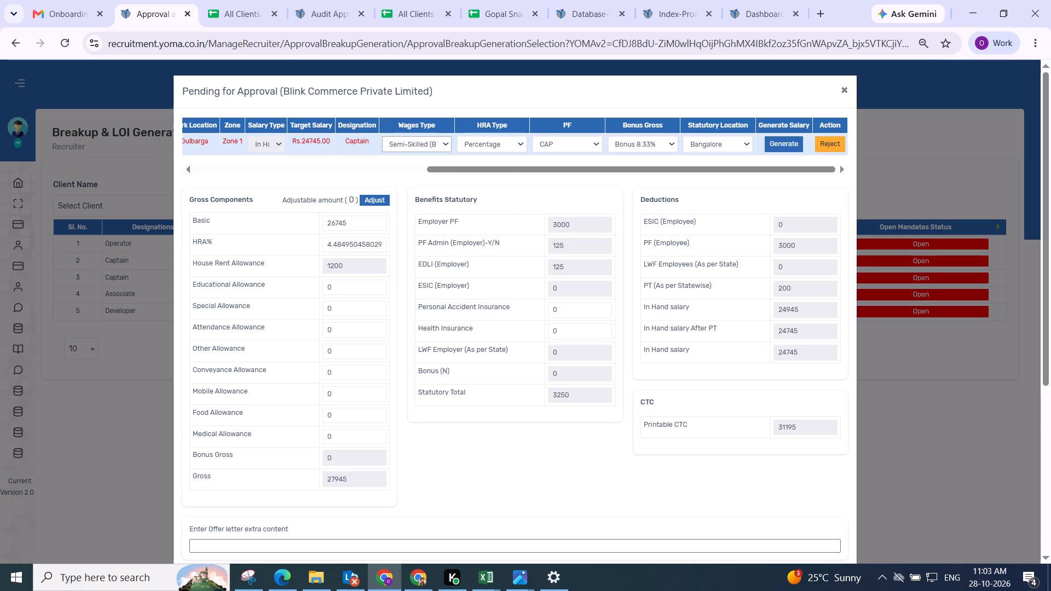
{"action": "left_click", "coordinate": [379, 199]}
{"action": "scroll", "coordinate": [398, 198], "scroll_direction": "down", "scroll_amount": 1}
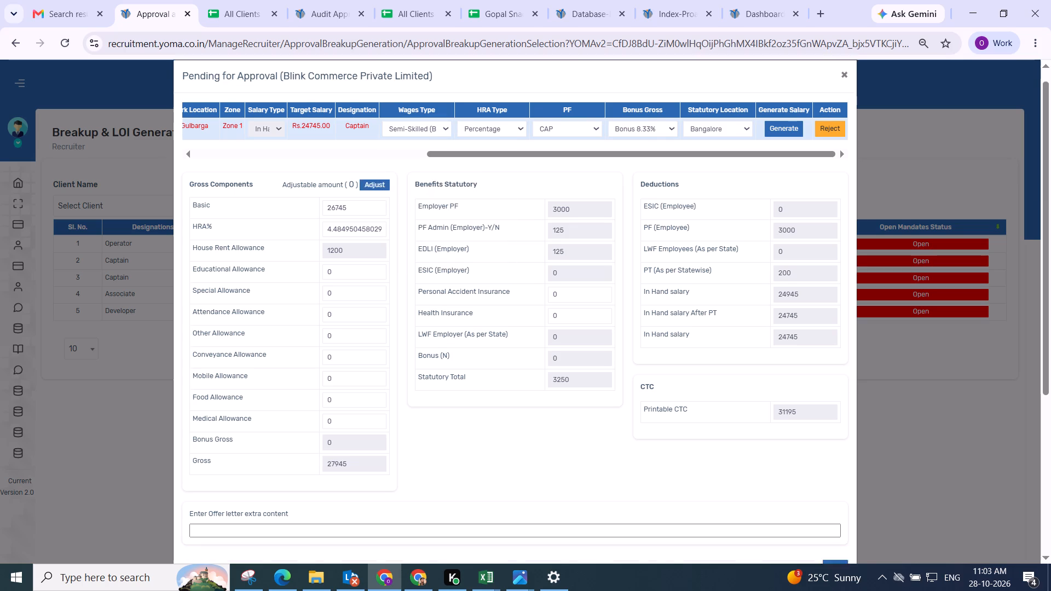
{"action": "scroll", "coordinate": [410, 205], "scroll_direction": "up", "scroll_amount": 2}
{"action": "left_click", "coordinate": [374, 201]}
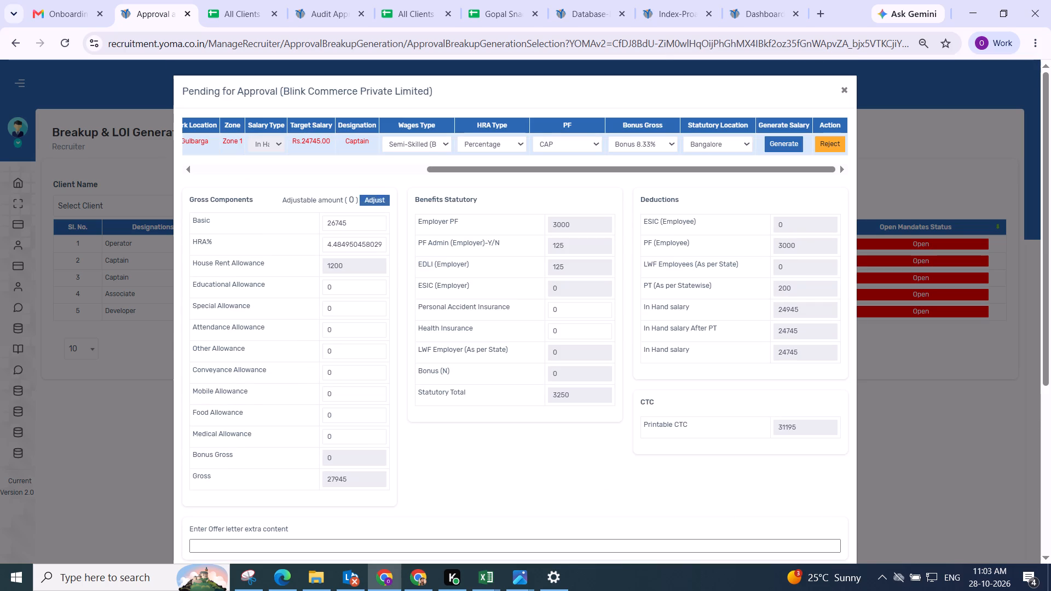
{"action": "scroll", "coordinate": [405, 203], "scroll_direction": "down", "scroll_amount": 2}
{"action": "scroll", "coordinate": [498, 241], "scroll_direction": "up", "scroll_amount": 2}
Review the Gulbarga Captain's gross components, statutory benefits, deductions and CTC in the generated breakup.
{"action": "scroll", "coordinate": [436, 227], "scroll_direction": "down", "scroll_amount": 2}
{"action": "scroll", "coordinate": [438, 231], "scroll_direction": "up", "scroll_amount": 2}
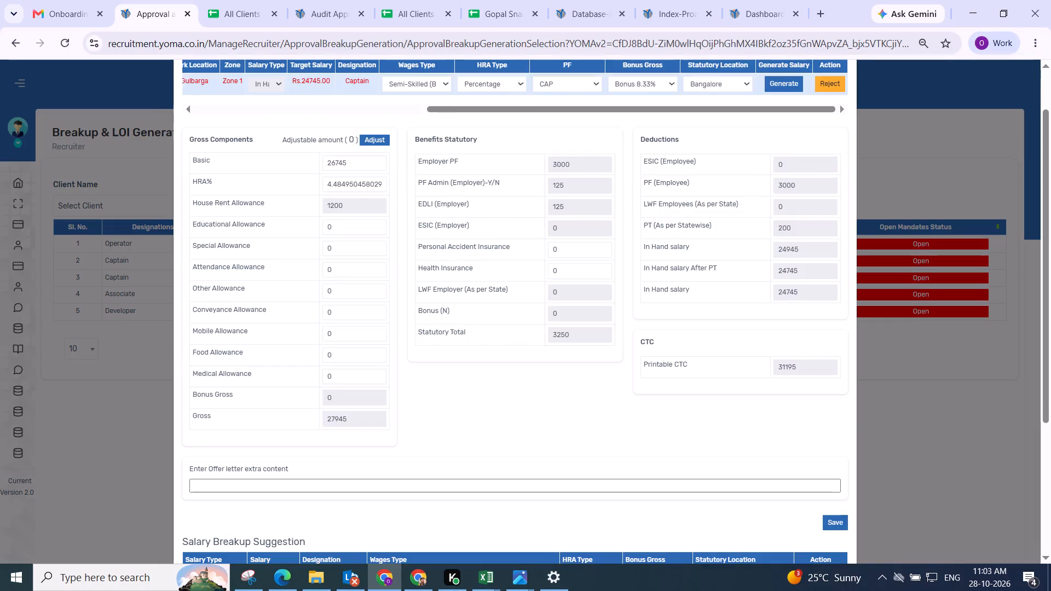
{"action": "left_click", "coordinate": [401, 174]}
{"action": "left_click_drag", "start_coordinate": [412, 166], "coordinate": [830, 164]}
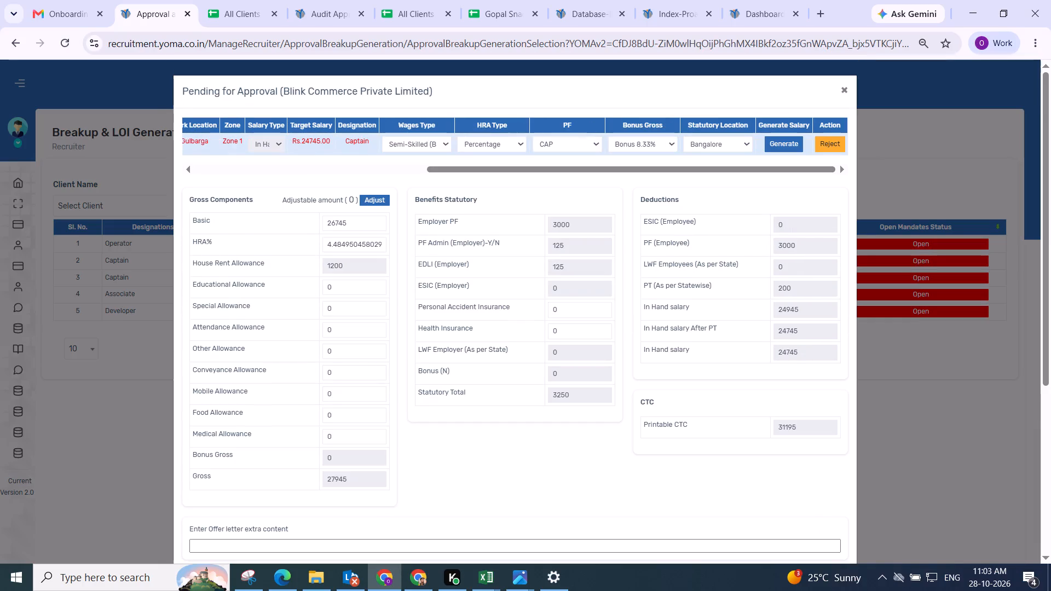
{"action": "left_click", "coordinate": [397, 177]}
{"action": "scroll", "coordinate": [416, 189], "scroll_direction": "down", "scroll_amount": 2}
{"action": "scroll", "coordinate": [497, 218], "scroll_direction": "up", "scroll_amount": 2}
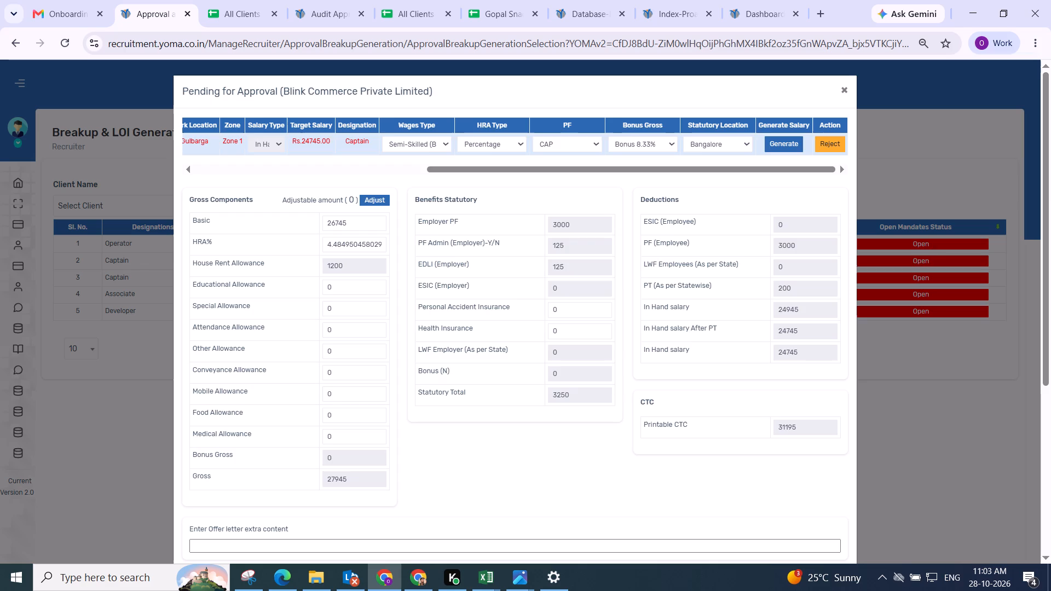
{"action": "scroll", "coordinate": [424, 208], "scroll_direction": "down", "scroll_amount": 2}
{"action": "scroll", "coordinate": [431, 207], "scroll_direction": "up", "scroll_amount": 2}
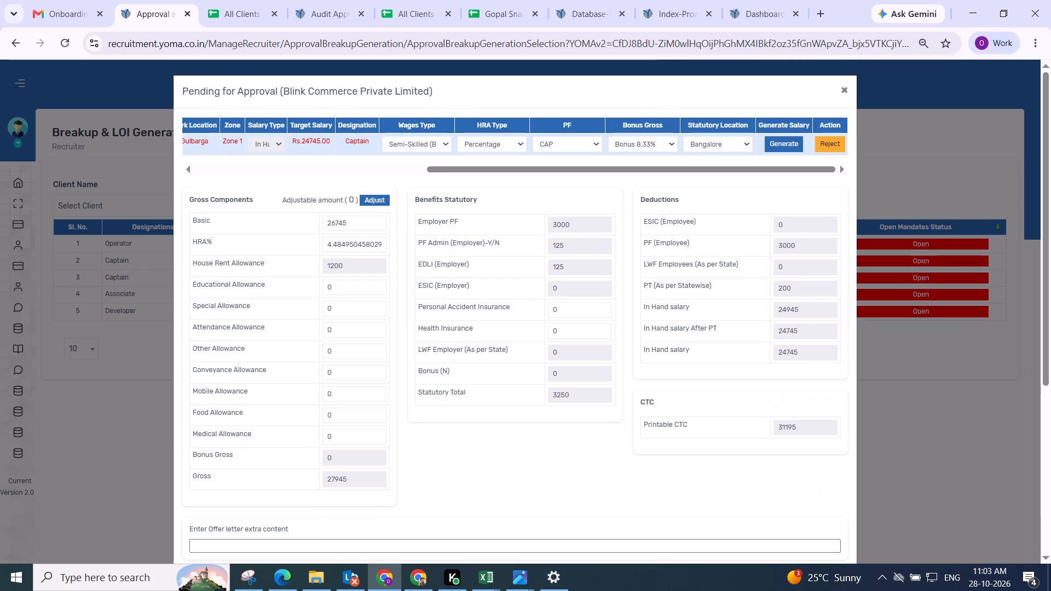
{"action": "scroll", "coordinate": [513, 179], "scroll_direction": "down", "scroll_amount": 1}
{"action": "scroll", "coordinate": [484, 190], "scroll_direction": "up", "scroll_amount": 2}
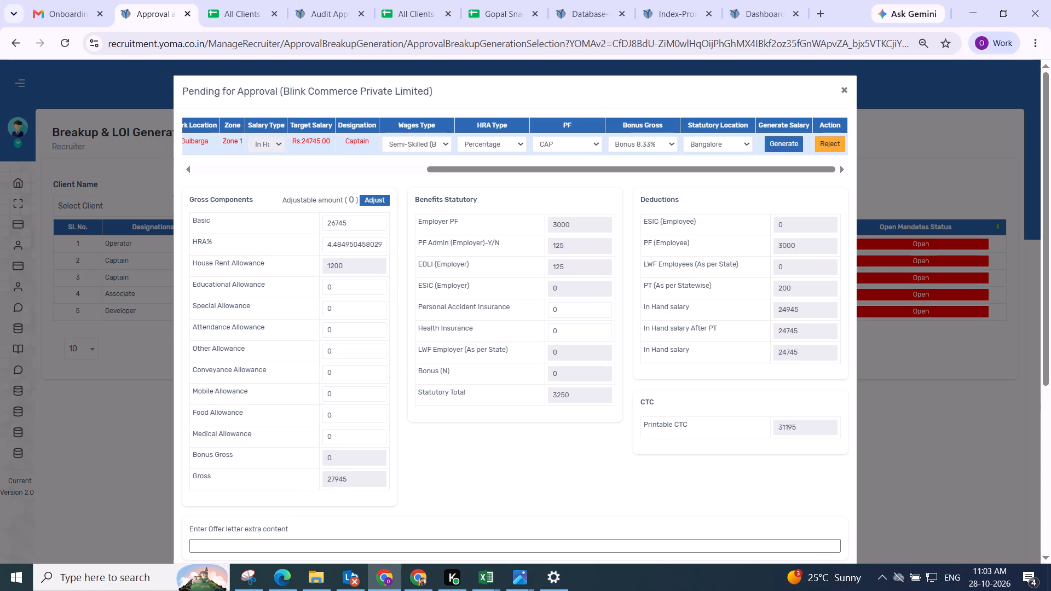
{"action": "scroll", "coordinate": [402, 178], "scroll_direction": "down", "scroll_amount": 1}
{"action": "scroll", "coordinate": [489, 219], "scroll_direction": "up", "scroll_amount": 1}
{"action": "left_click", "coordinate": [404, 175]}
{"action": "scroll", "coordinate": [414, 171], "scroll_direction": "down", "scroll_amount": 1}
{"action": "scroll", "coordinate": [648, 259], "scroll_direction": "up", "scroll_amount": 2}
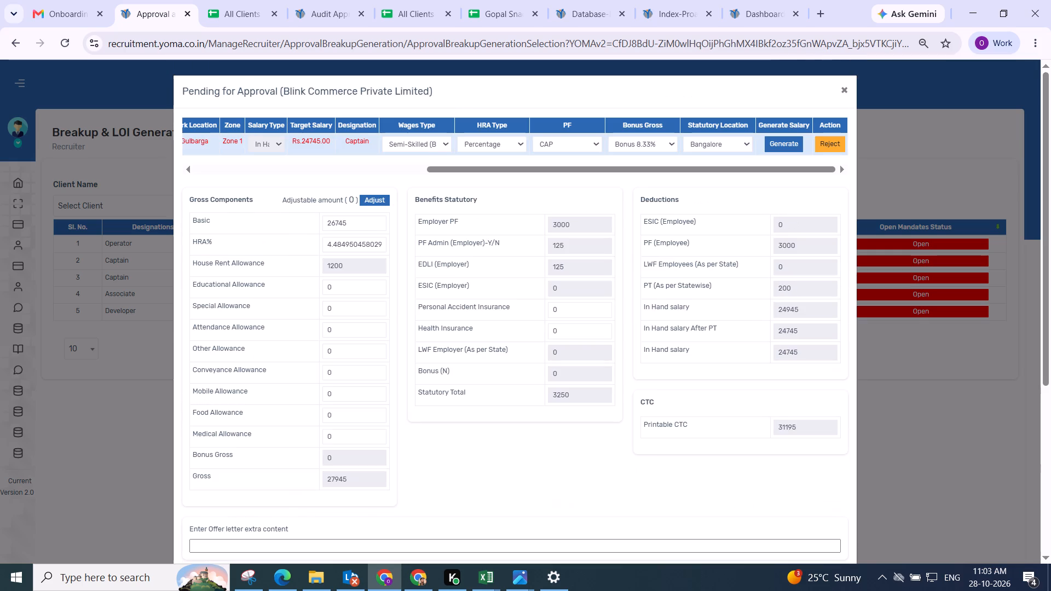
Save the Gulbarga Captain's salary breakup.
{"action": "scroll", "coordinate": [588, 236], "scroll_direction": "down", "scroll_amount": 1}
{"action": "scroll", "coordinate": [668, 258], "scroll_direction": "up", "scroll_amount": 1}
{"action": "scroll", "coordinate": [672, 268], "scroll_direction": "down", "scroll_amount": 2}
{"action": "left_click", "coordinate": [834, 317]}
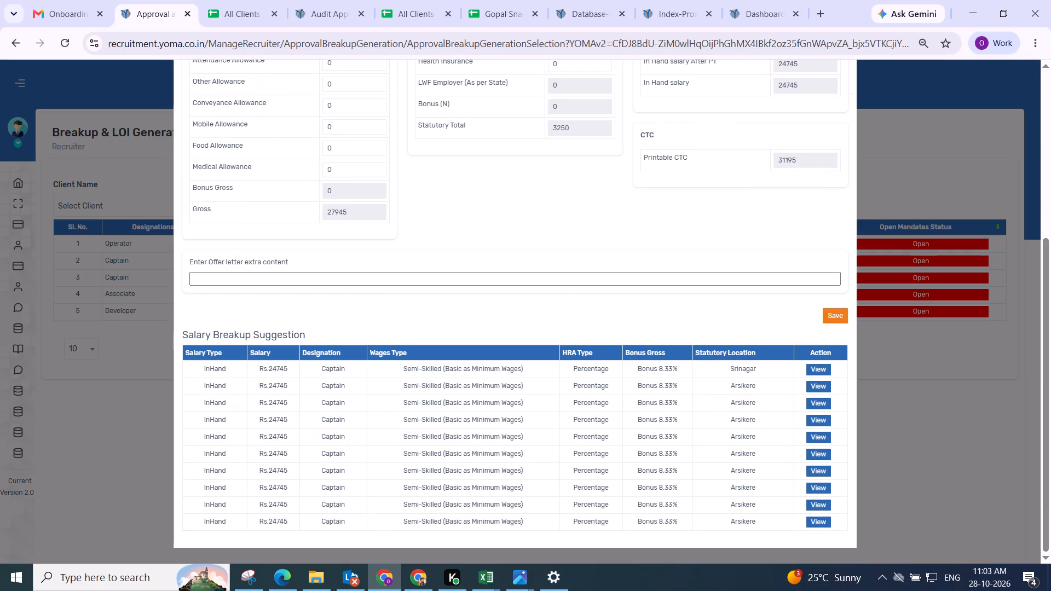
{"action": "left_click", "coordinate": [554, 382]}
{"action": "scroll", "coordinate": [536, 331], "scroll_direction": "up", "scroll_amount": 3}
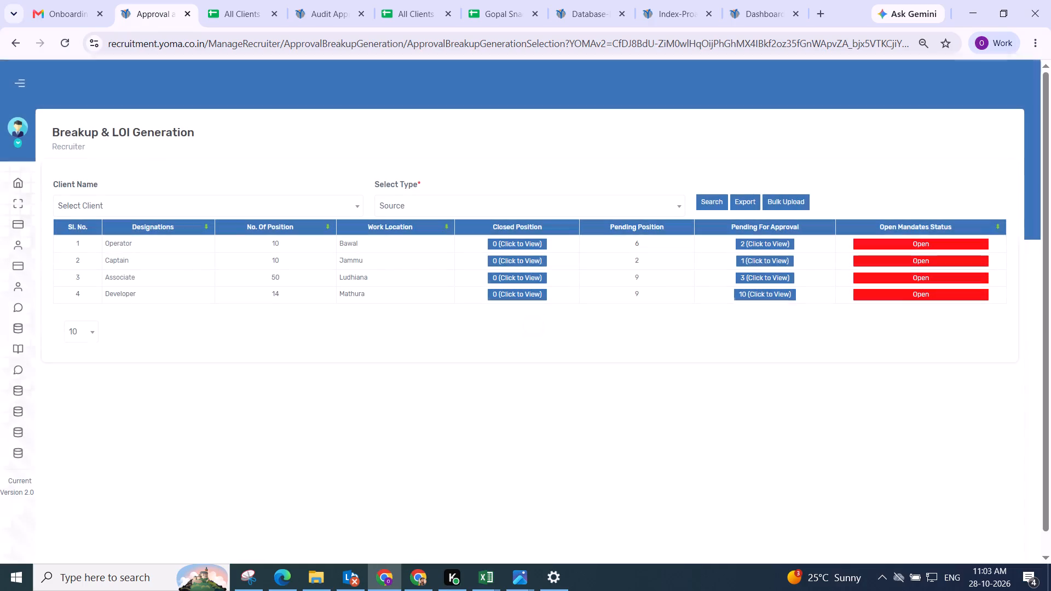
Generate the pending Jammu Captain's salary with Semi-Skilled (Basic as Minimum Wages) wages, Percentage HRA, Bonus 8.33% and statutory location Jammu.
{"action": "left_click", "coordinate": [747, 263]}
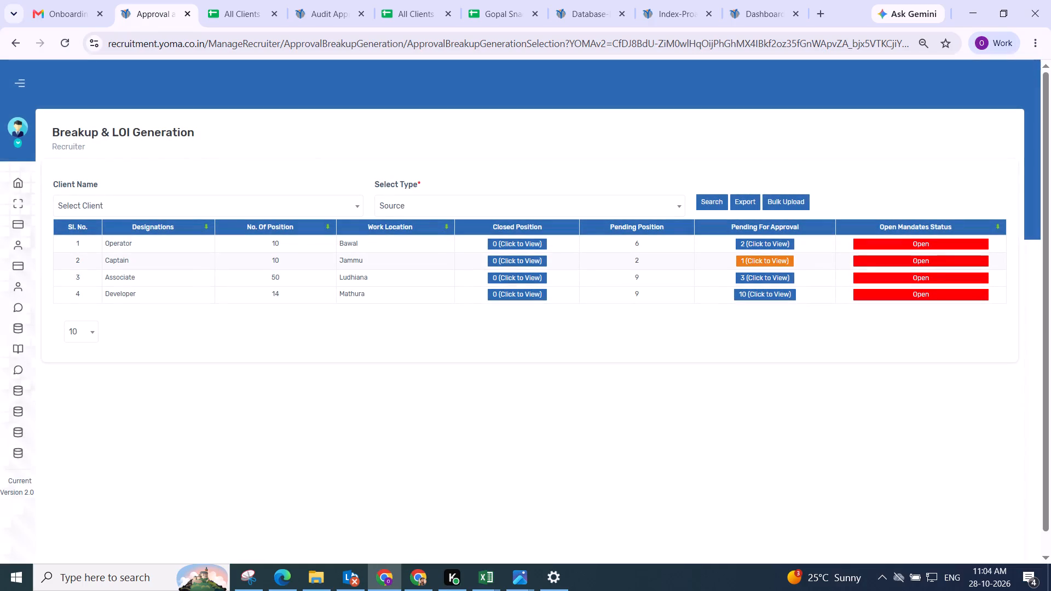
{"action": "left_click_drag", "start_coordinate": [316, 172], "coordinate": [898, 213]}
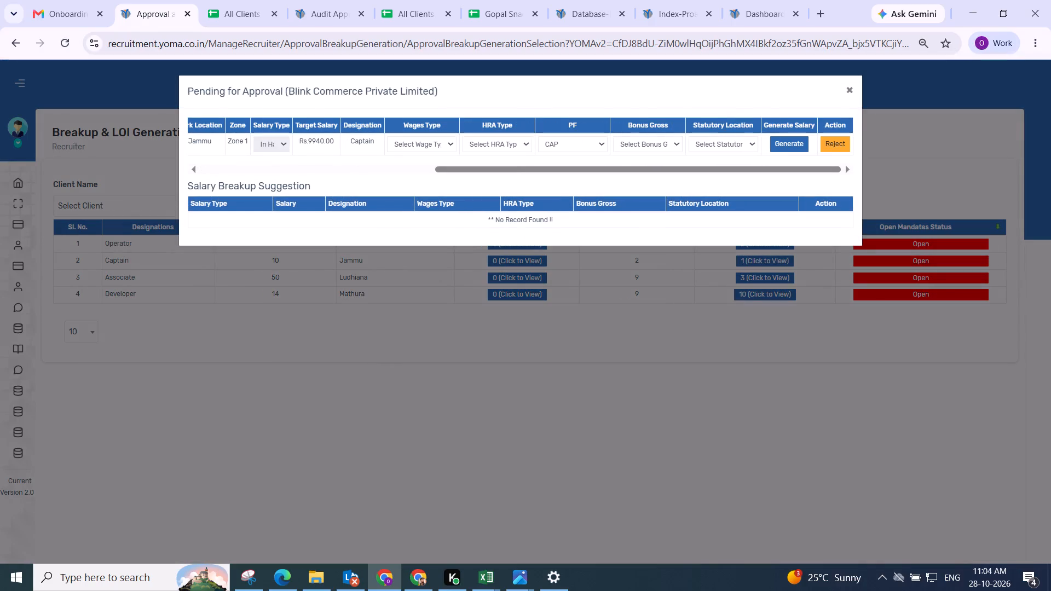
{"action": "left_click", "coordinate": [415, 147]}
{"action": "left_click", "coordinate": [430, 196]}
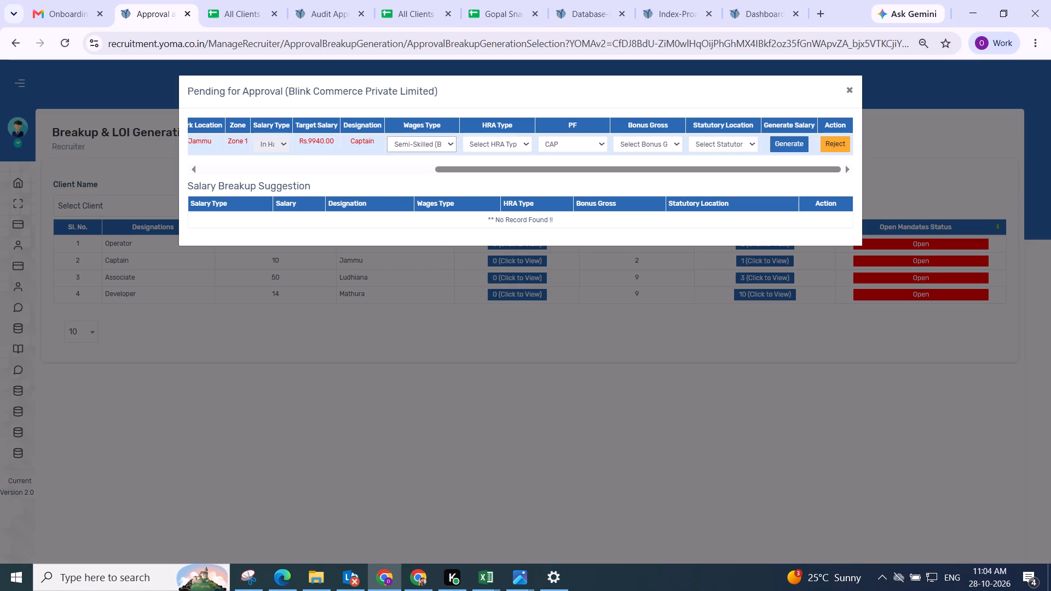
{"action": "left_click", "coordinate": [480, 146]}
{"action": "left_click", "coordinate": [477, 172]}
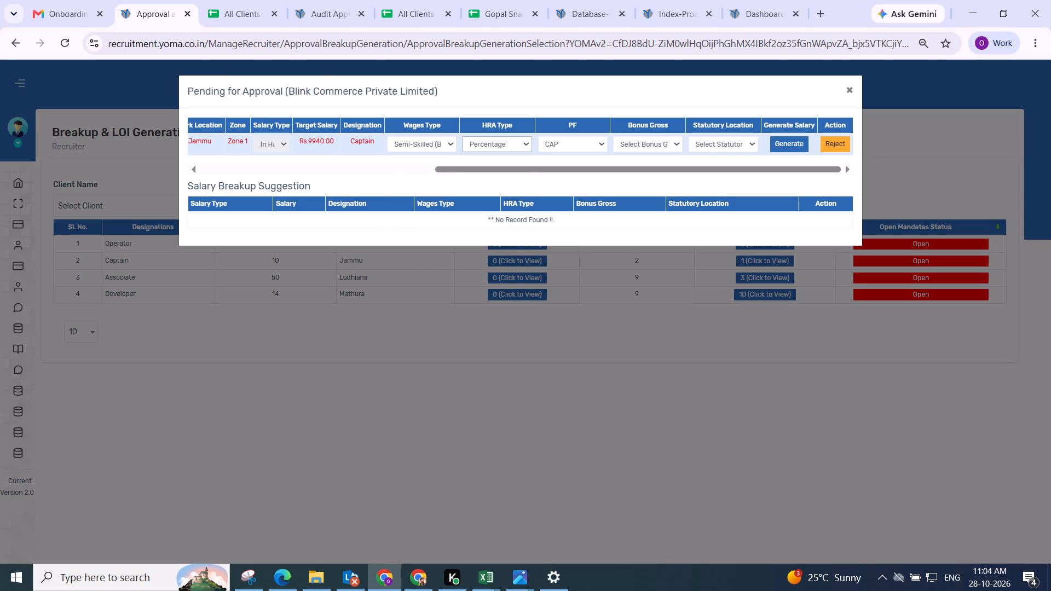
{"action": "left_click", "coordinate": [641, 145]}
{"action": "left_click", "coordinate": [649, 176]}
{"action": "left_click", "coordinate": [703, 141]}
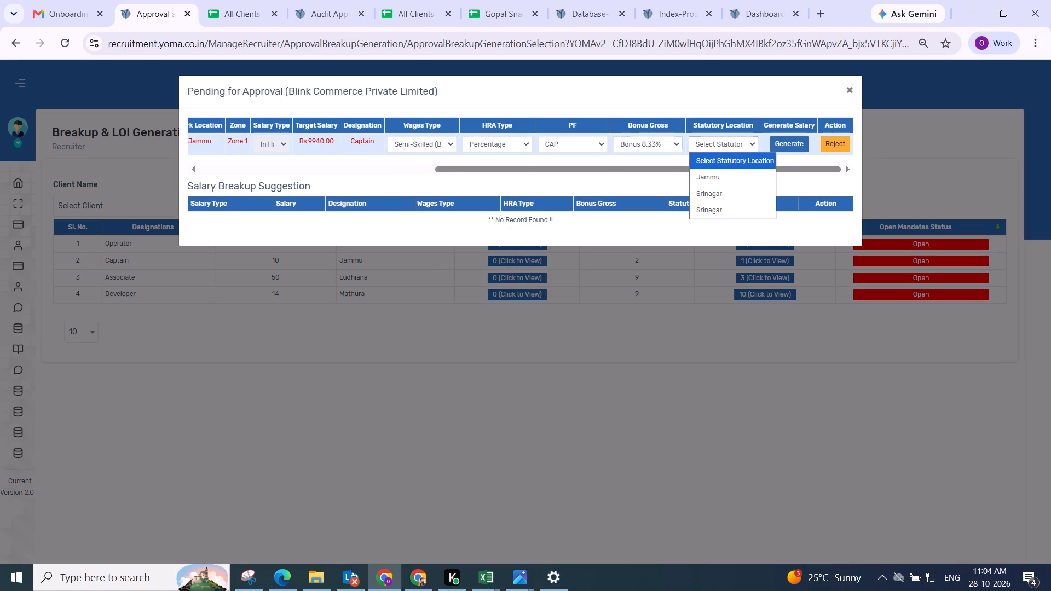
{"action": "left_click", "coordinate": [704, 177]}
{"action": "left_click", "coordinate": [773, 140]}
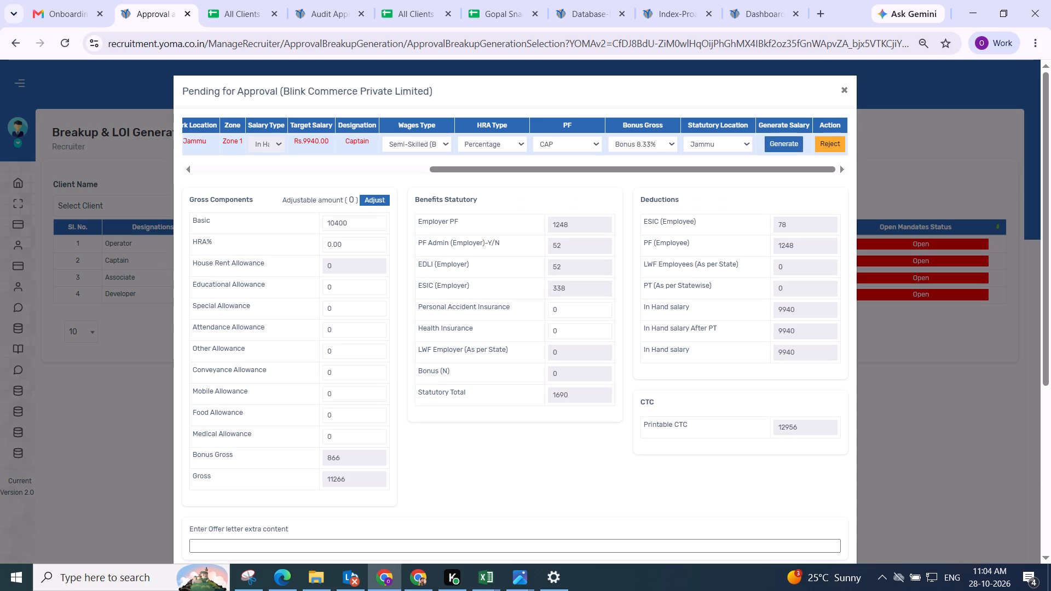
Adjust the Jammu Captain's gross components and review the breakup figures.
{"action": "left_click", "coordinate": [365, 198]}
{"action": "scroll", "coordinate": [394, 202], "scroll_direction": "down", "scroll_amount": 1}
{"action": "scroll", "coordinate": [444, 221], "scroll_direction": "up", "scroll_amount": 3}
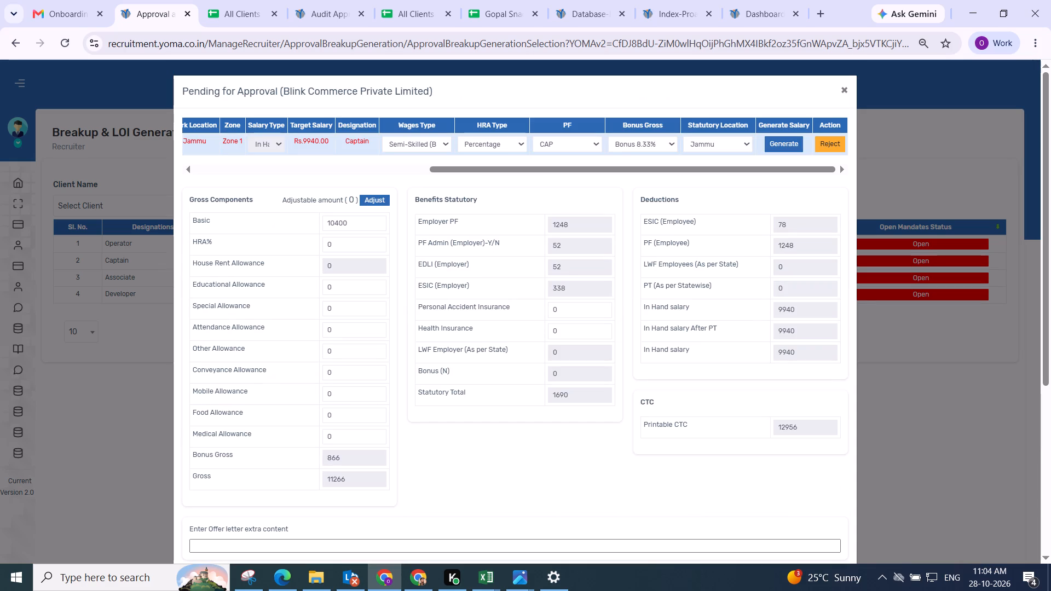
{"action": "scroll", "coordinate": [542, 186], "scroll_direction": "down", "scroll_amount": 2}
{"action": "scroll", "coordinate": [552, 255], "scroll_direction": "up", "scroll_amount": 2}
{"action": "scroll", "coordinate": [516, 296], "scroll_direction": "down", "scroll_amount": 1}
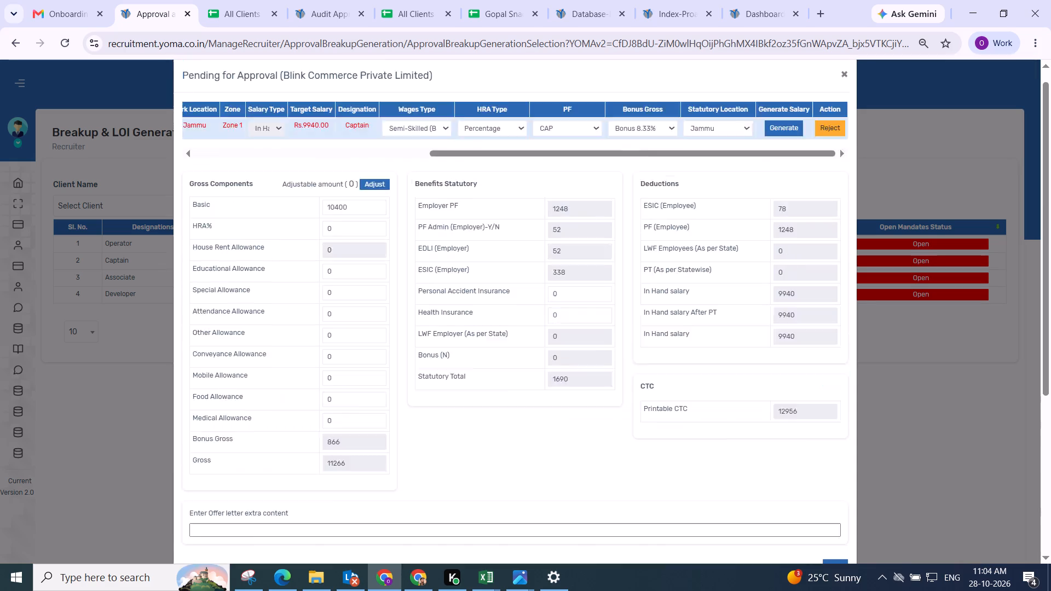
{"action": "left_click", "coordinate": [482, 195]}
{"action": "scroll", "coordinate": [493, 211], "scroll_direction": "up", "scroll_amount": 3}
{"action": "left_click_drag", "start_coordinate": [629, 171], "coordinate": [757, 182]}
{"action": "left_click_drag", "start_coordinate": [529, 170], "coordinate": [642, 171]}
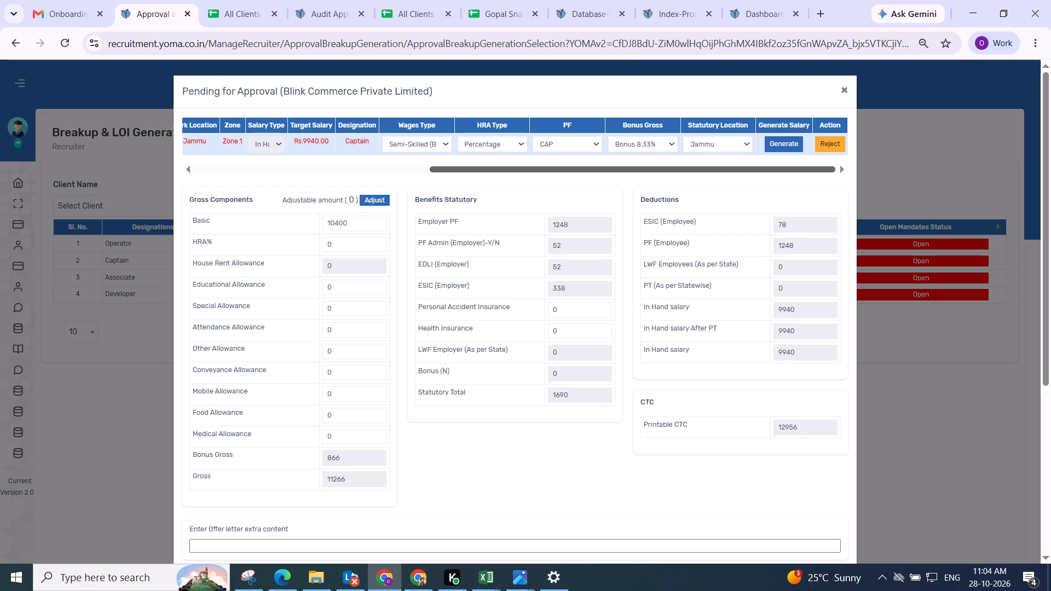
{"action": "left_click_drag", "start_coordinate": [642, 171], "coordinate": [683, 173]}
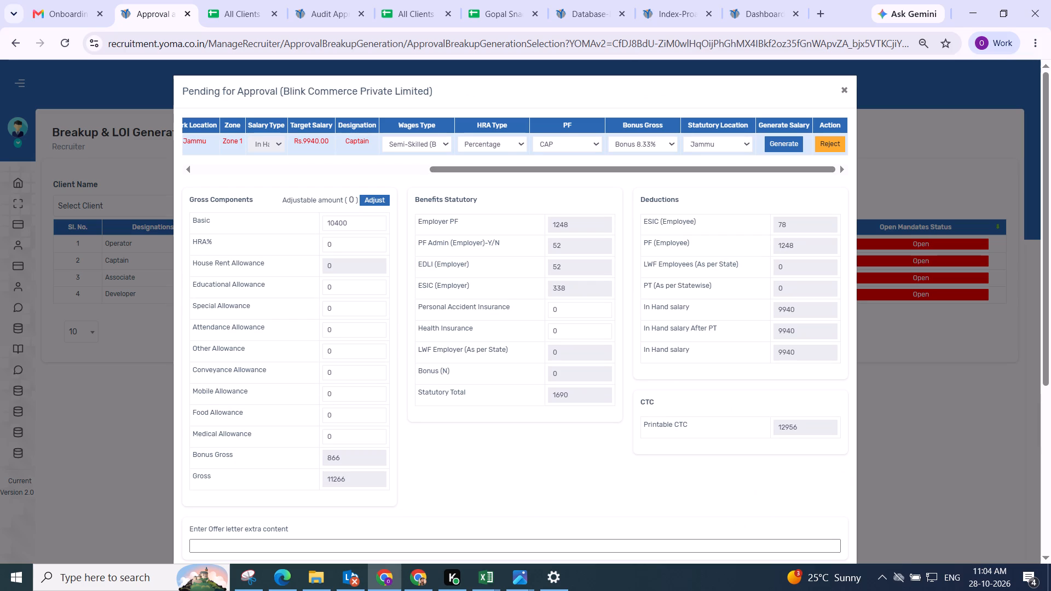
Regenerate the Jammu Captain's salary, adjust its gross components and save the breakup.
{"action": "left_click", "coordinate": [779, 142]}
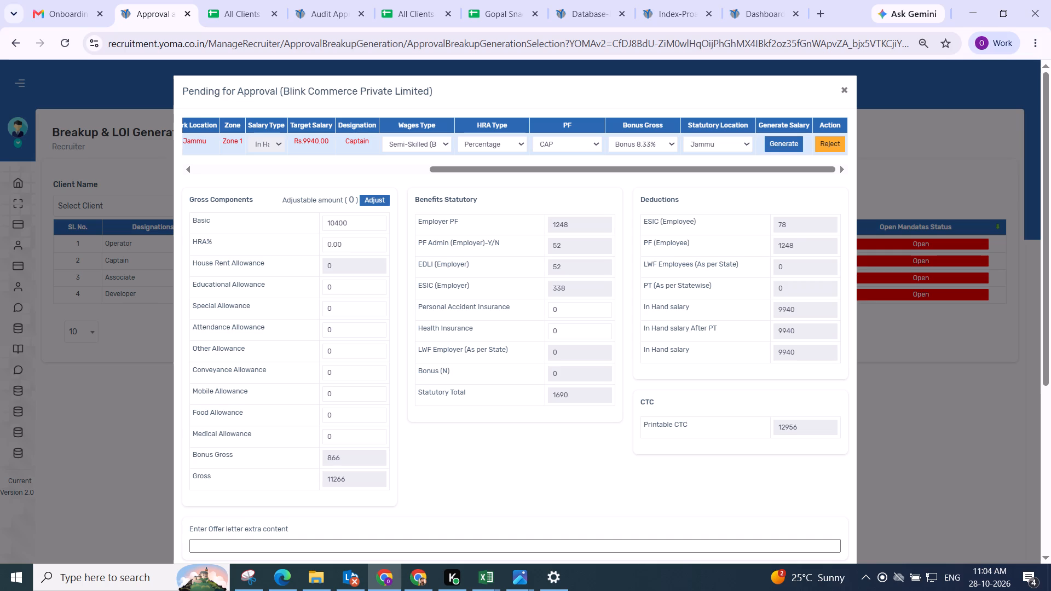
{"action": "scroll", "coordinate": [390, 228], "scroll_direction": "down", "scroll_amount": 2}
{"action": "scroll", "coordinate": [390, 228], "scroll_direction": "up", "scroll_amount": 2}
{"action": "left_click", "coordinate": [375, 200]}
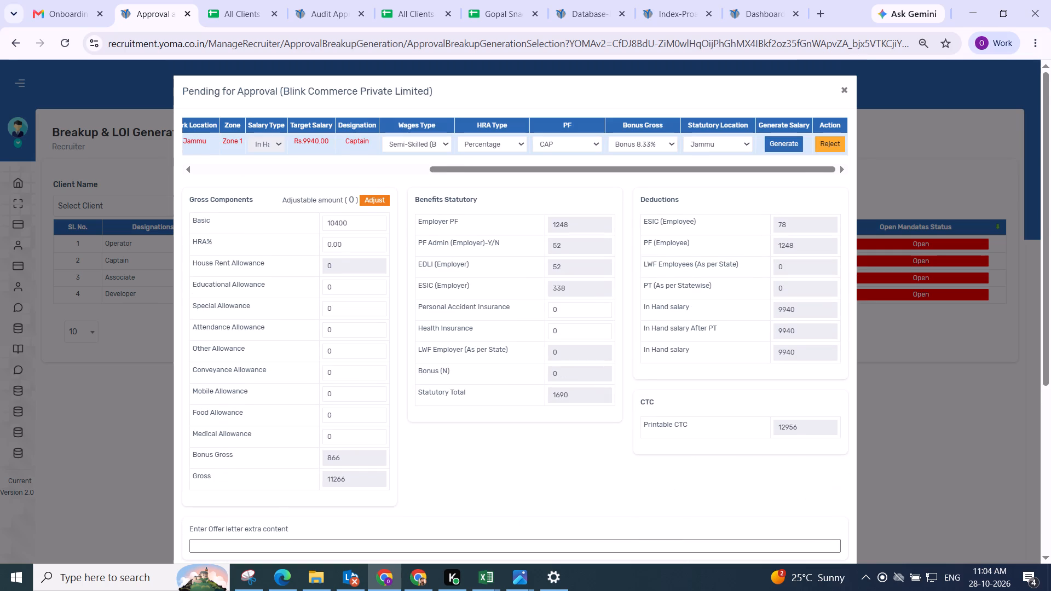
{"action": "scroll", "coordinate": [469, 265], "scroll_direction": "down", "scroll_amount": 2}
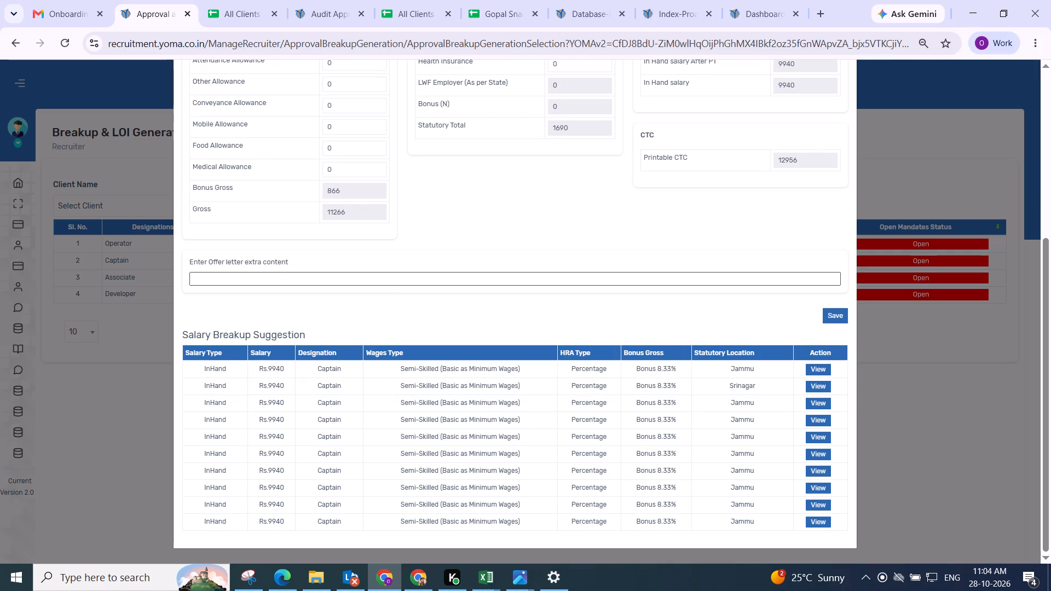
{"action": "left_click", "coordinate": [834, 313]}
{"action": "left_click", "coordinate": [568, 376]}
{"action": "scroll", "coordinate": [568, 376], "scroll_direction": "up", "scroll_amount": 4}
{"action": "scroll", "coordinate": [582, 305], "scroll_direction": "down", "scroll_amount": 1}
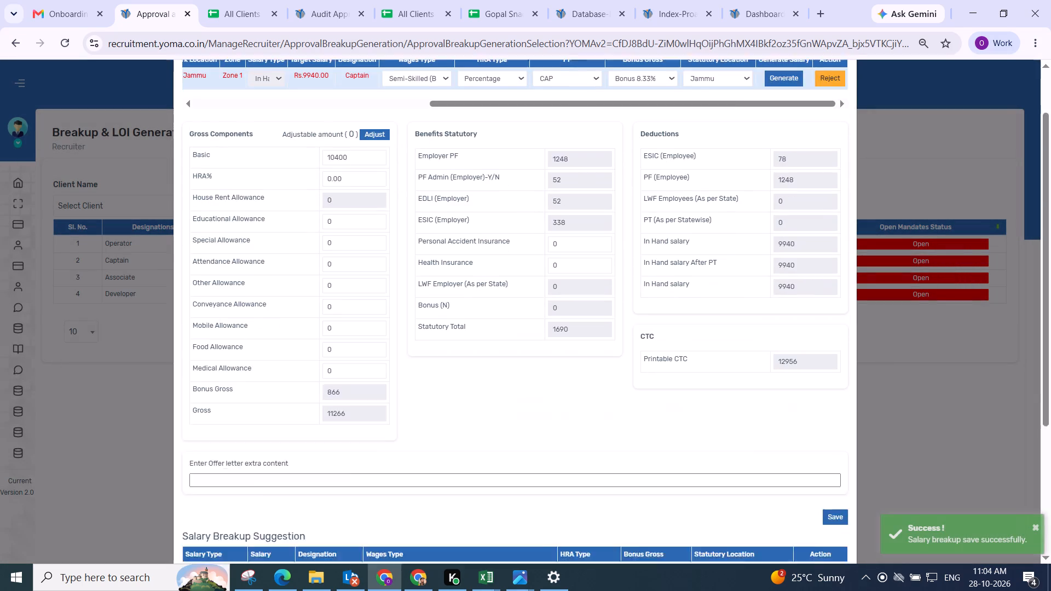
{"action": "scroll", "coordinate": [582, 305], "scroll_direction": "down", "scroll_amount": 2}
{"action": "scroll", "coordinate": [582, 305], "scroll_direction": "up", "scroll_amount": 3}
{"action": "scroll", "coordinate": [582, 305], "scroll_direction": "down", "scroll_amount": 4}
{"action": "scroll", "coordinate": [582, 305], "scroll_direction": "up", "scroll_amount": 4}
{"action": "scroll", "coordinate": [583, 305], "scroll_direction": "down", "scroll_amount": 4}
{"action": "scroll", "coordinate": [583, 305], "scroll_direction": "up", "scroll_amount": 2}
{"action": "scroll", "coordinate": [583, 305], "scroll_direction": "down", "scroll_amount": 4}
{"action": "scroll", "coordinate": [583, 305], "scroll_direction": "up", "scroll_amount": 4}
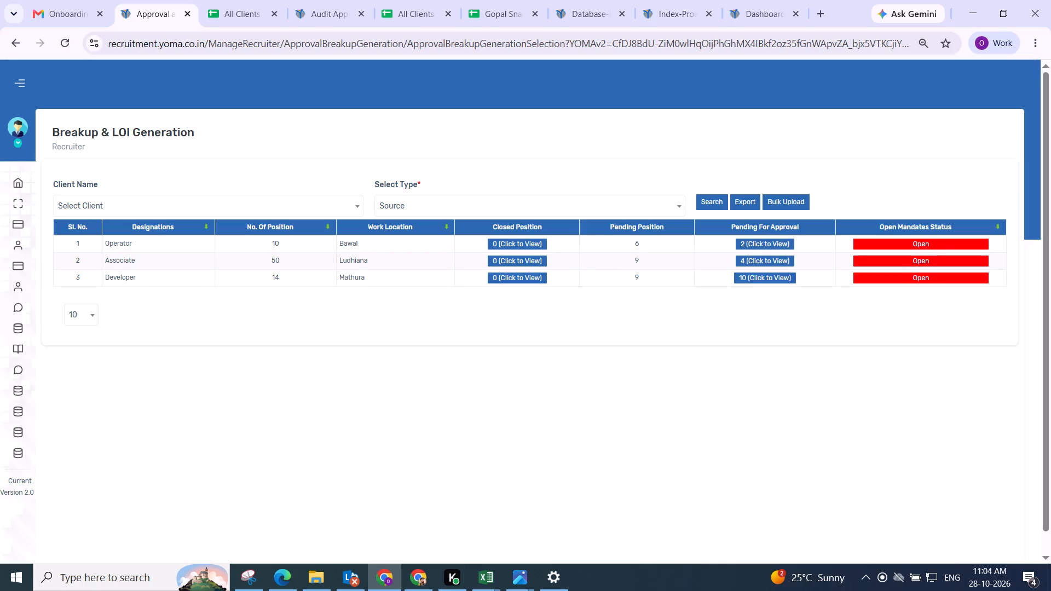
Open the pending approvals for the Ludhiana Associate position.
{"action": "left_click", "coordinate": [763, 258]}
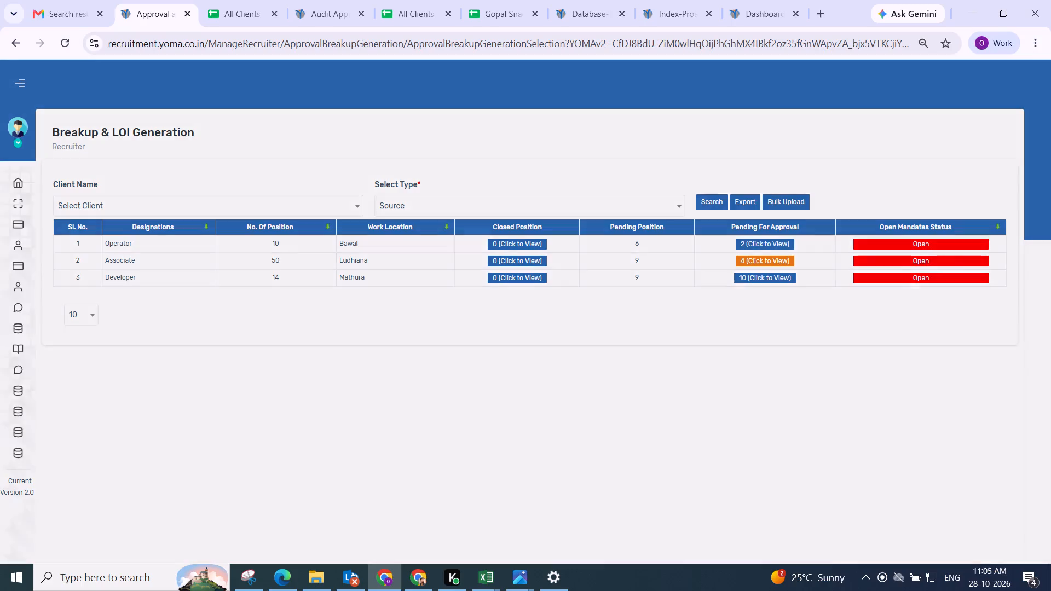
{"action": "left_click_drag", "start_coordinate": [280, 233], "coordinate": [881, 287]}
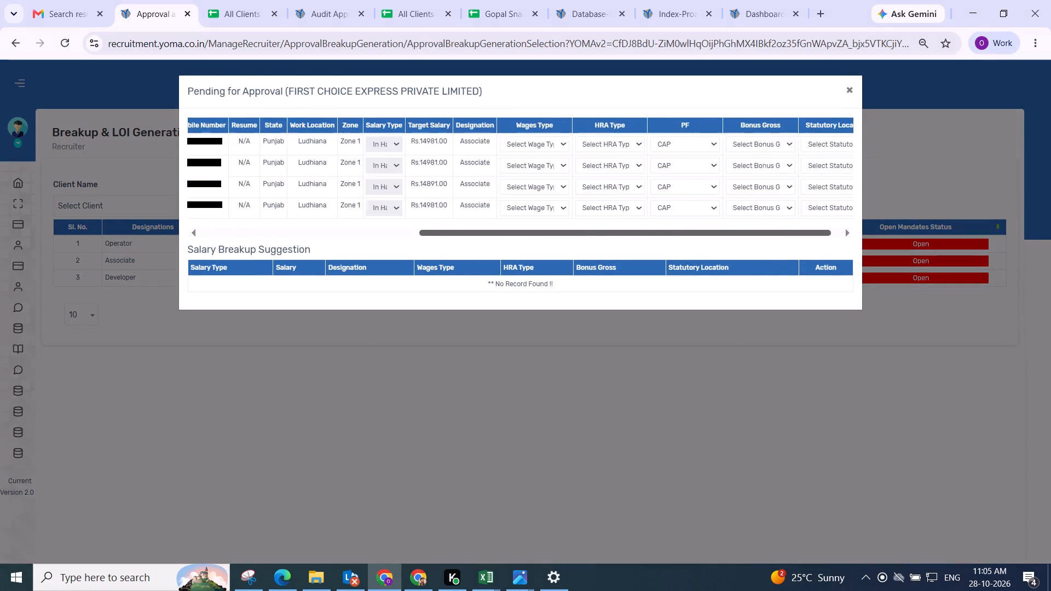
{"action": "left_click_drag", "start_coordinate": [881, 287], "coordinate": [873, 285]}
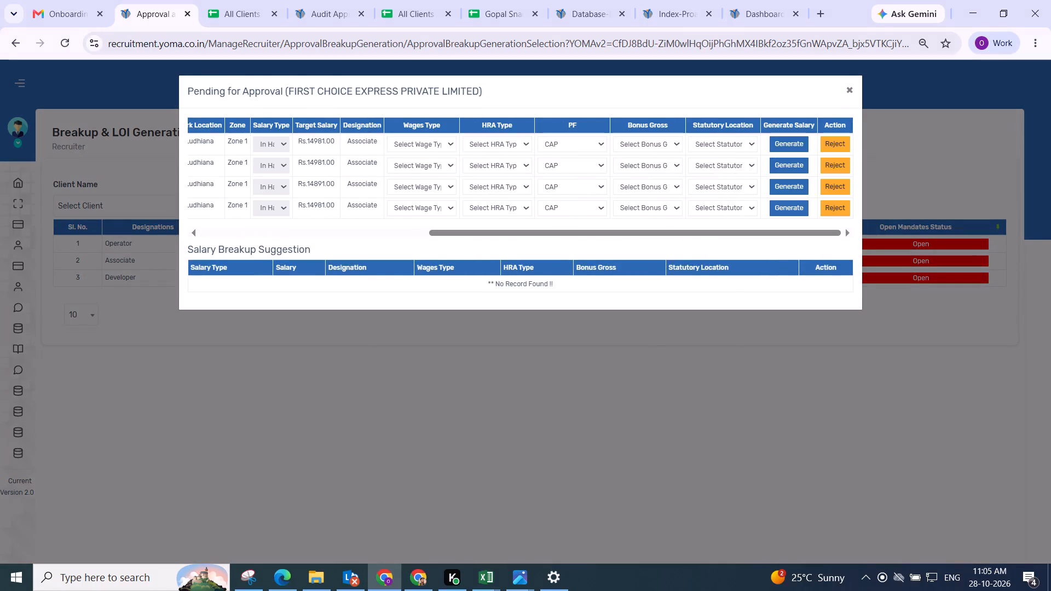
Copy the client name First Choice Express Private Limited and locate its row in the All Clients Salary Breakup sheet to check its rules.
{"action": "left_click_drag", "start_coordinate": [288, 85], "coordinate": [460, 82]}
{"action": "key", "text": "ctrl+c"}
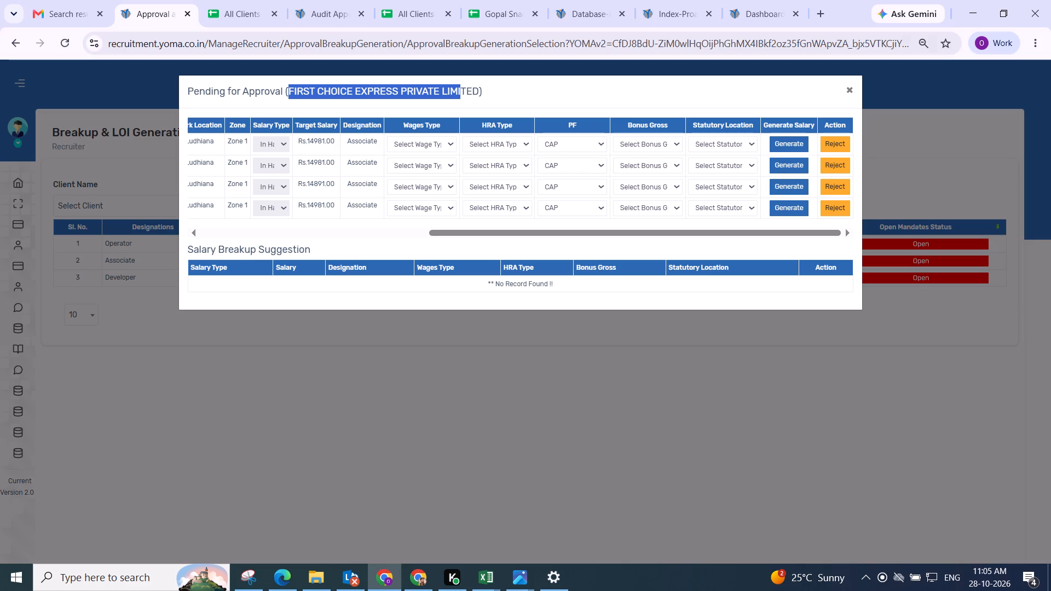
{"action": "left_click", "coordinate": [254, 18]}
{"action": "key", "text": "ctrl+f"}
{"action": "key", "text": "ctrl+v"}
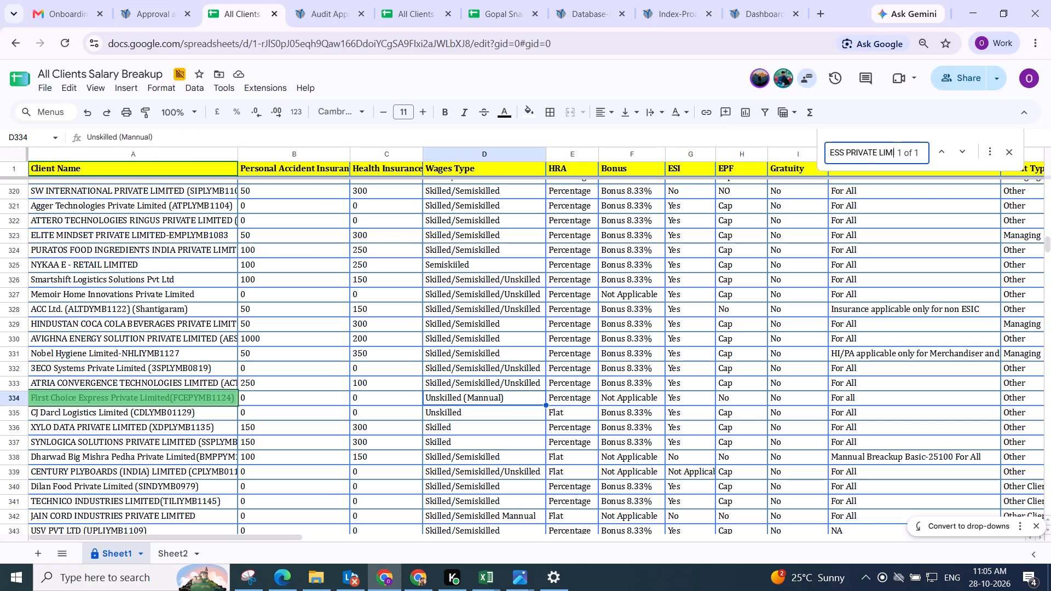
{"action": "key", "text": "Return"}
{"action": "key", "text": "Return"}
{"action": "key", "text": "Return"}
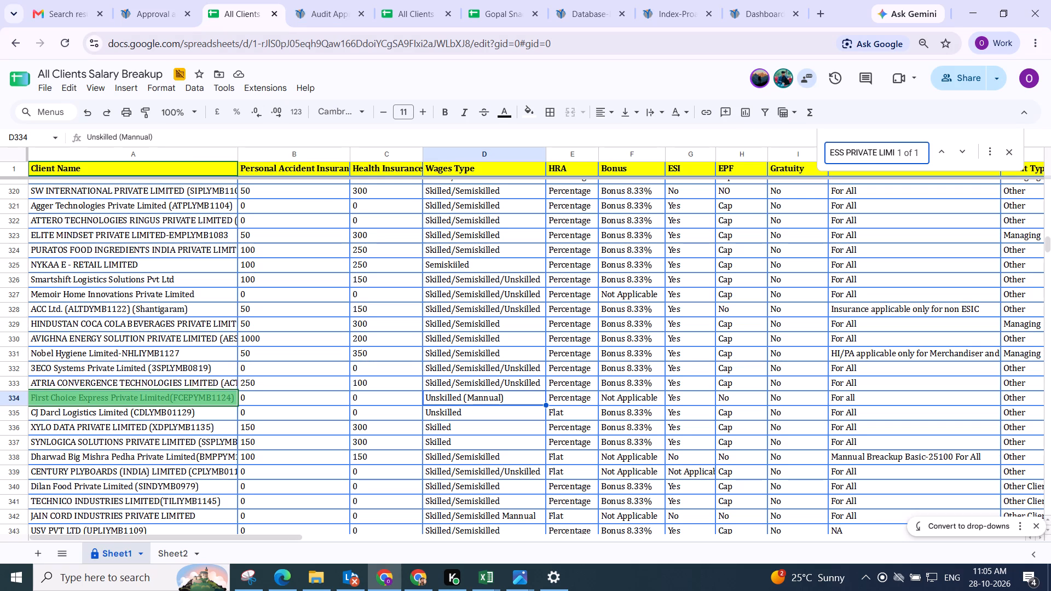
{"action": "left_click", "coordinate": [11, 398]}
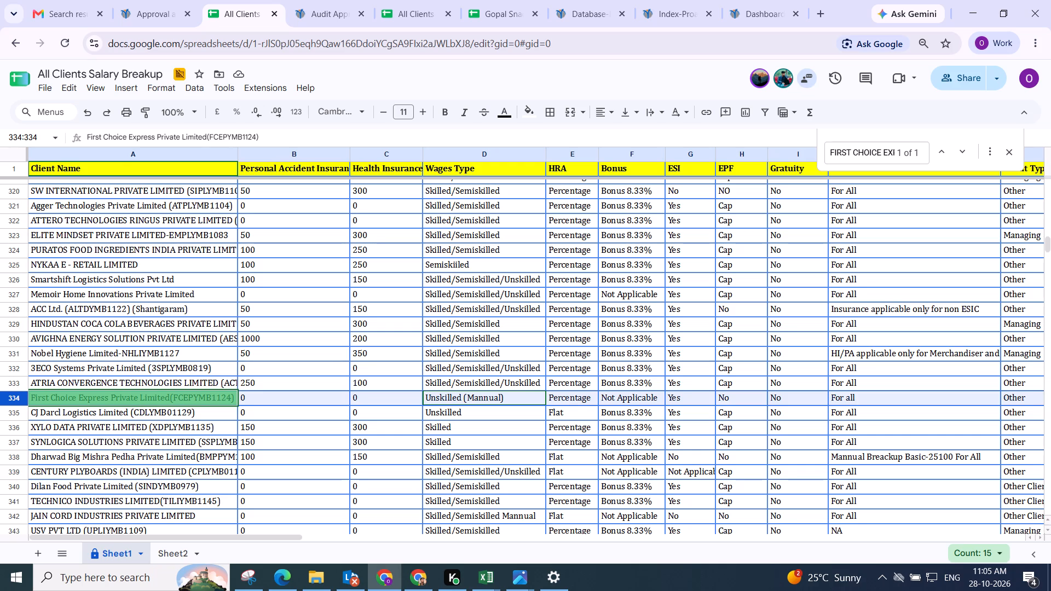
Generate the first Ludhiana Associate's salary with Semi-Skilled (Manual) wages, Percentage HRA, PF NO, bonus Not Applicable and statutory location Amritsar.
{"action": "left_click", "coordinate": [159, 22]}
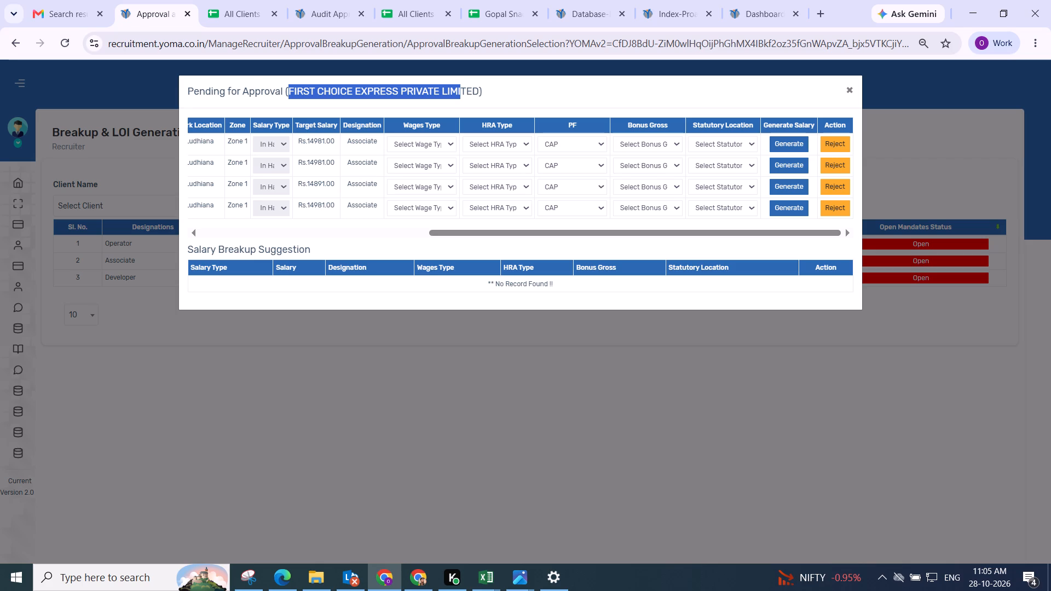
{"action": "left_click", "coordinate": [424, 142]}
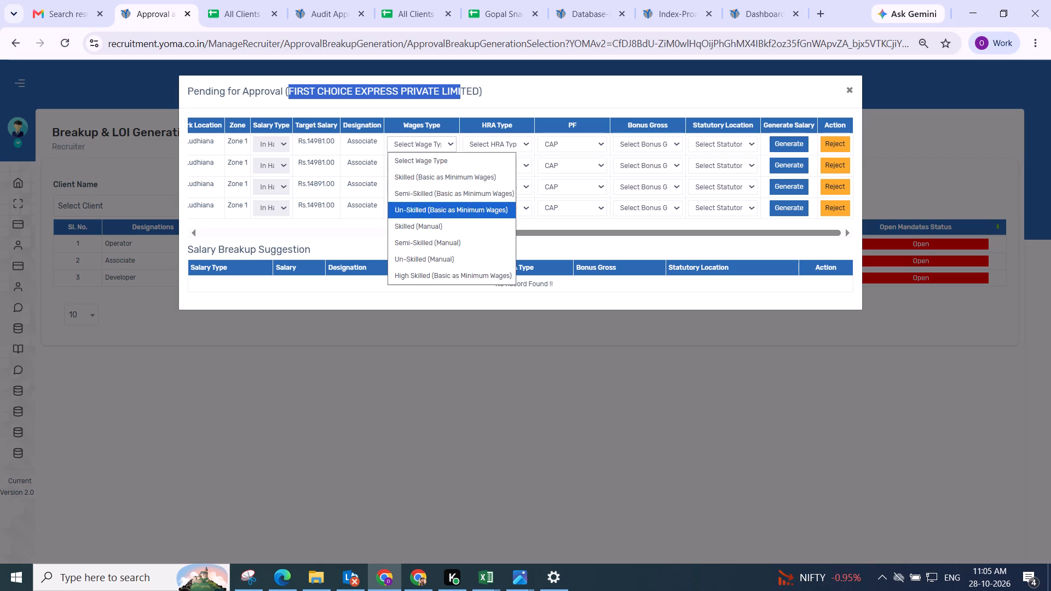
{"action": "left_click", "coordinate": [430, 246]}
{"action": "left_click", "coordinate": [494, 147]}
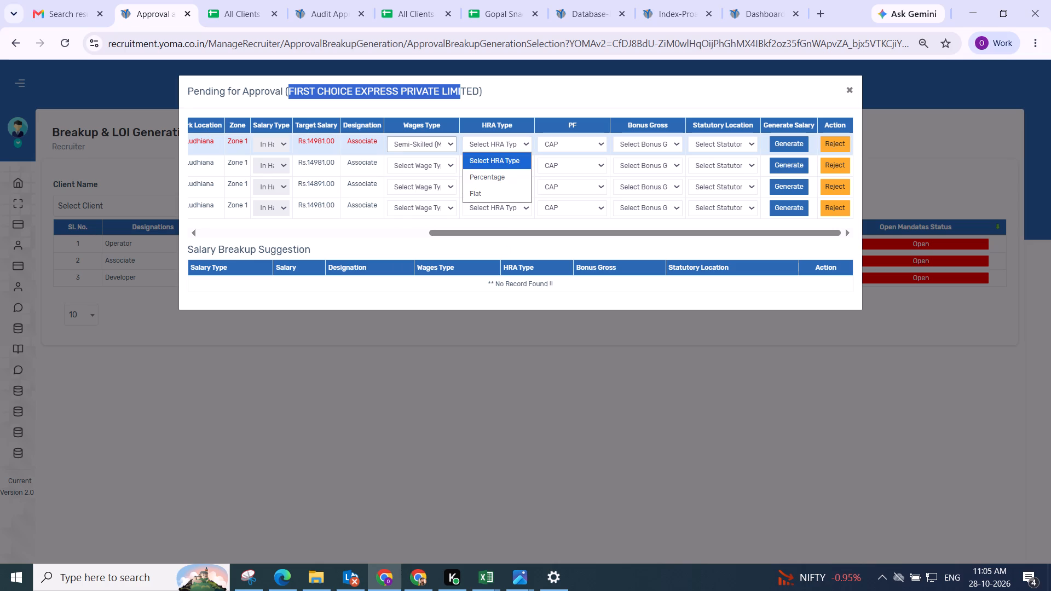
{"action": "left_click", "coordinate": [489, 170]}
{"action": "left_click", "coordinate": [559, 145]}
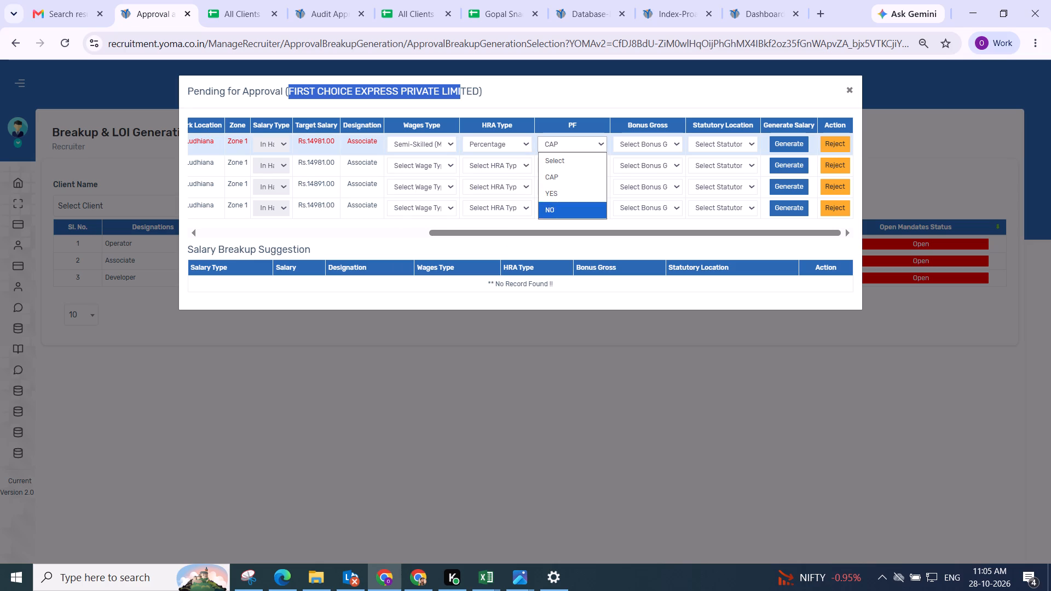
{"action": "left_click", "coordinate": [565, 206]}
{"action": "left_click", "coordinate": [636, 143]}
{"action": "left_click", "coordinate": [644, 210]}
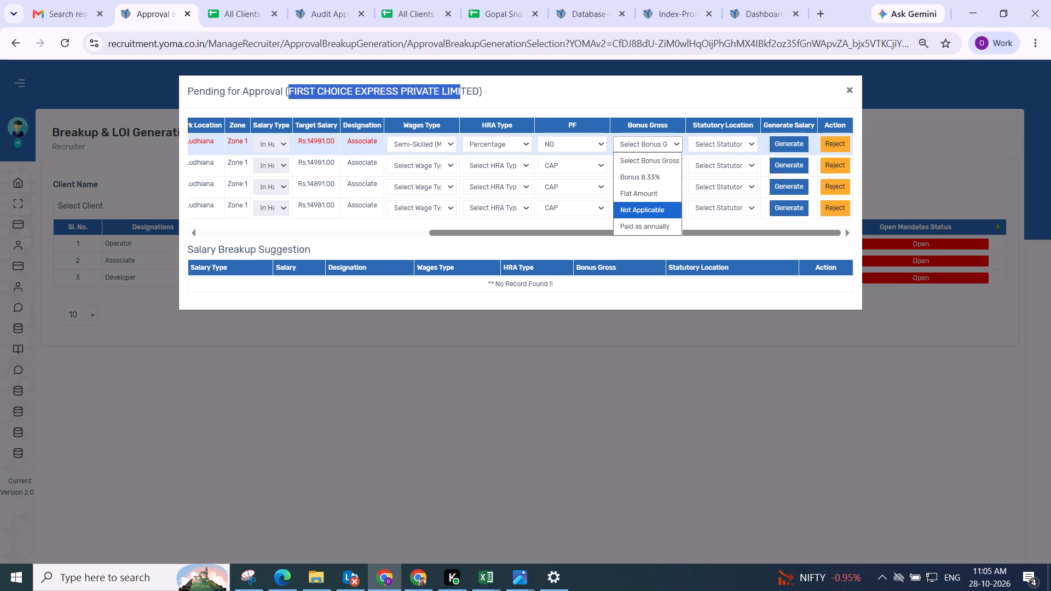
{"action": "left_click", "coordinate": [698, 149]}
{"action": "left_click", "coordinate": [700, 198]}
{"action": "left_click", "coordinate": [779, 146]}
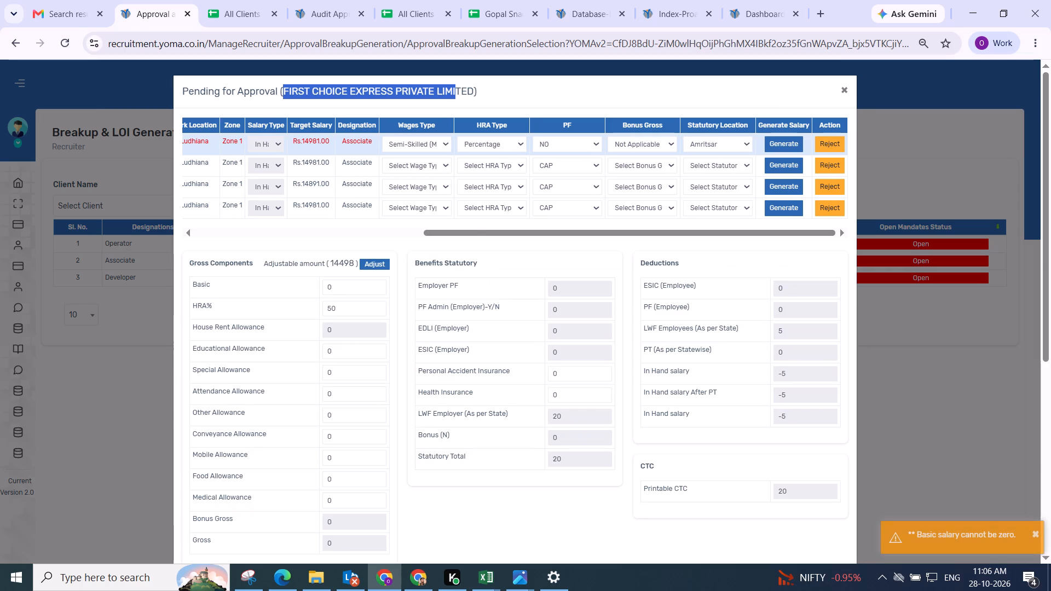
Adjust the first Associate's gross components, review the breakup figures and save the breakup.
{"action": "left_click", "coordinate": [381, 267]}
{"action": "scroll", "coordinate": [389, 229], "scroll_direction": "down", "scroll_amount": 1}
{"action": "left_click", "coordinate": [451, 211]}
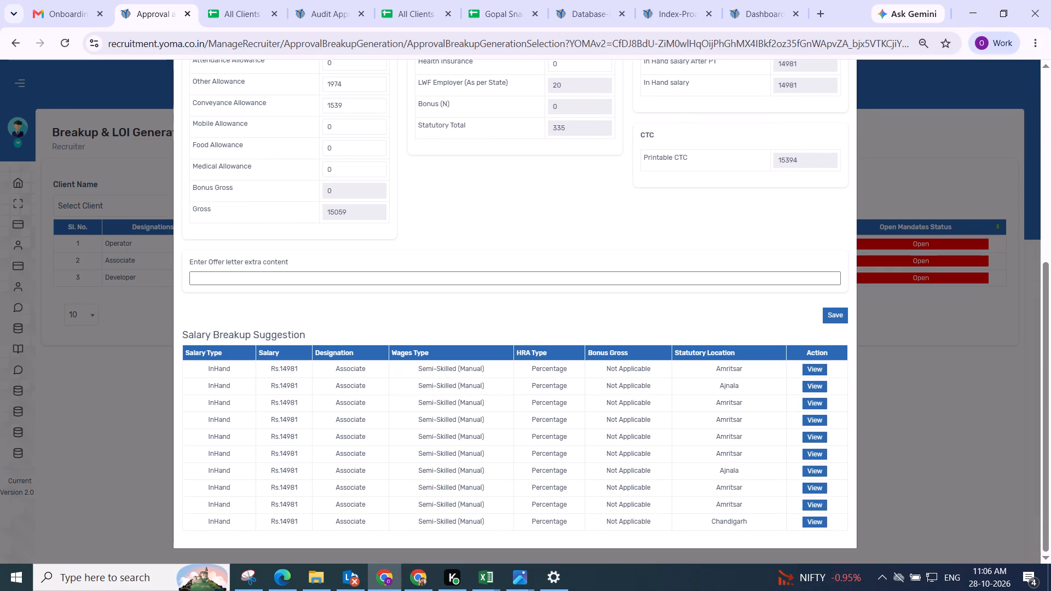
{"action": "scroll", "coordinate": [460, 222], "scroll_direction": "up", "scroll_amount": 3}
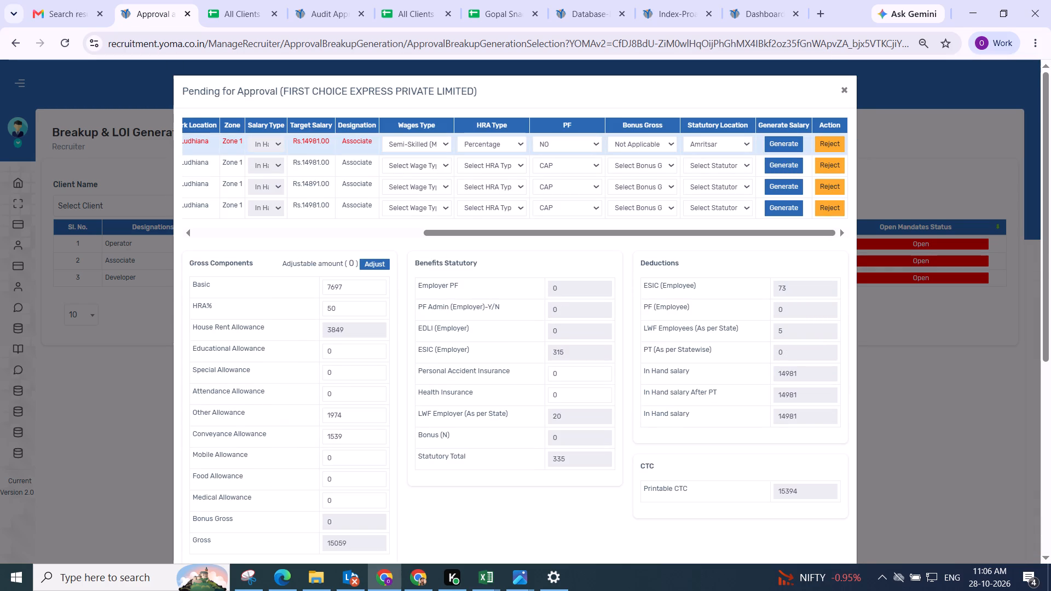
{"action": "scroll", "coordinate": [619, 160], "scroll_direction": "down", "scroll_amount": 2}
{"action": "left_click", "coordinate": [833, 309]}
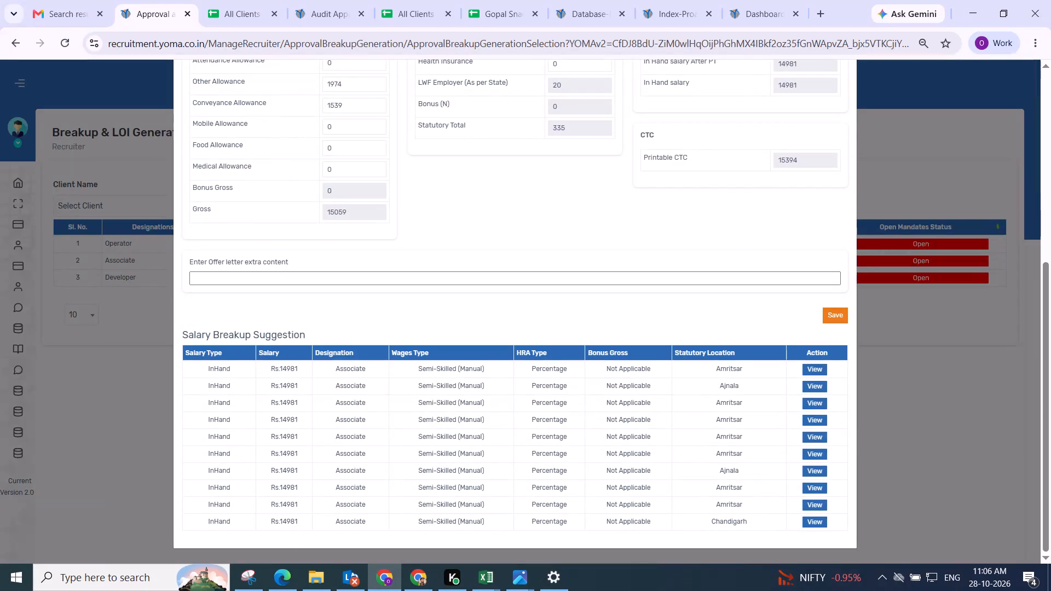
{"action": "left_click", "coordinate": [557, 384]}
{"action": "scroll", "coordinate": [528, 339], "scroll_direction": "up", "scroll_amount": 3}
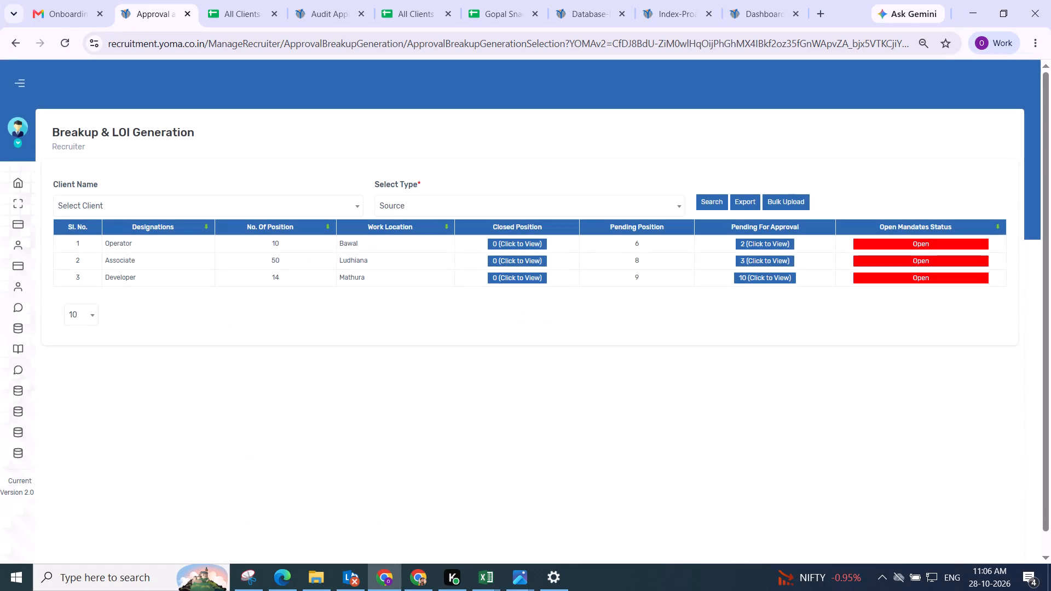
Reopen the pending approvals for the Ludhiana Associate position to reach the next candidate's salary options.
{"action": "left_click", "coordinate": [748, 256]}
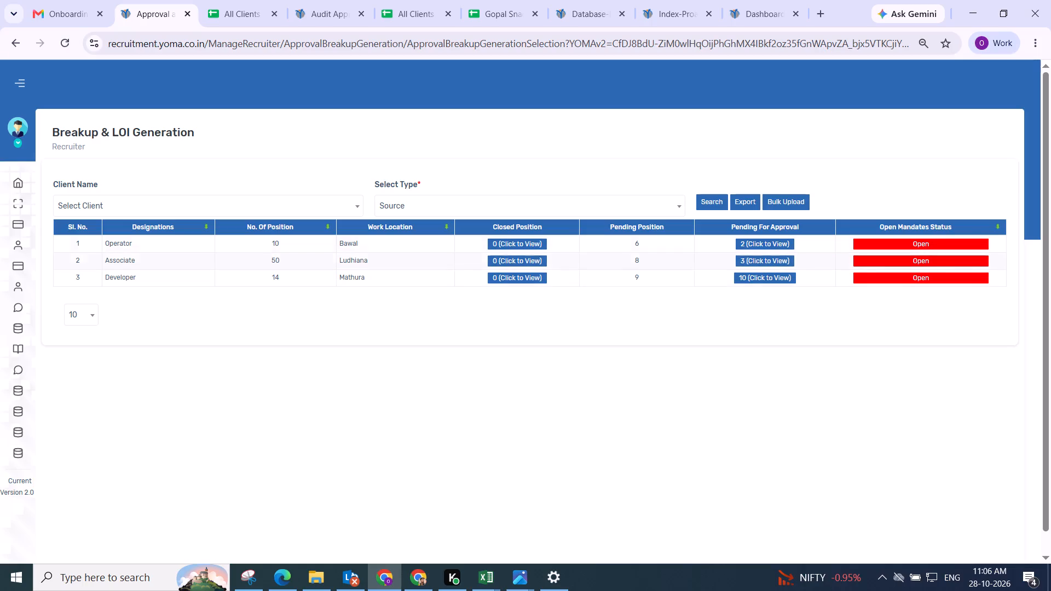
{"action": "left_click", "coordinate": [761, 256]}
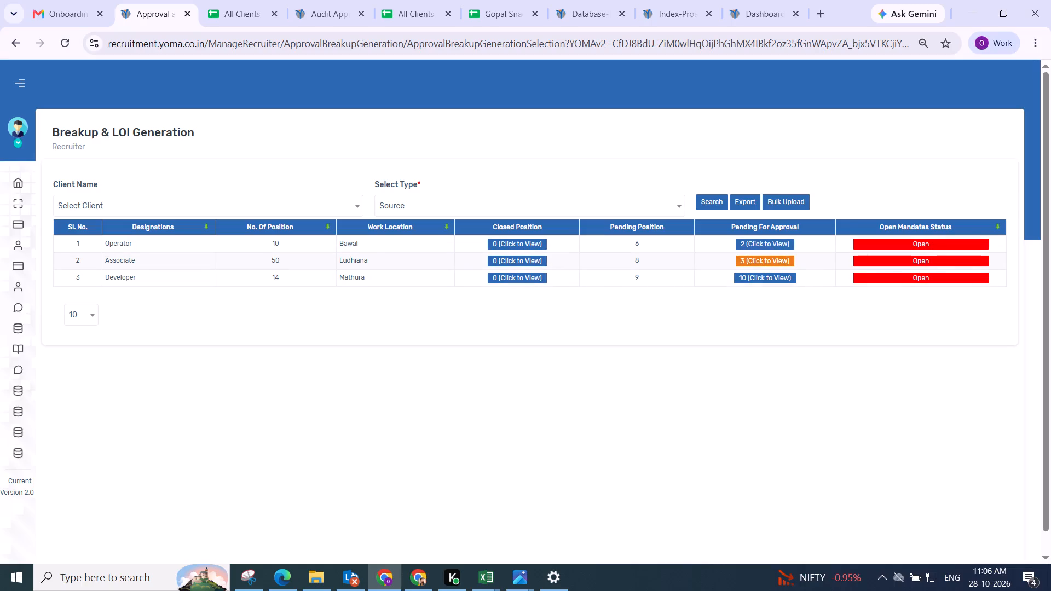
{"action": "left_click_drag", "start_coordinate": [446, 210], "coordinate": [908, 245]}
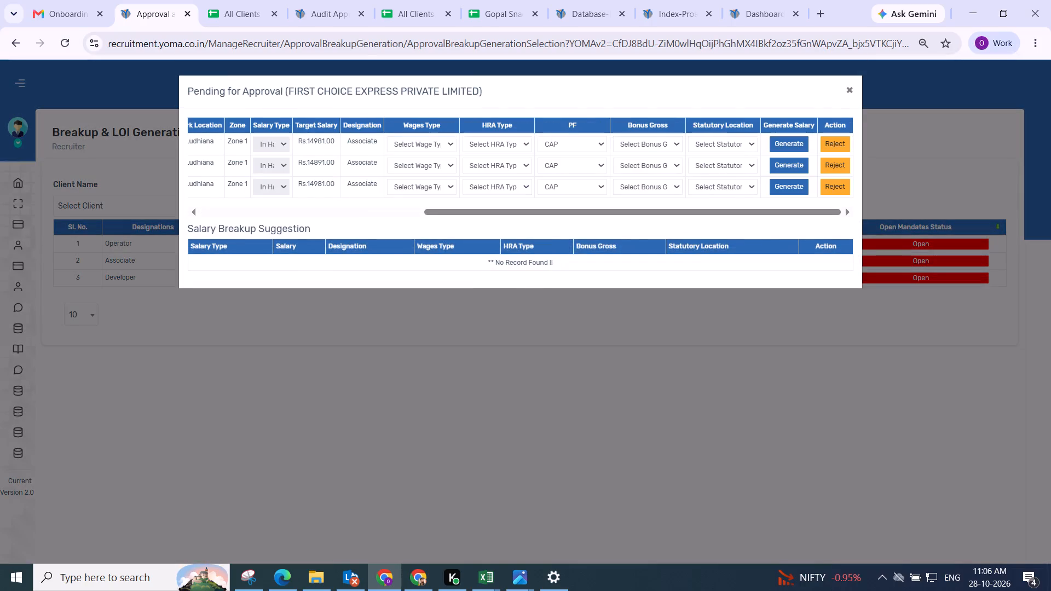
Set the first pending Associate's wages type to Un-Skilled (Manual) and check it against the client's row in All Clients Salary Breakup.
{"action": "left_click", "coordinate": [407, 147]}
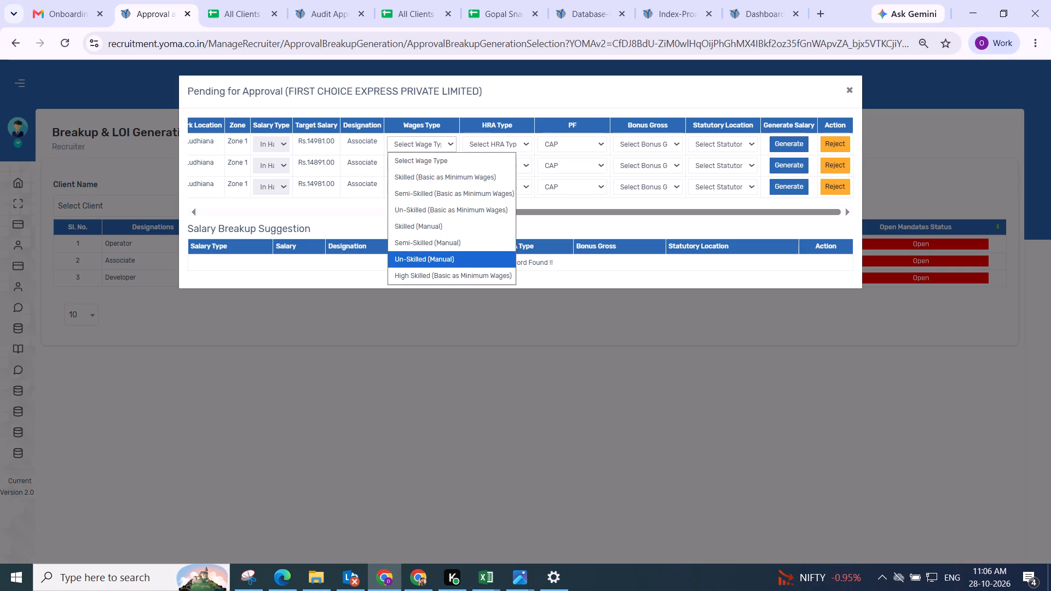
{"action": "left_click", "coordinate": [426, 252]}
{"action": "left_click", "coordinate": [230, 15]}
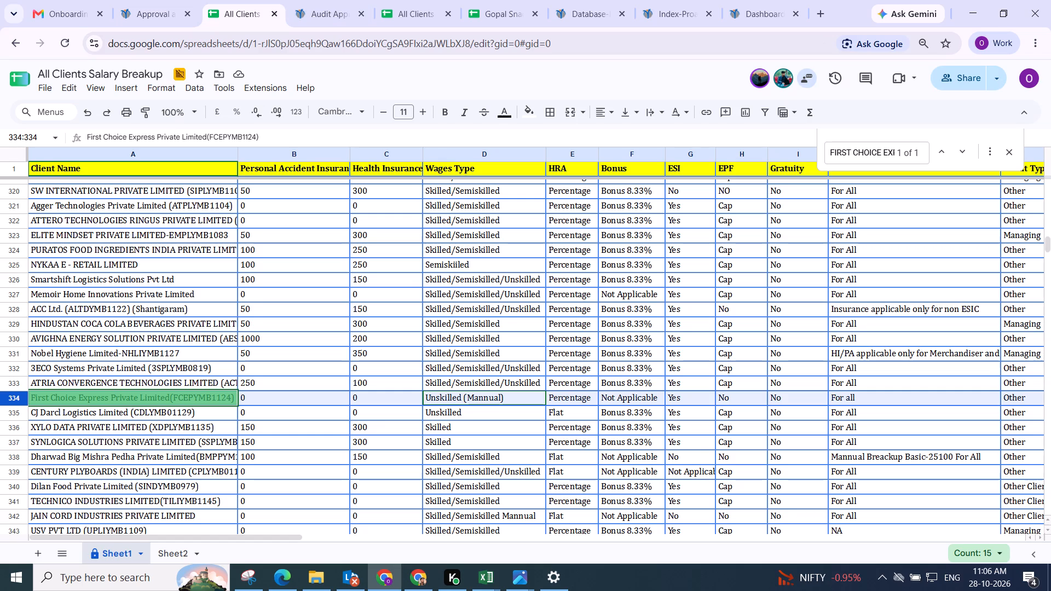
{"action": "left_click", "coordinate": [145, 18]}
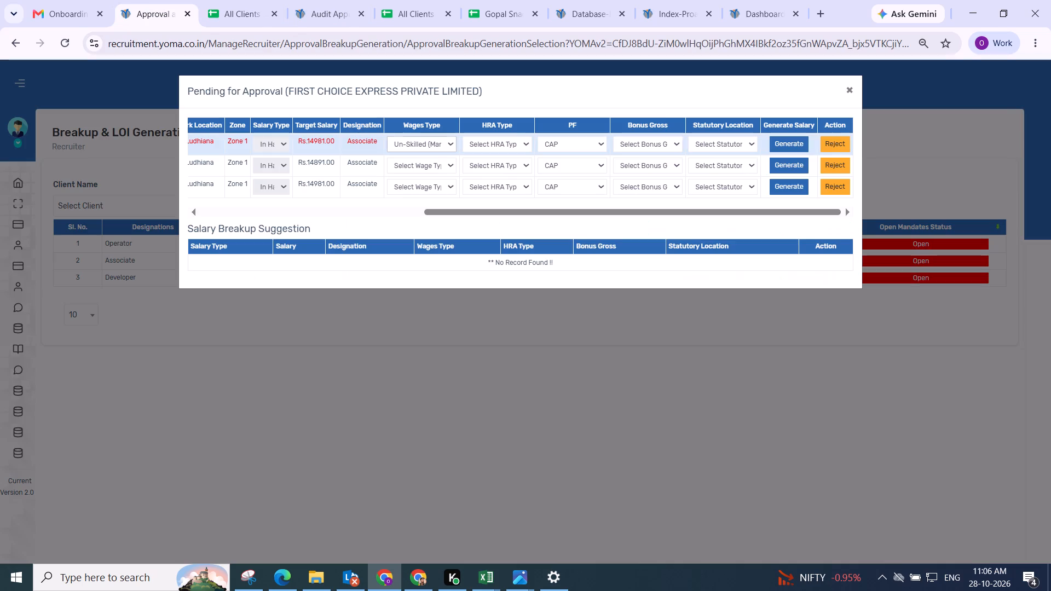
Generate this Associate's salary with Percentage HRA, PF NO, bonus Not Applicable and statutory location Chandigarh.
{"action": "left_click", "coordinate": [507, 143]}
{"action": "left_click", "coordinate": [503, 175]}
{"action": "left_click", "coordinate": [564, 141]}
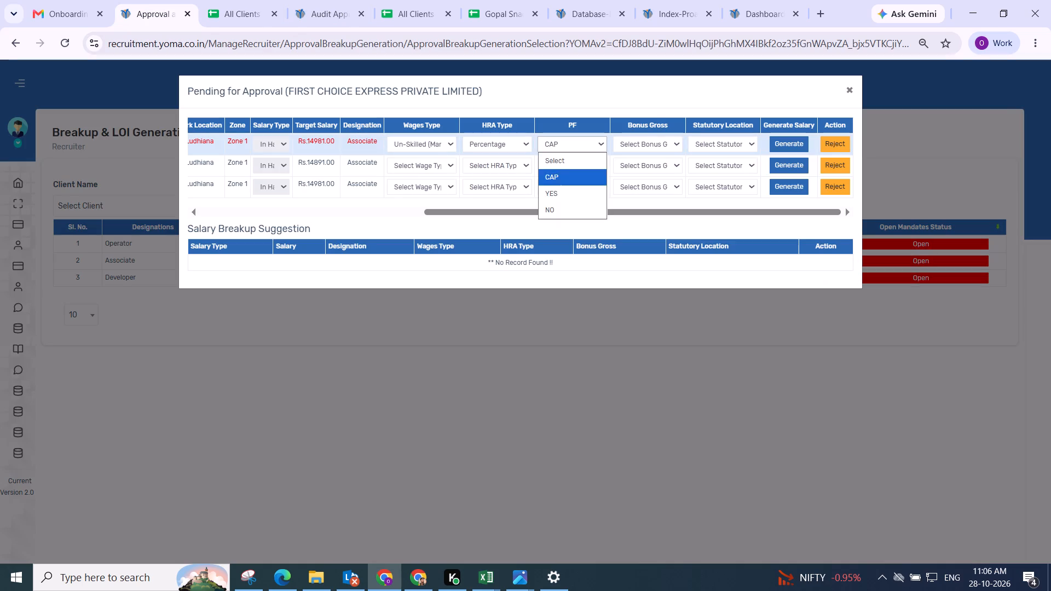
{"action": "left_click_drag", "start_coordinate": [568, 203], "coordinate": [568, 195]}
{"action": "left_click", "coordinate": [629, 141]}
{"action": "left_click", "coordinate": [579, 153]}
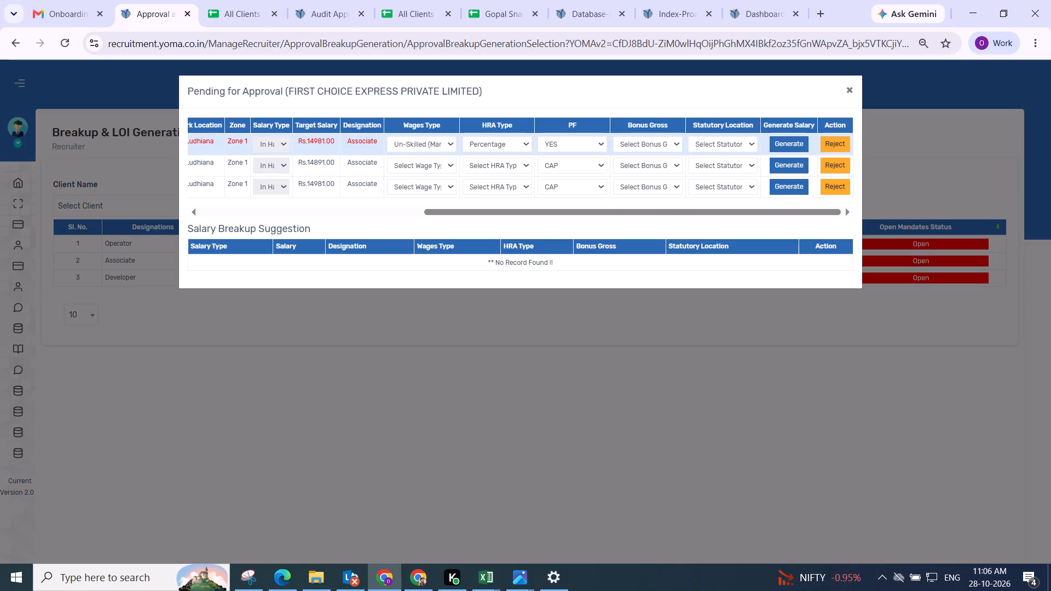
{"action": "left_click", "coordinate": [575, 146]}
{"action": "left_click", "coordinate": [573, 208]}
{"action": "left_click", "coordinate": [639, 144]}
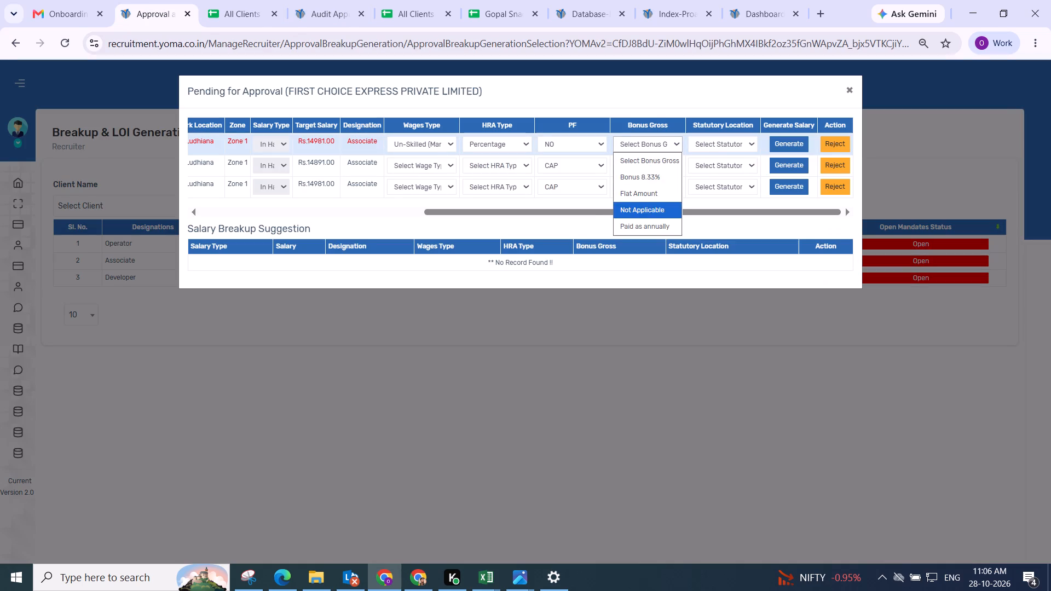
{"action": "left_click", "coordinate": [644, 203]}
{"action": "left_click", "coordinate": [703, 143]}
{"action": "left_click", "coordinate": [713, 204]}
{"action": "left_click", "coordinate": [795, 145]}
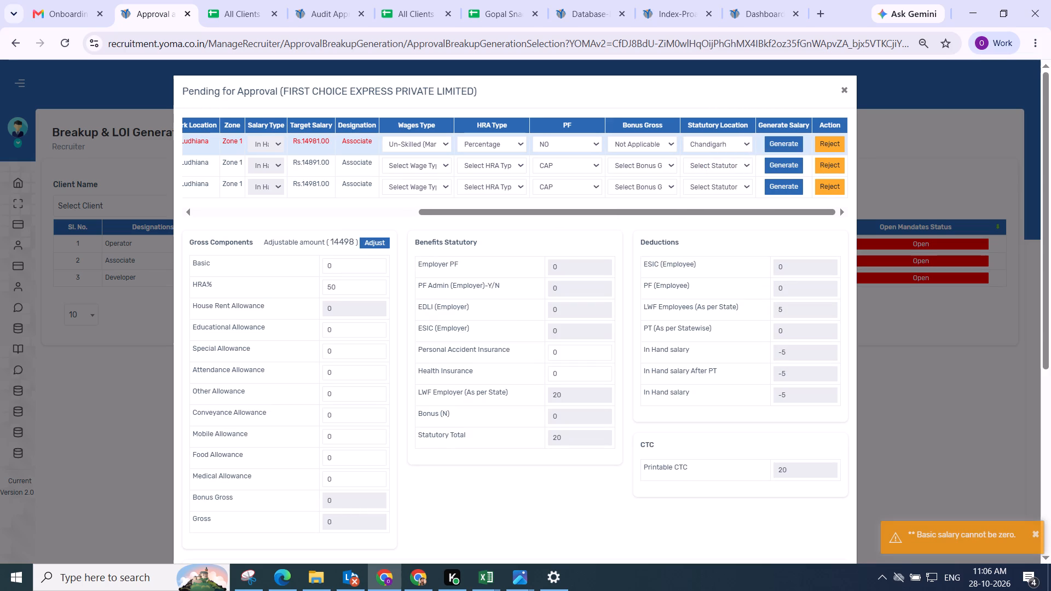
Adjust this Associate's gross components and save the salary breakup.
{"action": "left_click", "coordinate": [373, 242]}
{"action": "scroll", "coordinate": [390, 236], "scroll_direction": "down", "scroll_amount": 1}
{"action": "left_click", "coordinate": [478, 230]}
{"action": "left_click", "coordinate": [843, 308]}
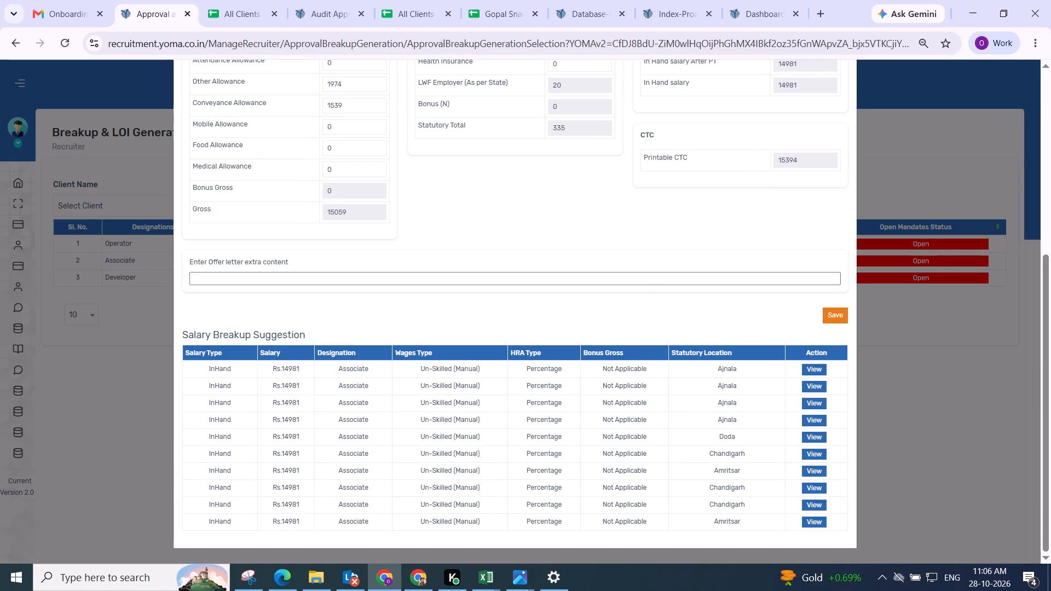
{"action": "left_click", "coordinate": [571, 378]}
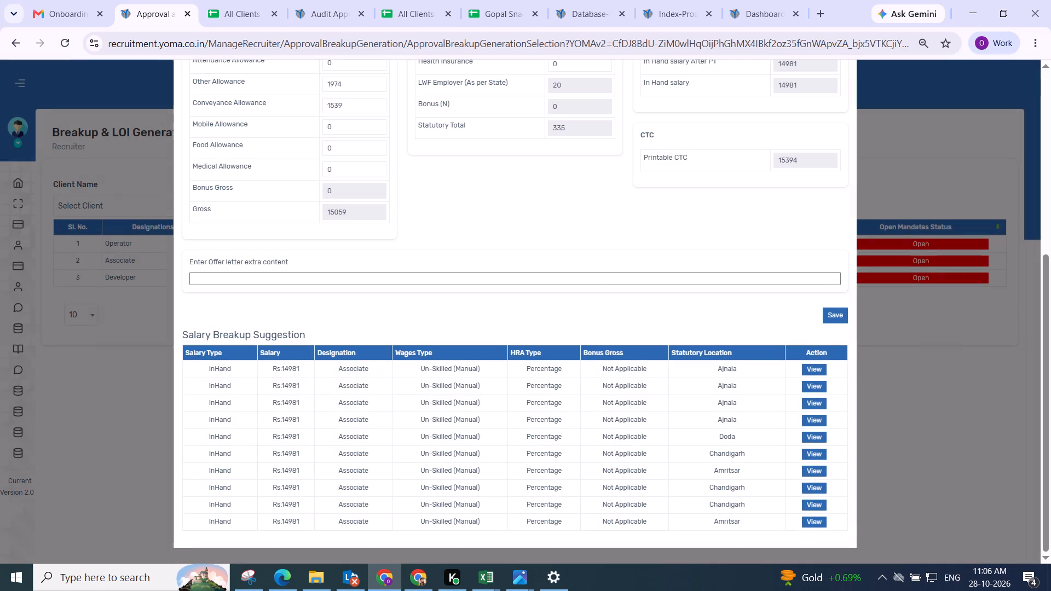
{"action": "scroll", "coordinate": [476, 216], "scroll_direction": "up", "scroll_amount": 2}
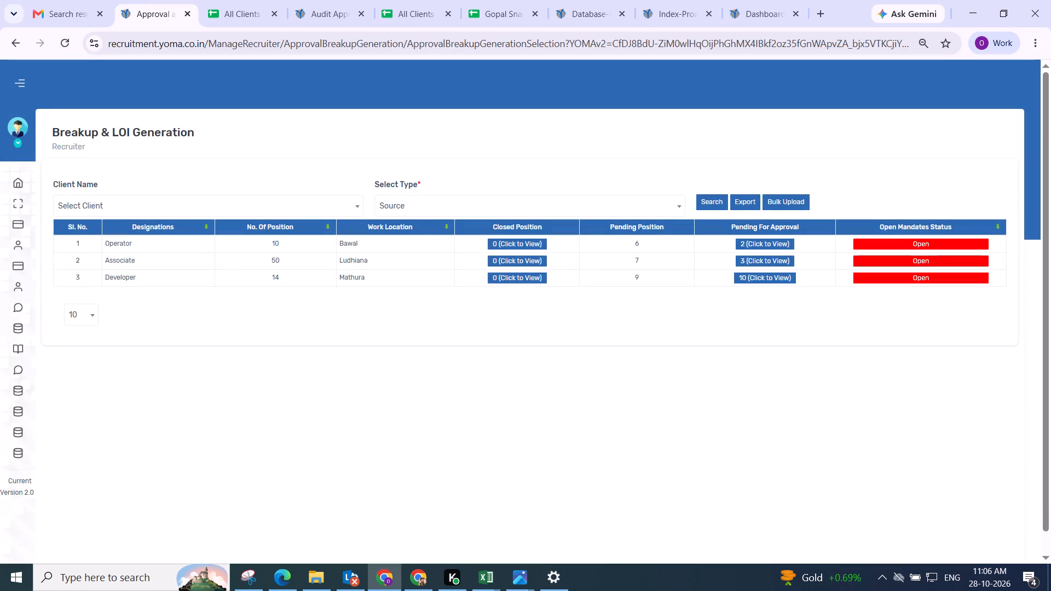
Open the pending approvals for the Ludhiana Associate position again to reach the remaining candidates' salary options.
{"action": "left_click", "coordinate": [756, 257]}
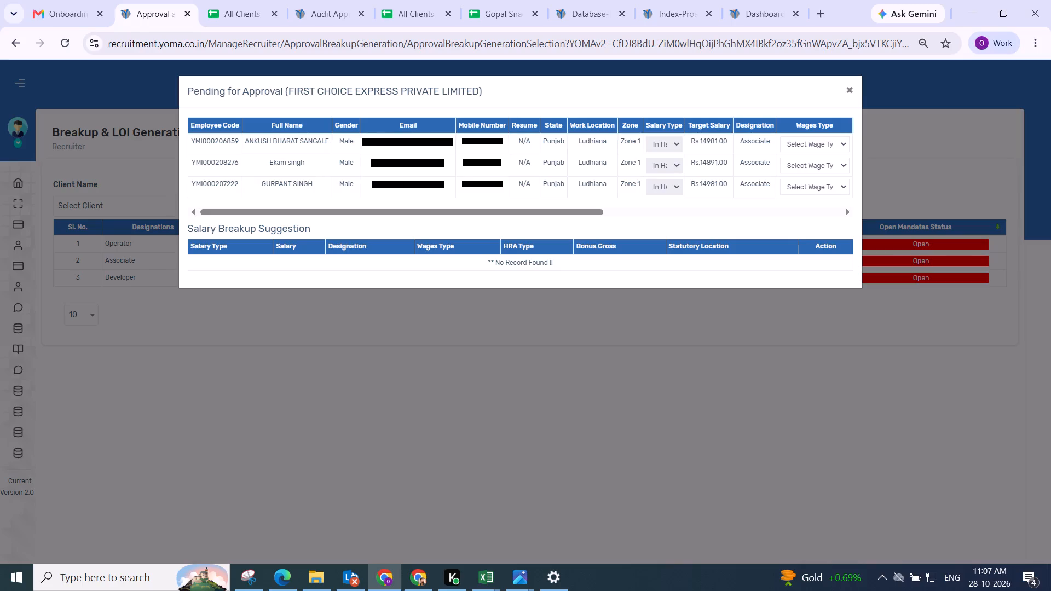
{"action": "left_click_drag", "start_coordinate": [441, 212], "coordinate": [983, 231]}
Generate the first listed Associate's salary with Un-Skilled (Manual) wages, Percentage HRA, PF NO, bonus Not Applicable and statutory location Amritsar.
{"action": "left_click", "coordinate": [415, 140]}
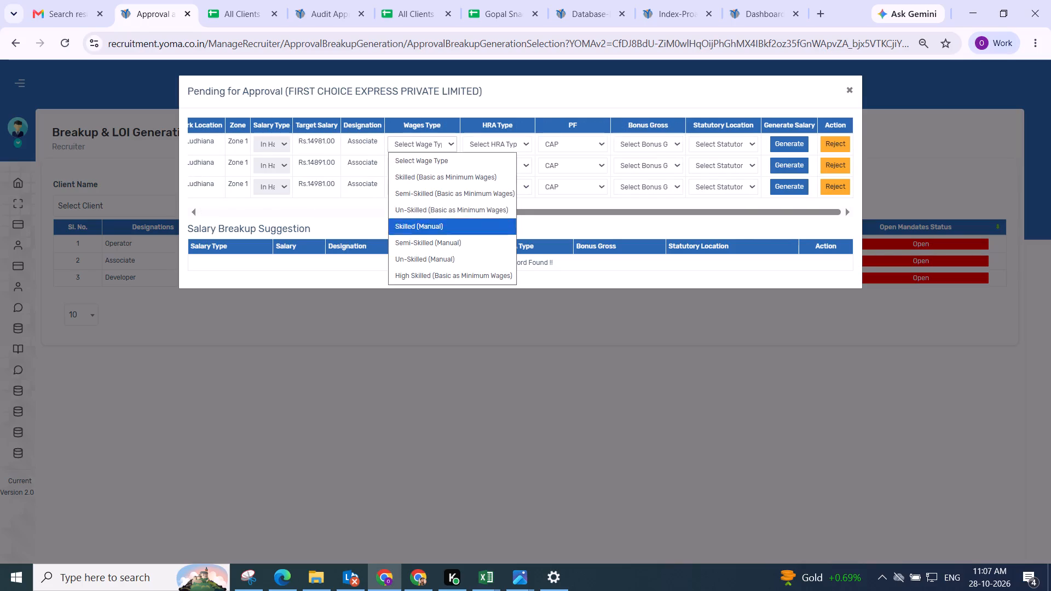
{"action": "left_click", "coordinate": [422, 252]}
{"action": "left_click", "coordinate": [494, 136]}
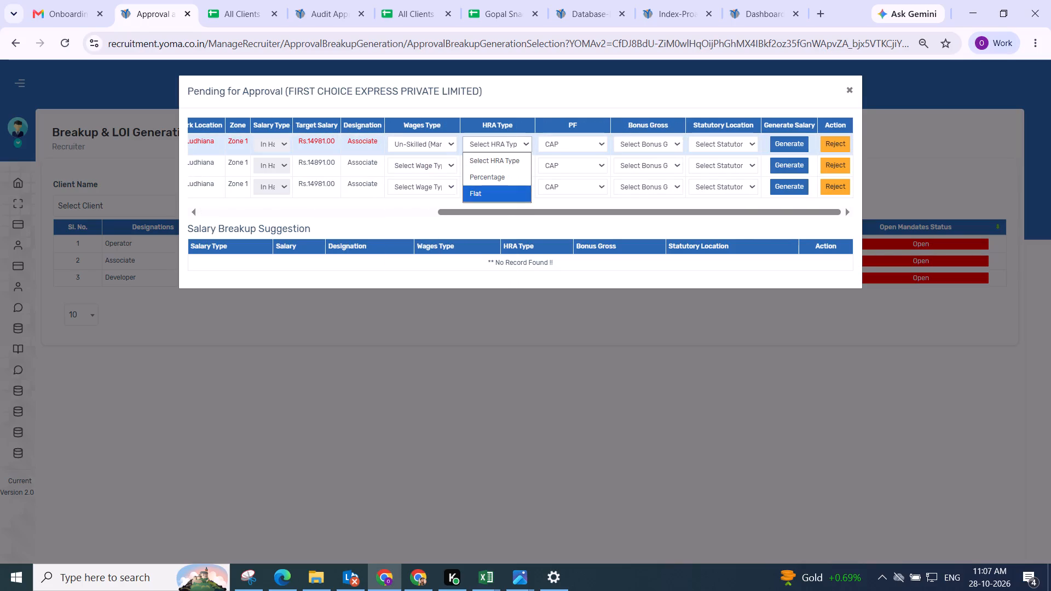
{"action": "left_click_drag", "start_coordinate": [497, 179], "coordinate": [507, 175]}
{"action": "left_click", "coordinate": [587, 149]}
{"action": "left_click_drag", "start_coordinate": [574, 205], "coordinate": [573, 200]}
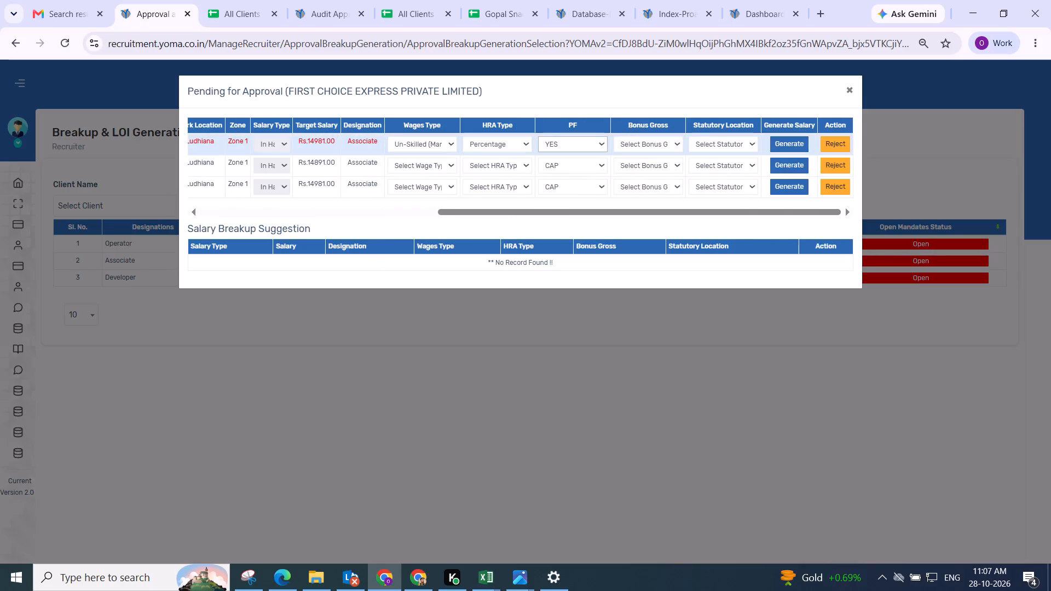
{"action": "left_click", "coordinate": [555, 141]}
{"action": "left_click", "coordinate": [563, 208]}
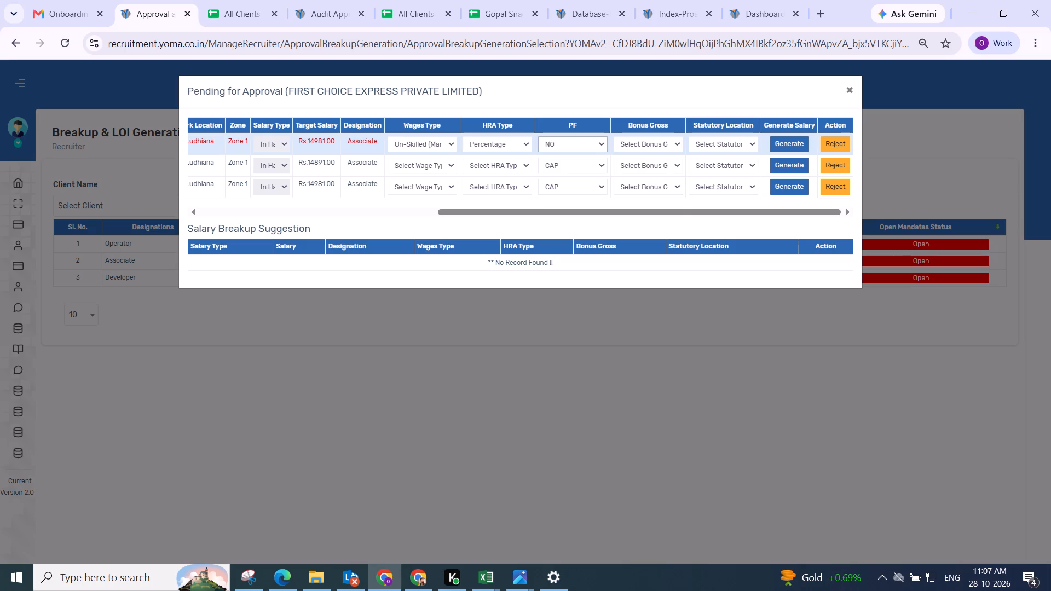
{"action": "left_click", "coordinate": [659, 141]}
{"action": "left_click", "coordinate": [652, 211]}
{"action": "left_click", "coordinate": [714, 144]}
{"action": "left_click", "coordinate": [718, 201]}
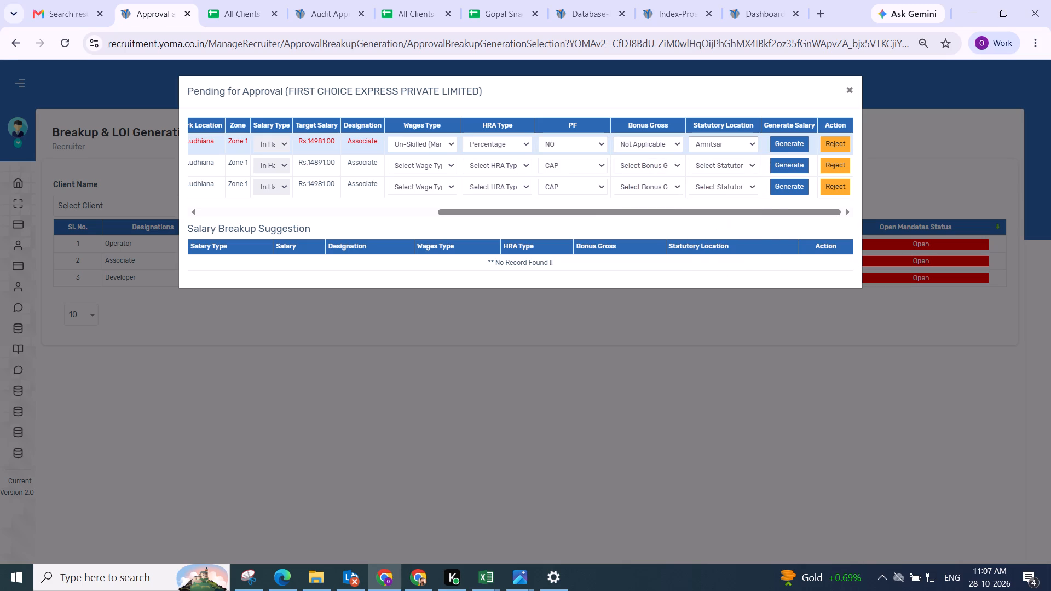
{"action": "left_click", "coordinate": [794, 143]}
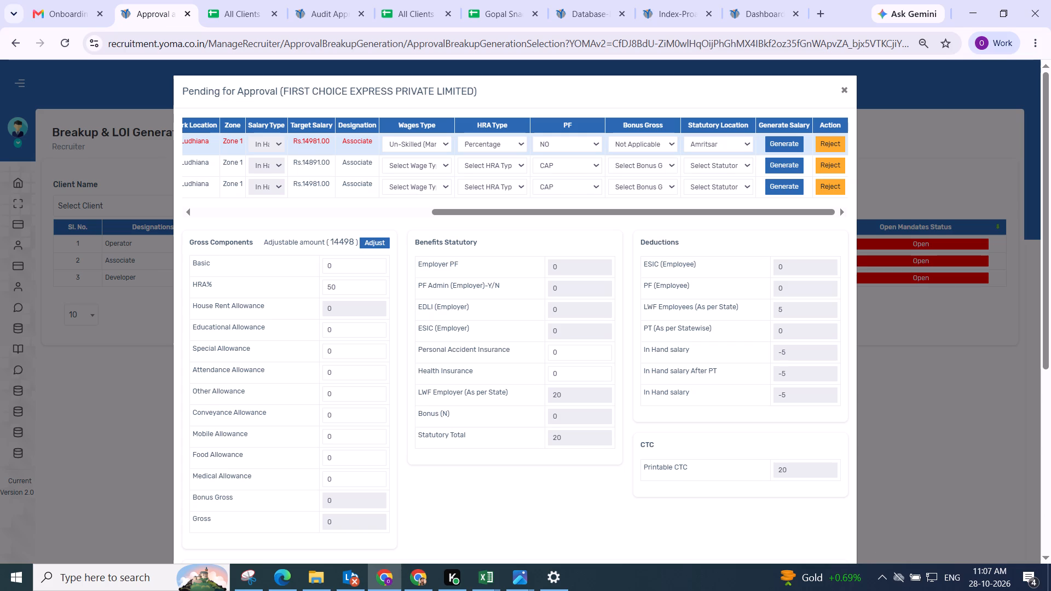
Adjust the first listed Associate's gross components and review the breakup figures.
{"action": "left_click", "coordinate": [376, 237]}
{"action": "scroll", "coordinate": [395, 228], "scroll_direction": "down", "scroll_amount": 1}
{"action": "left_click", "coordinate": [406, 193]}
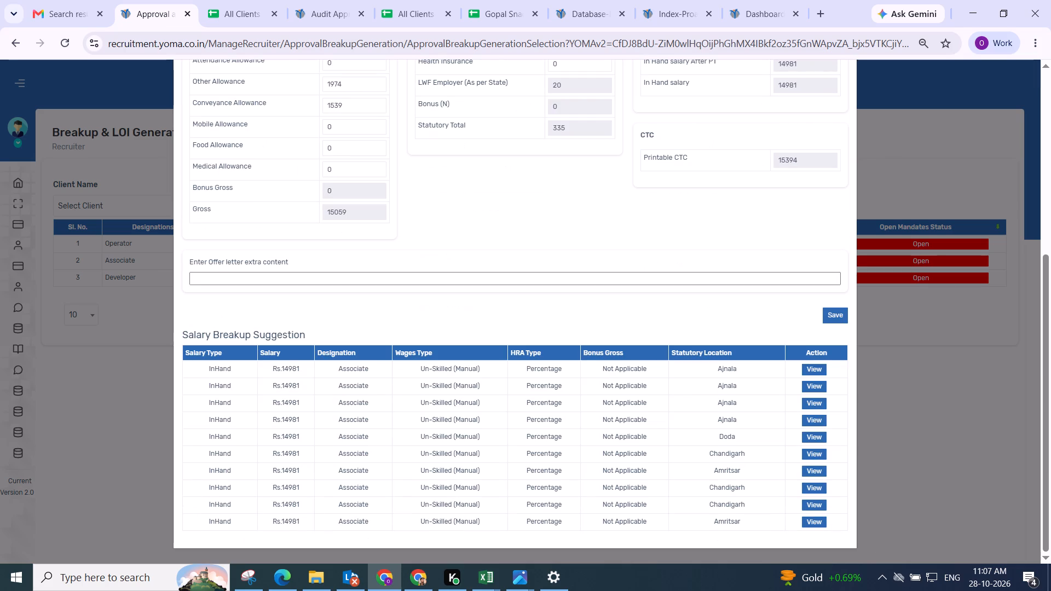
{"action": "scroll", "coordinate": [411, 200], "scroll_direction": "up", "scroll_amount": 1}
{"action": "scroll", "coordinate": [412, 202], "scroll_direction": "down", "scroll_amount": 1}
{"action": "scroll", "coordinate": [412, 202], "scroll_direction": "up", "scroll_amount": 2}
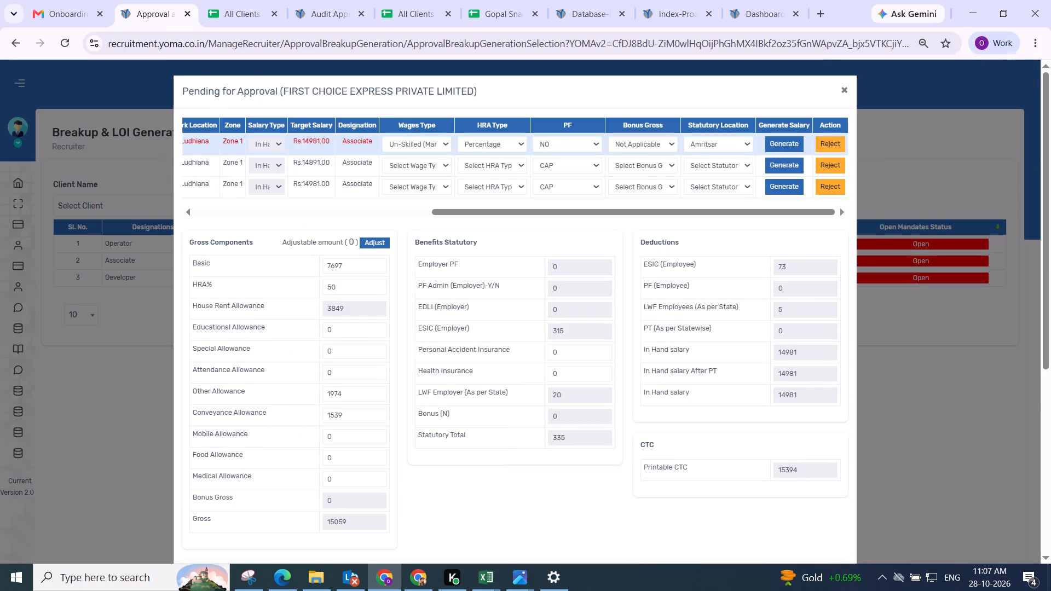
{"action": "scroll", "coordinate": [408, 204], "scroll_direction": "down", "scroll_amount": 2}
{"action": "left_click", "coordinate": [407, 201]}
{"action": "scroll", "coordinate": [432, 206], "scroll_direction": "up", "scroll_amount": 3}
Recheck the Un-Skilled (Manual) wages type for the first listed Associate and save the salary breakup.
{"action": "left_click", "coordinate": [412, 147]}
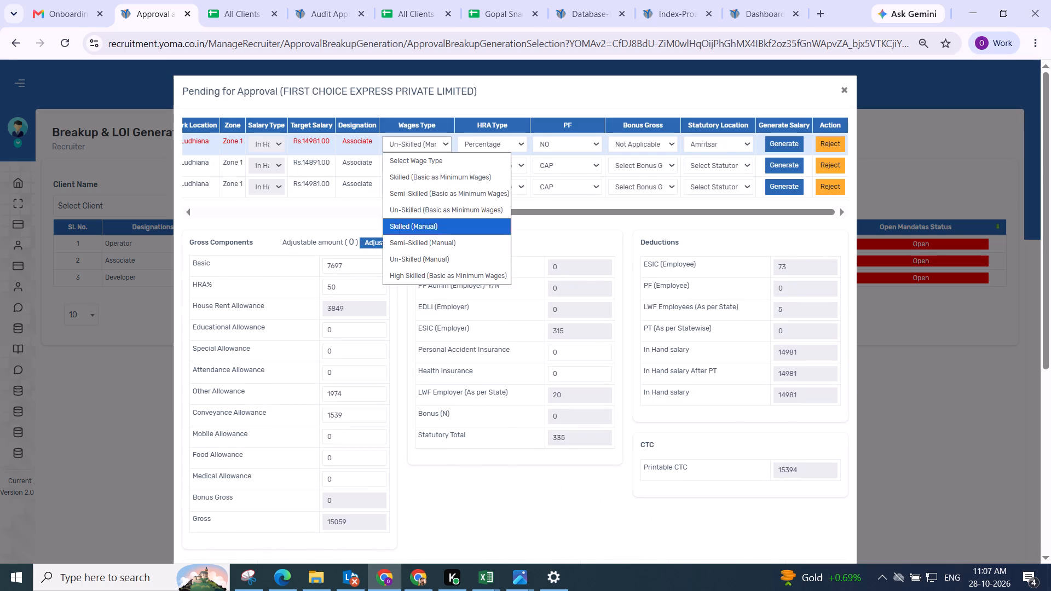
{"action": "left_click", "coordinate": [426, 252]}
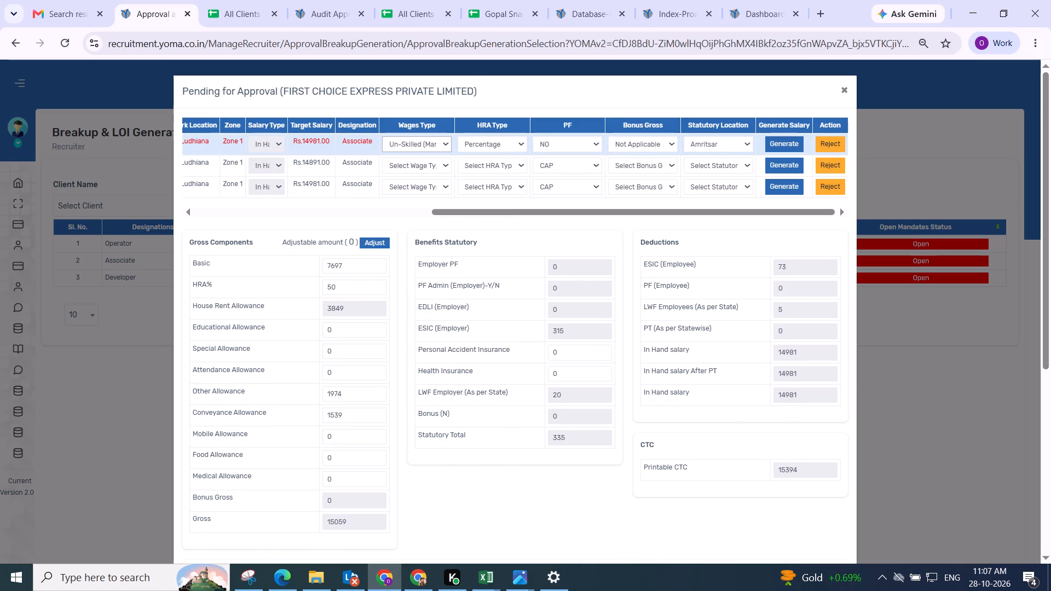
{"action": "scroll", "coordinate": [521, 191], "scroll_direction": "down", "scroll_amount": 2}
{"action": "scroll", "coordinate": [399, 162], "scroll_direction": "up", "scroll_amount": 2}
{"action": "scroll", "coordinate": [395, 219], "scroll_direction": "down", "scroll_amount": 1}
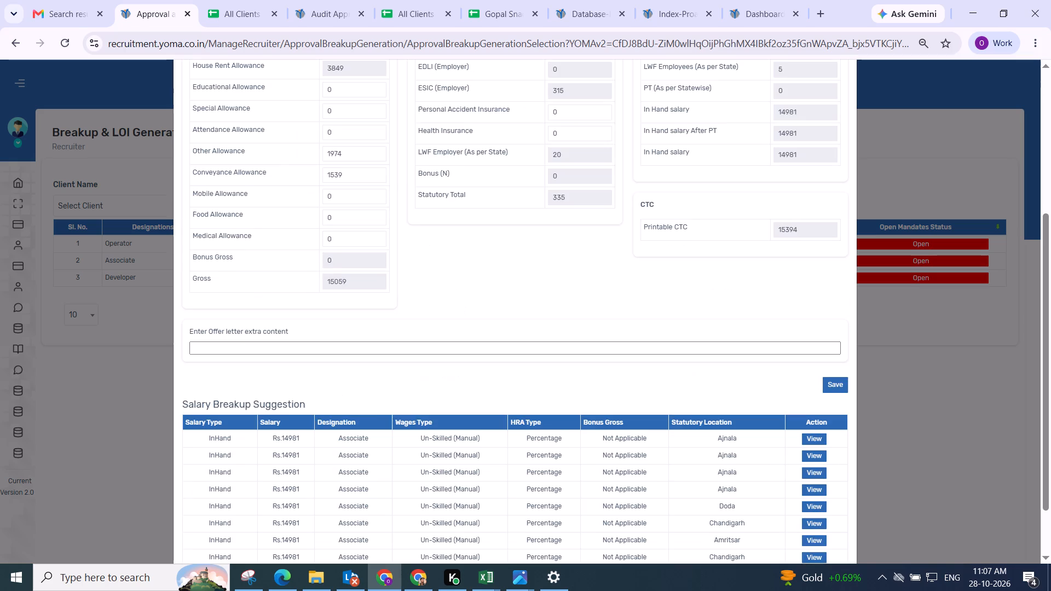
{"action": "left_click", "coordinate": [828, 310]}
{"action": "left_click", "coordinate": [569, 375]}
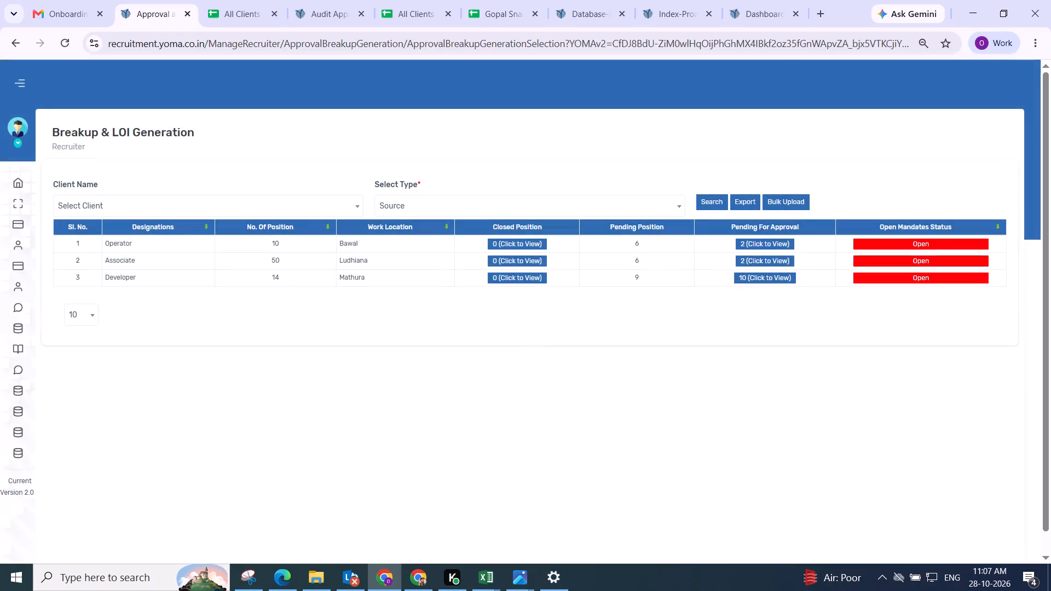
Generate the pending Rs.14891 Ludhiana Associate's salary with Un-Skilled (Manual) wages, Percentage HRA, PF NO, bonus Not Applicable and statutory location Chandigarh.
{"action": "left_click", "coordinate": [768, 262]}
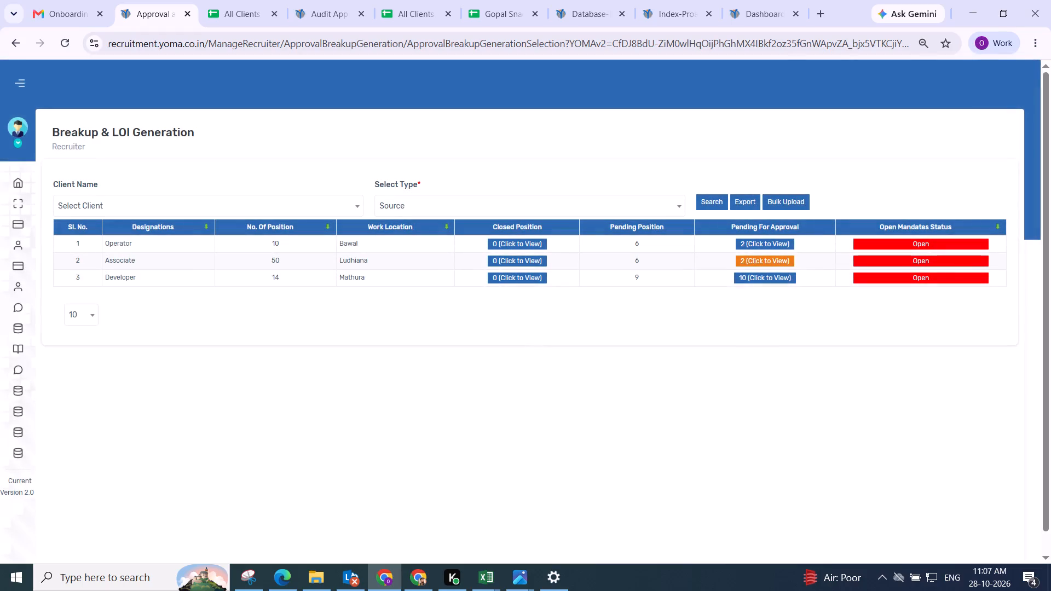
{"action": "left_click_drag", "start_coordinate": [315, 187], "coordinate": [755, 216]}
{"action": "left_click", "coordinate": [414, 148]}
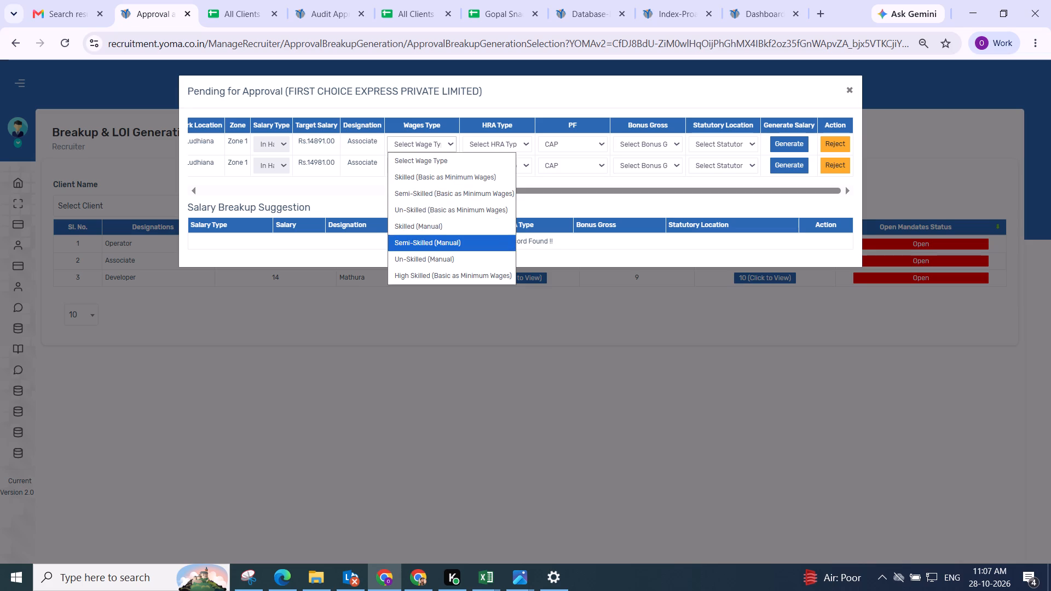
{"action": "left_click", "coordinate": [432, 254]}
{"action": "left_click", "coordinate": [487, 150]}
{"action": "left_click", "coordinate": [486, 183]}
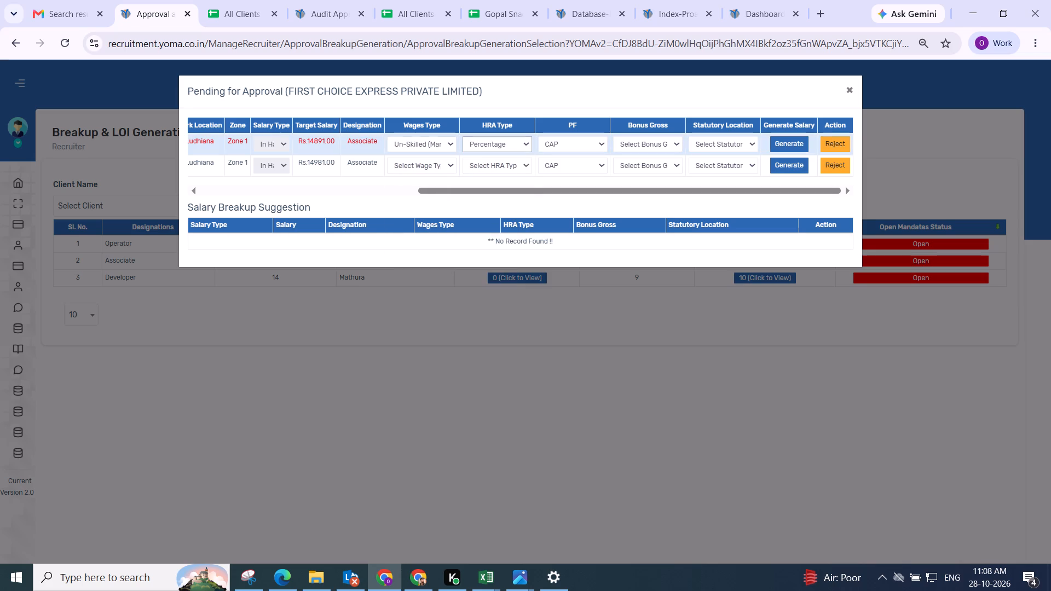
{"action": "left_click", "coordinate": [576, 140]}
{"action": "left_click", "coordinate": [564, 207]}
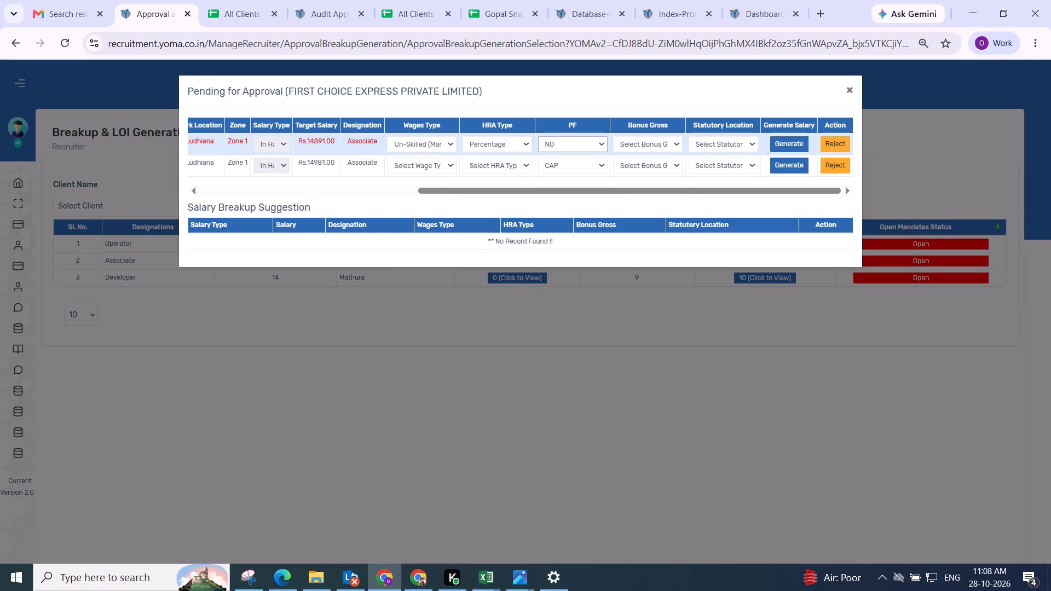
{"action": "left_click", "coordinate": [635, 143]}
{"action": "left_click", "coordinate": [635, 205]}
{"action": "left_click", "coordinate": [720, 144]}
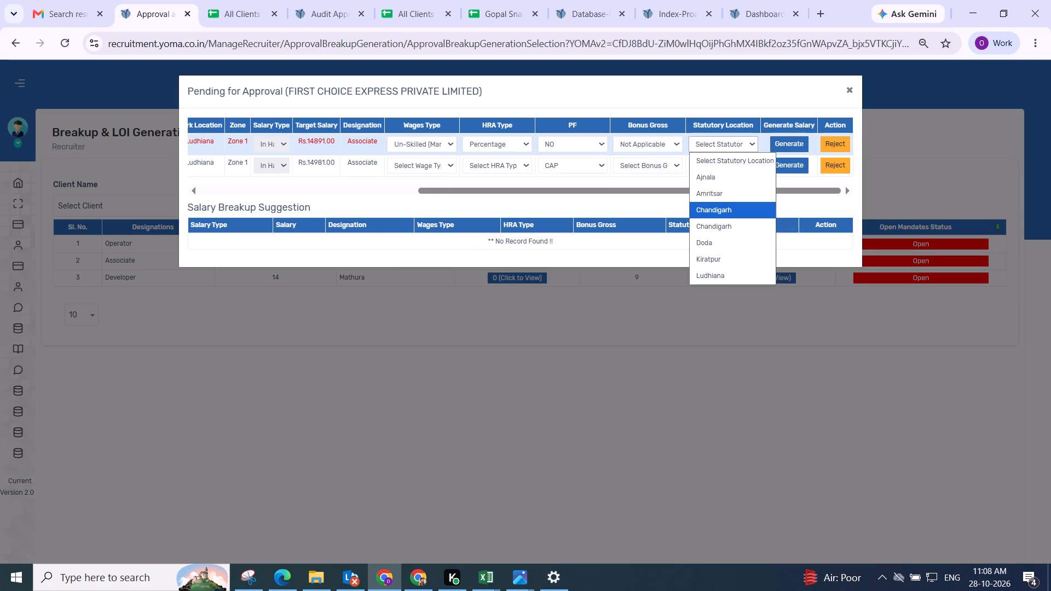
{"action": "left_click", "coordinate": [707, 208]}
{"action": "left_click", "coordinate": [781, 143]}
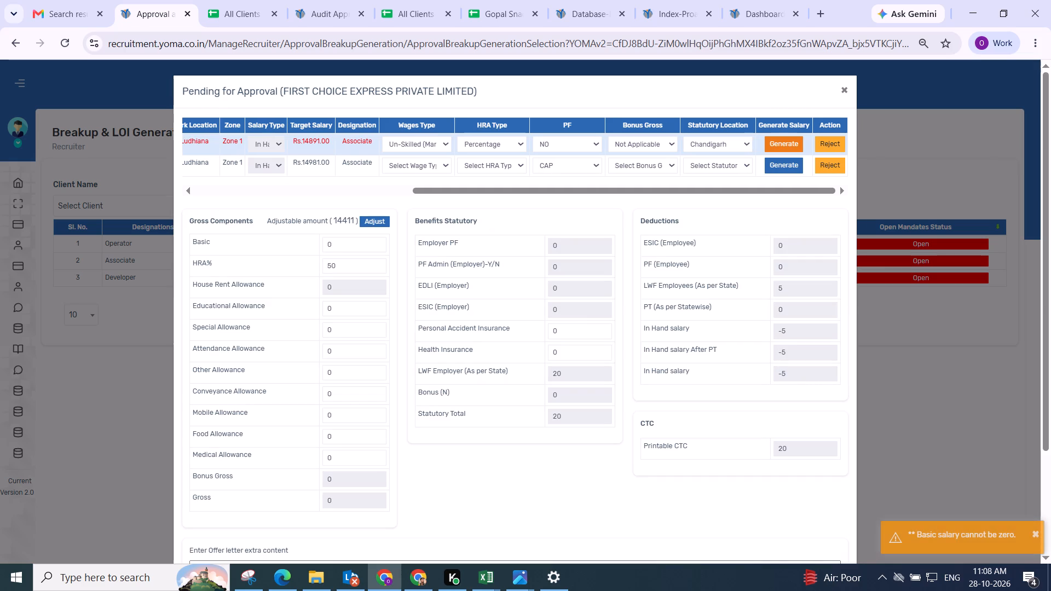
Adjust the Rs.14891 Associate's gross components, review the breakup figures and save the salary breakup.
{"action": "left_click", "coordinate": [372, 215]}
{"action": "left_click", "coordinate": [370, 221]}
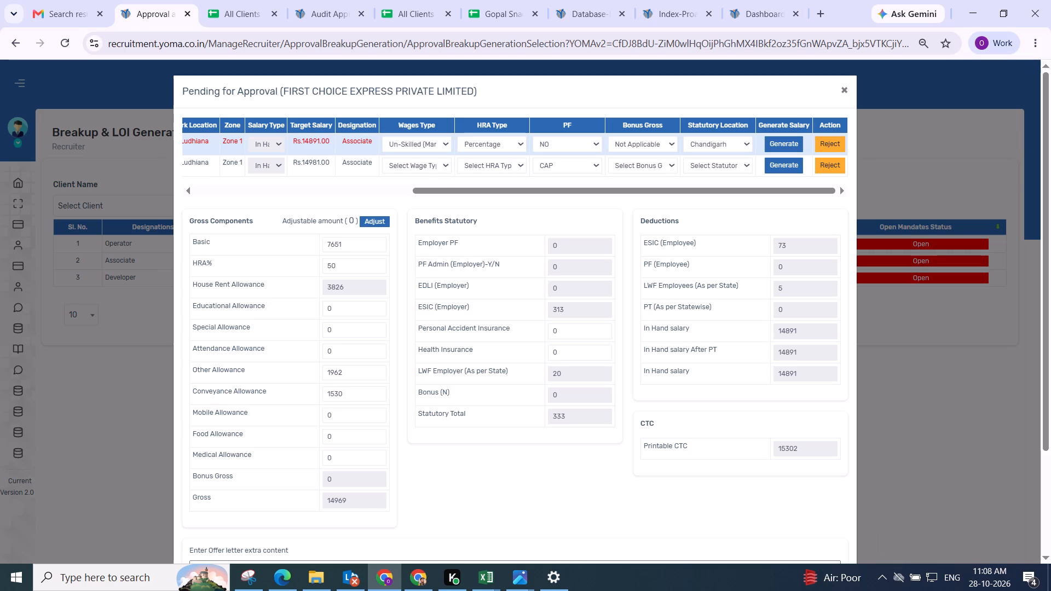
{"action": "left_click", "coordinate": [371, 219]}
{"action": "scroll", "coordinate": [373, 225], "scroll_direction": "down", "scroll_amount": 2}
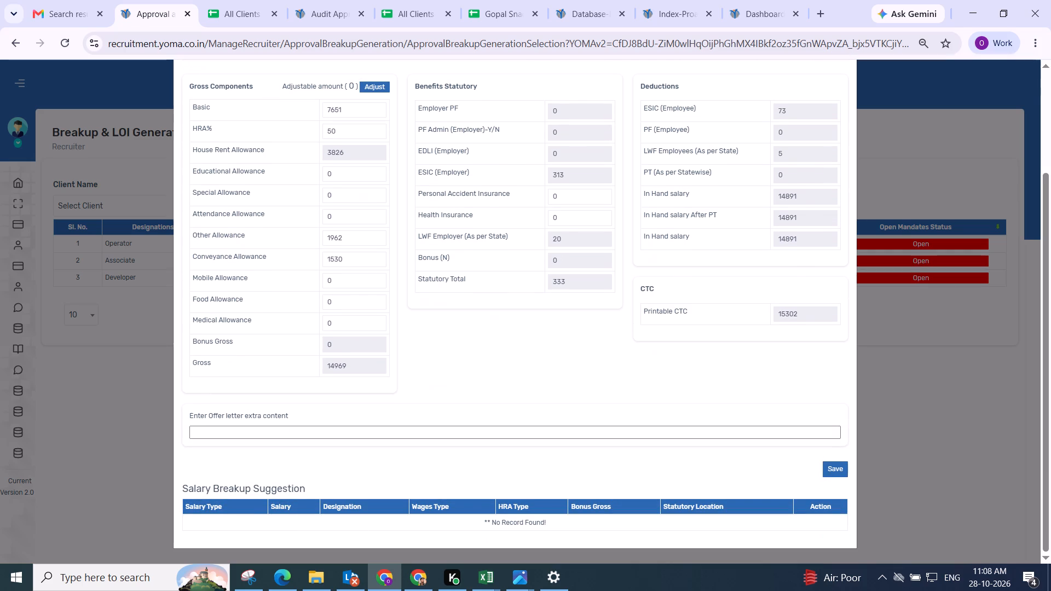
{"action": "left_click", "coordinate": [397, 292]}
{"action": "left_click", "coordinate": [403, 285]}
{"action": "scroll", "coordinate": [405, 289], "scroll_direction": "down", "scroll_amount": 3}
{"action": "left_click", "coordinate": [831, 472]}
{"action": "left_click", "coordinate": [558, 385]}
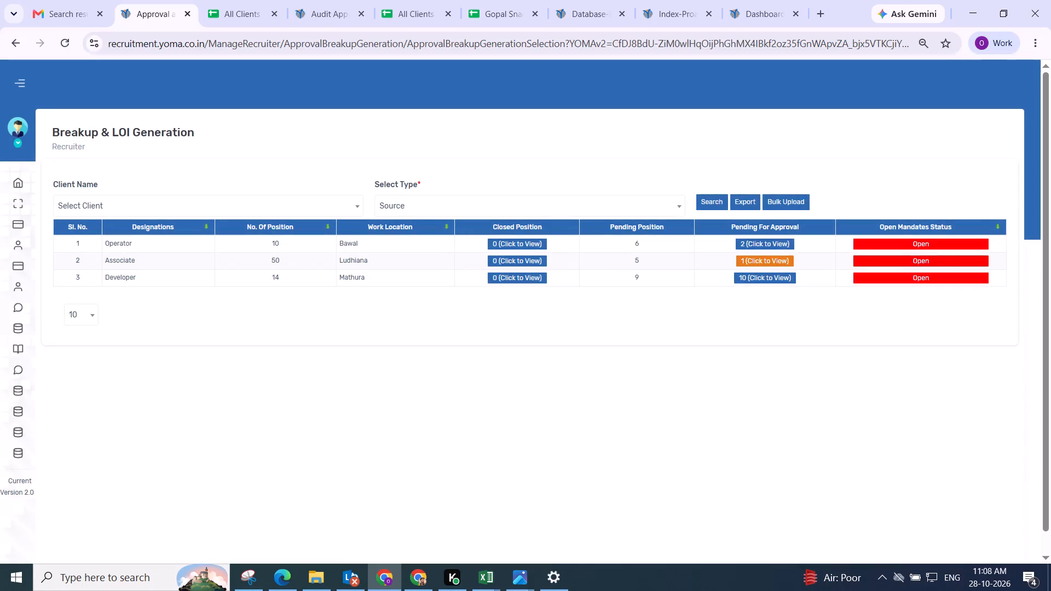
Generate the last pending Ludhiana Associate's salary with Semi-Skilled (Manual) wages, Percentage HRA, PF NO, bonus Flat Amount and statutory location Amritsar.
{"action": "left_click", "coordinate": [760, 263]}
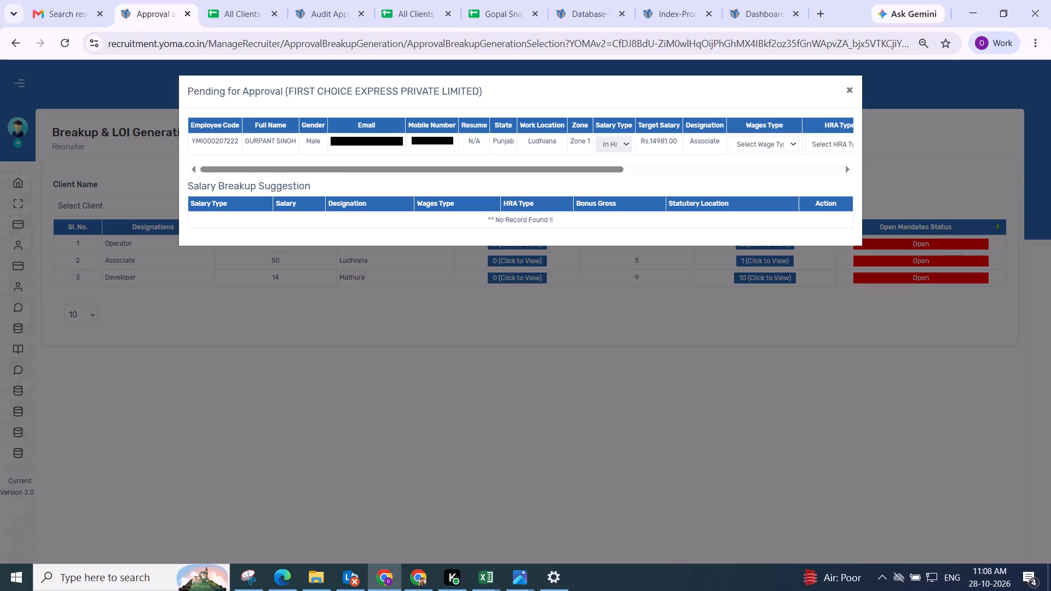
{"action": "left_click_drag", "start_coordinate": [285, 171], "coordinate": [774, 223]}
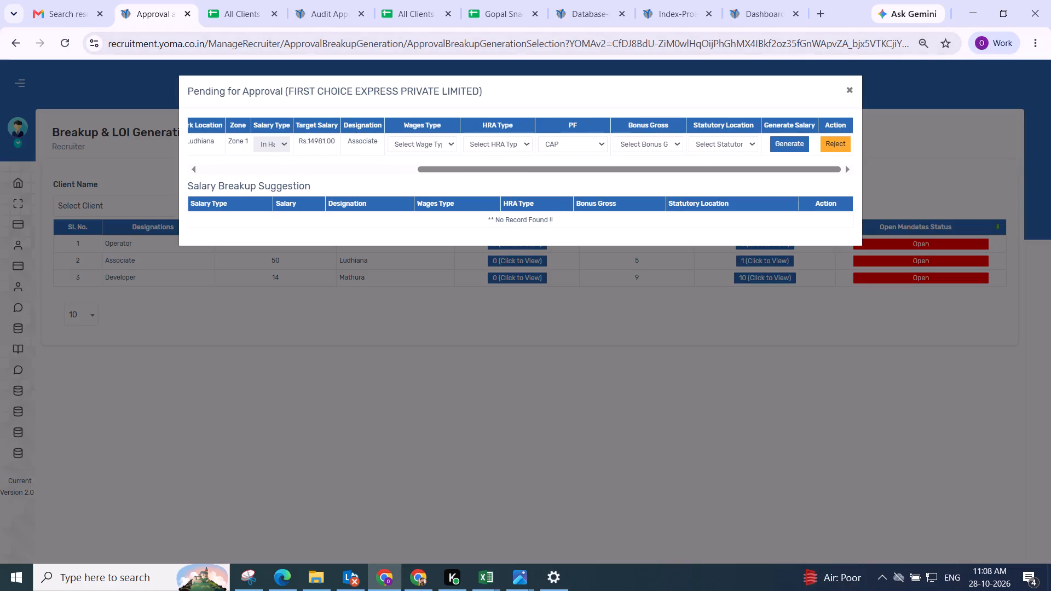
{"action": "left_click", "coordinate": [422, 144]}
{"action": "left_click", "coordinate": [427, 236]}
{"action": "left_click", "coordinate": [506, 142]}
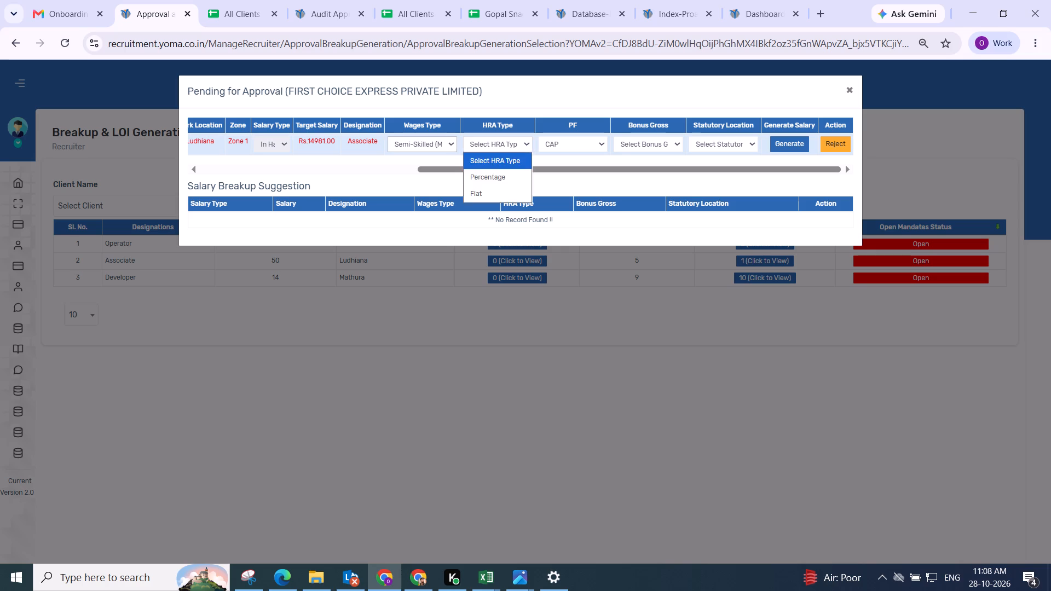
{"action": "left_click", "coordinate": [494, 179]}
{"action": "left_click", "coordinate": [574, 144]}
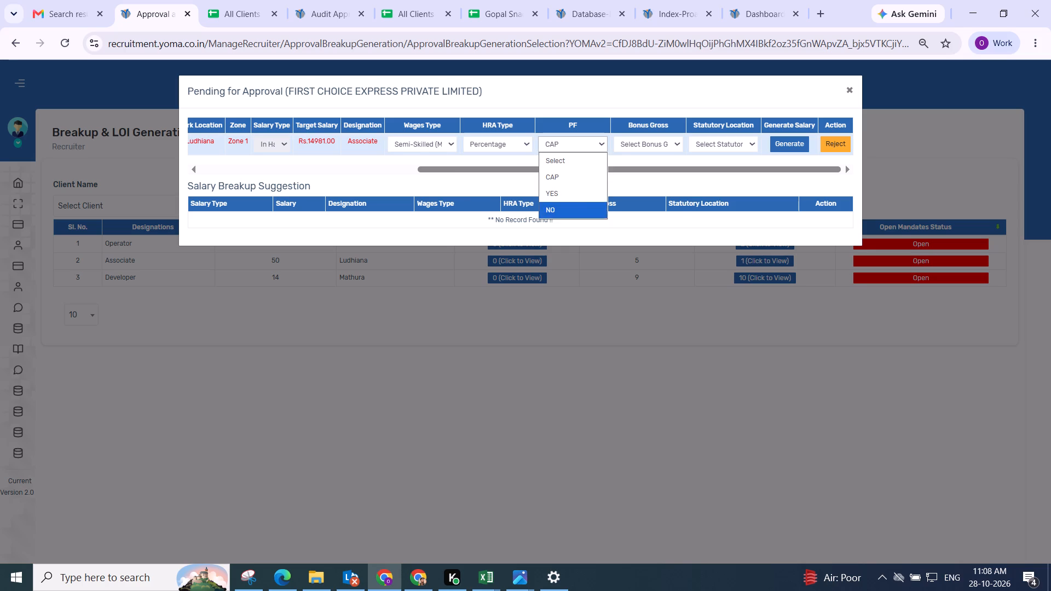
{"action": "left_click_drag", "start_coordinate": [564, 210], "coordinate": [568, 201]}
{"action": "left_click", "coordinate": [625, 144]}
{"action": "left_click", "coordinate": [570, 145]}
{"action": "left_click", "coordinate": [559, 210]}
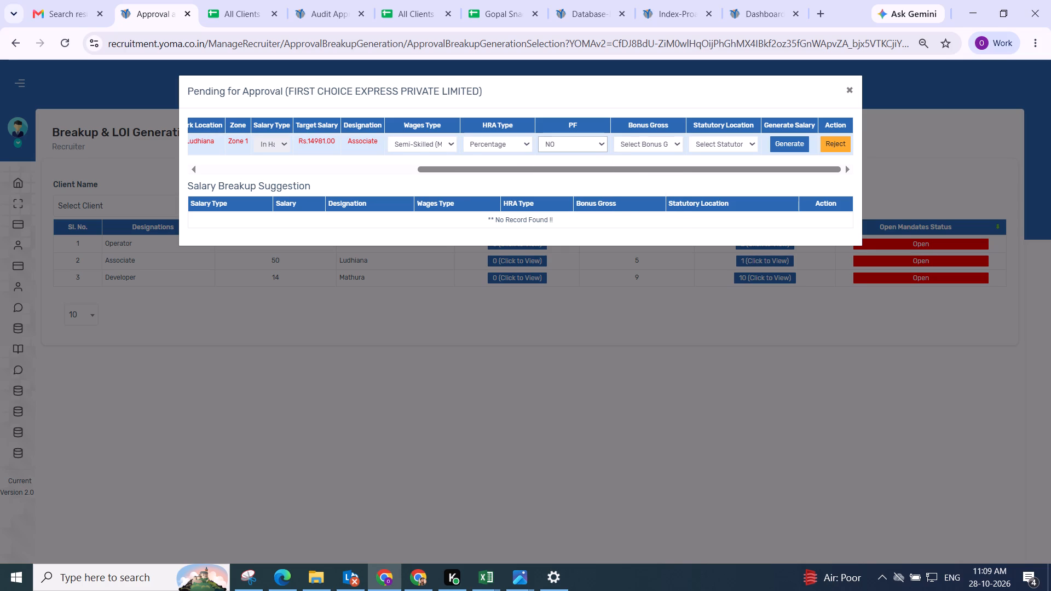
{"action": "left_click", "coordinate": [616, 147]}
{"action": "left_click_drag", "start_coordinate": [638, 205], "coordinate": [638, 194]}
{"action": "left_click", "coordinate": [707, 143]}
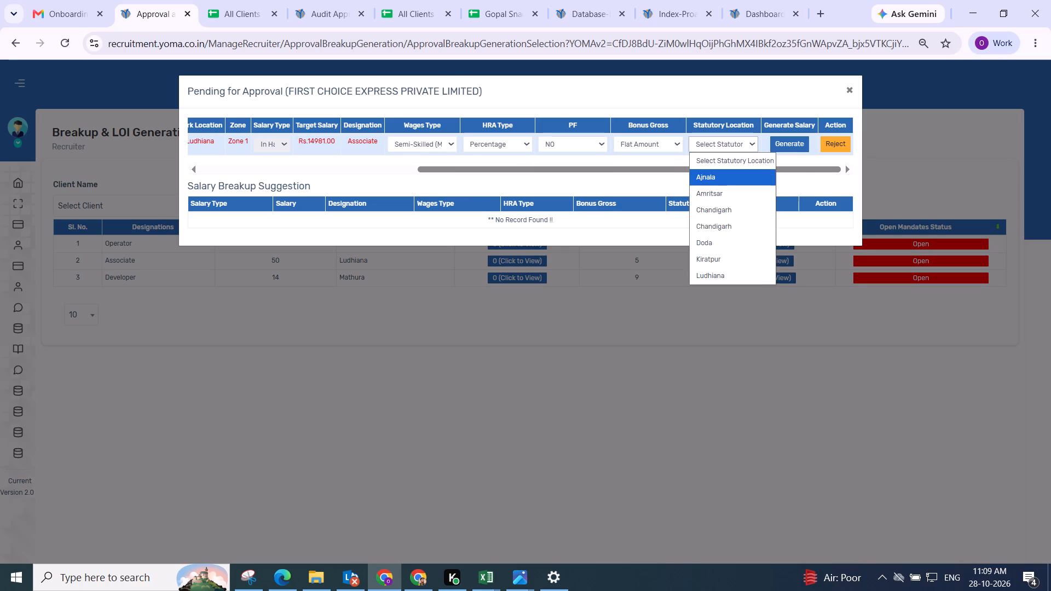
{"action": "left_click", "coordinate": [704, 200]}
{"action": "left_click", "coordinate": [781, 152]}
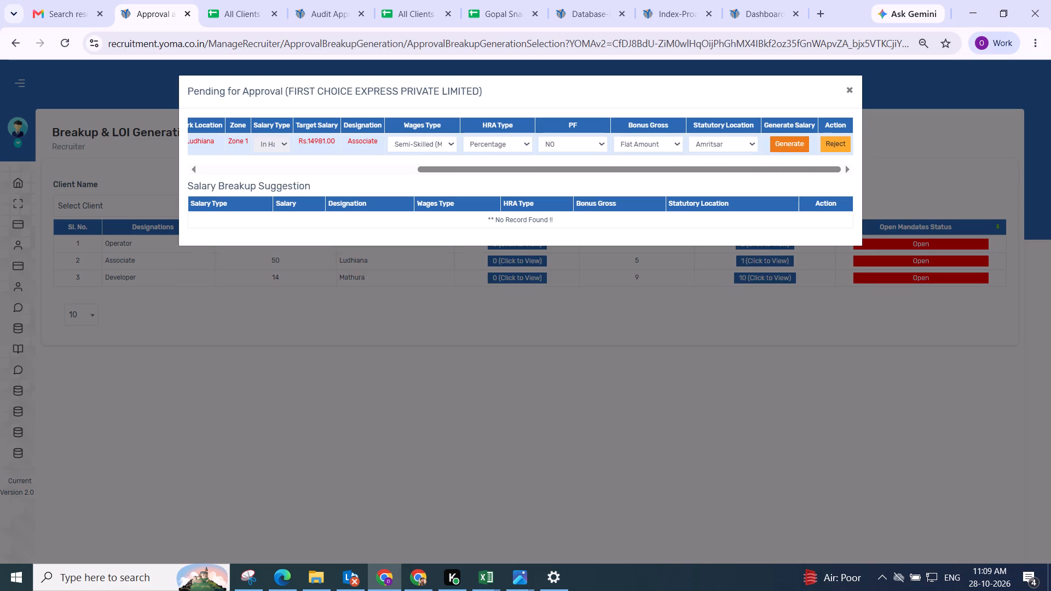
Adjust the last Ludhiana Associate's gross components, review the figures and save the salary breakup.
{"action": "left_click", "coordinate": [374, 200]}
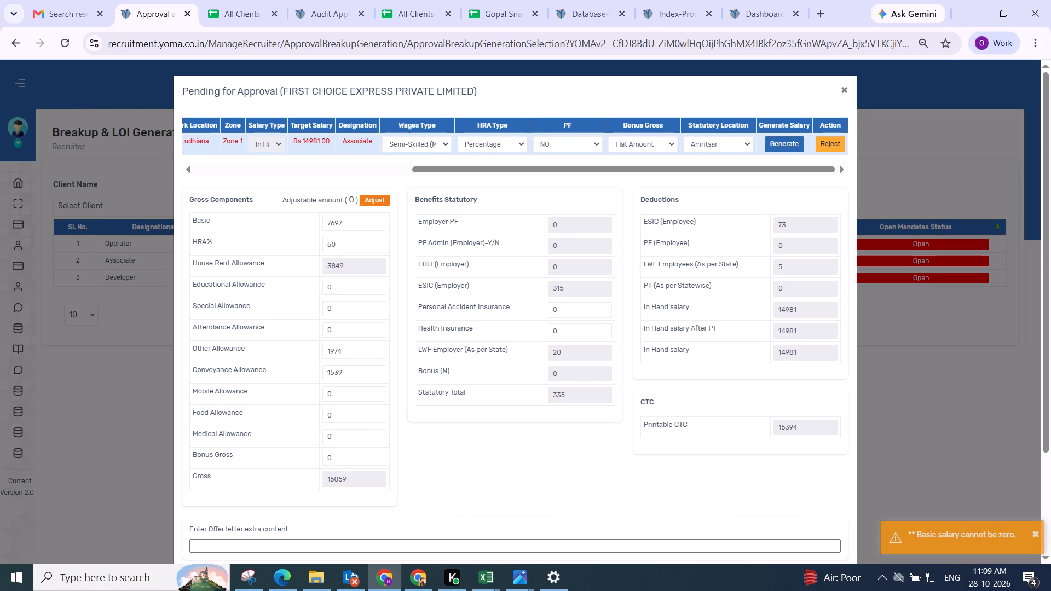
{"action": "scroll", "coordinate": [391, 196], "scroll_direction": "down", "scroll_amount": 2}
{"action": "left_click", "coordinate": [403, 204]}
{"action": "scroll", "coordinate": [403, 204], "scroll_direction": "down", "scroll_amount": 3}
{"action": "left_click", "coordinate": [516, 326]}
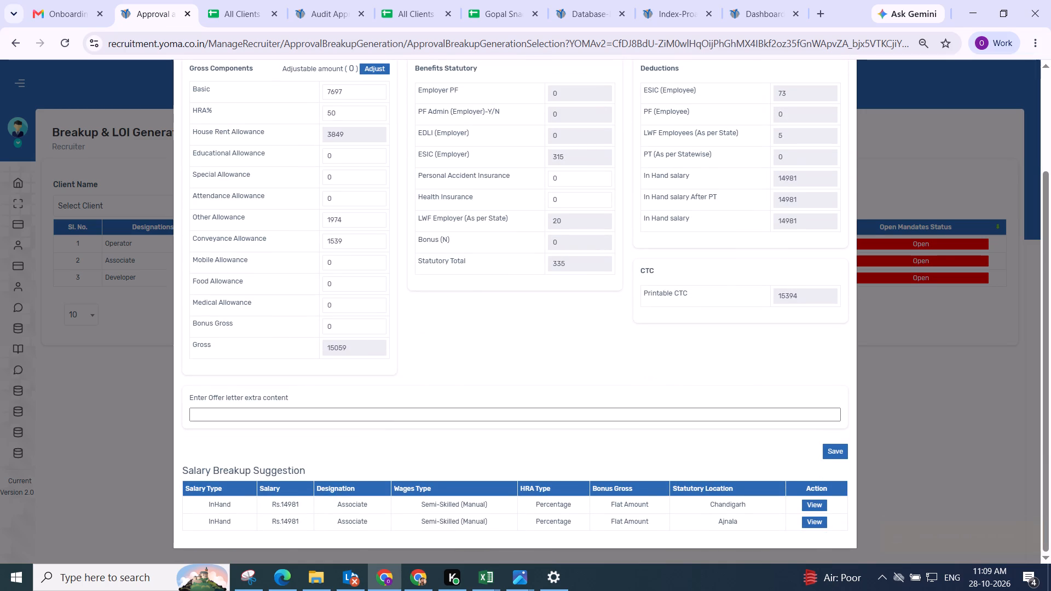
{"action": "left_click", "coordinate": [832, 453]}
{"action": "left_click", "coordinate": [576, 386]}
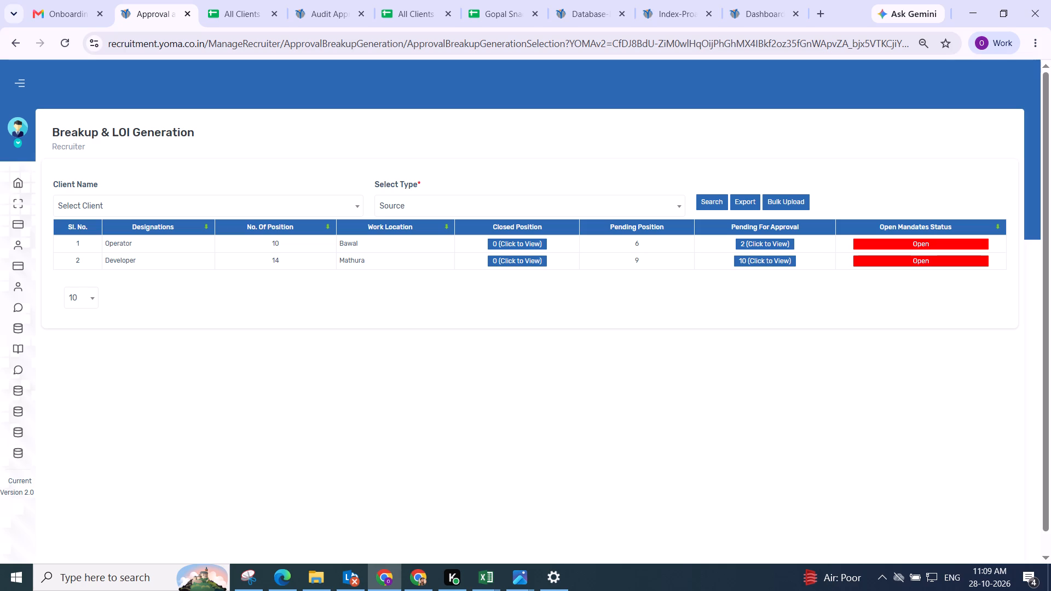
Search the pending breakups of type Transfer and set the list to show ALL records.
{"action": "scroll", "coordinate": [138, 200], "scroll_direction": "up", "scroll_amount": 3}
{"action": "scroll", "coordinate": [190, 185], "scroll_direction": "up", "scroll_amount": 3}
{"action": "left_click_drag", "start_coordinate": [407, 205], "coordinate": [409, 222]}
{"action": "left_click", "coordinate": [425, 276]}
{"action": "left_click", "coordinate": [709, 201]}
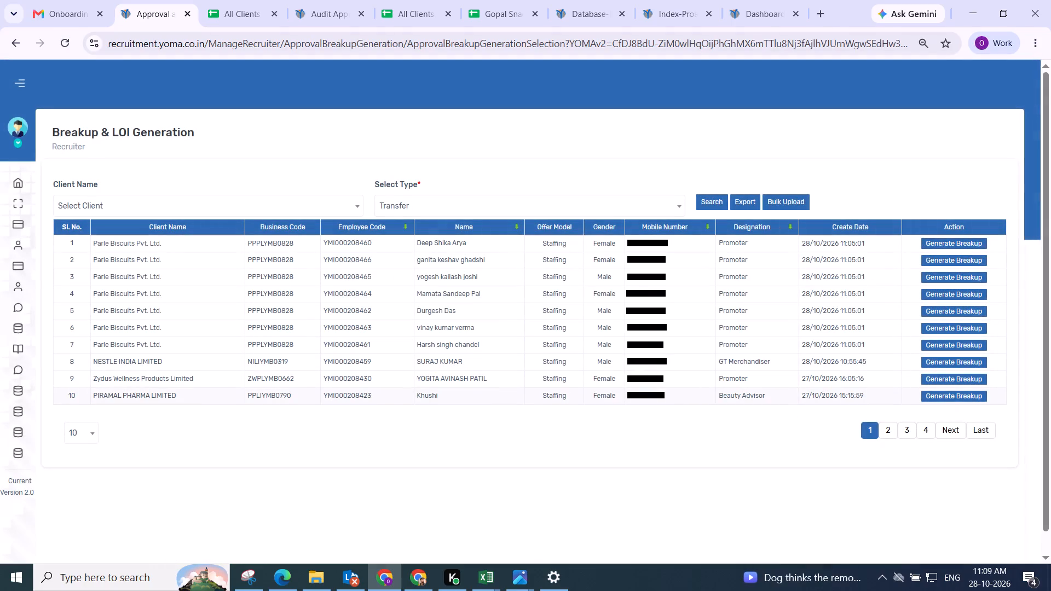
{"action": "left_click", "coordinate": [76, 436]}
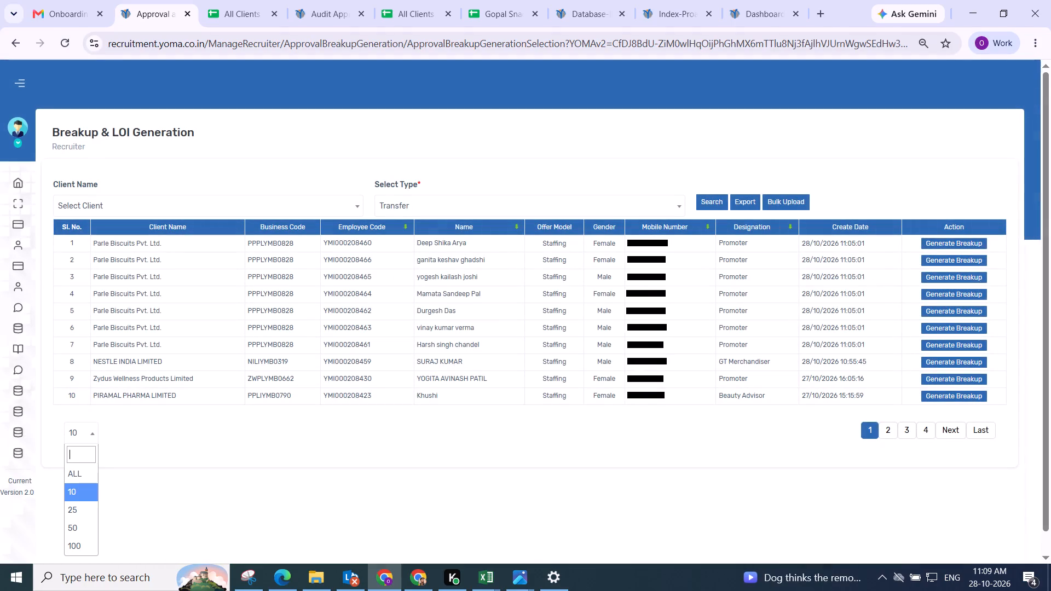
{"action": "left_click", "coordinate": [89, 477]}
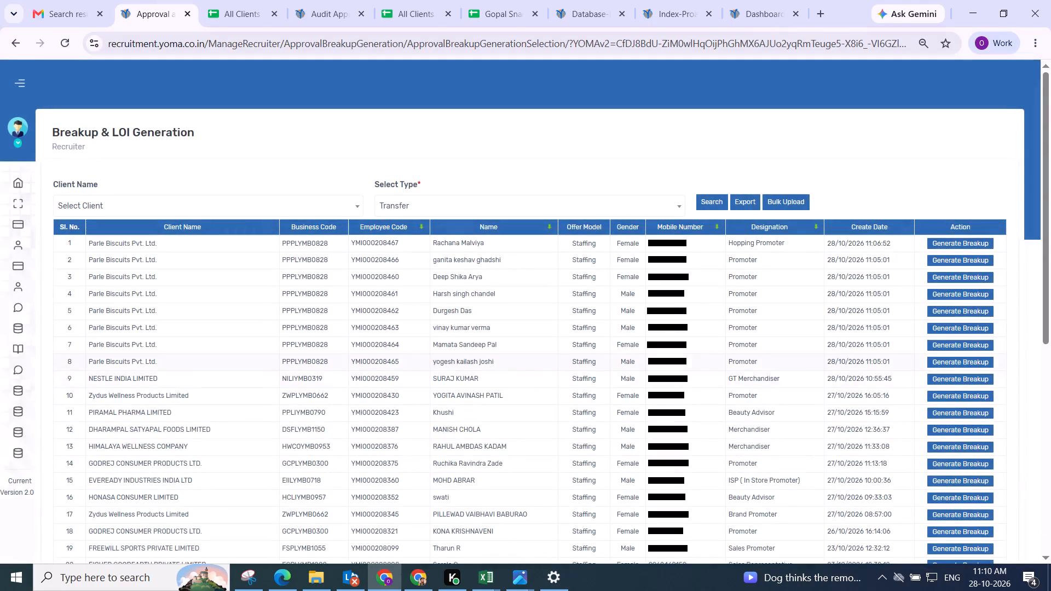
Open breakup generation for the Merchandiser of DHARAMPAL SATYAPAL FOODS LIMITED in the Transfer list.
{"action": "scroll", "coordinate": [388, 371], "scroll_direction": "down", "scroll_amount": 2}
{"action": "scroll", "coordinate": [300, 345], "scroll_direction": "down", "scroll_amount": 1}
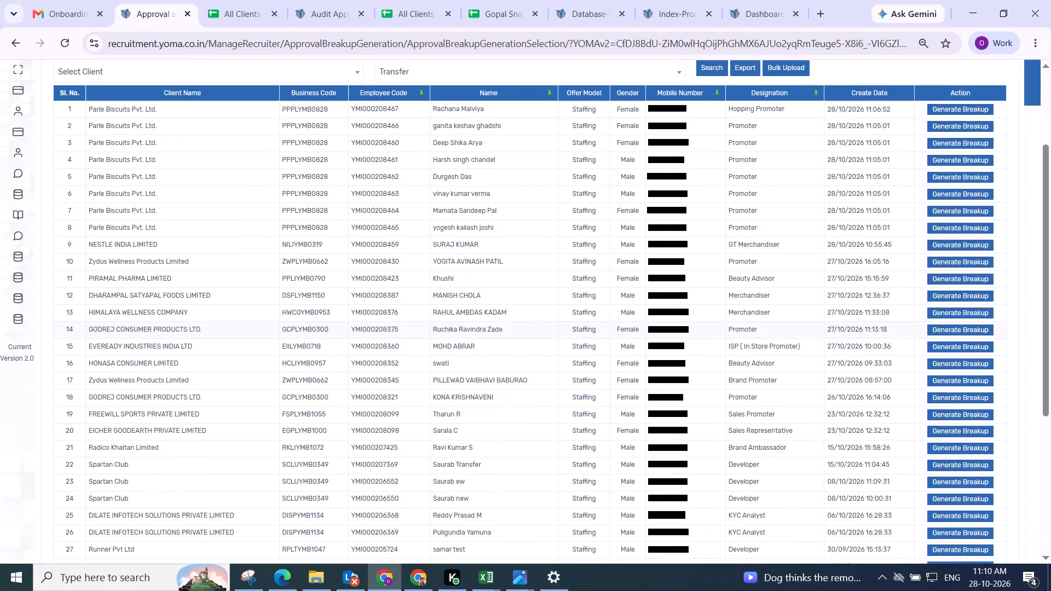
{"action": "scroll", "coordinate": [263, 337], "scroll_direction": "down", "scroll_amount": 1}
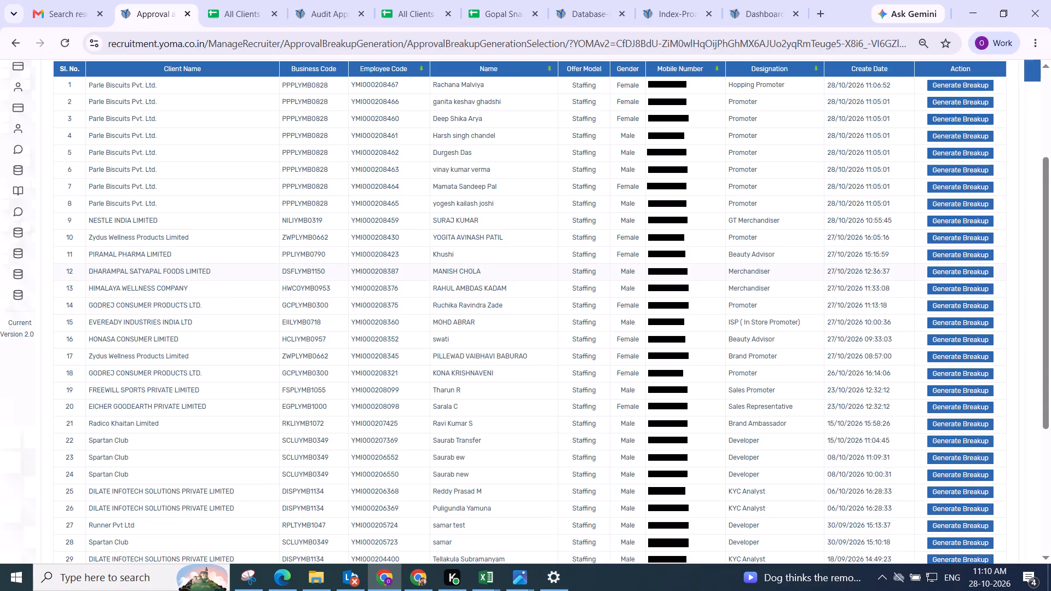
{"action": "left_click", "coordinate": [950, 270]}
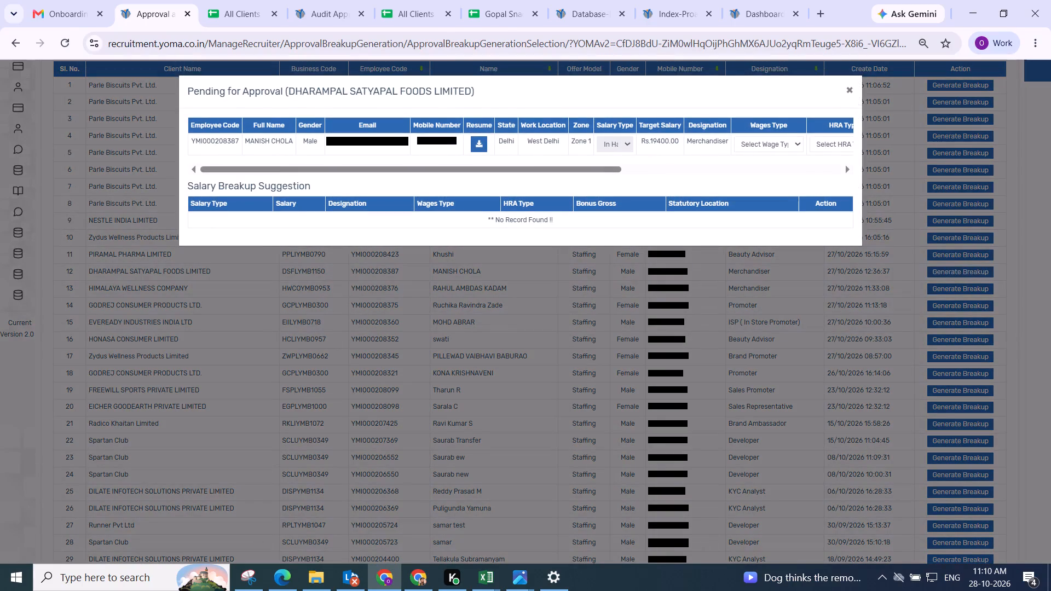
Copy the client name DHARAMPAL SATYAPAL FOODS LIMITED and find its row in the All Clients Salary Breakup sheet.
{"action": "left_click_drag", "start_coordinate": [287, 90], "coordinate": [461, 76]}
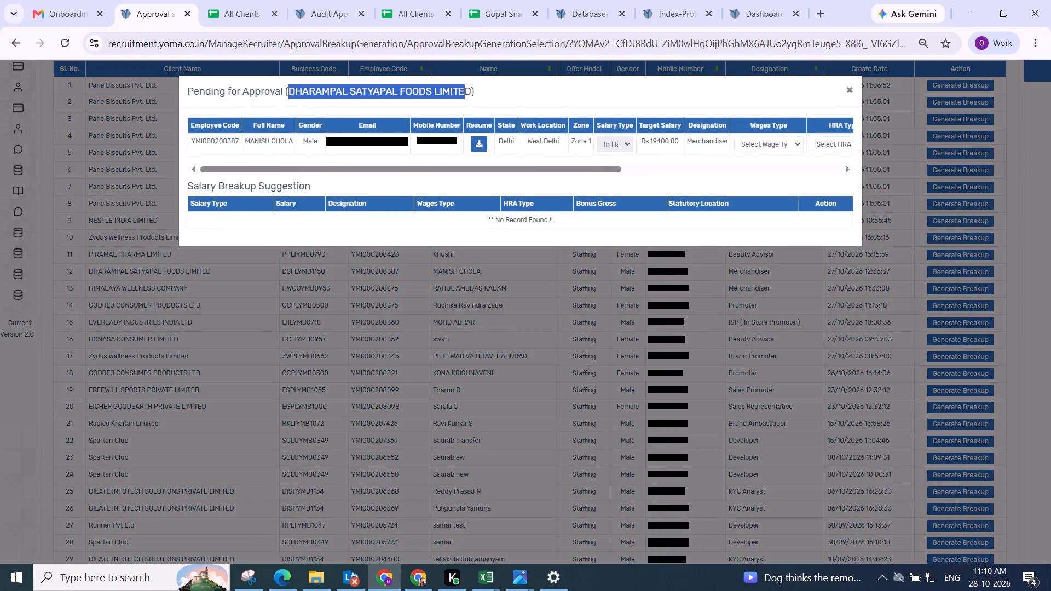
{"action": "key", "text": "ctrl+c"}
{"action": "left_click", "coordinate": [233, 19]}
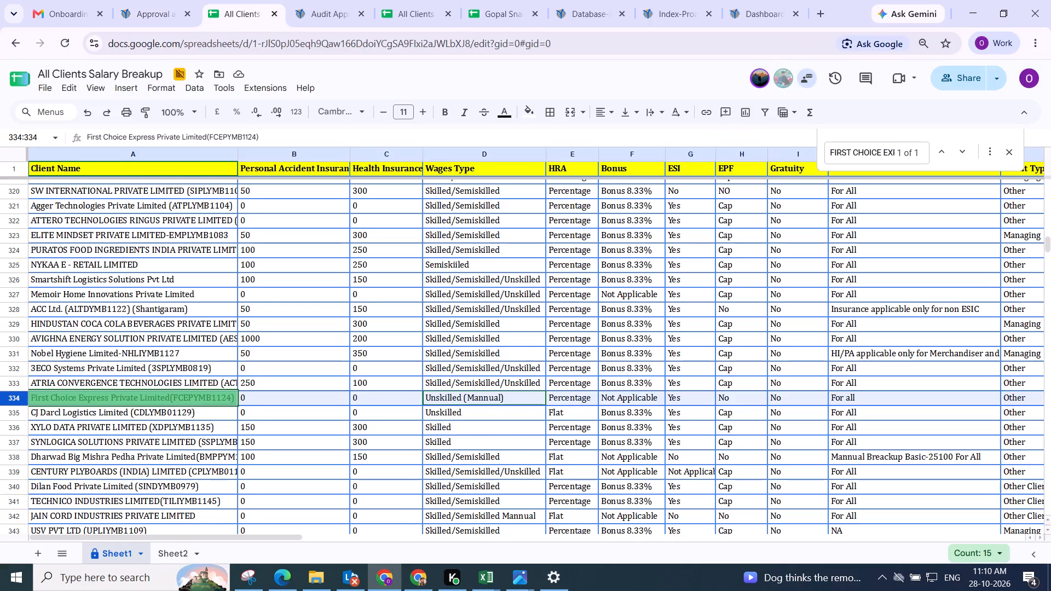
{"action": "key", "text": "ctrl+f"}
{"action": "key", "text": "ctrl+v"}
{"action": "key", "text": "Return"}
{"action": "key", "text": "Return"}
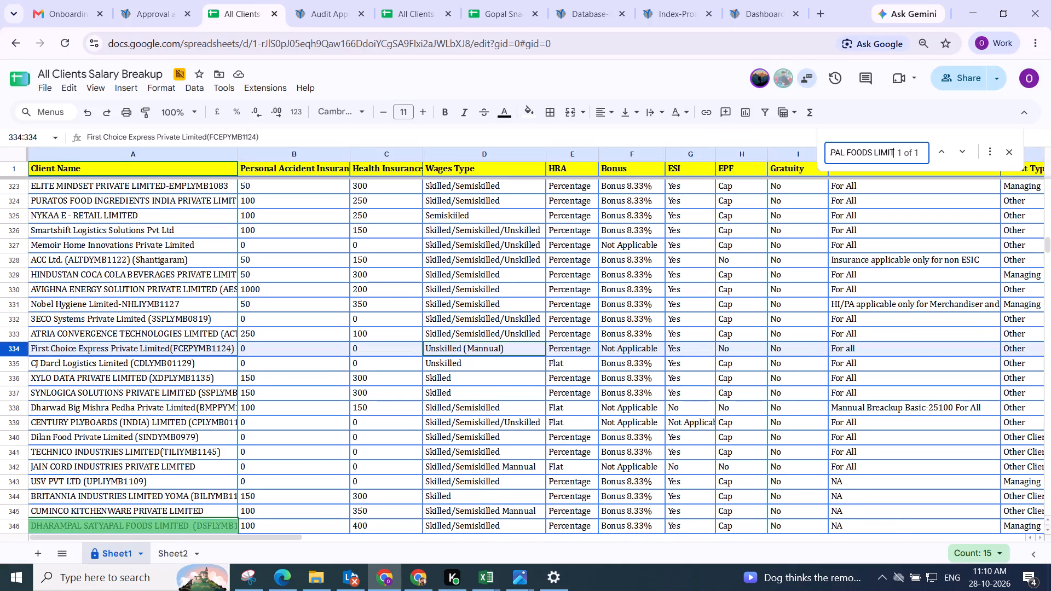
Select the DHARAMPAL SATYAPAL FOODS LIMITED row in the sheet and read its wages, HRA, bonus and insurance rules.
{"action": "scroll", "coordinate": [339, 445], "scroll_direction": "down", "scroll_amount": 1}
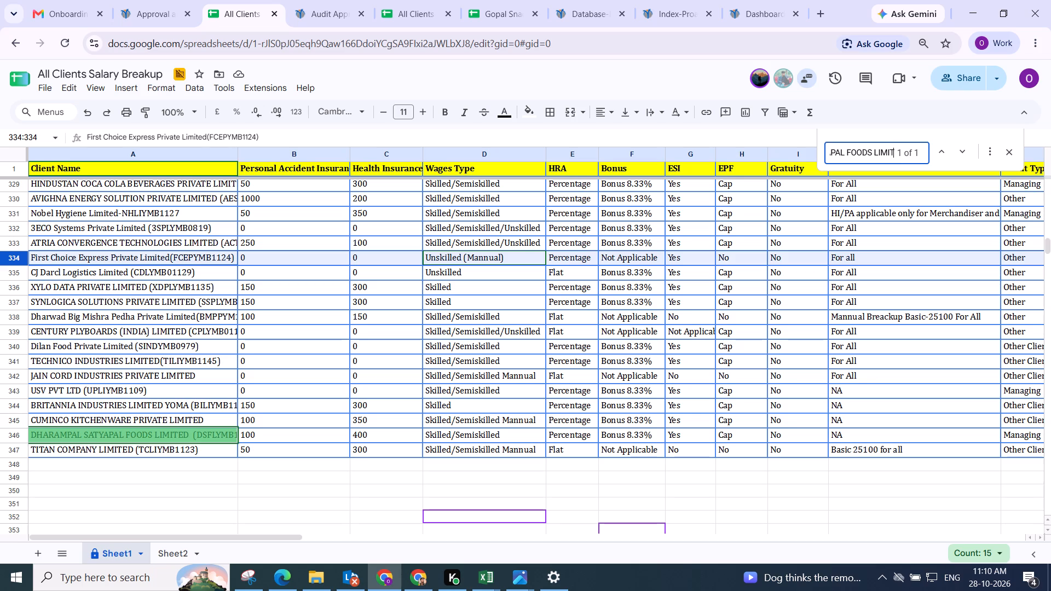
{"action": "left_click", "coordinate": [13, 436]}
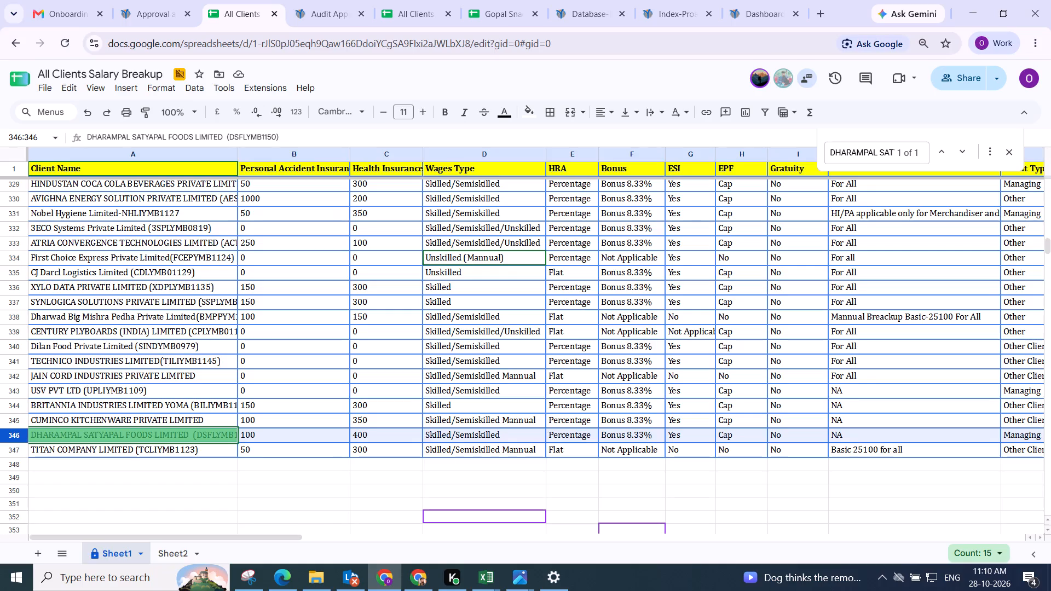
In the Merchandiser's pending approval, set wages to Semi-Skilled (Basic as Minimum Wages), HRA to Percentage and bonus to 8.33%, and open the statutory location choices.
{"action": "left_click", "coordinate": [145, 22]}
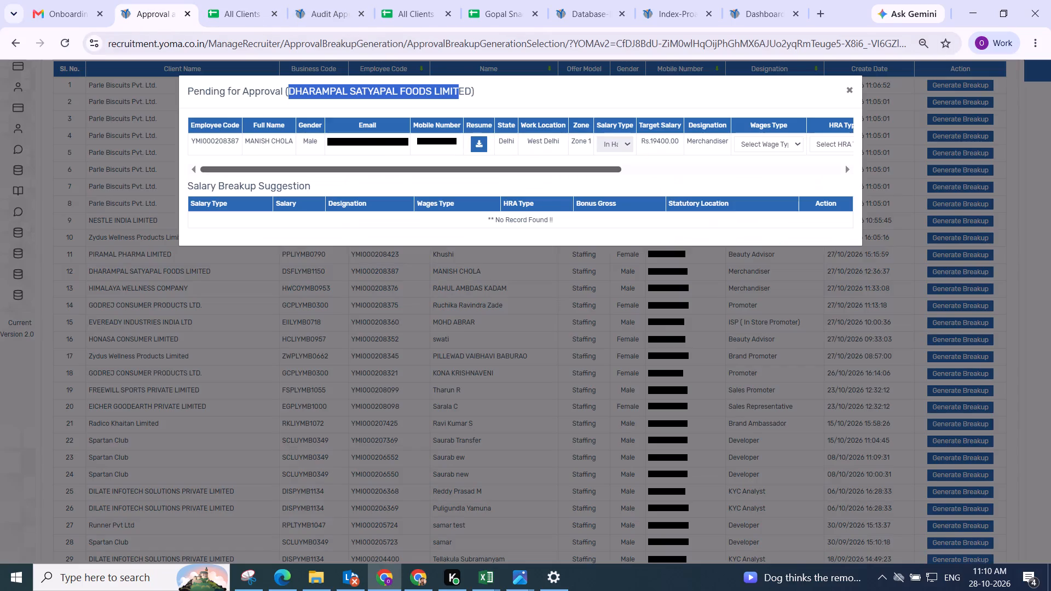
{"action": "left_click_drag", "start_coordinate": [273, 169], "coordinate": [794, 159]}
{"action": "left_click", "coordinate": [405, 147]}
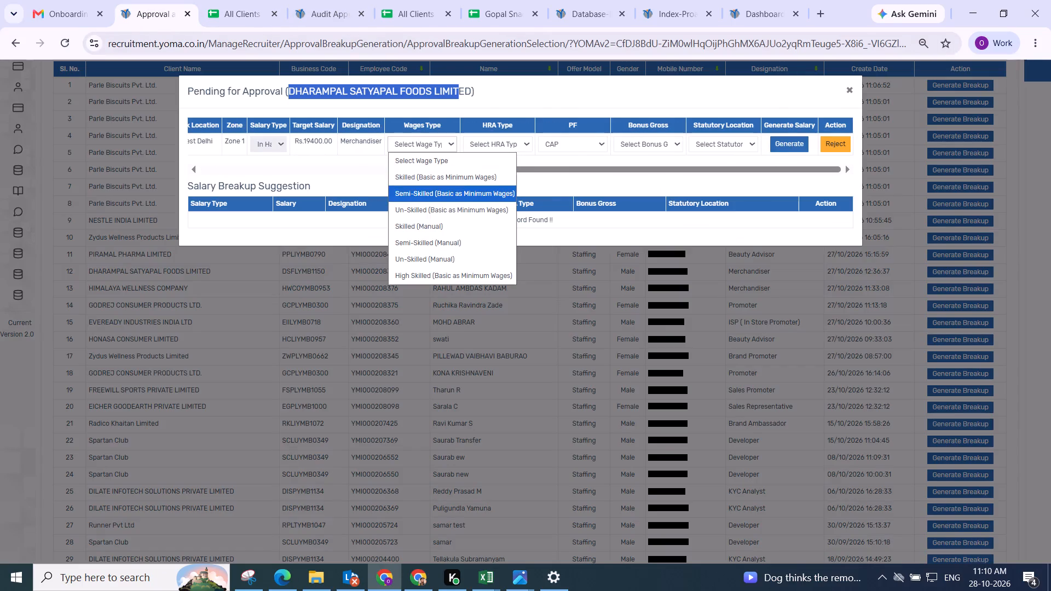
{"action": "left_click", "coordinate": [418, 195]}
{"action": "left_click", "coordinate": [480, 141]}
{"action": "left_click", "coordinate": [484, 173]}
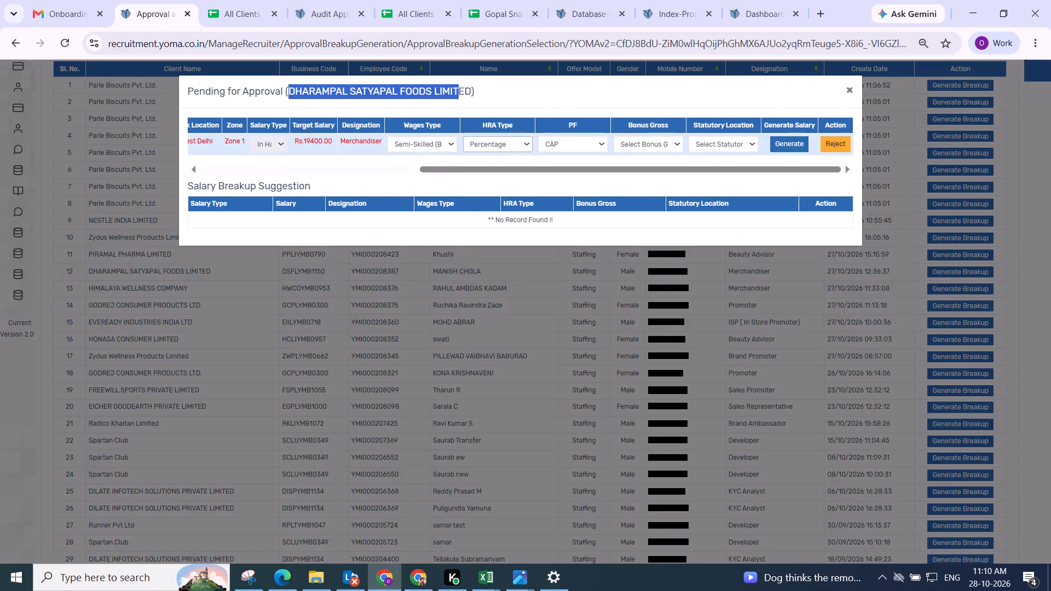
{"action": "left_click", "coordinate": [639, 143]}
{"action": "left_click", "coordinate": [640, 173]}
{"action": "left_click", "coordinate": [721, 138]}
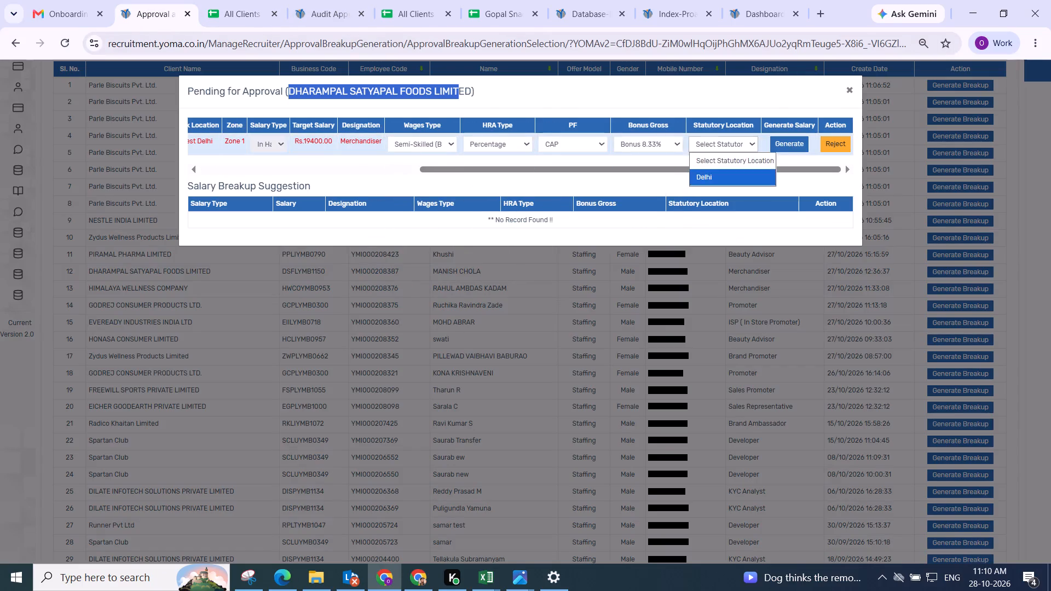
Set the Merchandiser's statutory location to Delhi and generate the salary breakup.
{"action": "left_click", "coordinate": [718, 179]}
{"action": "left_click", "coordinate": [782, 146]}
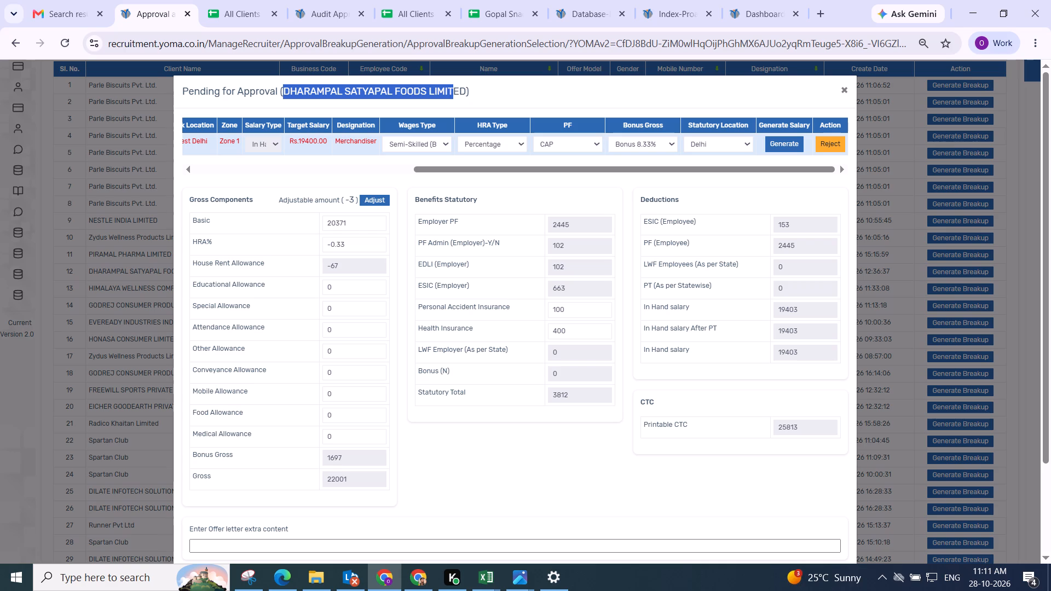
Apply the adjustable amount to the gross components of the Merchandiser's salary breakup.
{"action": "left_click", "coordinate": [365, 202]}
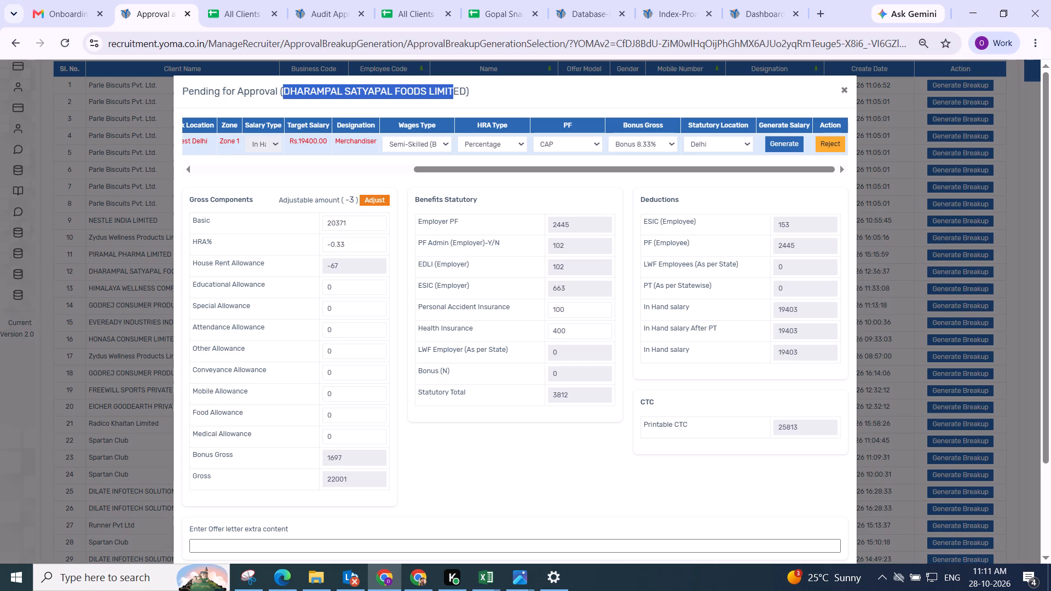
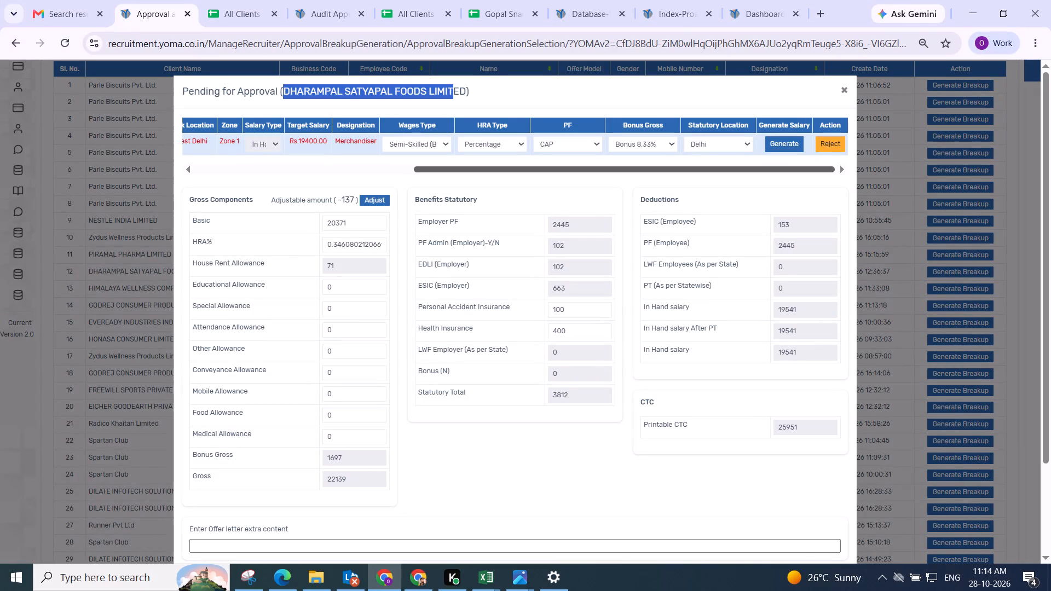
Close the Merchandiser's pending approval for DHARAMPAL SATYAPAL FOODS LIMITED and return to the list of employees.
{"action": "left_click", "coordinate": [1020, 465]}
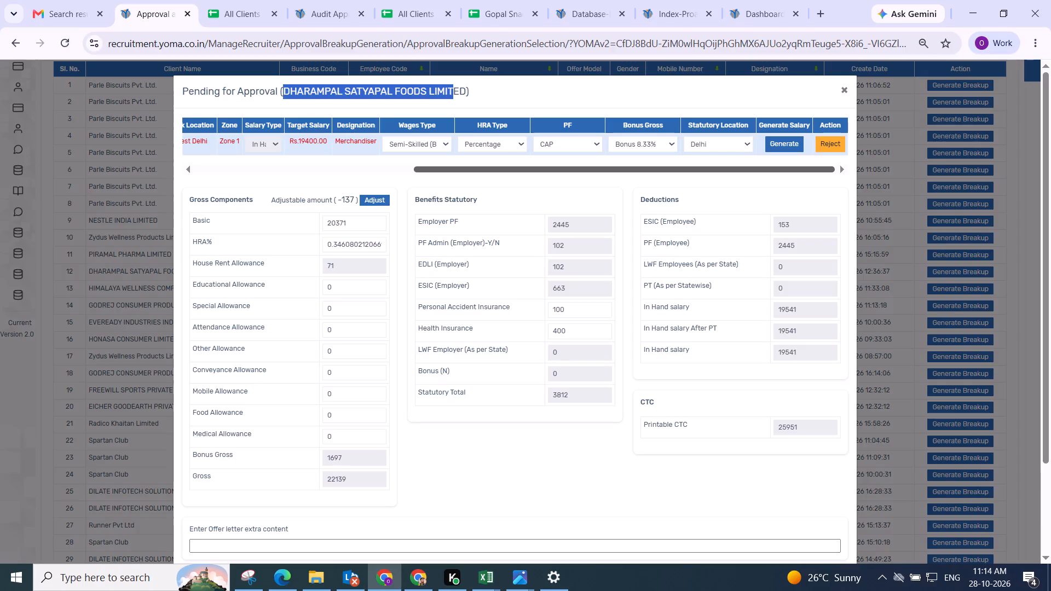
{"action": "left_click", "coordinate": [839, 88]}
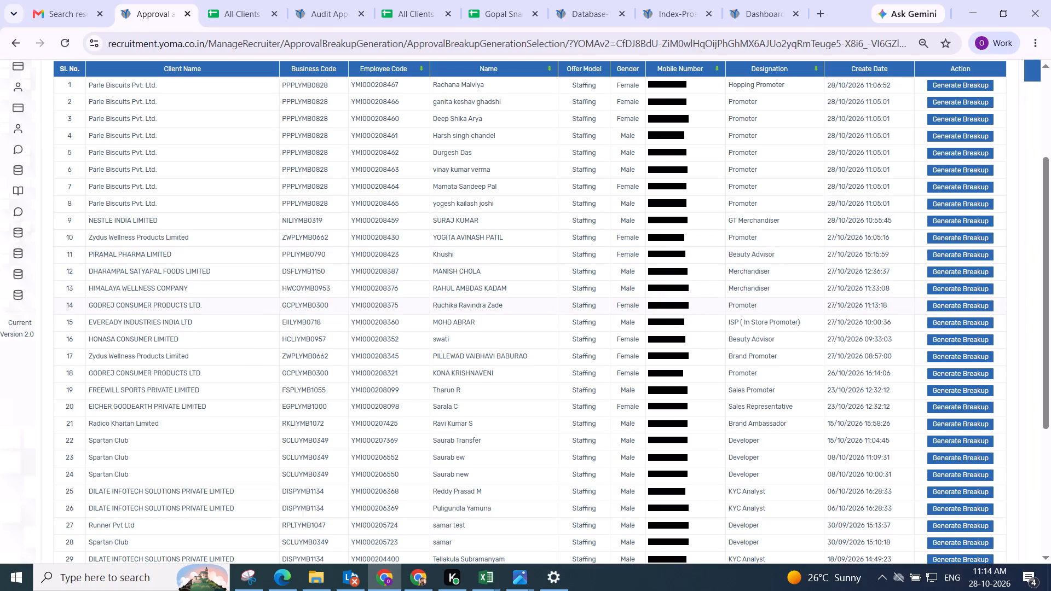
Look through the rest of the employee list for other entries that still await salary breakup generation.
{"action": "scroll", "coordinate": [341, 297], "scroll_direction": "down", "scroll_amount": 1}
{"action": "right_click_drag", "start_coordinate": [372, 308], "coordinate": [532, 329]}
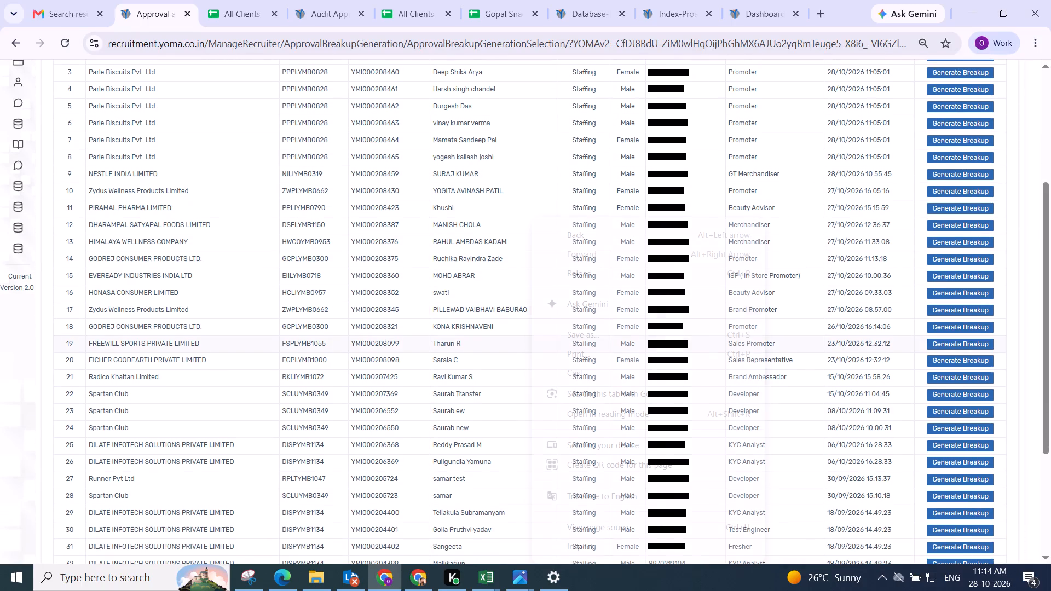
{"action": "scroll", "coordinate": [227, 258], "scroll_direction": "down", "scroll_amount": 4}
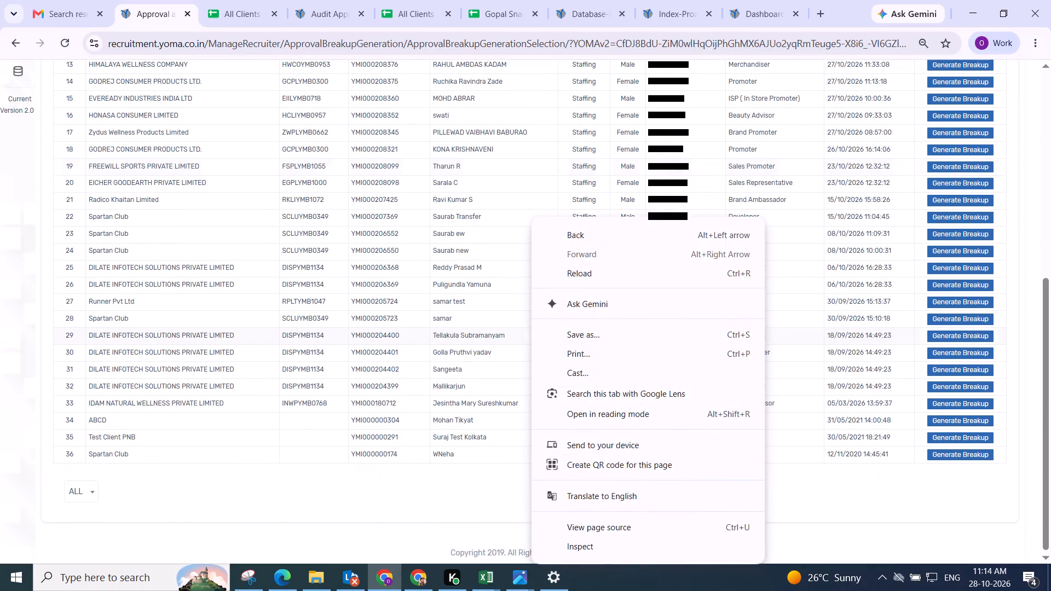
Copy the client name EICHER GOODEARTH from the Transfer list and search for it in the All Clients Requisition (Onboarding) Tracker.
{"action": "left_click", "coordinate": [225, 489]}
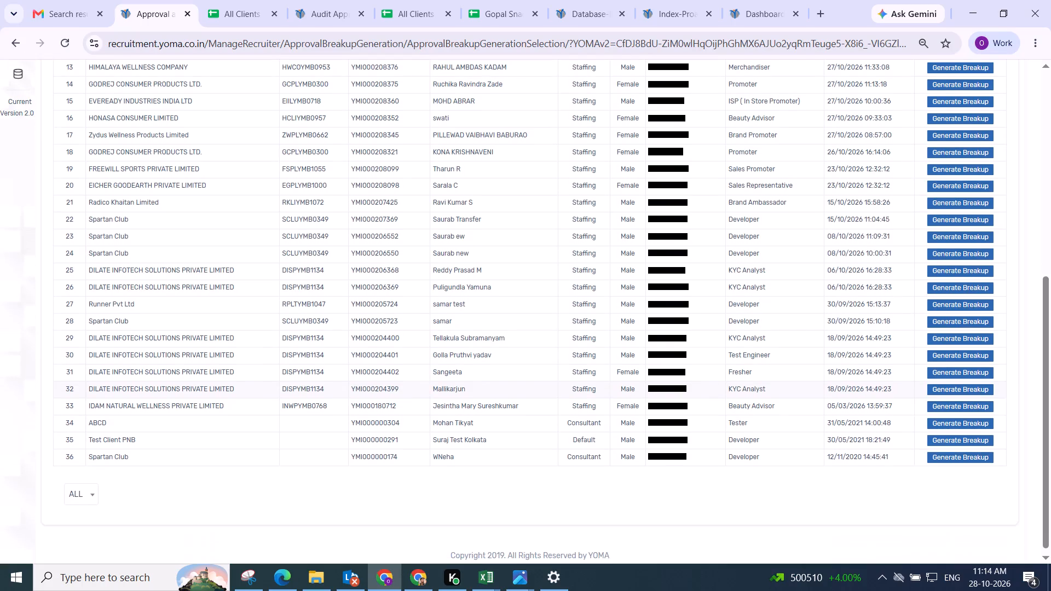
{"action": "scroll", "coordinate": [135, 428], "scroll_direction": "up", "scroll_amount": 1}
{"action": "scroll", "coordinate": [117, 268], "scroll_direction": "up", "scroll_amount": 1}
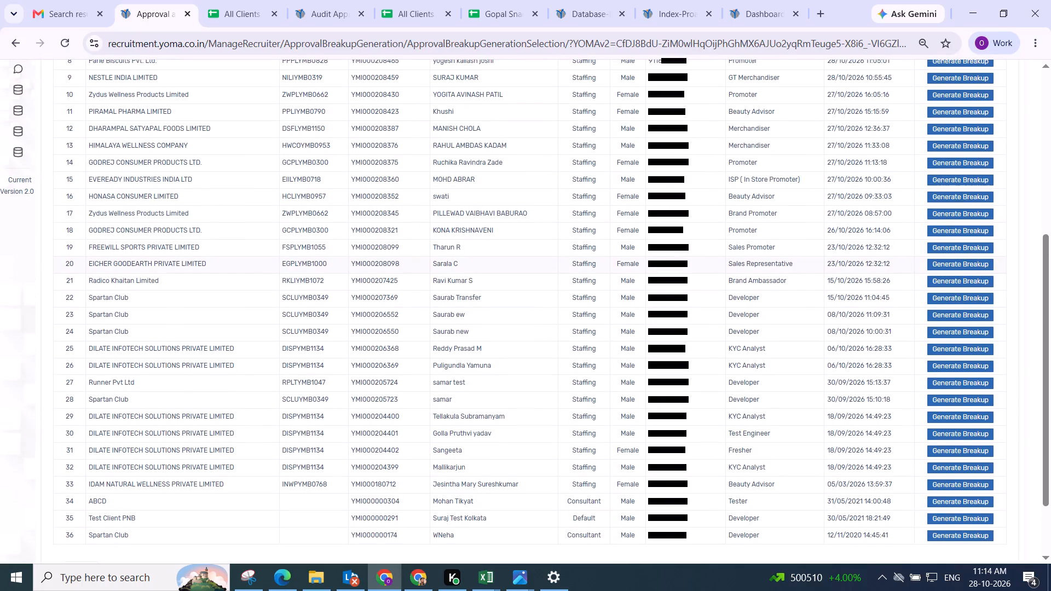
{"action": "triple_click", "coordinate": [101, 263]}
{"action": "key", "text": "ctrl+c"}
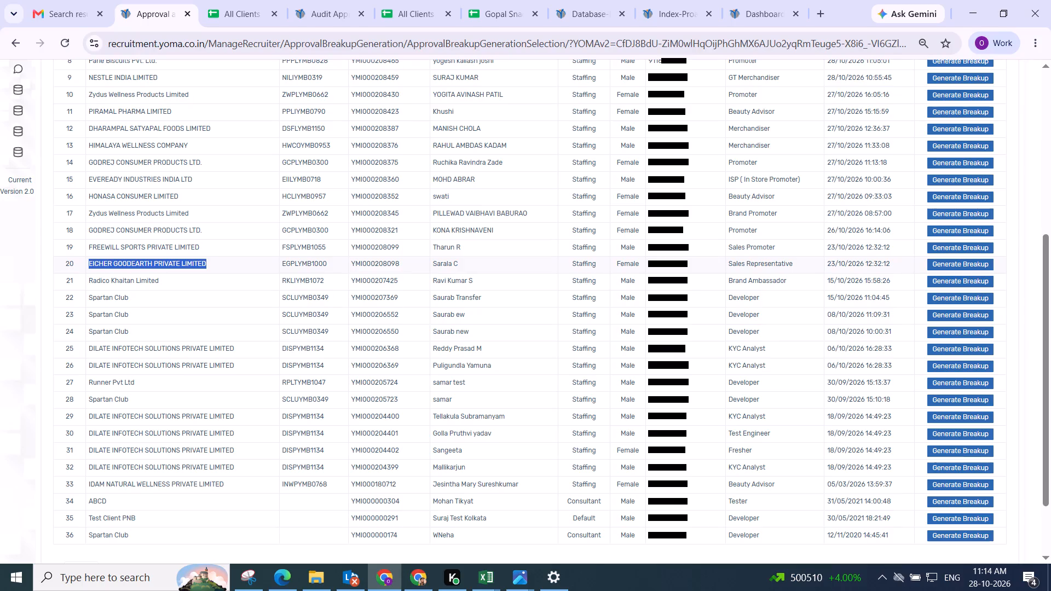
{"action": "left_click_drag", "start_coordinate": [169, 265], "coordinate": [158, 262]}
{"action": "left_click_drag", "start_coordinate": [124, 278], "coordinate": [131, 278]}
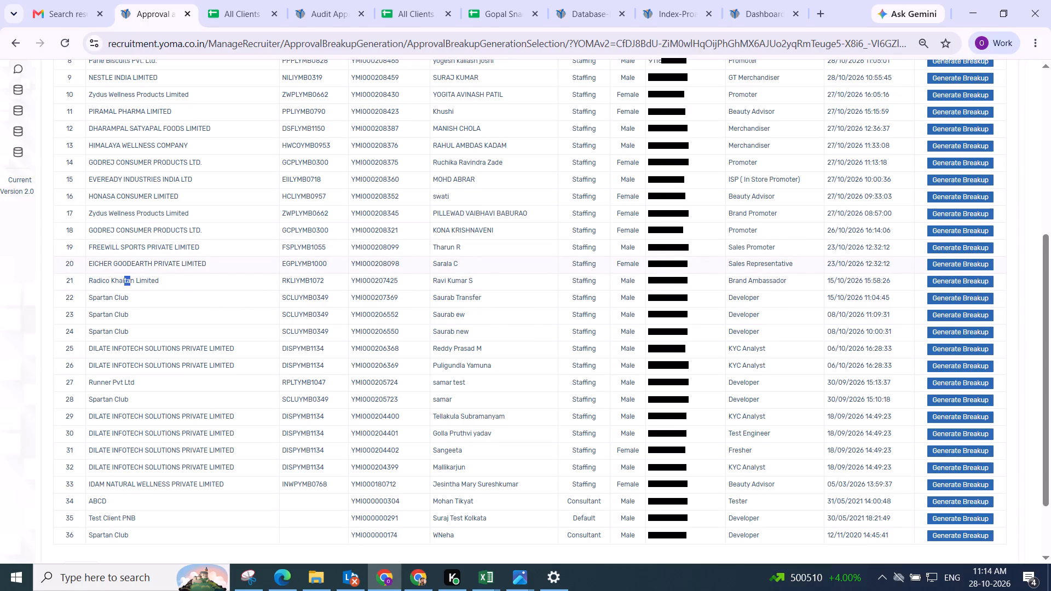
{"action": "left_click_drag", "start_coordinate": [89, 263], "coordinate": [163, 264]}
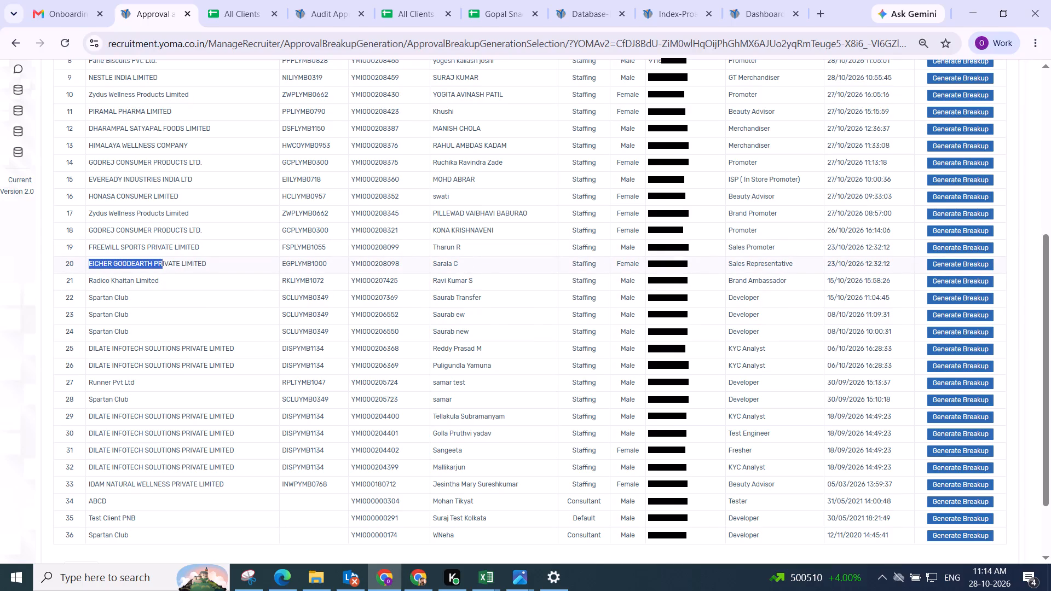
{"action": "left_click_drag", "start_coordinate": [163, 264], "coordinate": [151, 264]}
{"action": "key", "text": "ctrl+c"}
{"action": "left_click", "coordinate": [235, 17]}
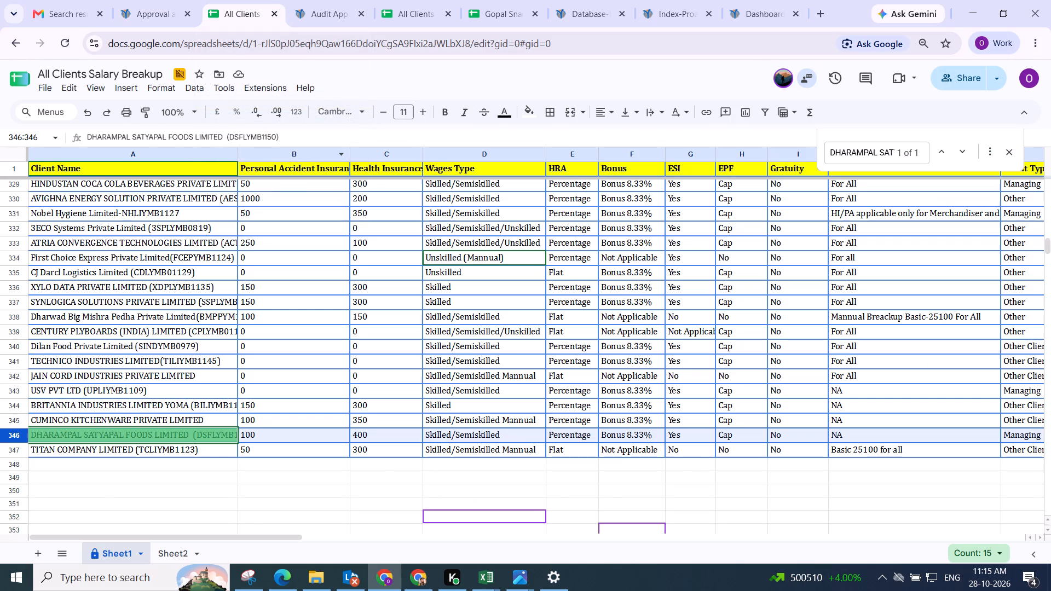
{"action": "left_click", "coordinate": [385, 7]}
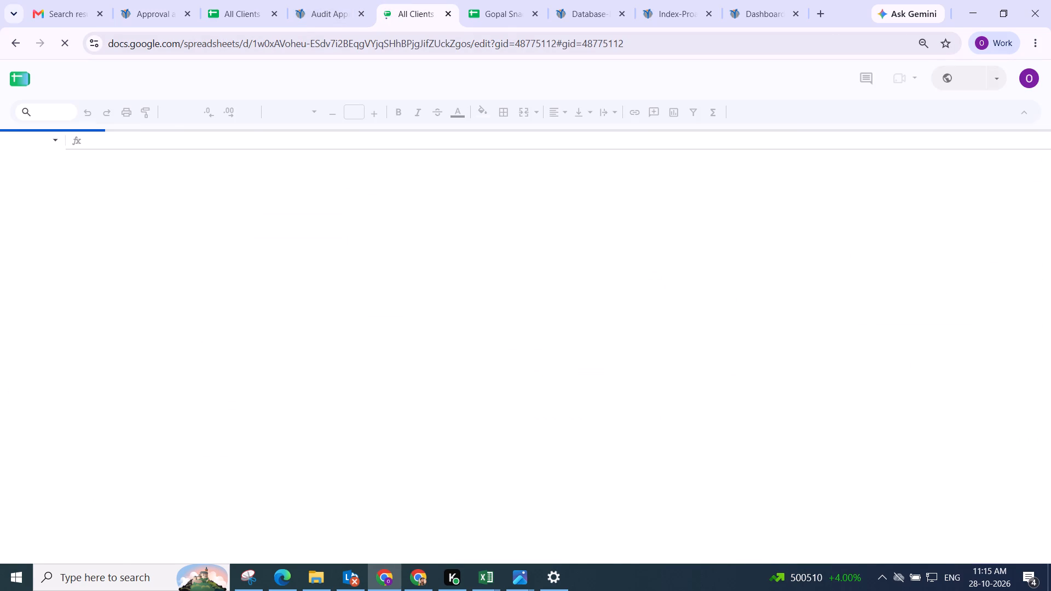
{"action": "scroll", "coordinate": [250, 485], "scroll_direction": "down", "scroll_amount": 2}
{"action": "scroll", "coordinate": [246, 495], "scroll_direction": "up", "scroll_amount": 3}
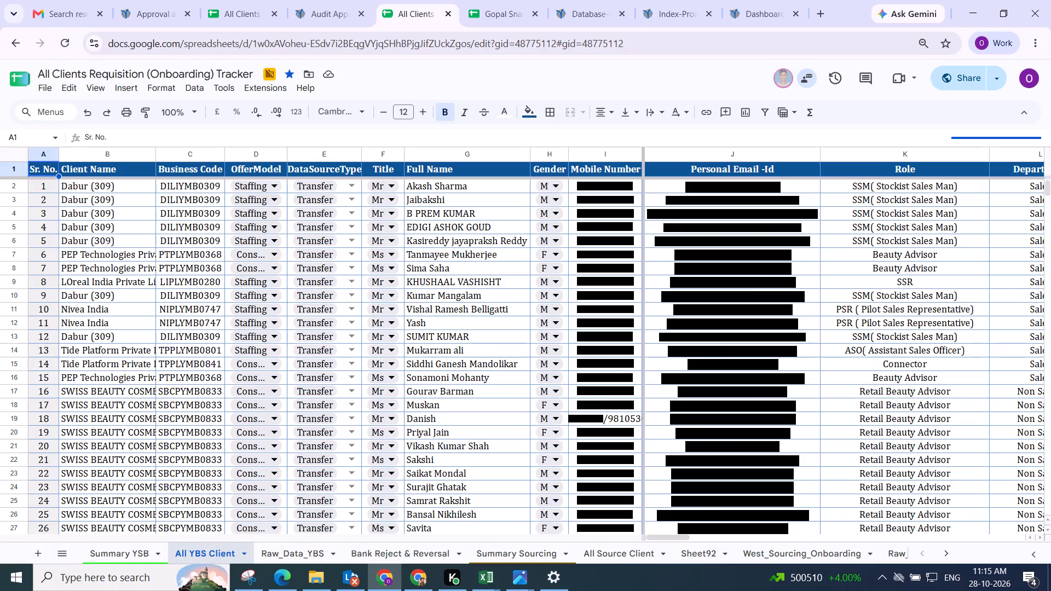
{"action": "key", "text": "ctrl+f"}
{"action": "key", "text": "ctrl+v"}
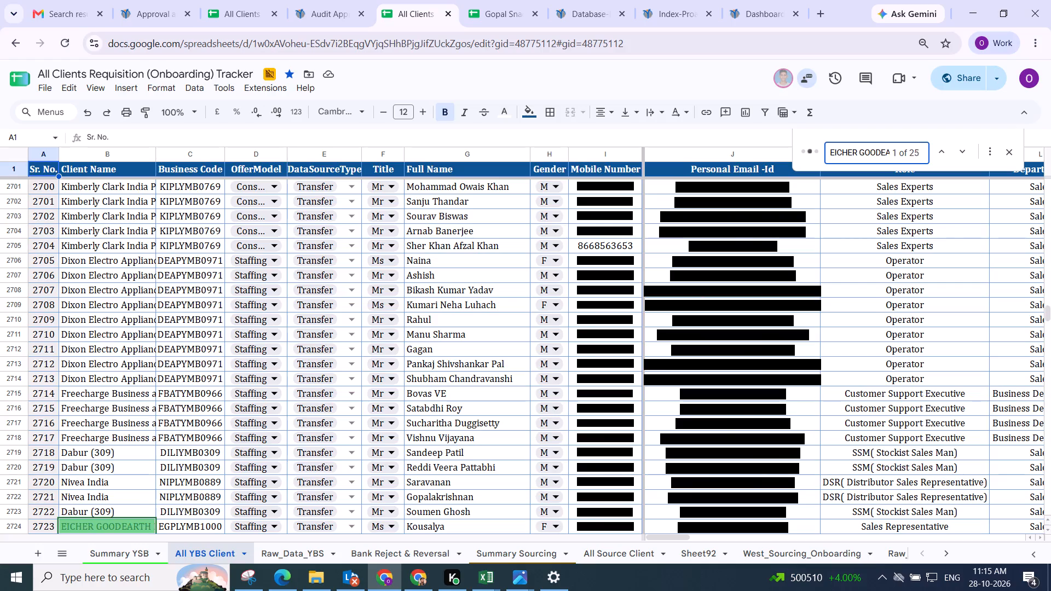
{"action": "scroll", "coordinate": [273, 477], "scroll_direction": "down", "scroll_amount": 1}
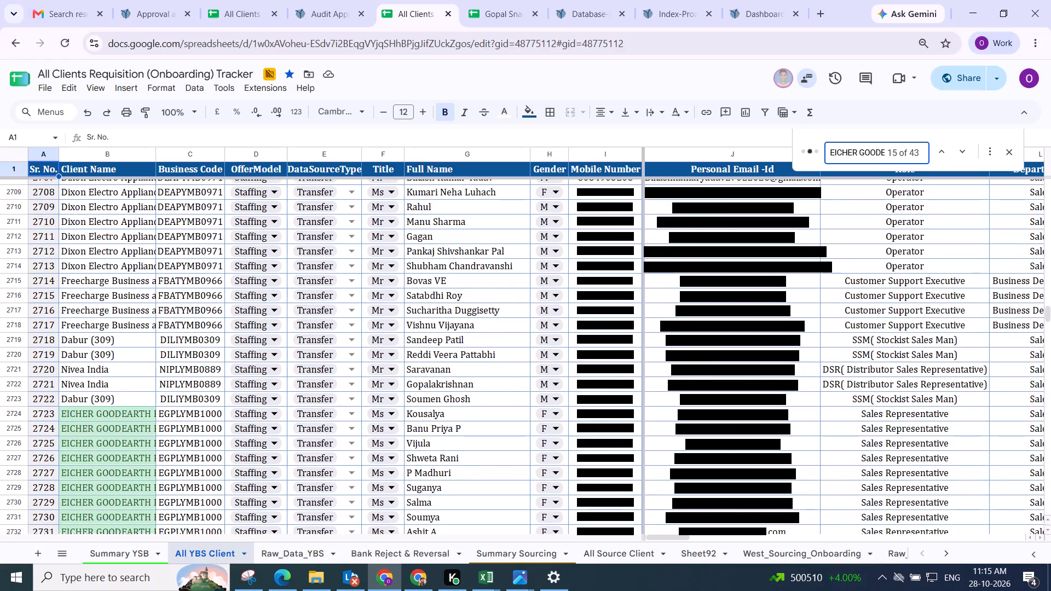
Open breakup generation for the Sales Representative of EICHER GOODEARTH PRIVATE LIMITED in the Transfer list.
{"action": "left_click", "coordinate": [142, 10]}
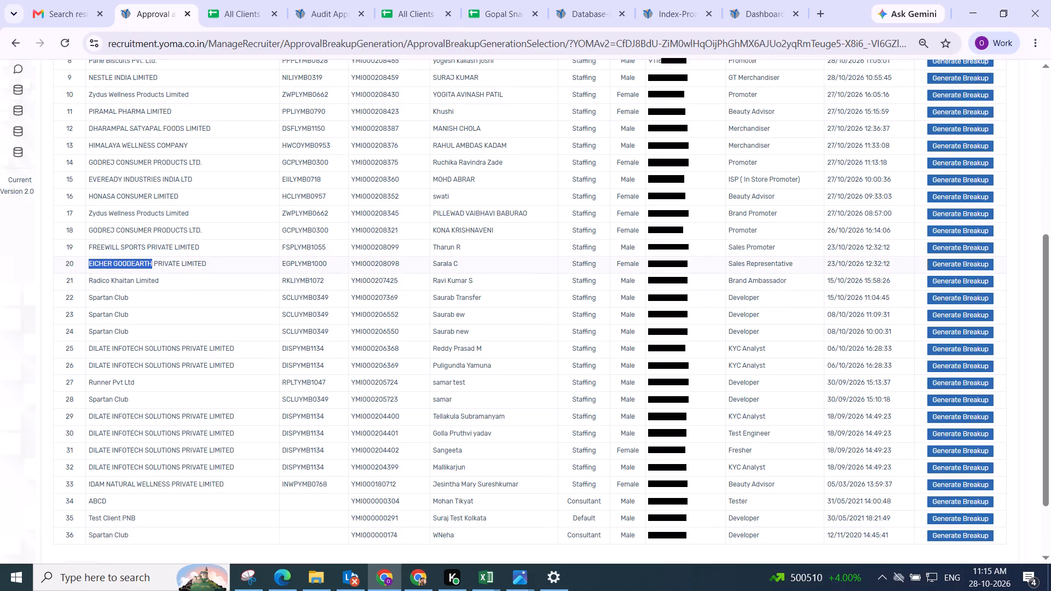
{"action": "left_click", "coordinate": [954, 260]}
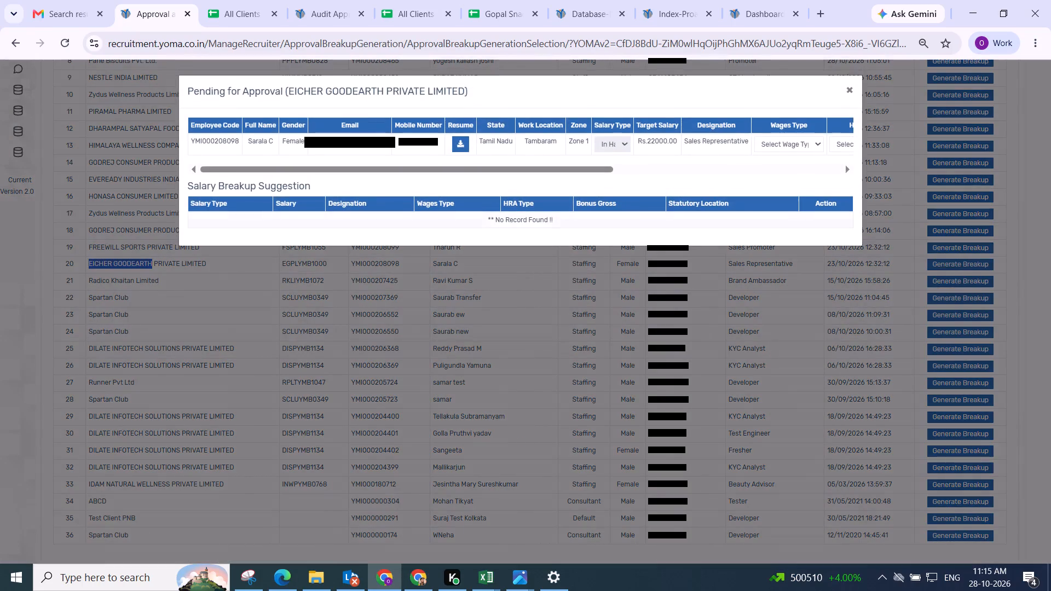
{"action": "left_click_drag", "start_coordinate": [375, 169], "coordinate": [924, 219]}
{"action": "left_click", "coordinate": [397, 142]}
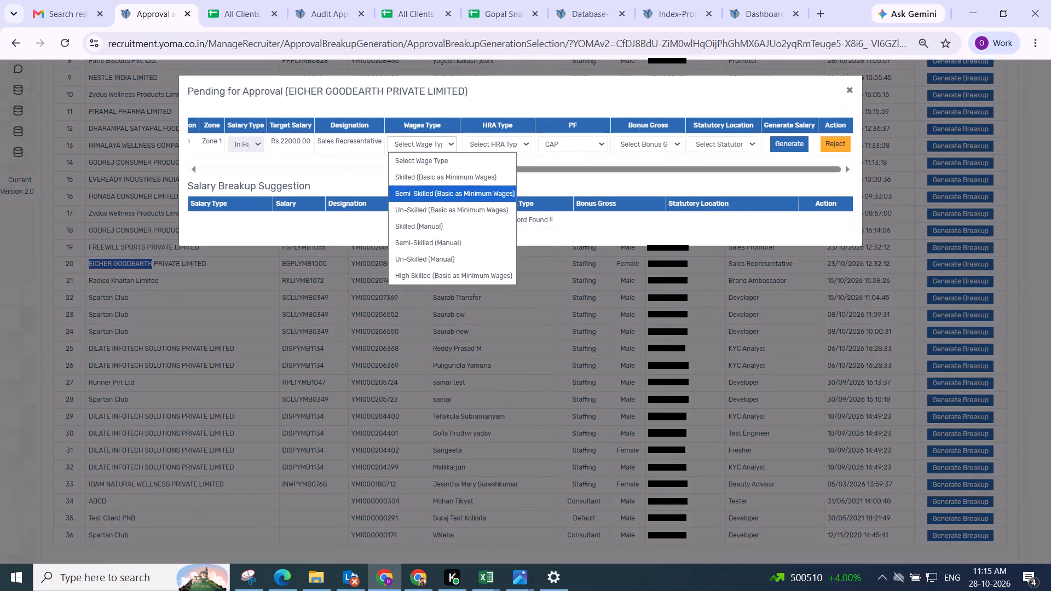
Copy the client name from the pending approval and find the EICHER GOODEARTH PRIVATE LIMITED row in the All Clients Salary Breakup sheet.
{"action": "left_click_drag", "start_coordinate": [289, 91], "coordinate": [380, 91]}
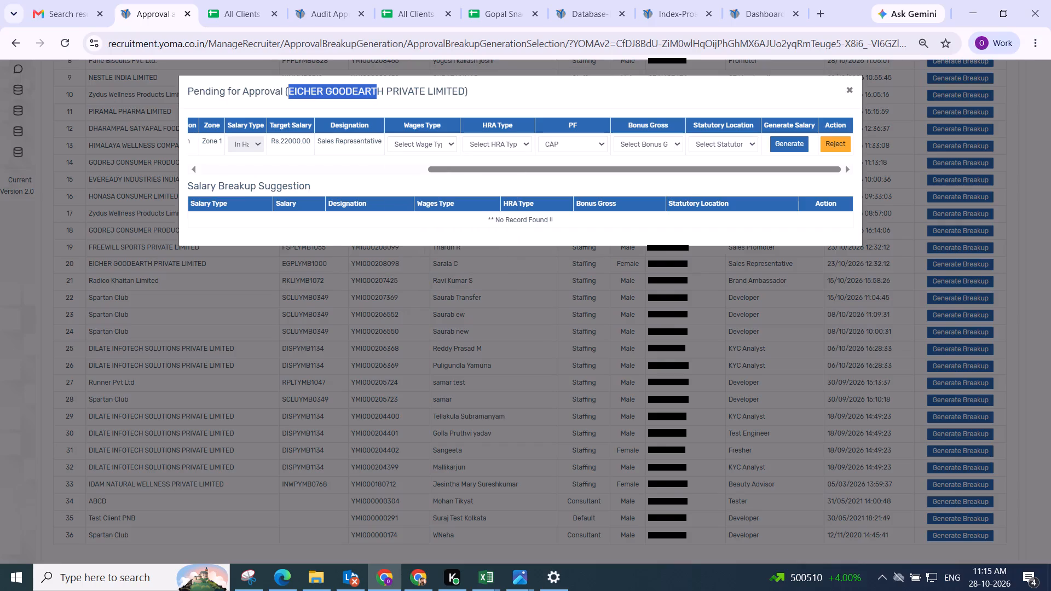
{"action": "left_click_drag", "start_coordinate": [380, 91], "coordinate": [412, 91]}
{"action": "key", "text": "ctrl+c"}
{"action": "left_click", "coordinate": [245, 7]}
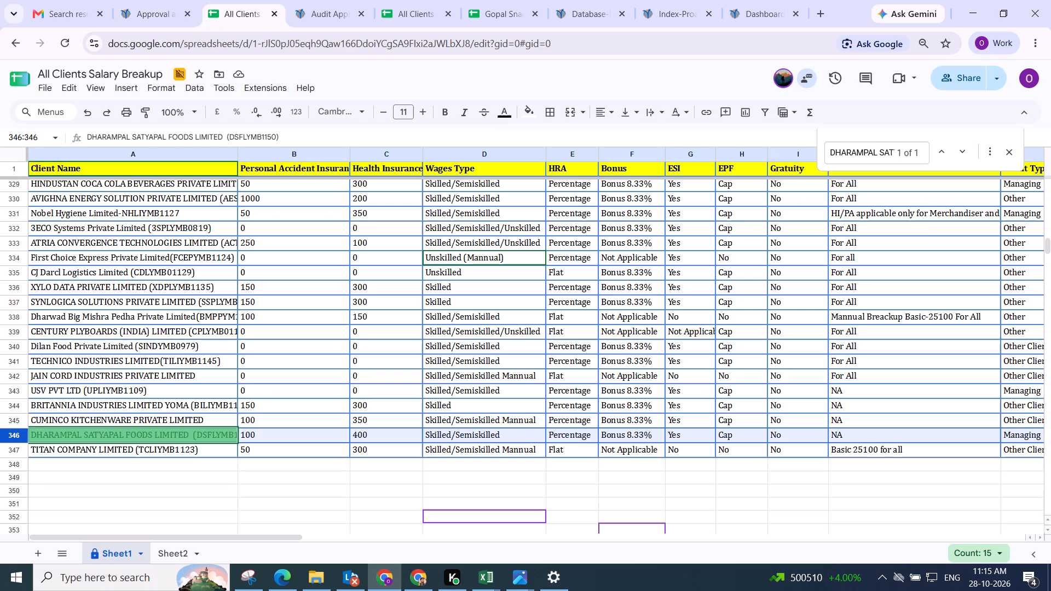
{"action": "key", "text": "ctrl+f"}
{"action": "key", "text": "ctrl+v"}
{"action": "key", "text": "Return"}
{"action": "key", "text": "Return"}
{"action": "key", "text": "Return"}
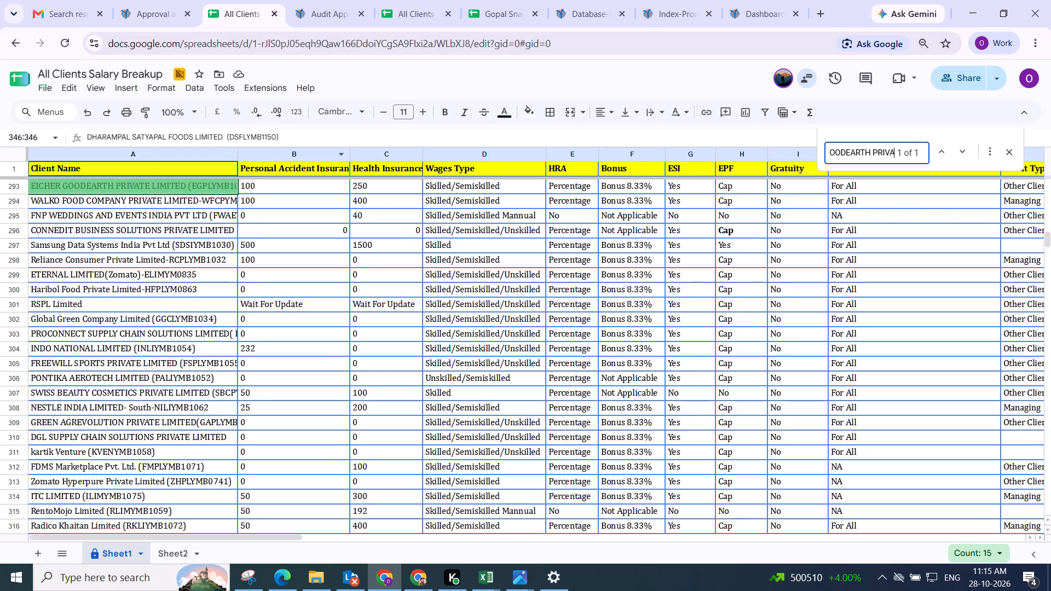
Generate the Sales Representative's salary with Semi-Skilled (Basic as Minimum Wages), HRA Percentage, bonus 8.33% and statutory location channai.
{"action": "left_click", "coordinate": [161, 16]}
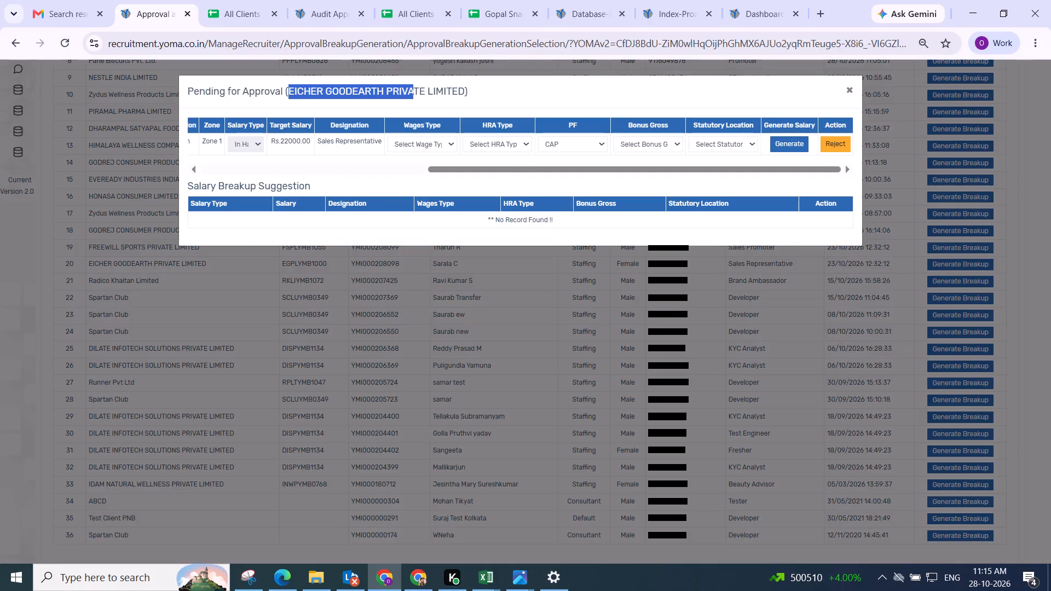
{"action": "left_click", "coordinate": [420, 142]}
{"action": "left_click", "coordinate": [434, 195]}
{"action": "left_click", "coordinate": [478, 144]}
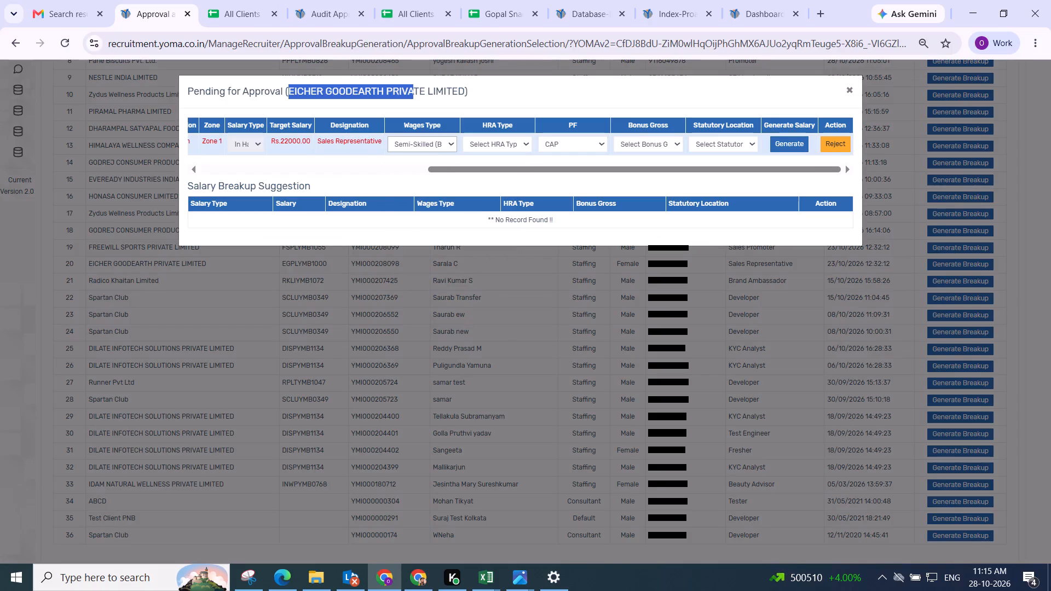
{"action": "left_click", "coordinate": [485, 175]}
{"action": "left_click", "coordinate": [635, 141]}
{"action": "left_click", "coordinate": [648, 172]}
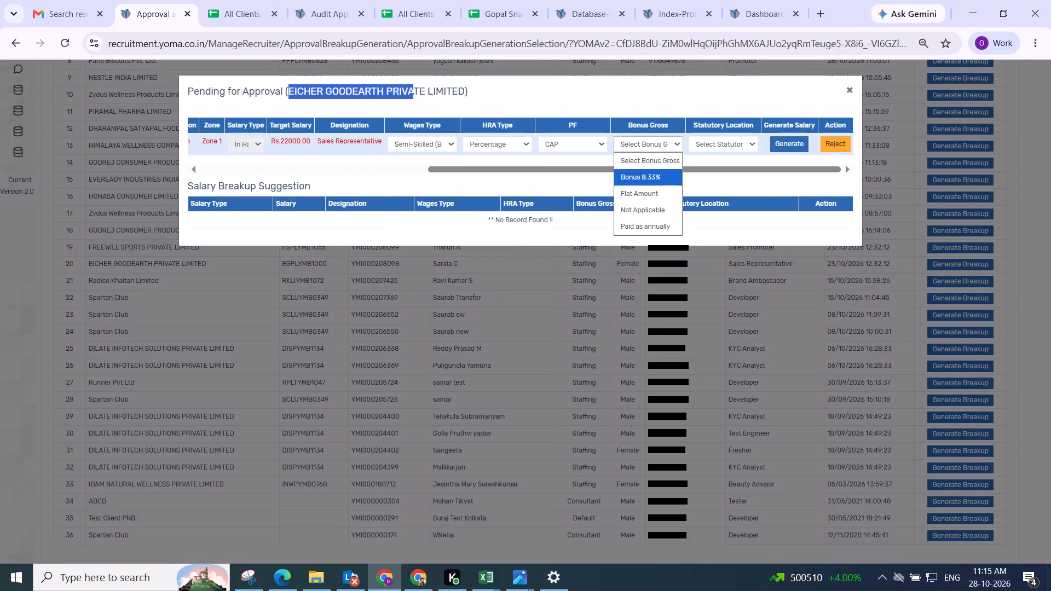
{"action": "left_click", "coordinate": [724, 144]}
{"action": "left_click", "coordinate": [712, 194]}
{"action": "left_click", "coordinate": [782, 149]}
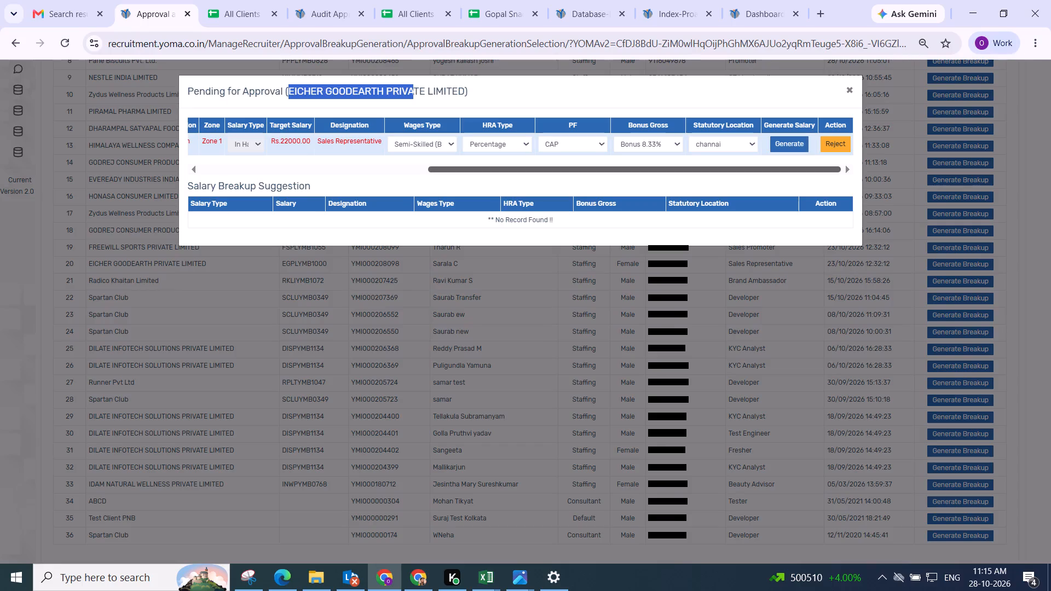
{"action": "left_click", "coordinate": [377, 198]}
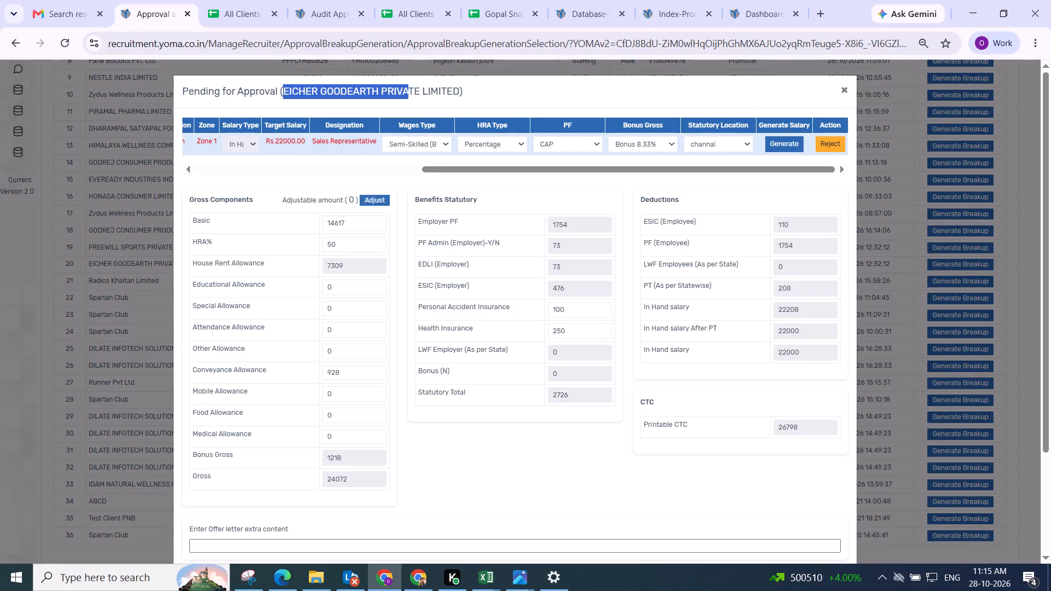
Save the generated salary breakup for the EICHER GOODEARTH Sales Representative.
{"action": "scroll", "coordinate": [411, 205], "scroll_direction": "down", "scroll_amount": 2}
{"action": "left_click_drag", "start_coordinate": [544, 356], "coordinate": [587, 384]}
{"action": "left_click", "coordinate": [841, 452]}
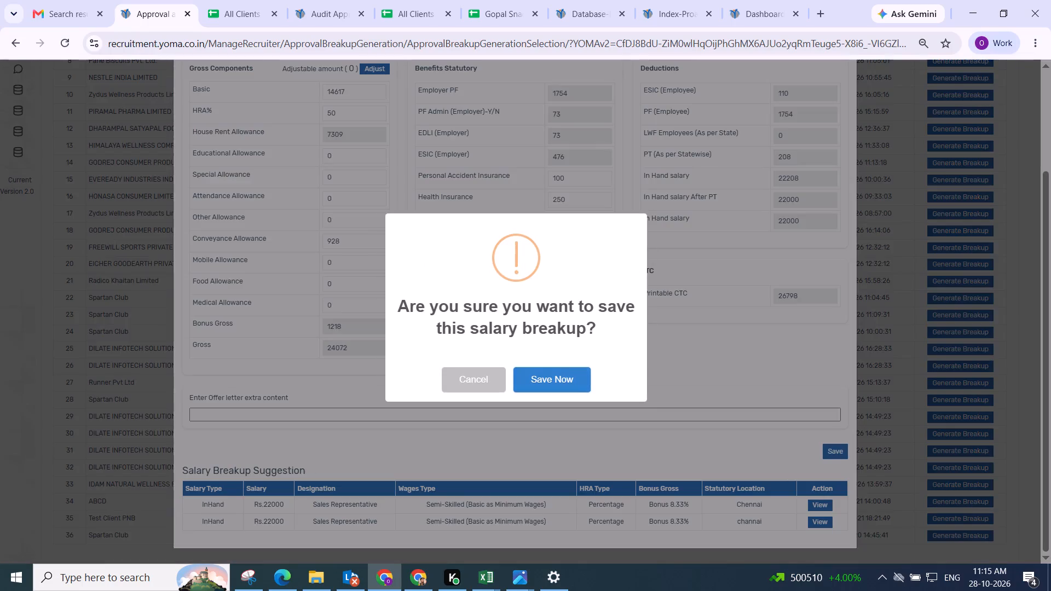
{"action": "left_click", "coordinate": [546, 374]}
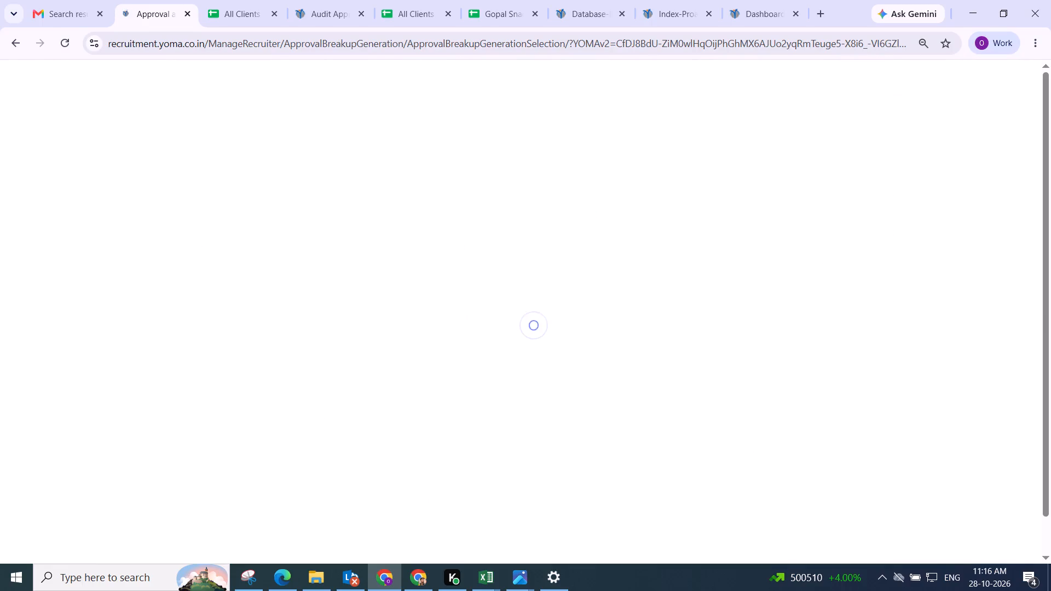
Copy the client name PIRAMAL PHARMA from the Transfer list and search for it in the All Clients Requisition (Onboarding) Tracker.
{"action": "scroll", "coordinate": [203, 248], "scroll_direction": "down", "scroll_amount": 1}
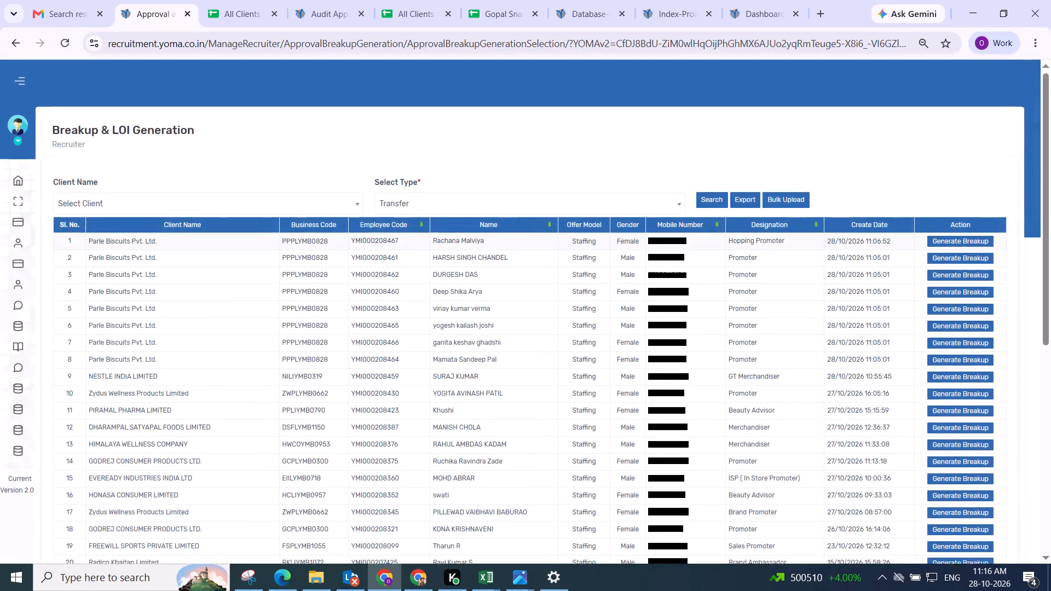
{"action": "scroll", "coordinate": [201, 248], "scroll_direction": "down", "scroll_amount": 2}
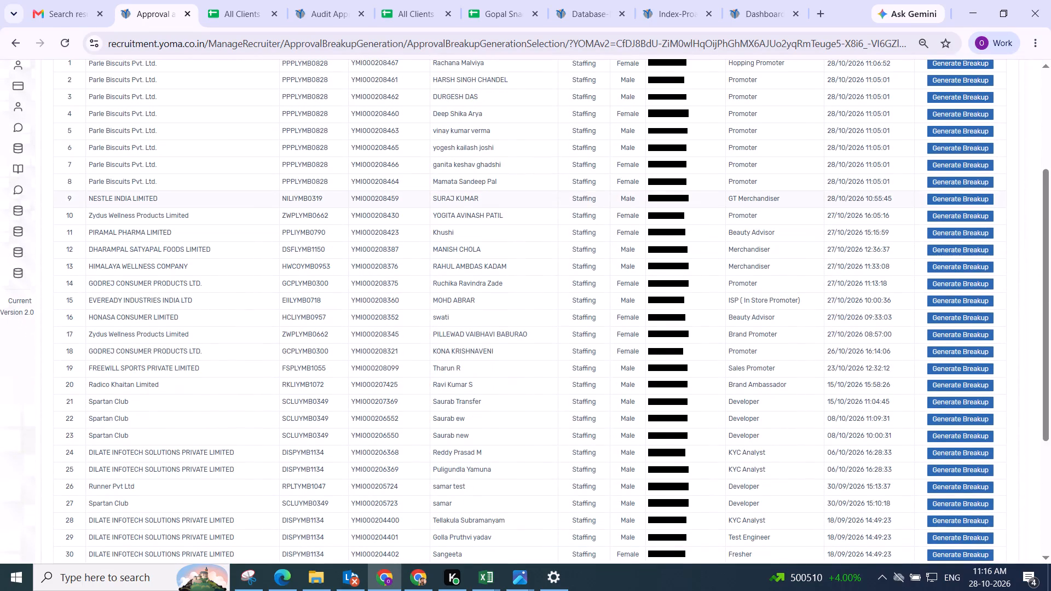
{"action": "scroll", "coordinate": [100, 197], "scroll_direction": "down", "scroll_amount": 2}
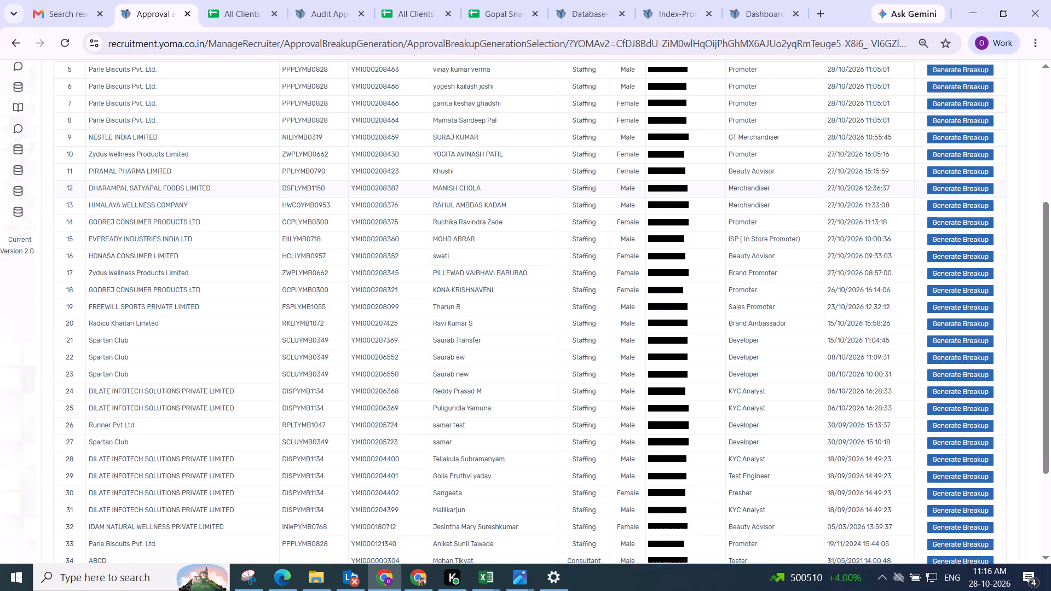
{"action": "scroll", "coordinate": [102, 186], "scroll_direction": "down", "scroll_amount": 2}
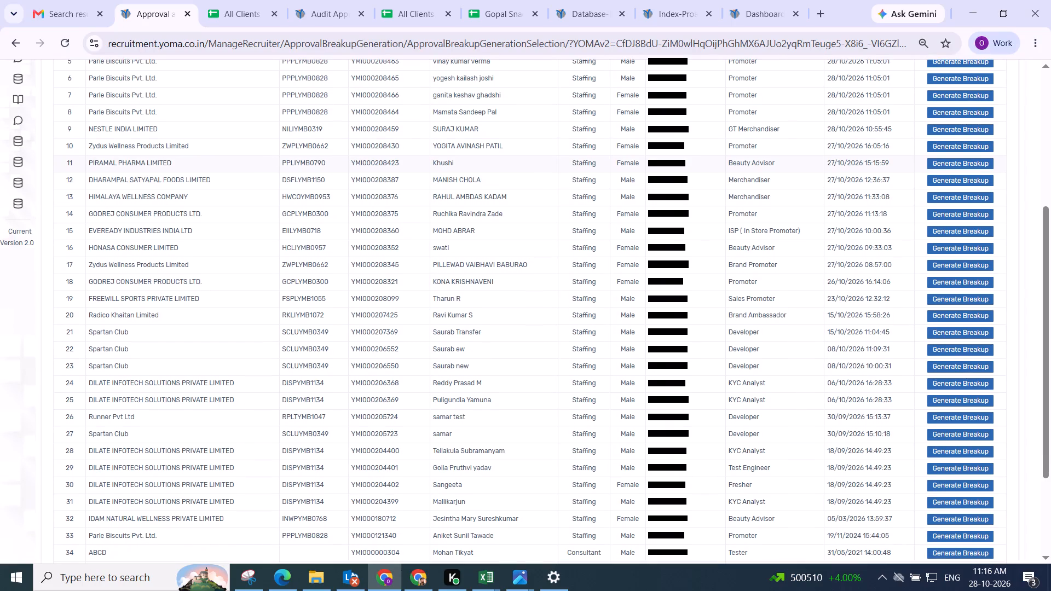
{"action": "left_click_drag", "start_coordinate": [88, 161], "coordinate": [144, 163]}
{"action": "key", "text": "ctrl+c"}
{"action": "left_click", "coordinate": [413, 16]}
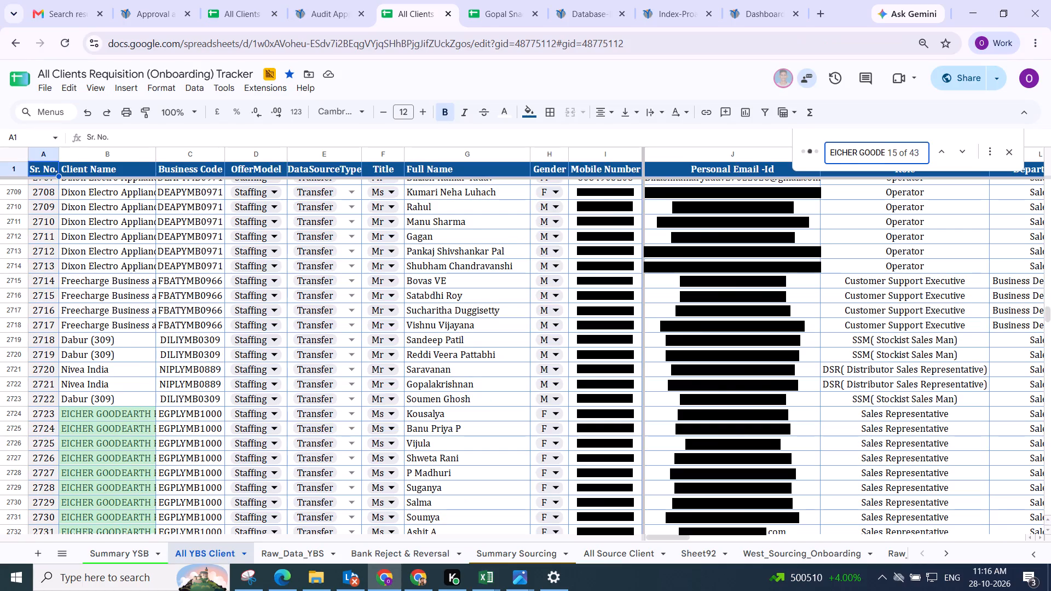
{"action": "key", "text": "ctrl+f"}
{"action": "key", "text": "ctrl+v"}
{"action": "key", "text": "Return"}
{"action": "key", "text": "Return"}
{"action": "key", "text": "Return"}
{"action": "key", "text": "Return"}
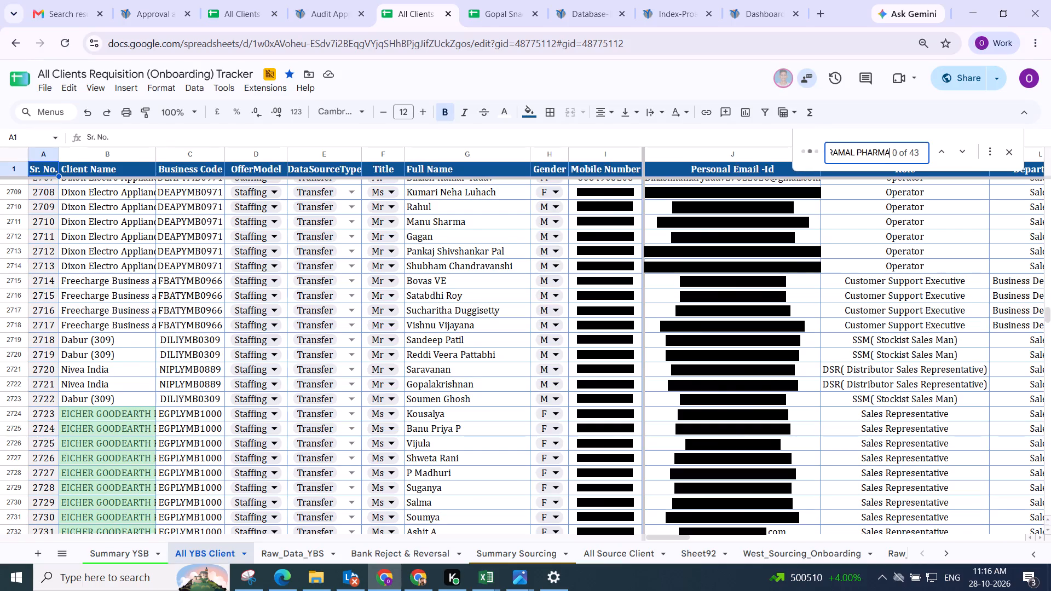
{"action": "key", "text": "Return"}
{"action": "key", "text": "Return"}
{"action": "key", "text": "Return"}
{"action": "key", "text": "Return"}
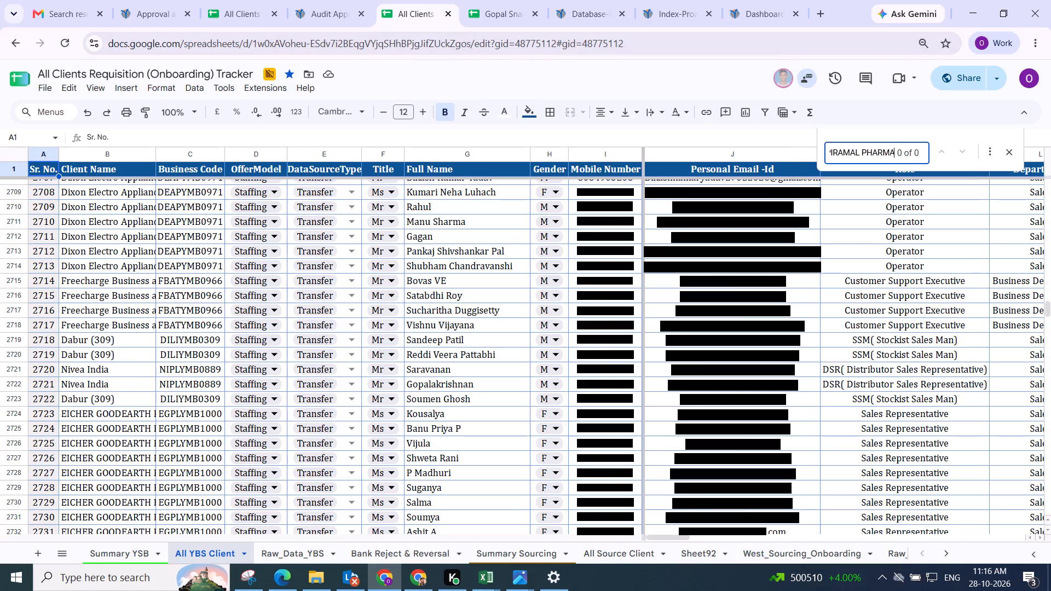
Copy the client name EVEREADY INDUS from the pending approvals list and search for it in the All Clients Requisition (Onboarding) Tracker.
{"action": "left_click", "coordinate": [148, 17]}
{"action": "scroll", "coordinate": [154, 179], "scroll_direction": "down", "scroll_amount": 1}
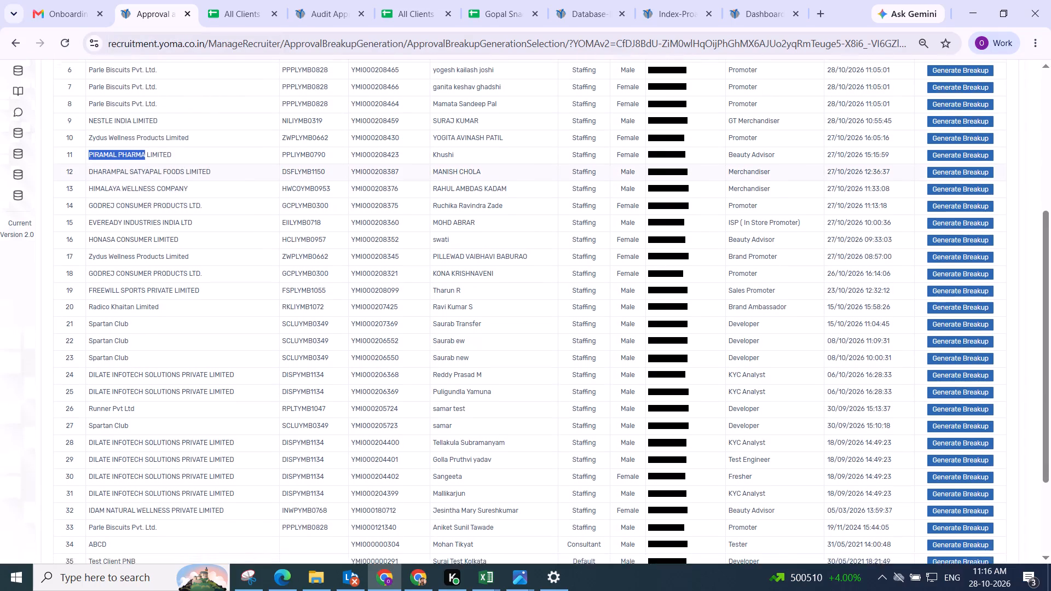
{"action": "scroll", "coordinate": [154, 179], "scroll_direction": "down", "scroll_amount": 2}
{"action": "right_click_drag", "start_coordinate": [129, 190], "coordinate": [122, 190]}
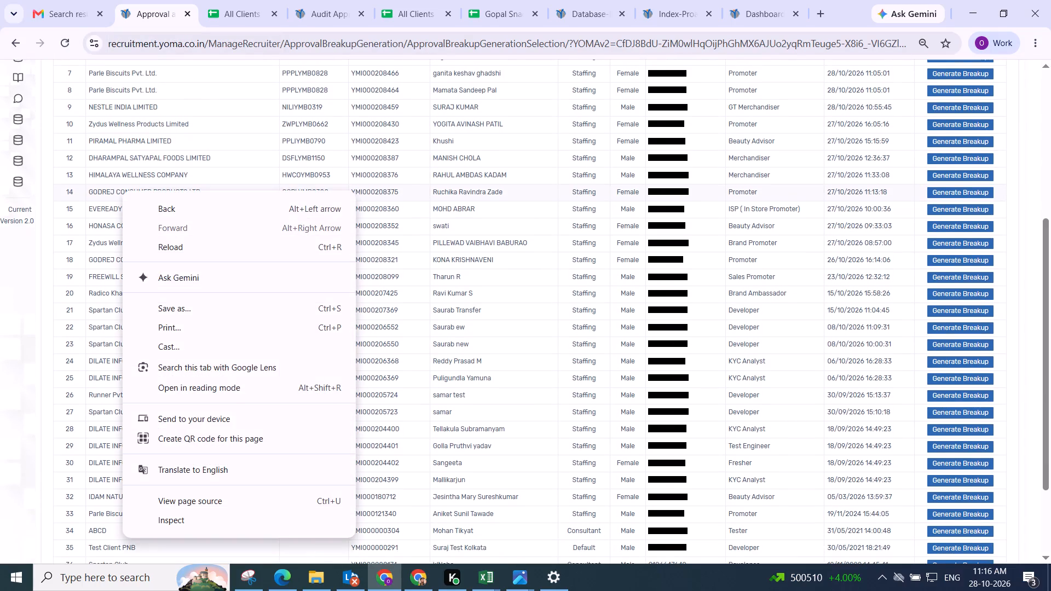
{"action": "left_click", "coordinate": [246, 176]}
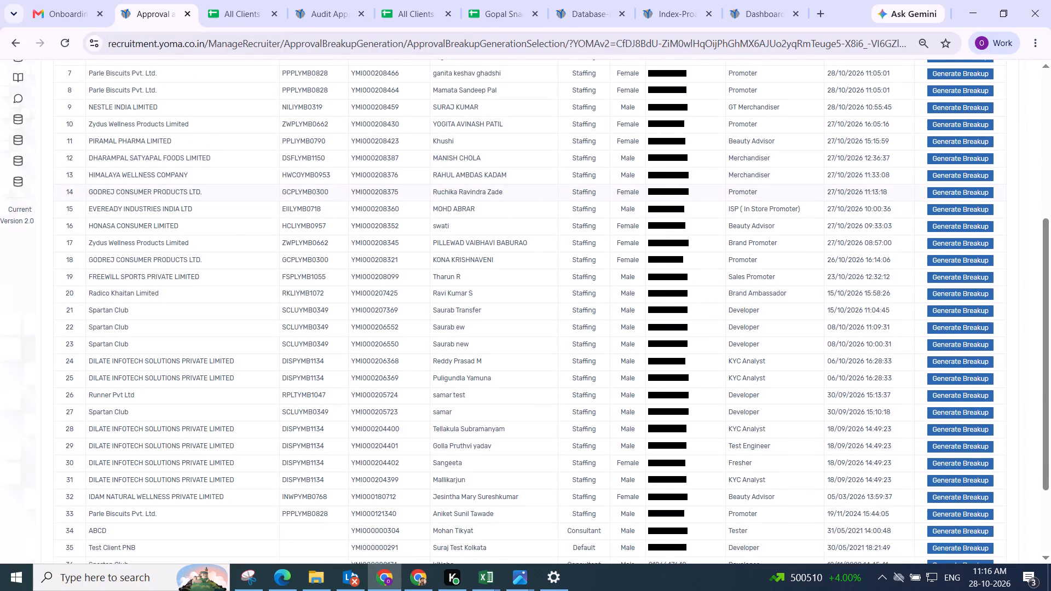
{"action": "left_click_drag", "start_coordinate": [89, 189], "coordinate": [203, 193]}
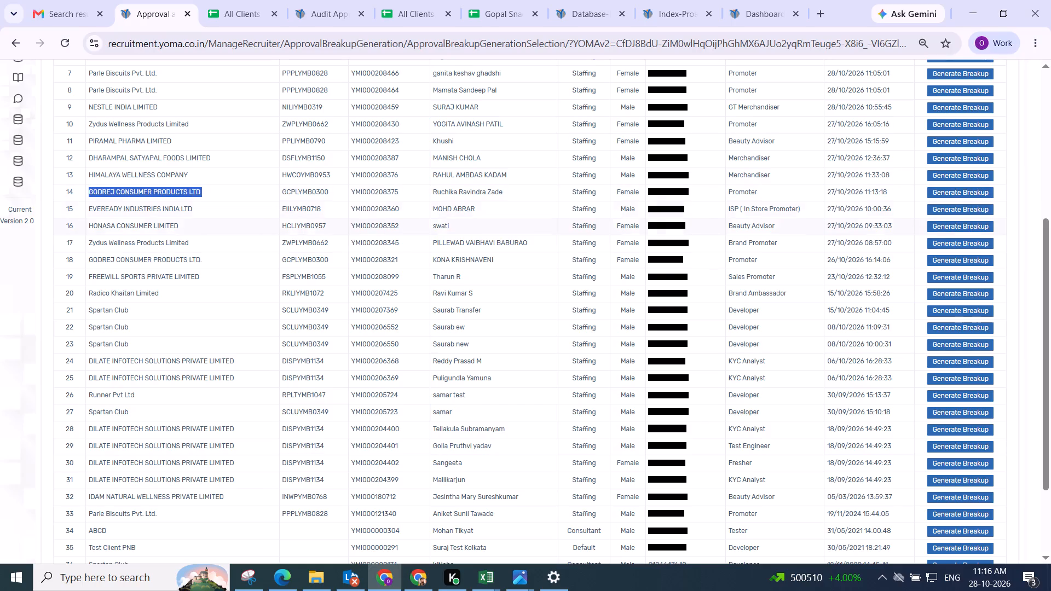
{"action": "scroll", "coordinate": [164, 223], "scroll_direction": "down", "scroll_amount": 1}
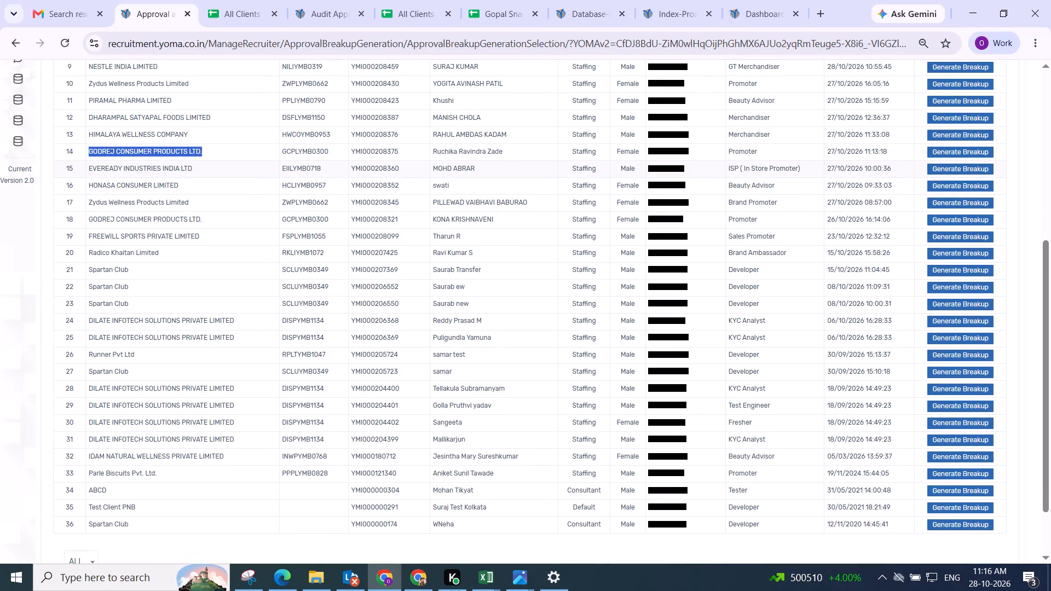
{"action": "left_click_drag", "start_coordinate": [90, 167], "coordinate": [166, 175]}
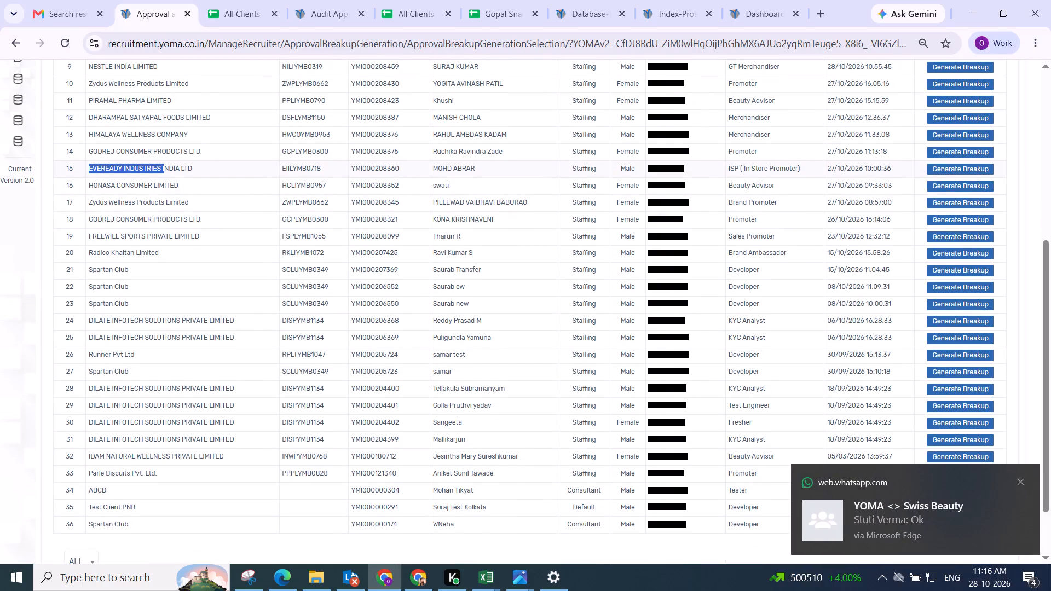
{"action": "left_click_drag", "start_coordinate": [166, 175], "coordinate": [145, 173]}
{"action": "key", "text": "ctrl+c"}
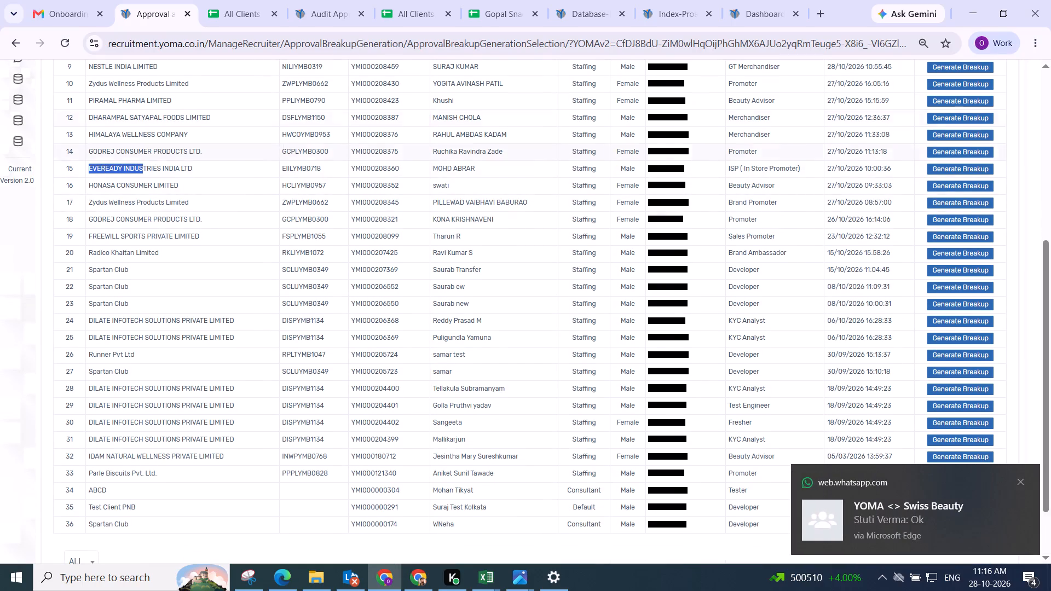
{"action": "left_click", "coordinate": [228, 18]}
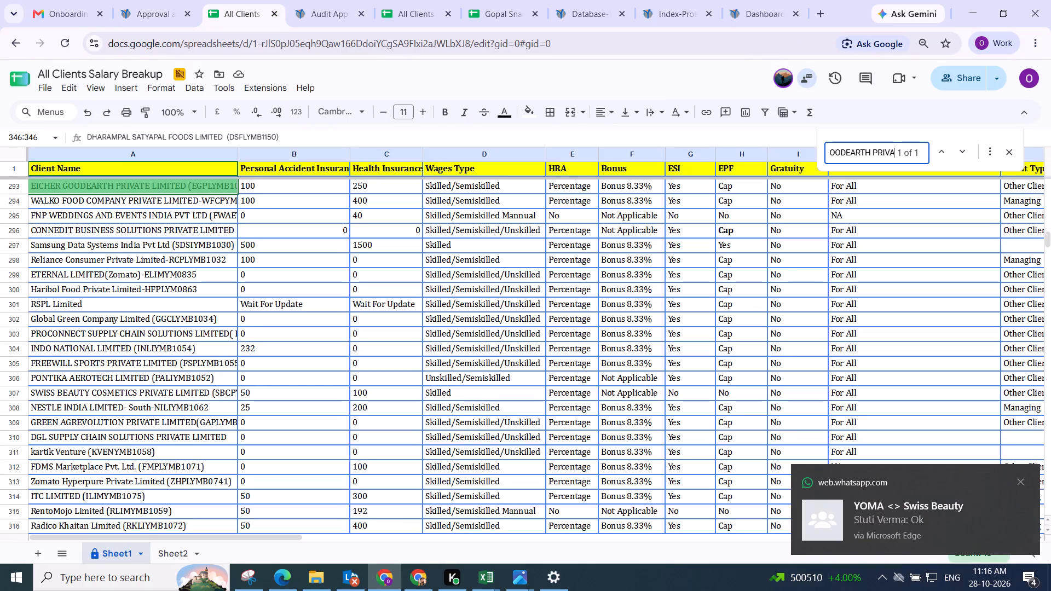
{"action": "left_click", "coordinate": [421, 13]}
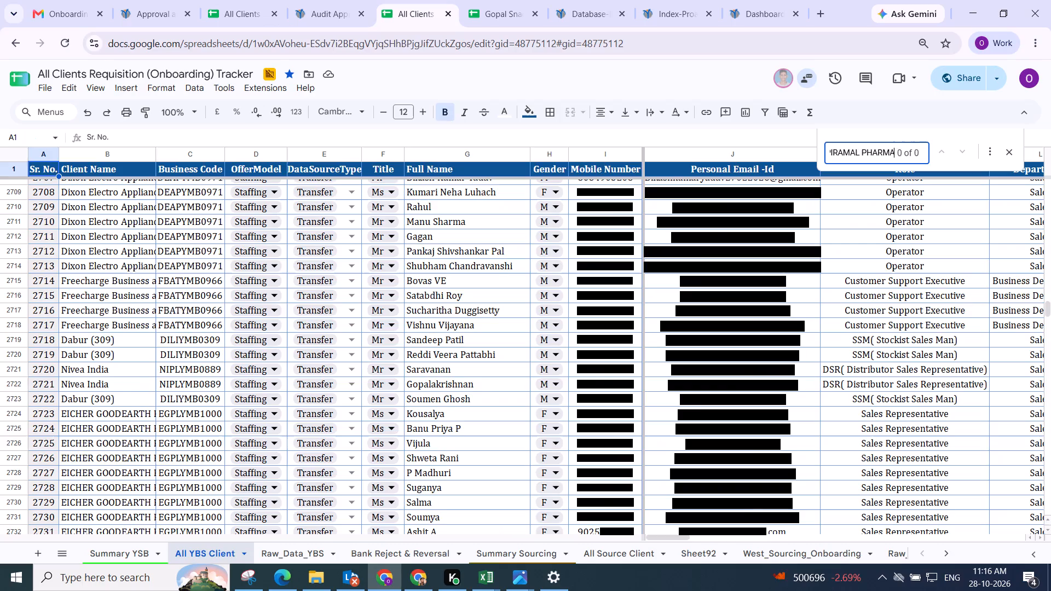
{"action": "key", "text": "ctrl+f"}
{"action": "key", "text": "ctrl+v"}
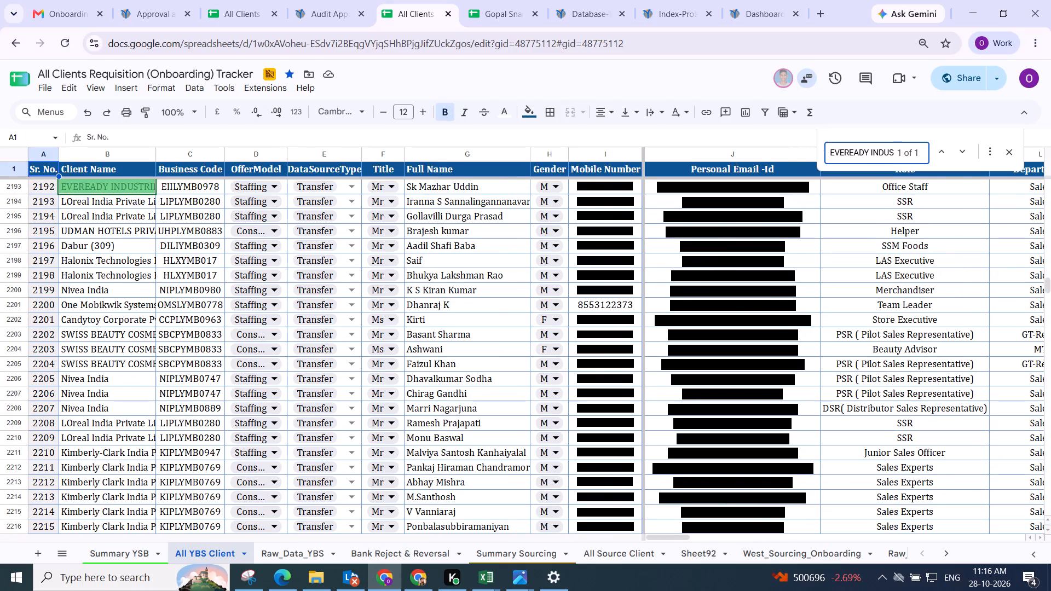
Search for EVEREADY INDUS in the All Clients Salary Breakup sheet and compare the rules in the matching client rows.
{"action": "left_click", "coordinate": [239, 15]}
{"action": "key", "text": "ctrl+f"}
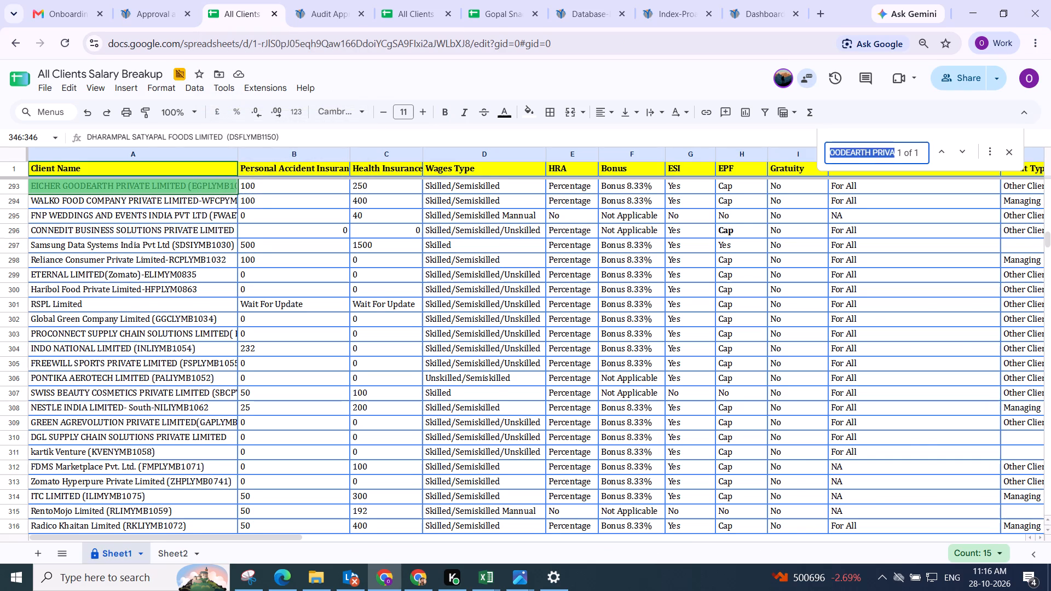
{"action": "key", "text": "ctrl+v"}
{"action": "key", "text": "Return"}
{"action": "key", "text": "Return"}
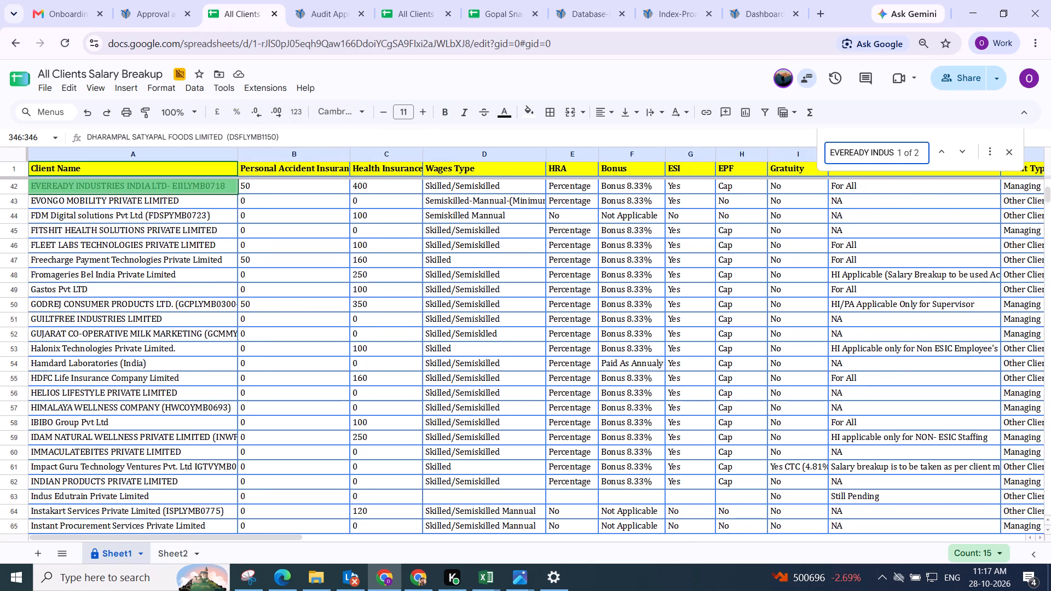
{"action": "key", "text": "Return"}
{"action": "key", "text": "Return"}
{"action": "key", "text": "Return"}
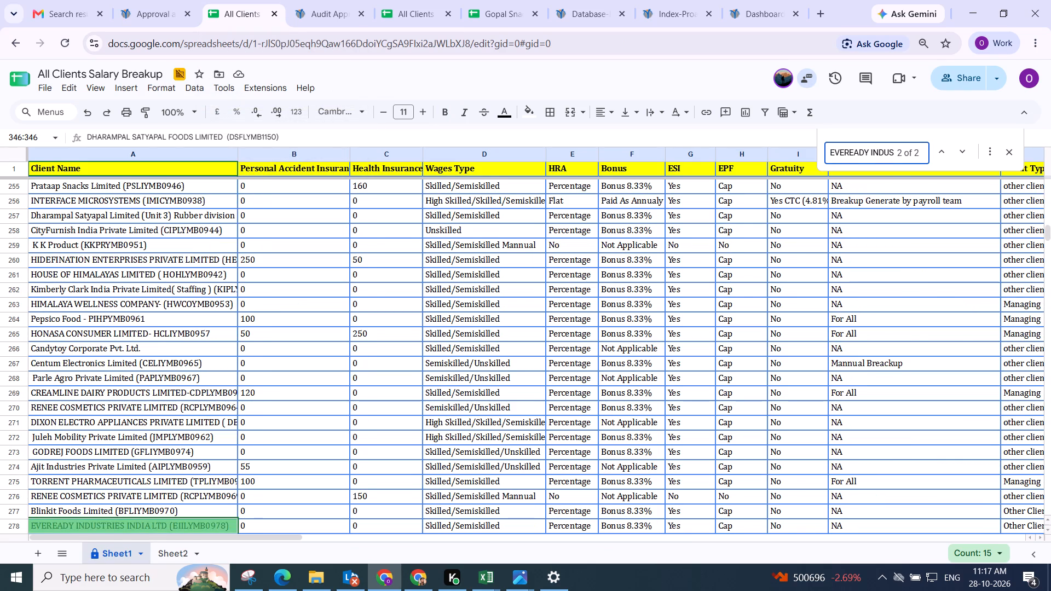
{"action": "key", "text": "Return"}
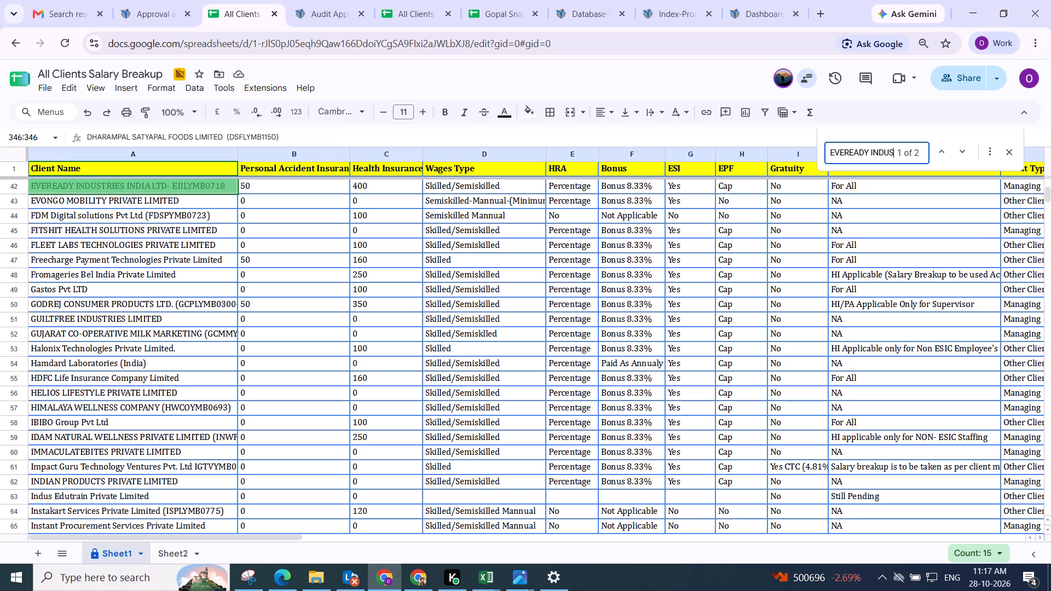
{"action": "key", "text": "Return"}
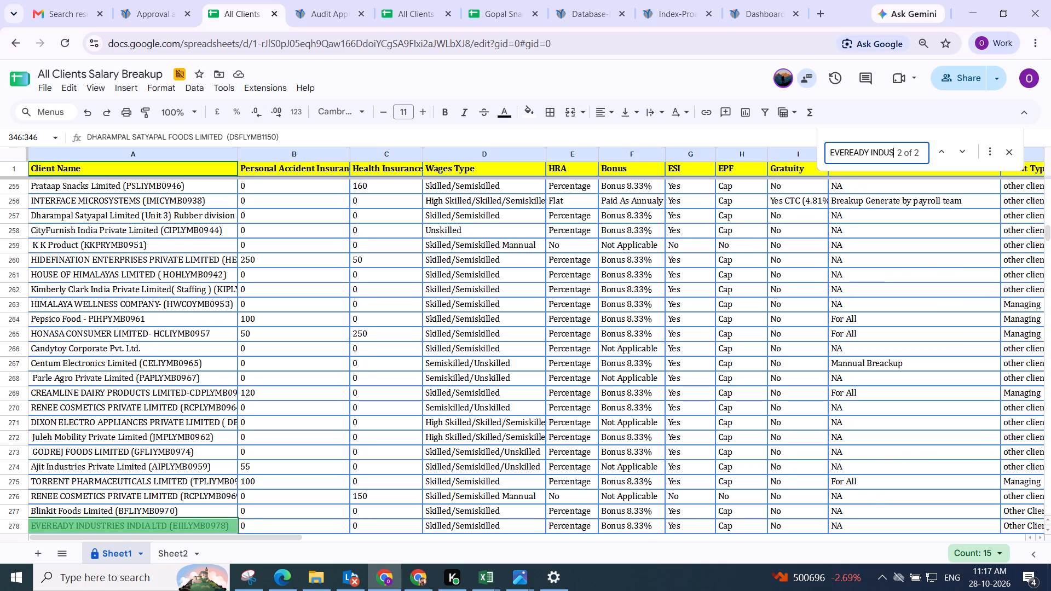
{"action": "key", "text": "Return"}
{"action": "key", "text": "Return"}
{"action": "key", "text": "Return"}
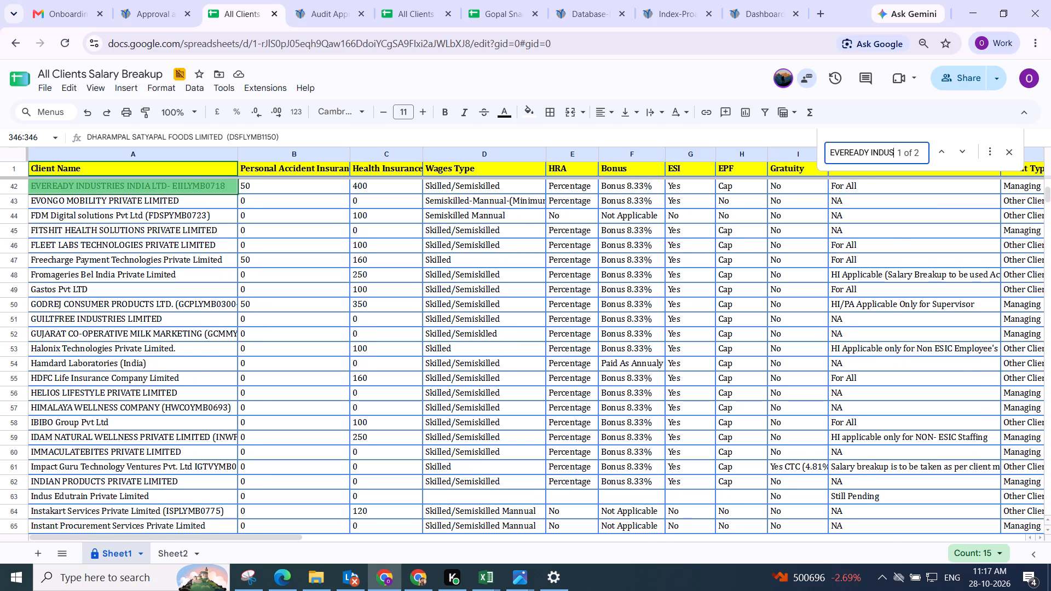
{"action": "key", "text": "Return"}
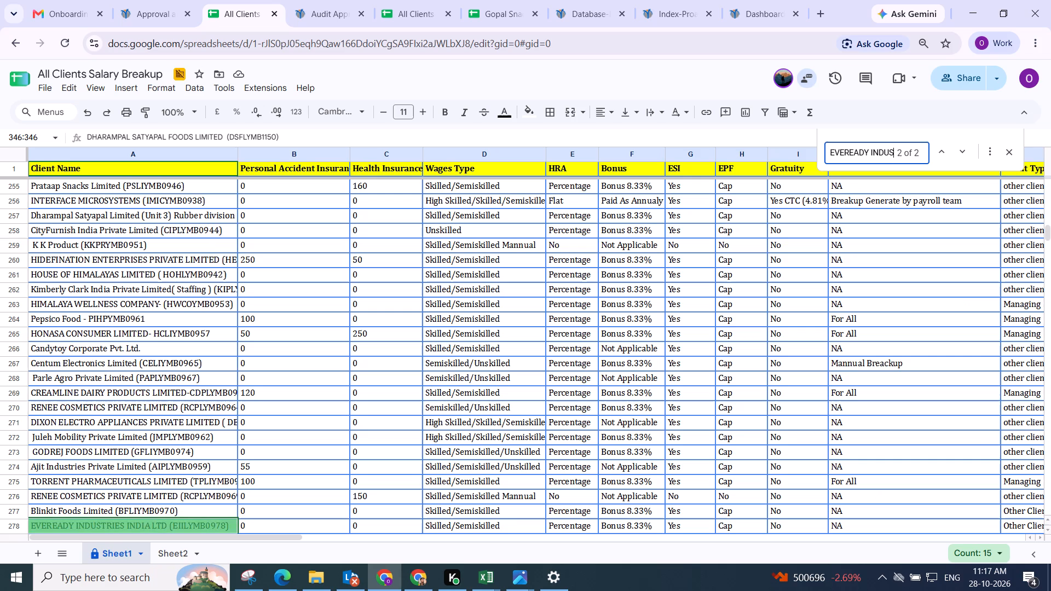
{"action": "key", "text": "Return"}
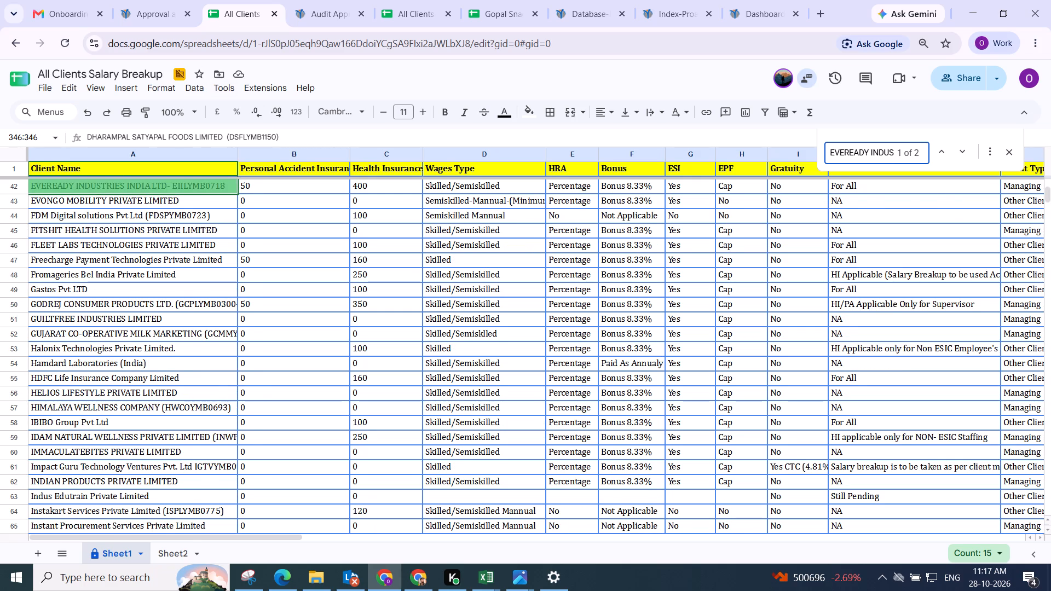
{"action": "key", "text": "Return"}
{"action": "scroll", "coordinate": [587, 372], "scroll_direction": "down", "scroll_amount": 1}
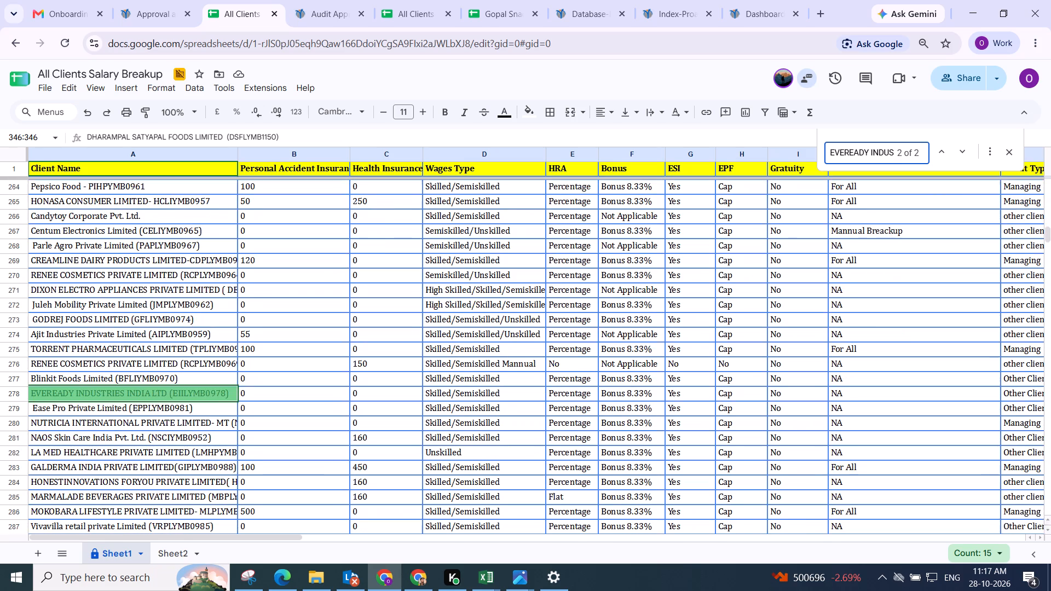
{"action": "scroll", "coordinate": [503, 374], "scroll_direction": "down", "scroll_amount": 1}
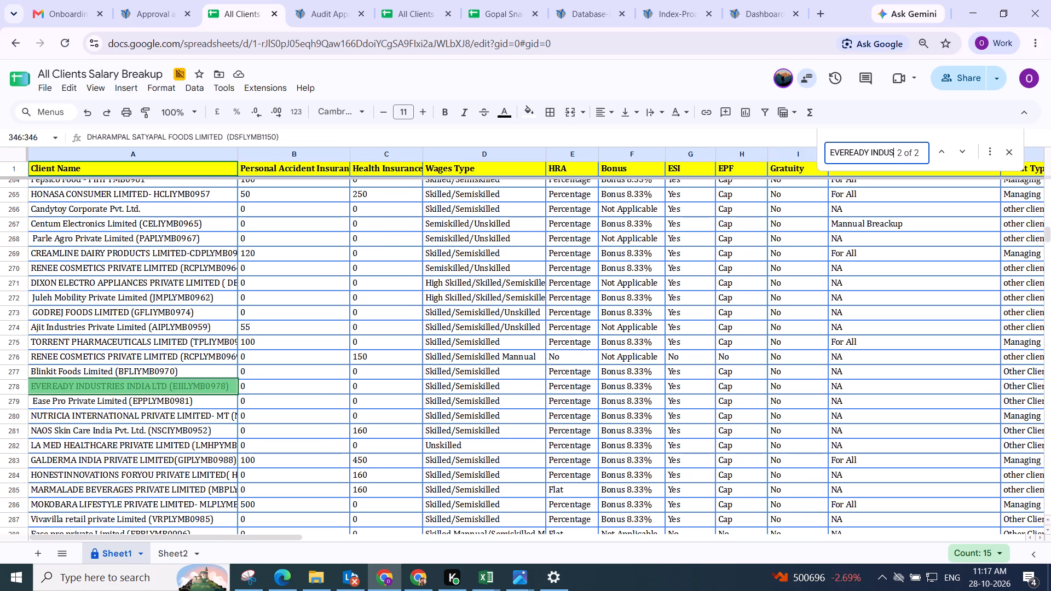
Open breakup generation for the EVEREADY INDUSTRIES INDIA LTD ISP (In Store Promoter) candidate in the pending approvals list.
{"action": "left_click", "coordinate": [154, 13]}
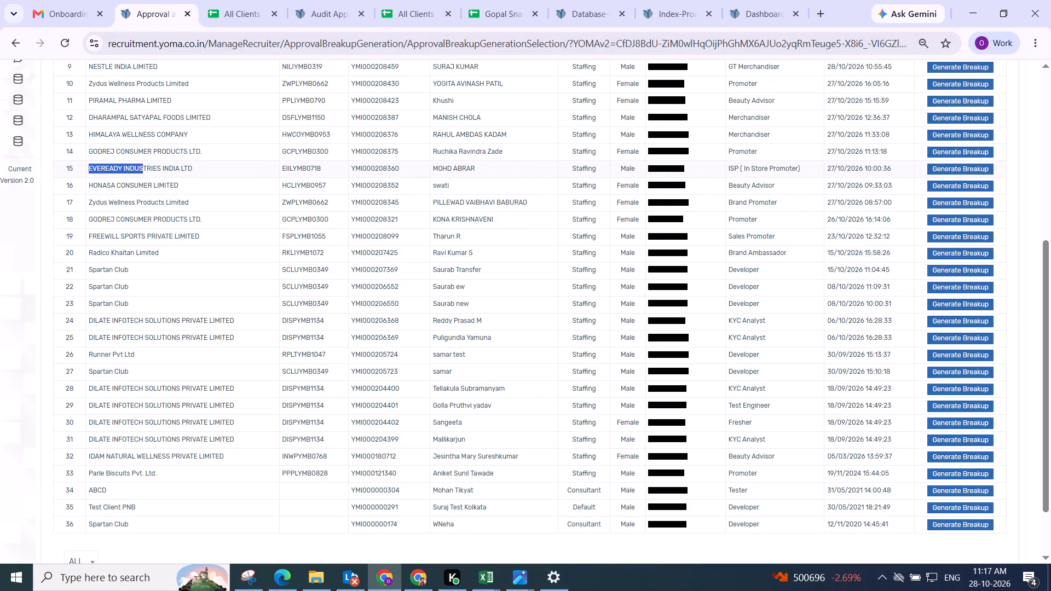
{"action": "left_click", "coordinate": [937, 173]}
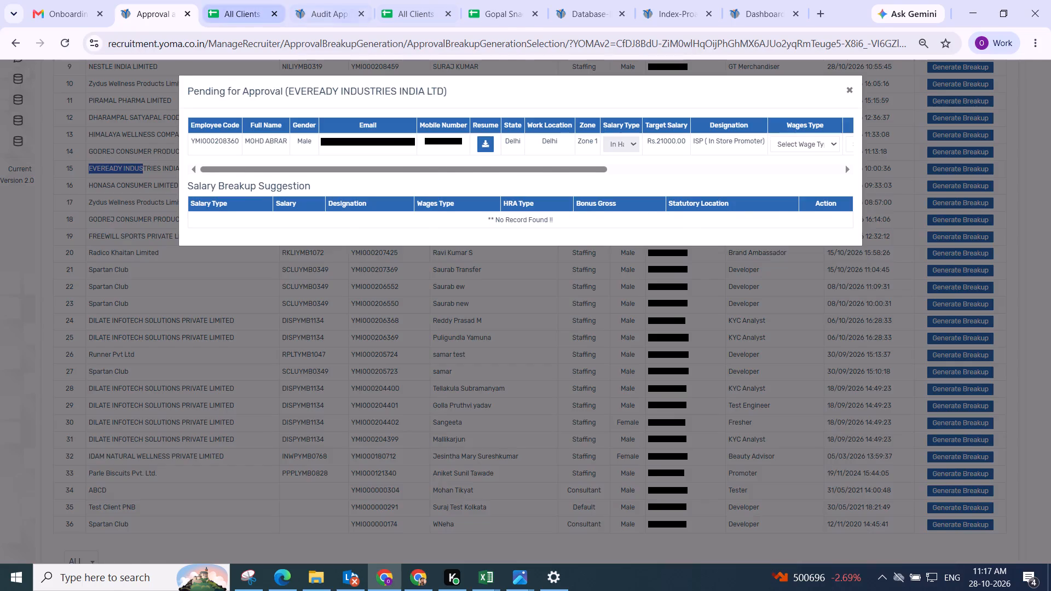
Recheck the EVEREADY INDUSTRIES rows in the All Clients Salary Breakup sheet, examining wages type, HRA, bonus and remarks for code EIILYMB0718.
{"action": "left_click", "coordinate": [244, 13]}
{"action": "key", "text": "Return"}
{"action": "key", "text": "Return"}
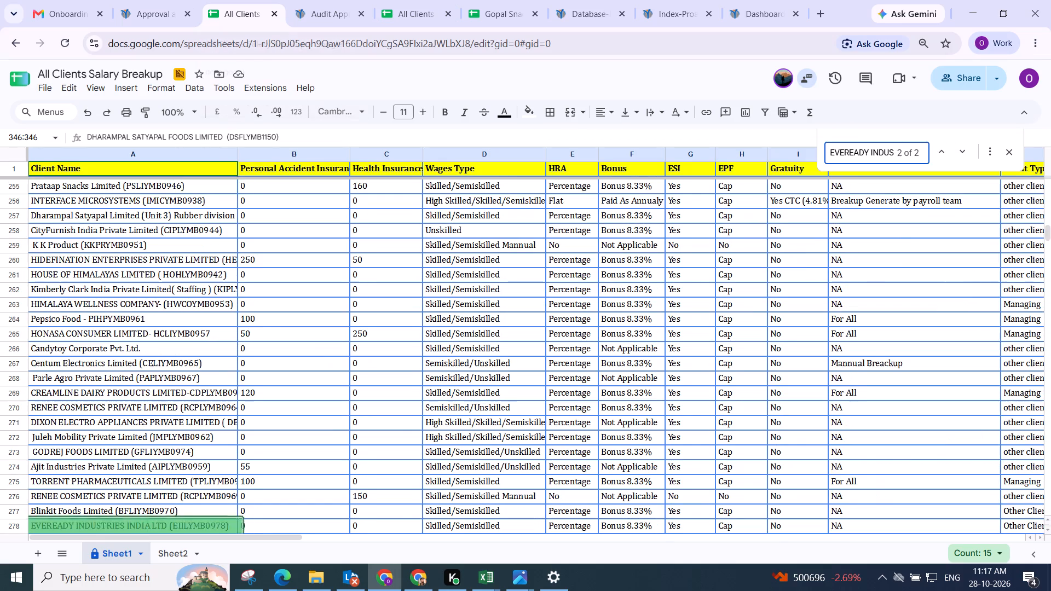
{"action": "right_click", "coordinate": [461, 409]}
{"action": "scroll", "coordinate": [460, 372], "scroll_direction": "down", "scroll_amount": 1}
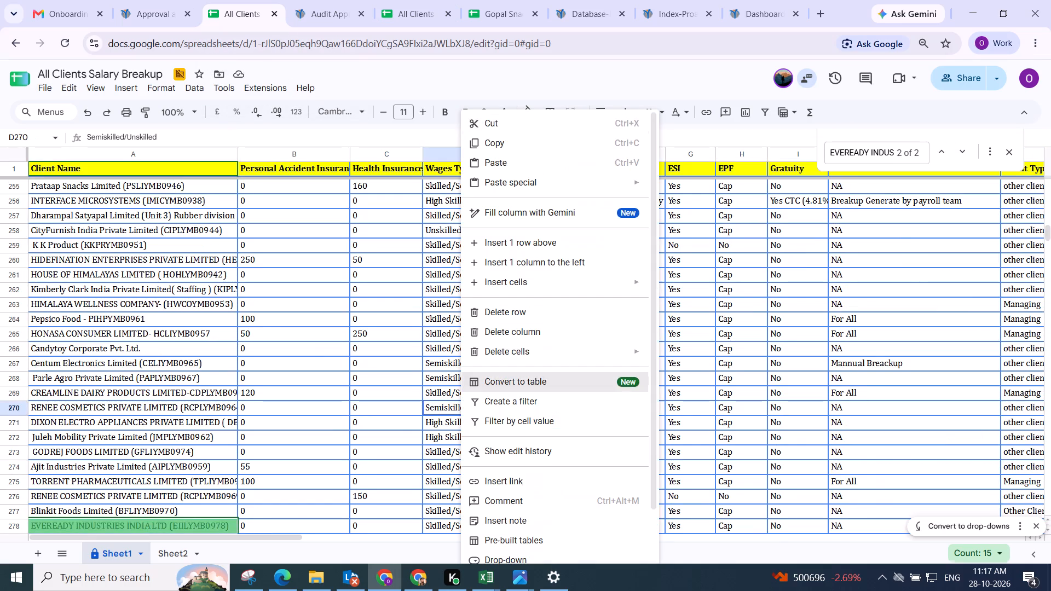
{"action": "scroll", "coordinate": [470, 373], "scroll_direction": "down", "scroll_amount": 1}
{"action": "left_click", "coordinate": [870, 430]}
{"action": "scroll", "coordinate": [588, 462], "scroll_direction": "down", "scroll_amount": 1}
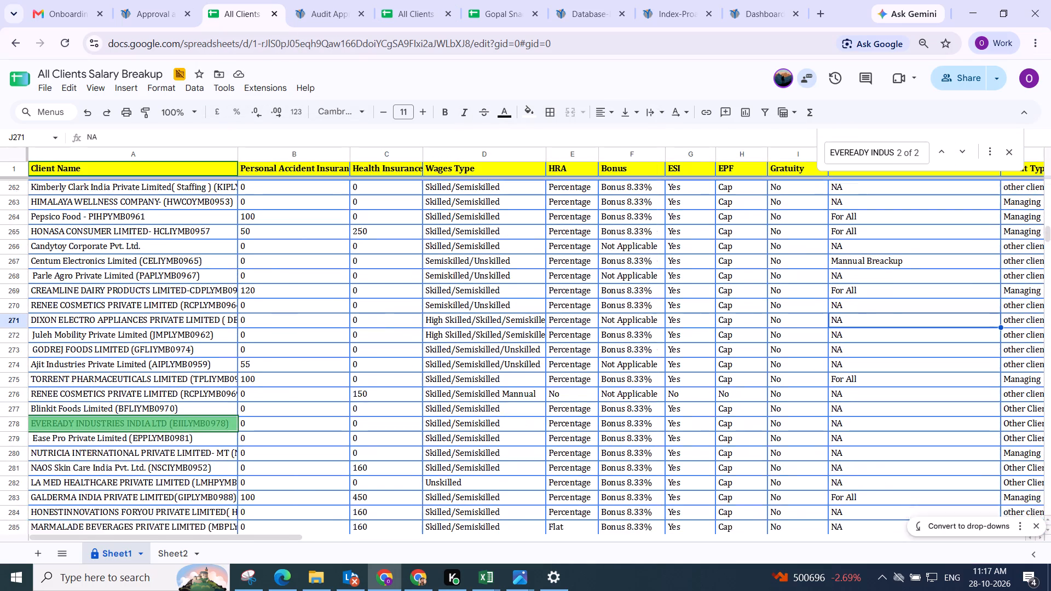
{"action": "scroll", "coordinate": [320, 432], "scroll_direction": "down", "scroll_amount": 1}
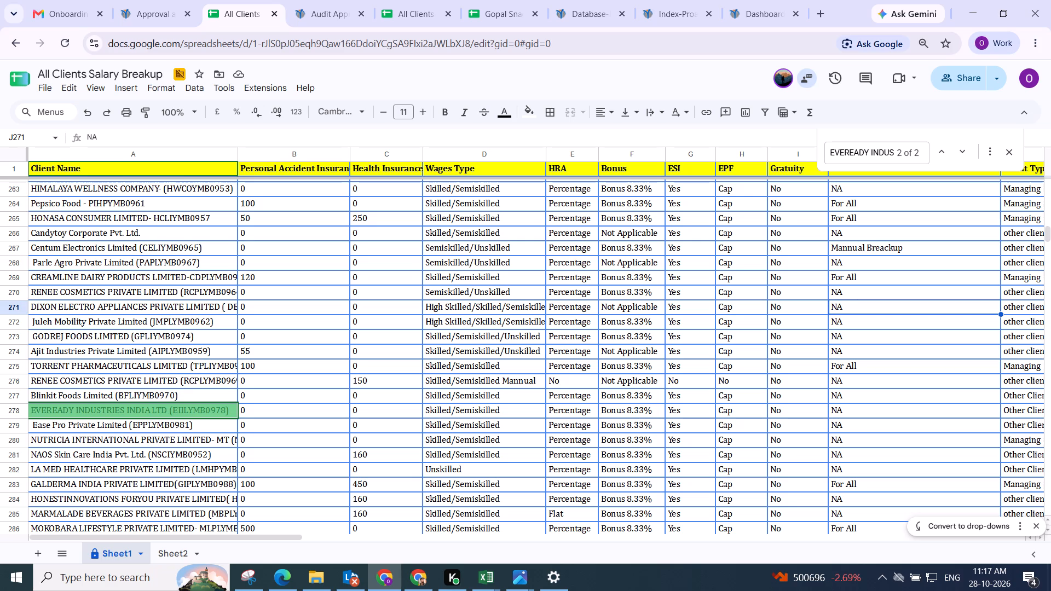
{"action": "scroll", "coordinate": [852, 409], "scroll_direction": "left", "scroll_amount": 4}
{"action": "scroll", "coordinate": [853, 409], "scroll_direction": "right", "scroll_amount": 2}
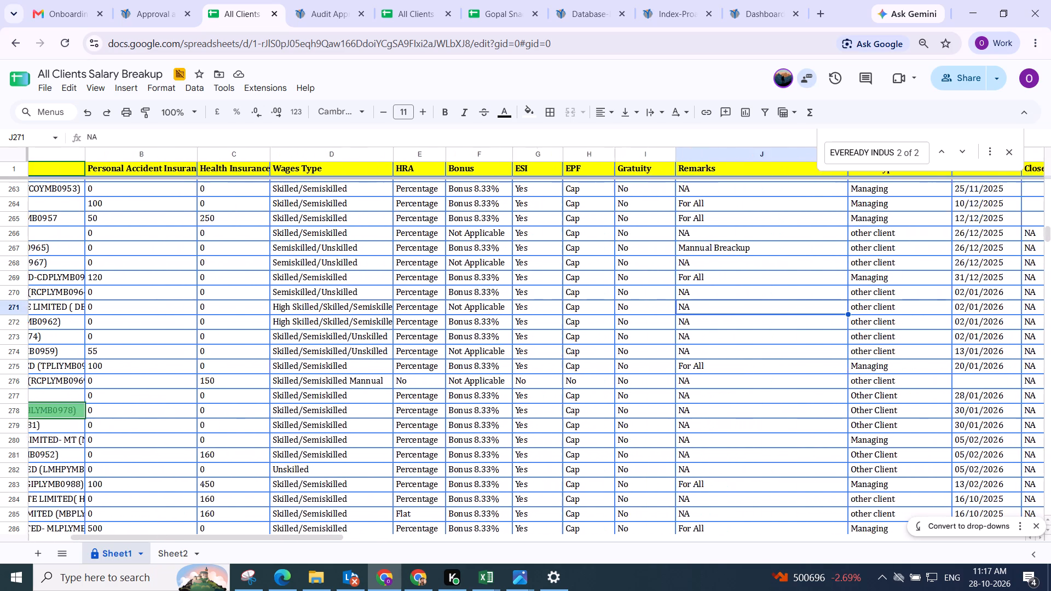
{"action": "scroll", "coordinate": [853, 409], "scroll_direction": "right", "scroll_amount": 2}
{"action": "key", "text": "Return"}
{"action": "key", "text": "Return"}
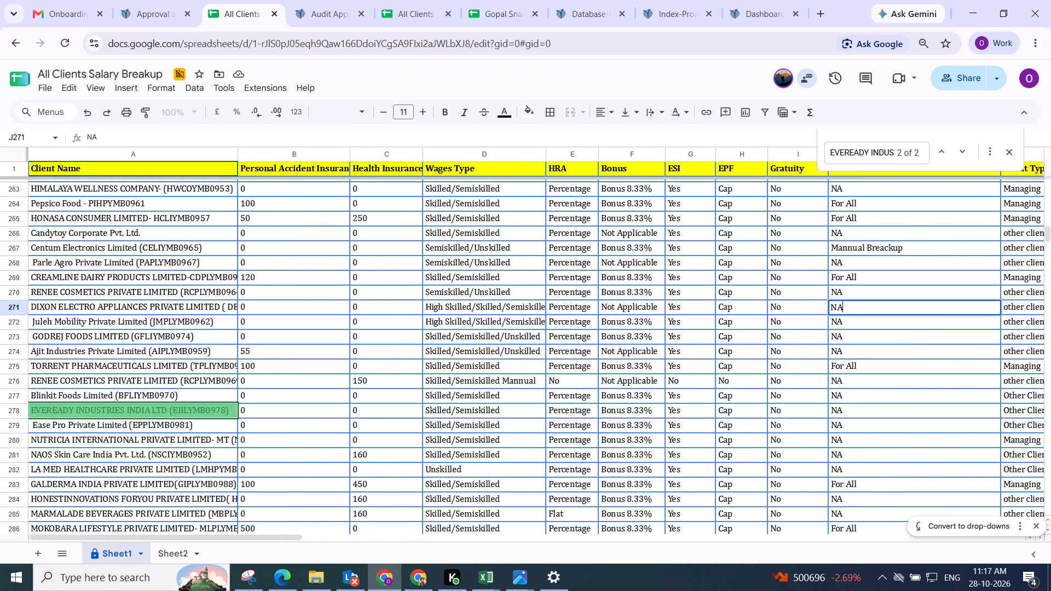
{"action": "triple_click", "coordinate": [850, 157]}
{"action": "key", "text": "Return"}
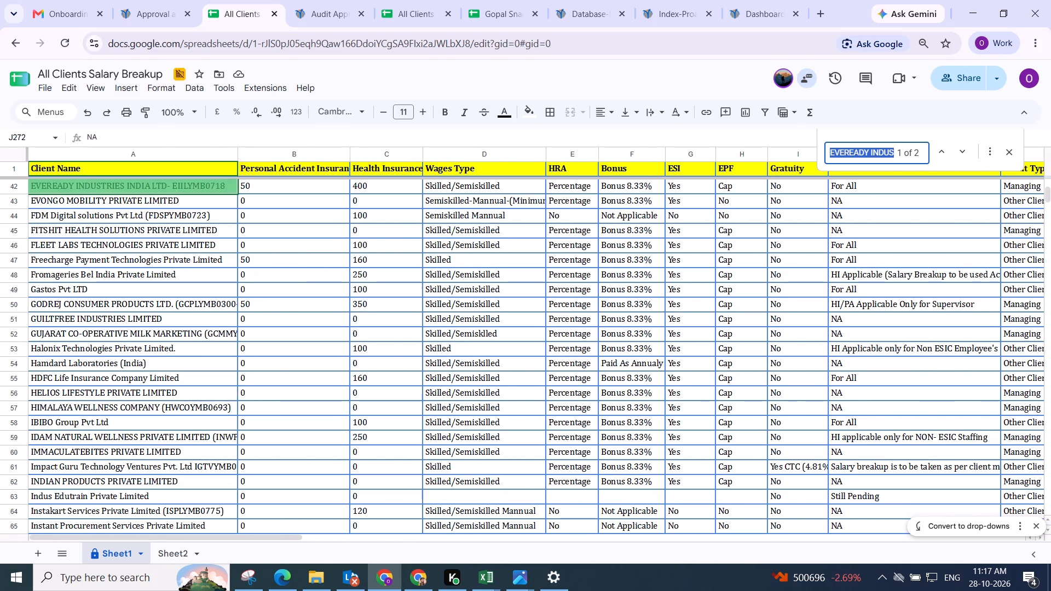
{"action": "scroll", "coordinate": [599, 244], "scroll_direction": "up", "scroll_amount": 1}
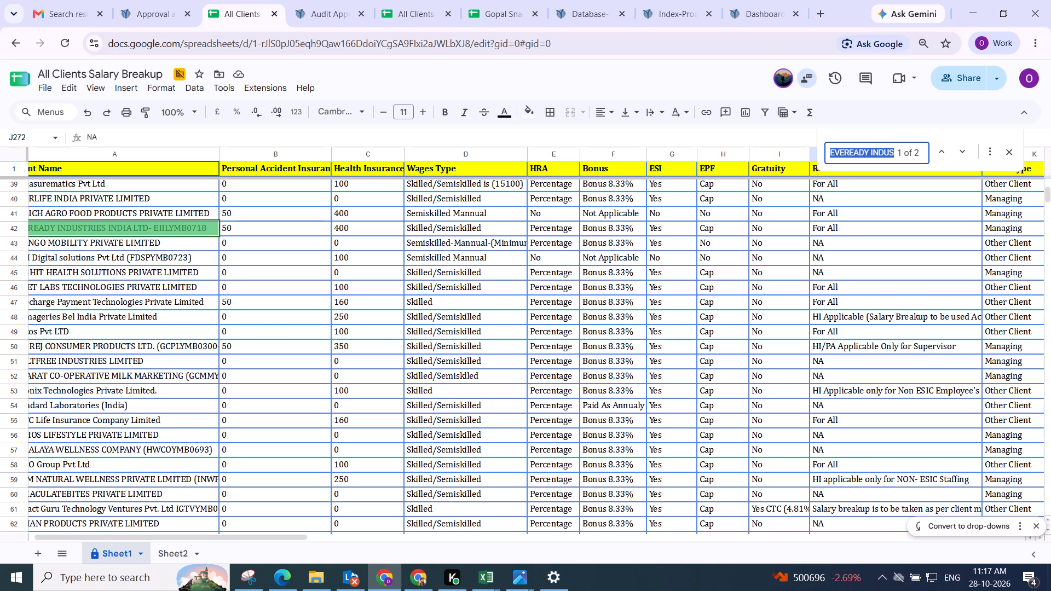
Generate the EVEREADY In Store Promoter's salary with Semi-Skilled (Basic as Minimum Wages), HRA Percentage, Bonus 8.33% and statutory location Delhi.
{"action": "left_click", "coordinate": [155, 14]}
{"action": "left_click_drag", "start_coordinate": [300, 169], "coordinate": [662, 169]}
{"action": "left_click", "coordinate": [419, 144]}
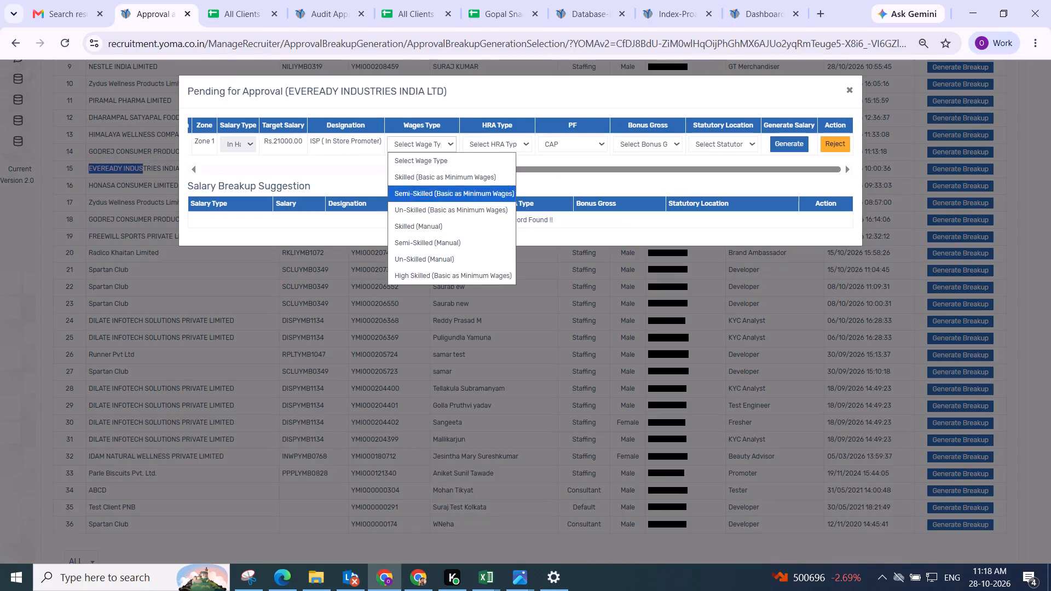
{"action": "left_click", "coordinate": [421, 190]}
{"action": "left_click_drag", "start_coordinate": [481, 143], "coordinate": [482, 149]}
{"action": "left_click_drag", "start_coordinate": [483, 173], "coordinate": [488, 174]}
{"action": "left_click", "coordinate": [654, 144]}
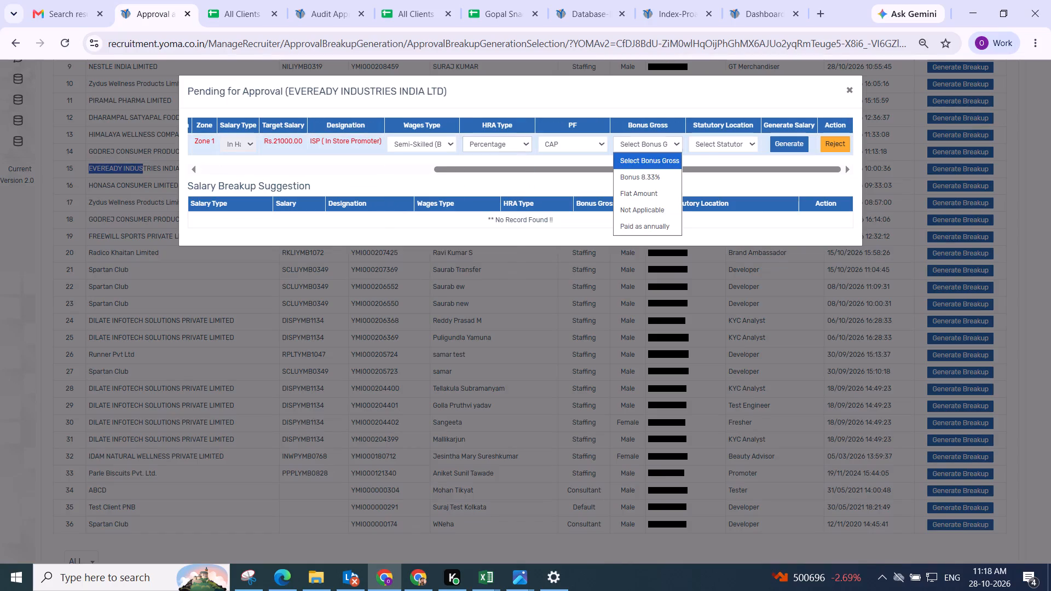
{"action": "left_click", "coordinate": [650, 178]}
{"action": "left_click", "coordinate": [709, 148]}
{"action": "left_click", "coordinate": [710, 181]}
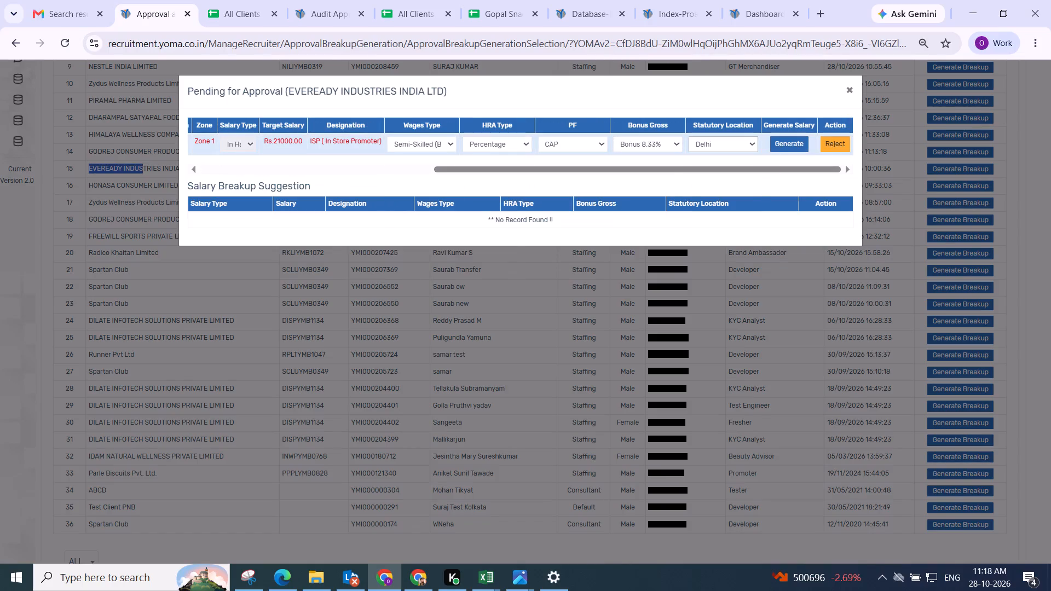
{"action": "left_click", "coordinate": [787, 142]}
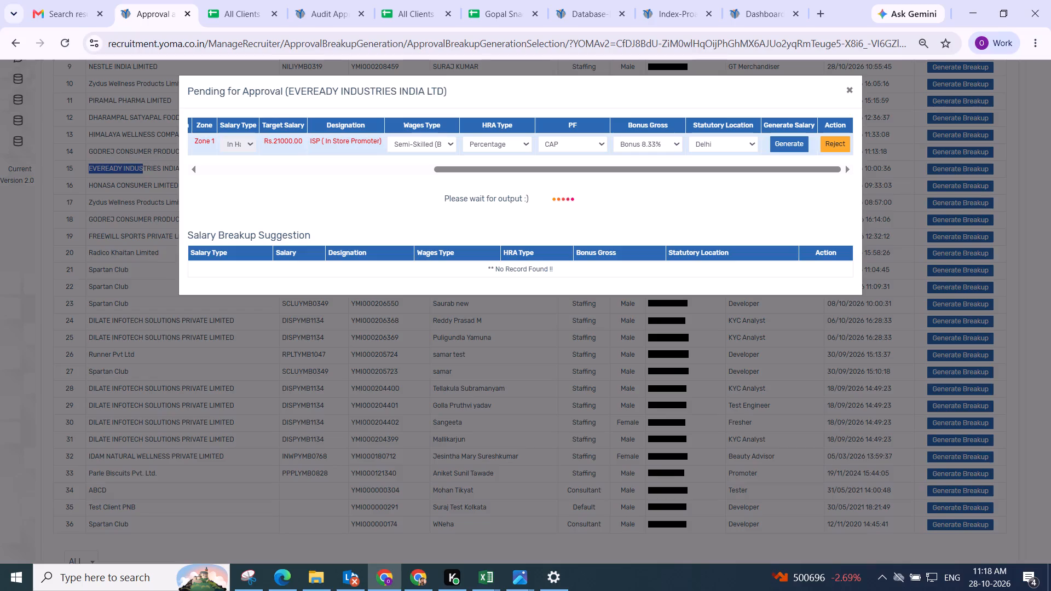
{"action": "scroll", "coordinate": [482, 302], "scroll_direction": "down", "scroll_amount": 4}
{"action": "scroll", "coordinate": [496, 308], "scroll_direction": "up", "scroll_amount": 2}
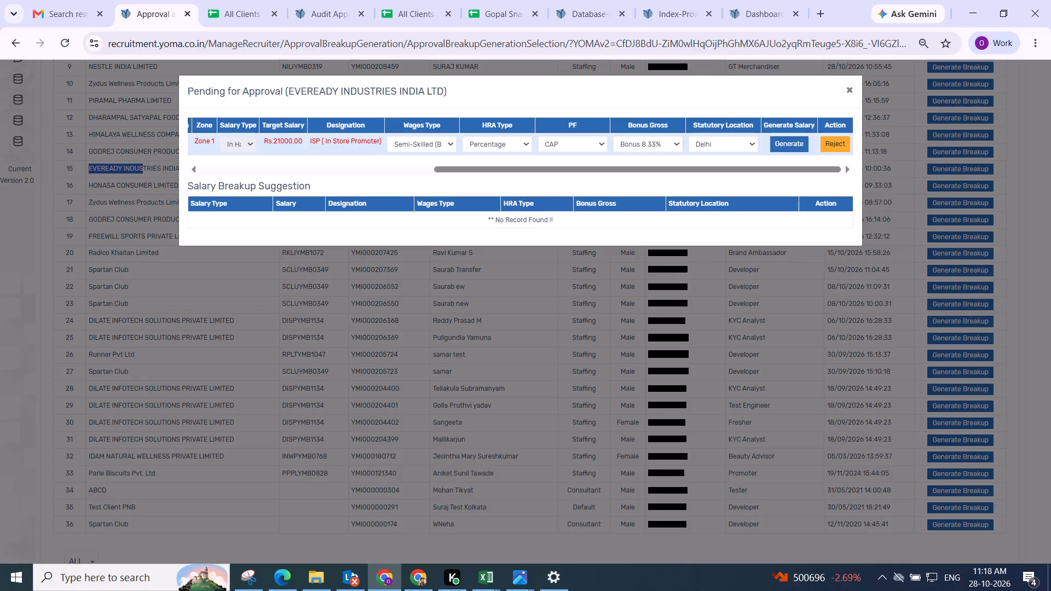
Filter the Associate Database by the temporary user code copied from the EVEREADY candidate's pending approval record.
{"action": "scroll", "coordinate": [594, 211], "scroll_direction": "up", "scroll_amount": 2}
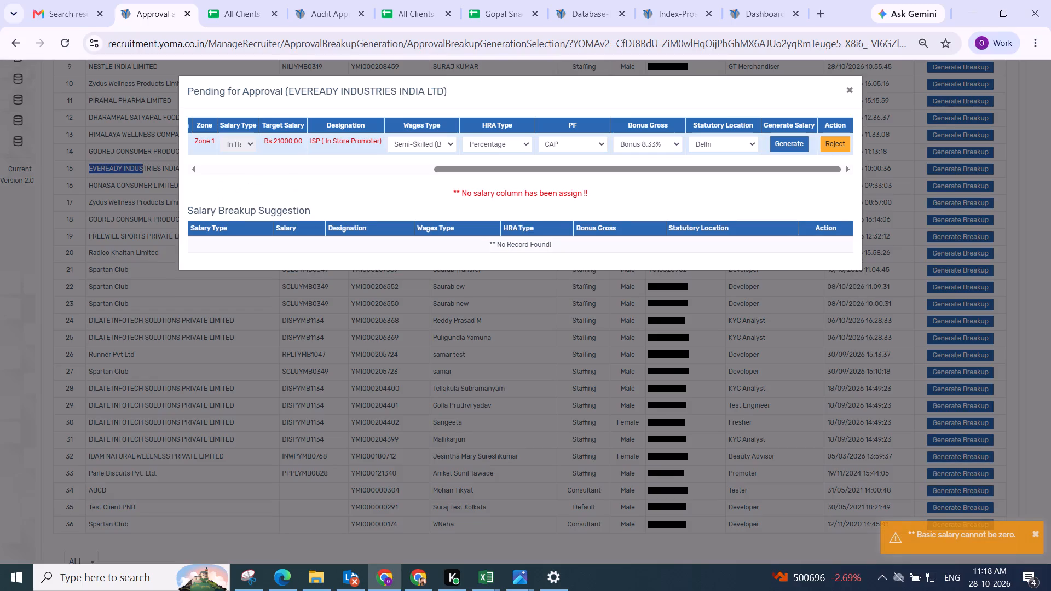
{"action": "scroll", "coordinate": [962, 532], "scroll_direction": "down", "scroll_amount": 1}
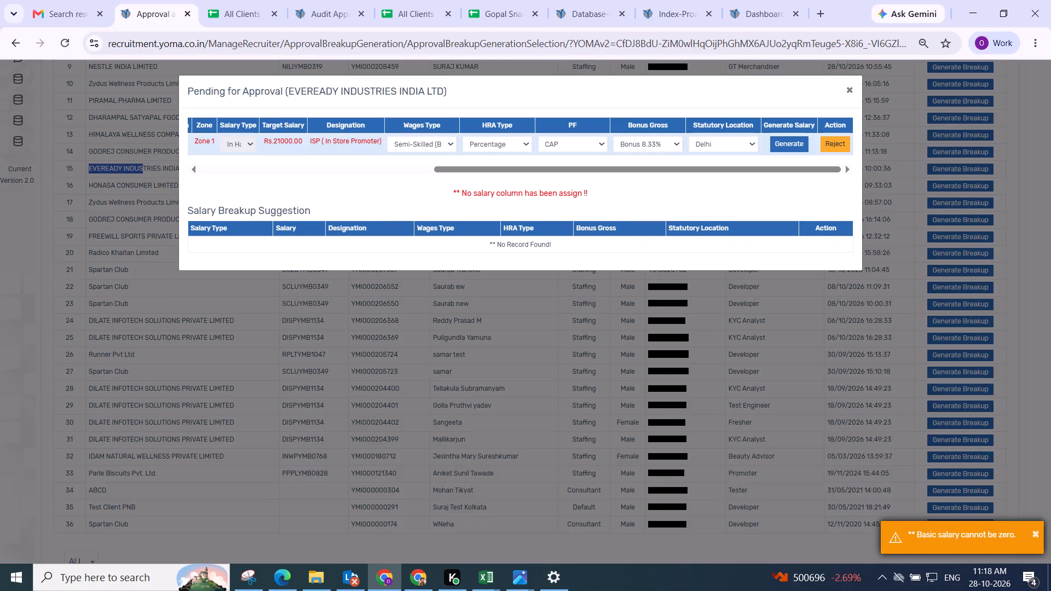
{"action": "scroll", "coordinate": [962, 532], "scroll_direction": "down", "scroll_amount": 1}
{"action": "left_click_drag", "start_coordinate": [557, 170], "coordinate": [201, 167]}
{"action": "double_click", "coordinate": [211, 140]}
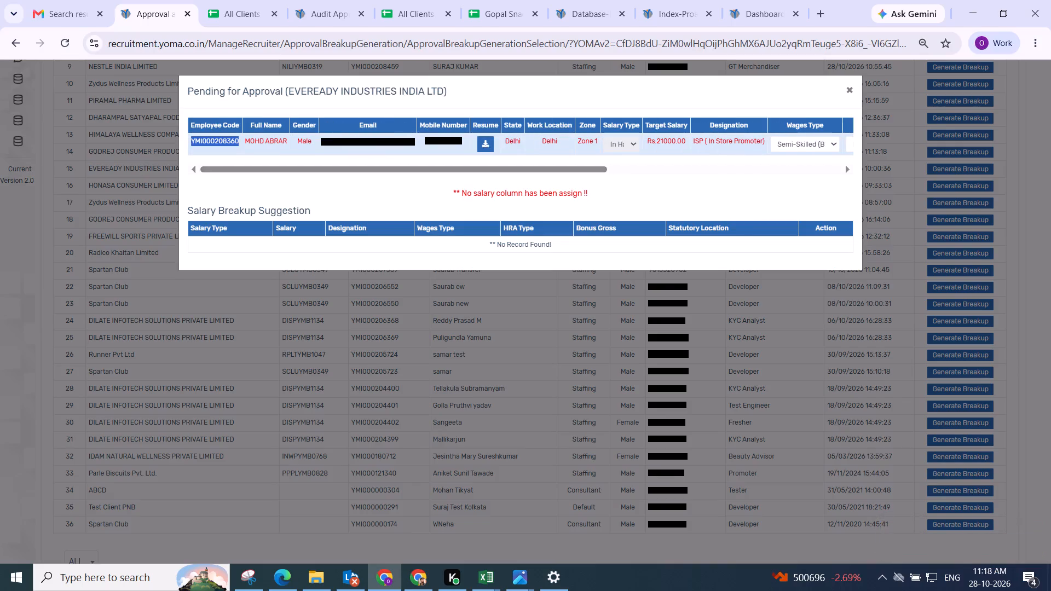
{"action": "key", "text": "ctrl+c"}
{"action": "left_click", "coordinate": [591, 13]}
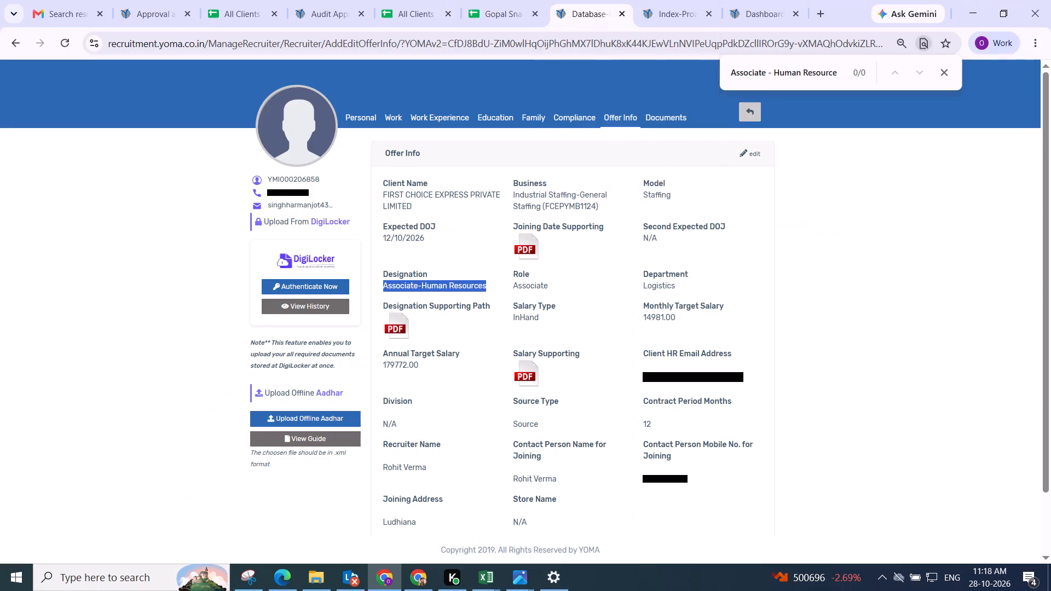
{"action": "left_click", "coordinate": [753, 108]}
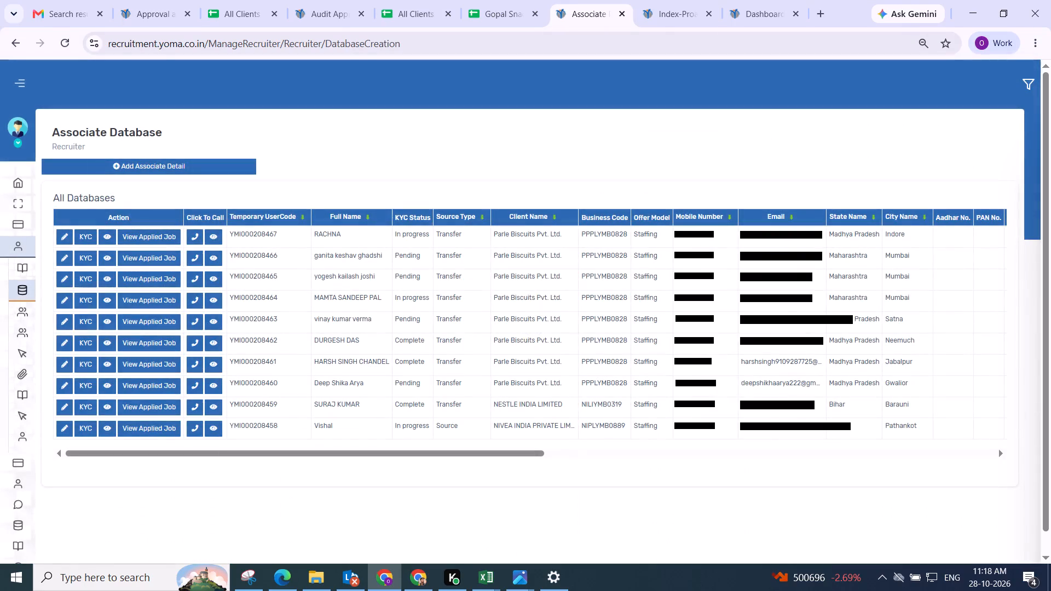
{"action": "left_click", "coordinate": [1026, 84]}
{"action": "scroll", "coordinate": [926, 272], "scroll_direction": "down", "scroll_amount": 2}
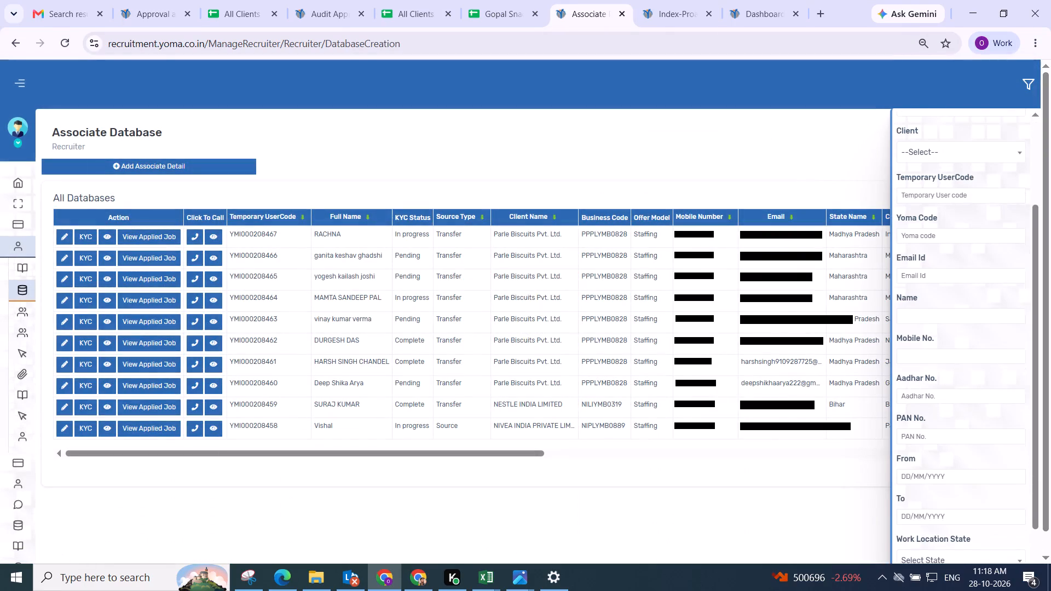
{"action": "right_click", "coordinate": [916, 196]}
{"action": "left_click", "coordinate": [916, 192]}
{"action": "key", "text": "ctrl+v"}
{"action": "scroll", "coordinate": [918, 312], "scroll_direction": "down", "scroll_amount": 3}
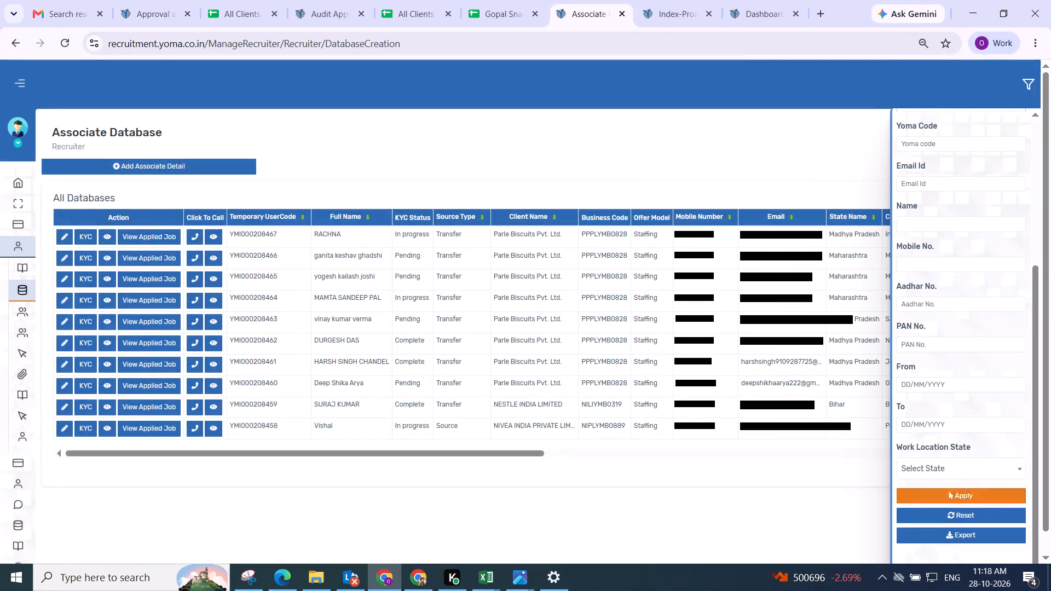
{"action": "left_click", "coordinate": [922, 495]}
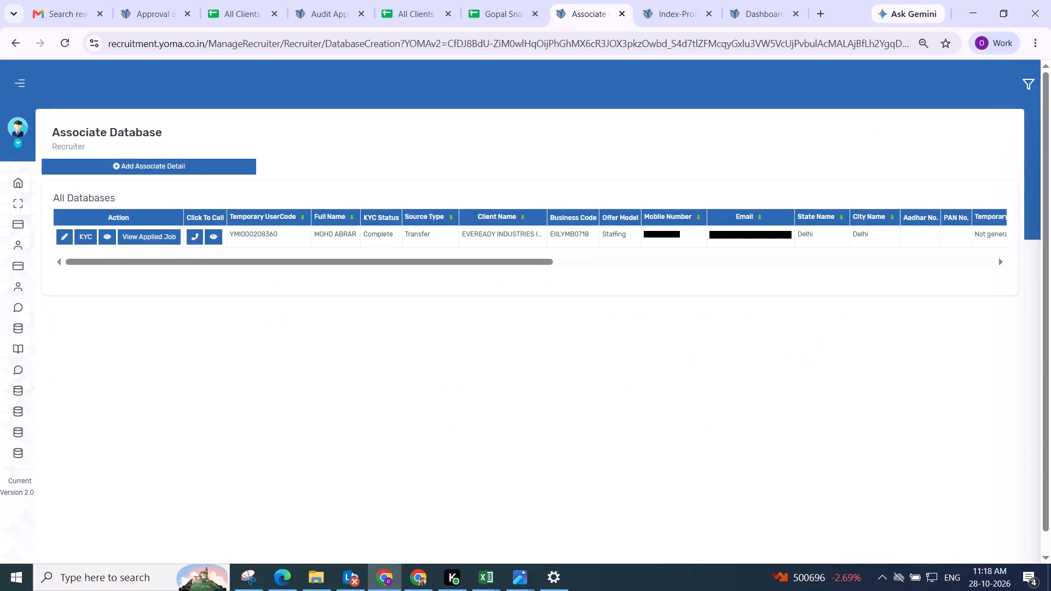
Open the EVEREADY candidate's Offer Info for editing and examine the available business and client name options.
{"action": "left_click", "coordinate": [65, 240]}
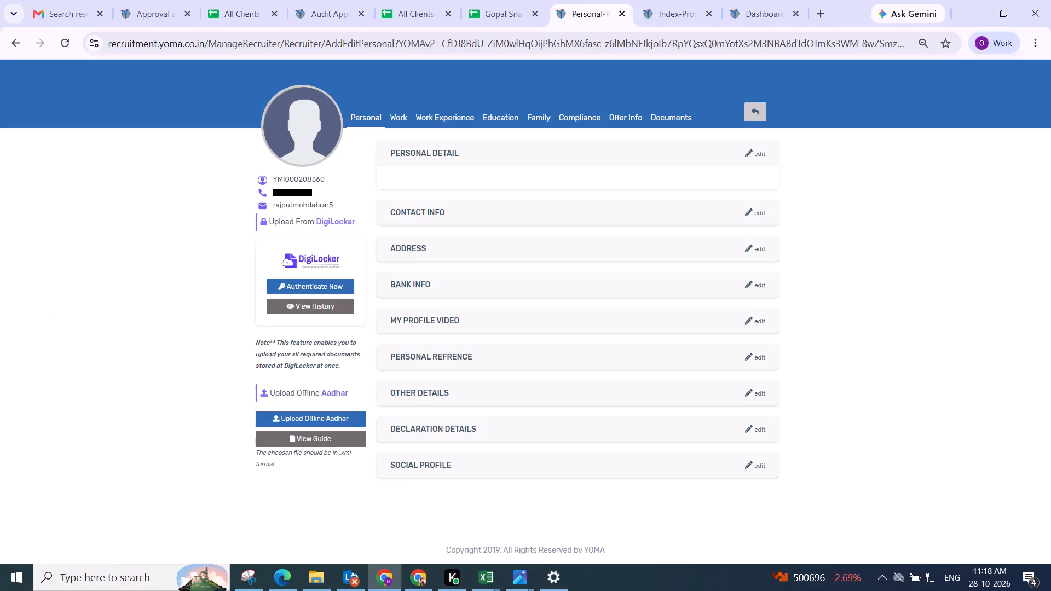
{"action": "left_click", "coordinate": [618, 120]}
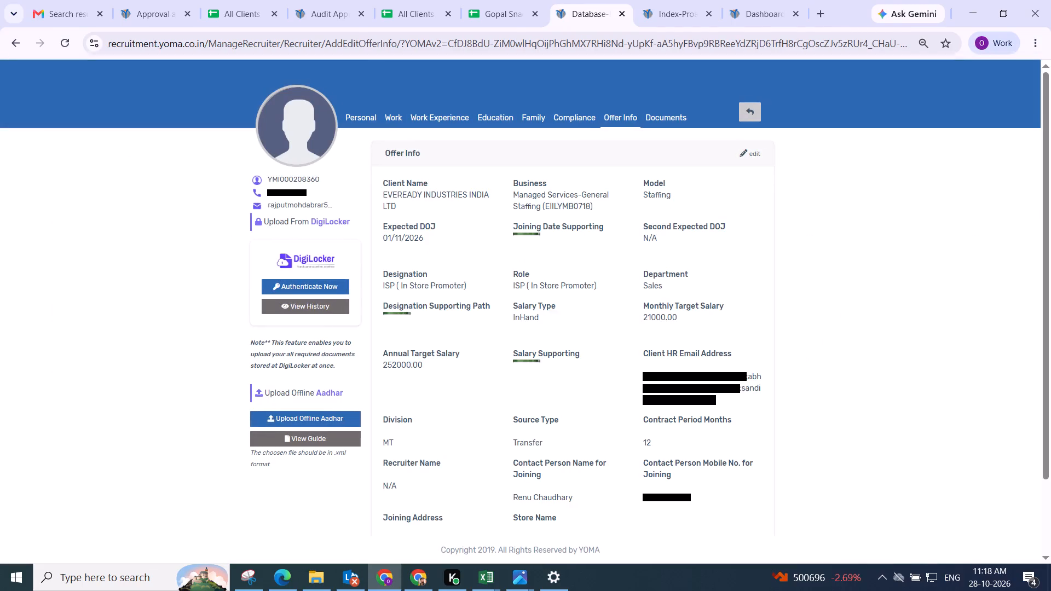
{"action": "left_click", "coordinate": [745, 150]}
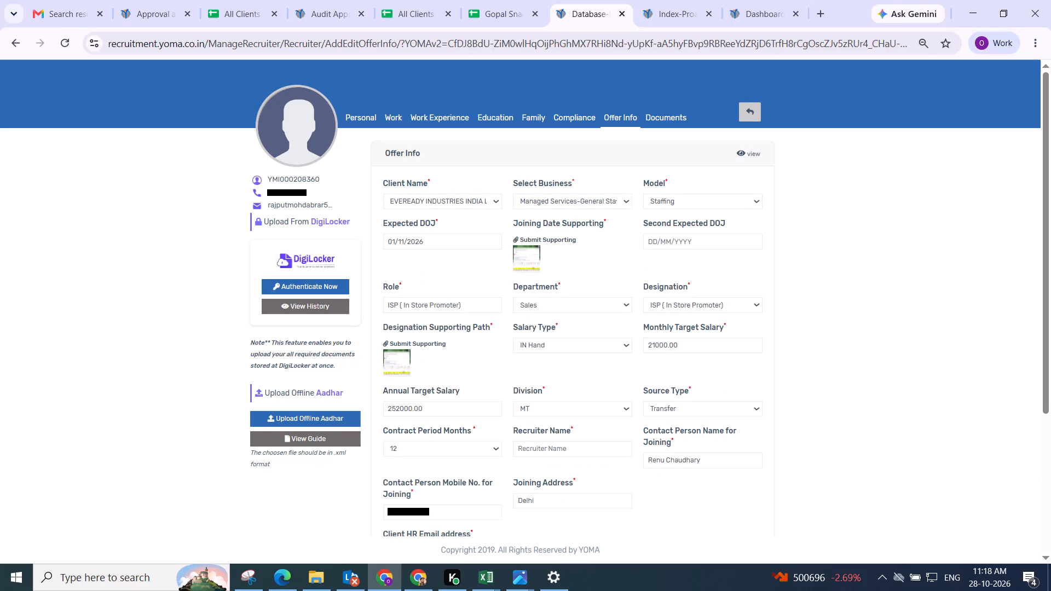
{"action": "left_click", "coordinate": [560, 198]}
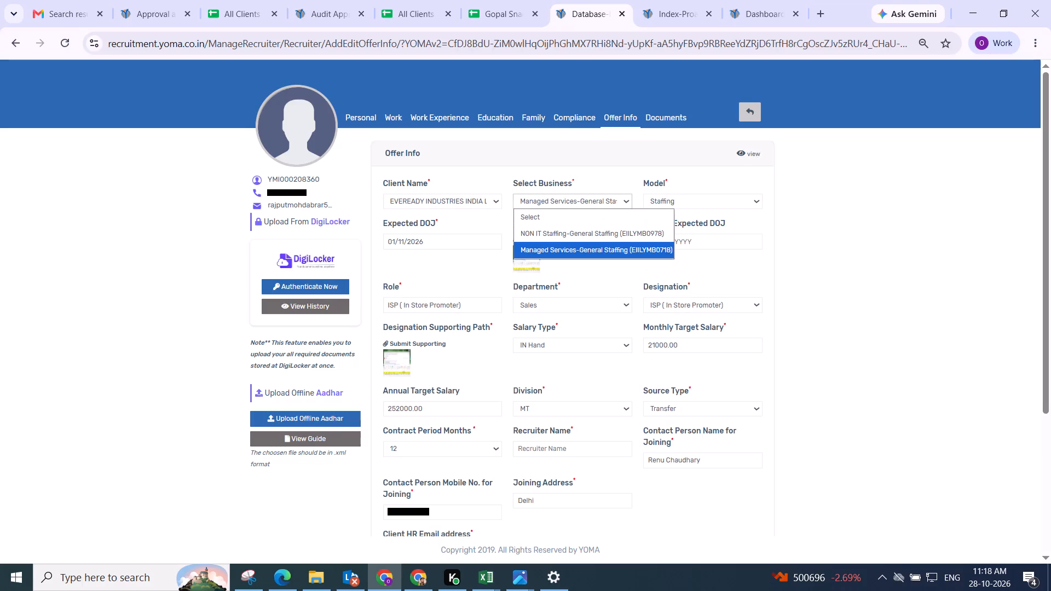
{"action": "left_click", "coordinate": [737, 178]}
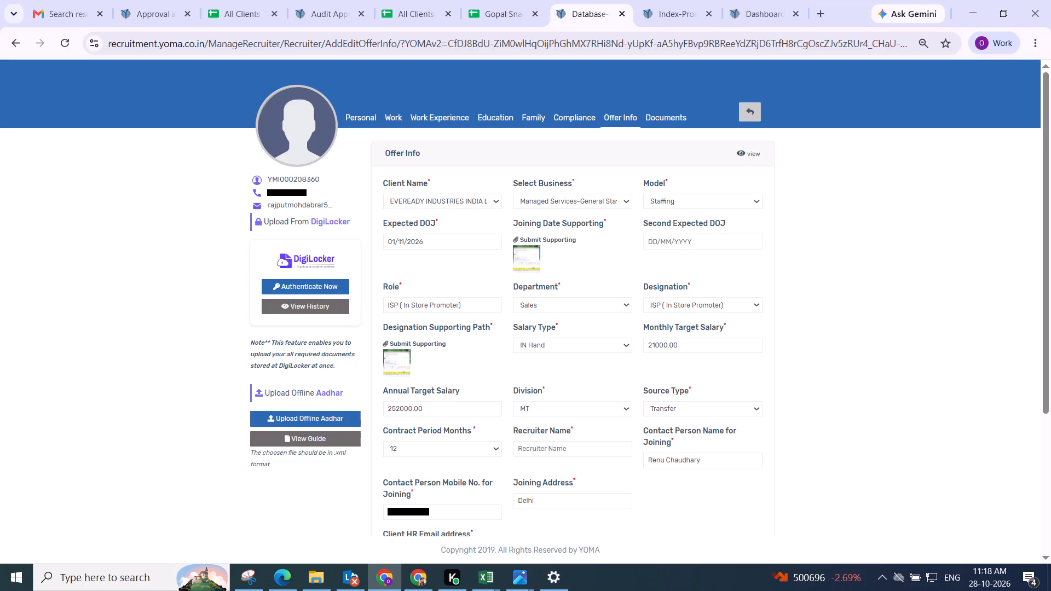
{"action": "scroll", "coordinate": [598, 305], "scroll_direction": "down", "scroll_amount": 1}
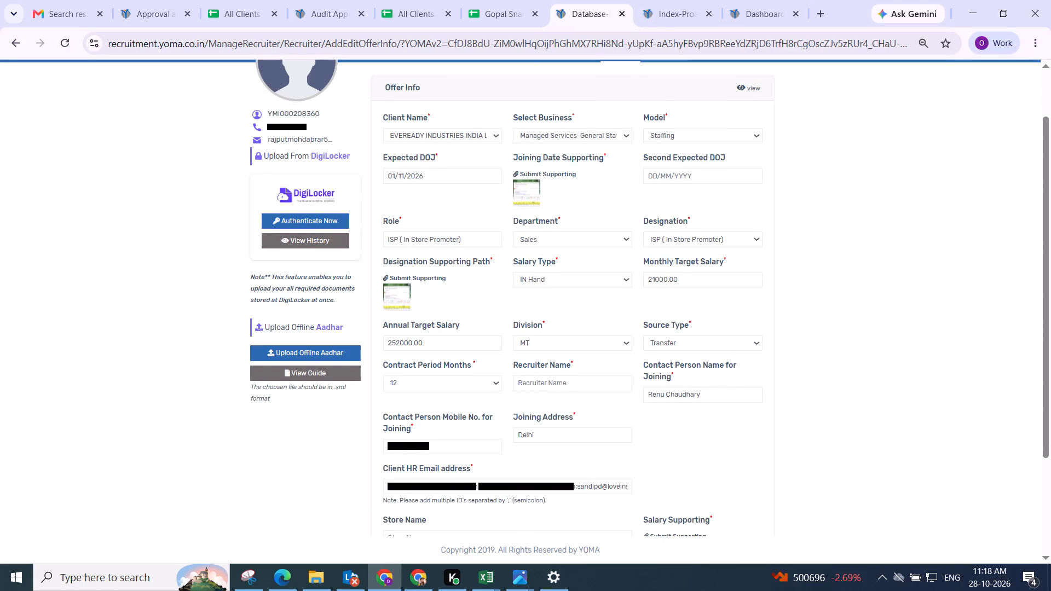
{"action": "left_click", "coordinate": [465, 134]}
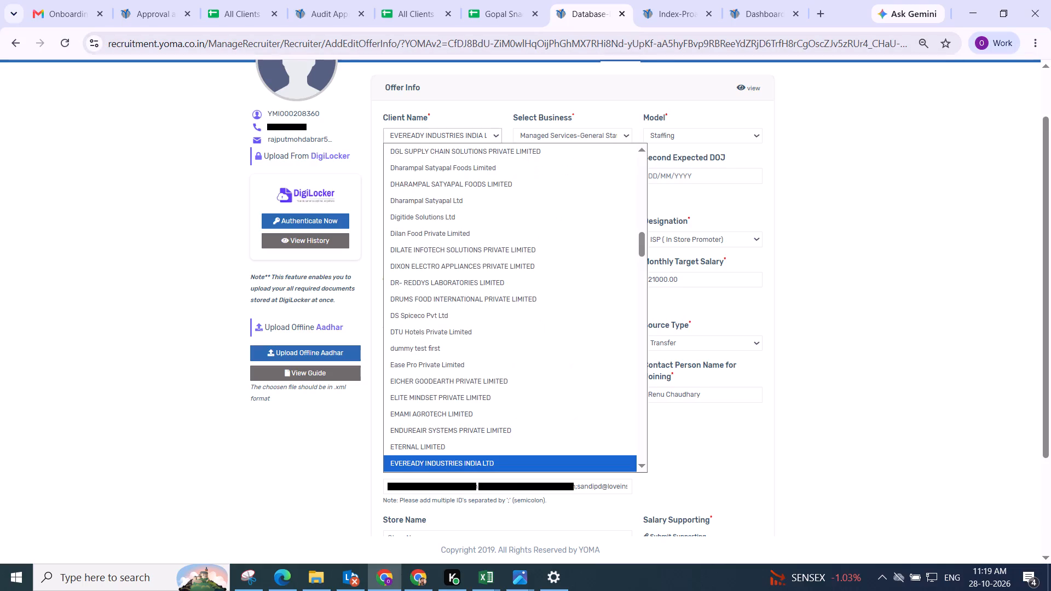
{"action": "left_click", "coordinate": [168, 95]}
Search the payroll client list for EVEREADY INDUSTRIES INDIA LTD (EIILYM0631), using the client name copied from the pending approval.
{"action": "left_click", "coordinate": [160, 17]}
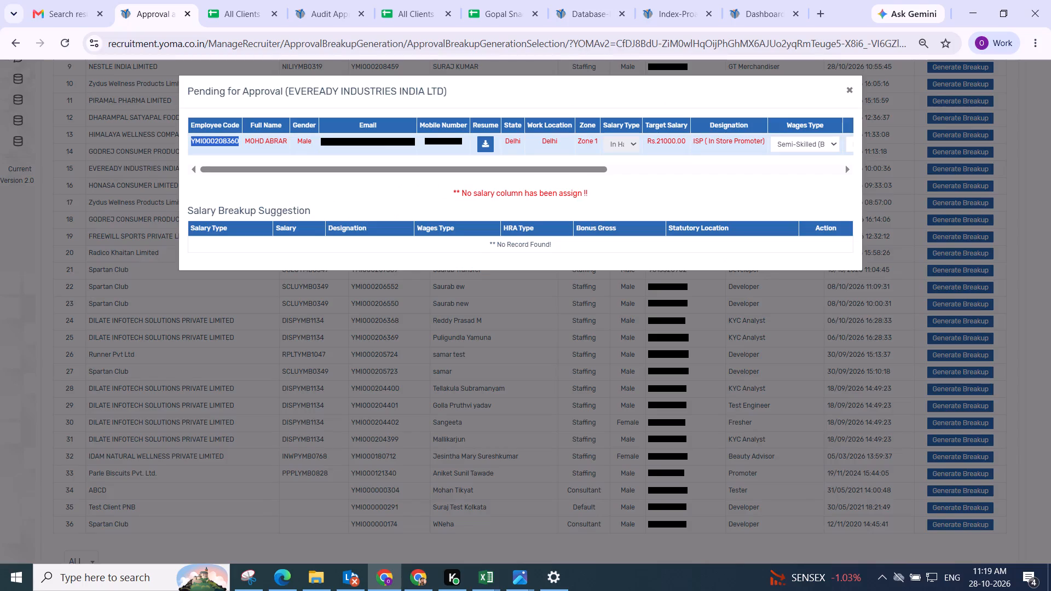
{"action": "left_click_drag", "start_coordinate": [288, 92], "coordinate": [399, 90]}
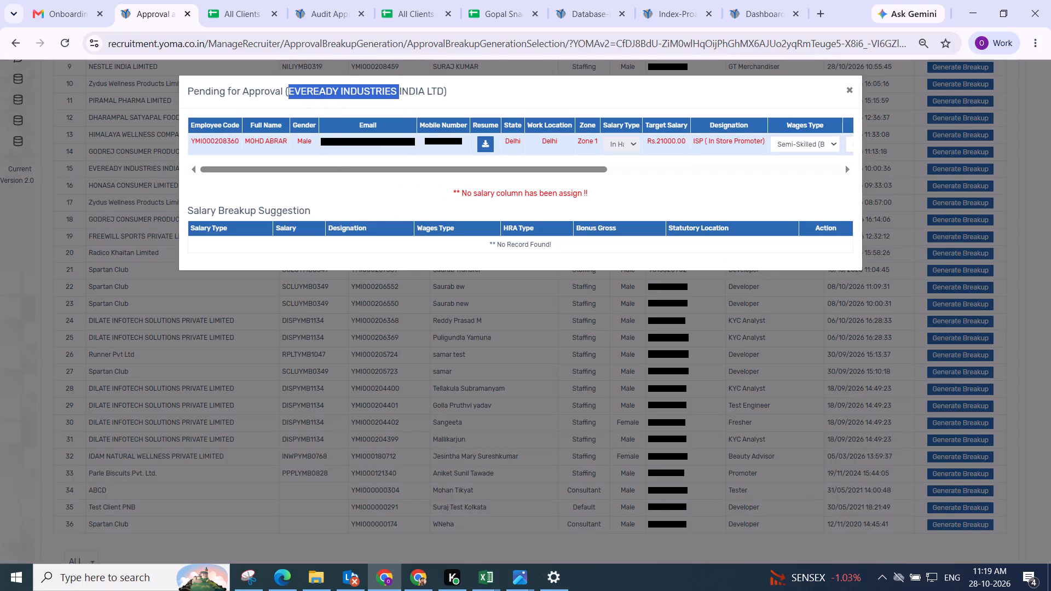
{"action": "left_click_drag", "start_coordinate": [399, 90], "coordinate": [398, 90]}
{"action": "key", "text": "ctrl+c"}
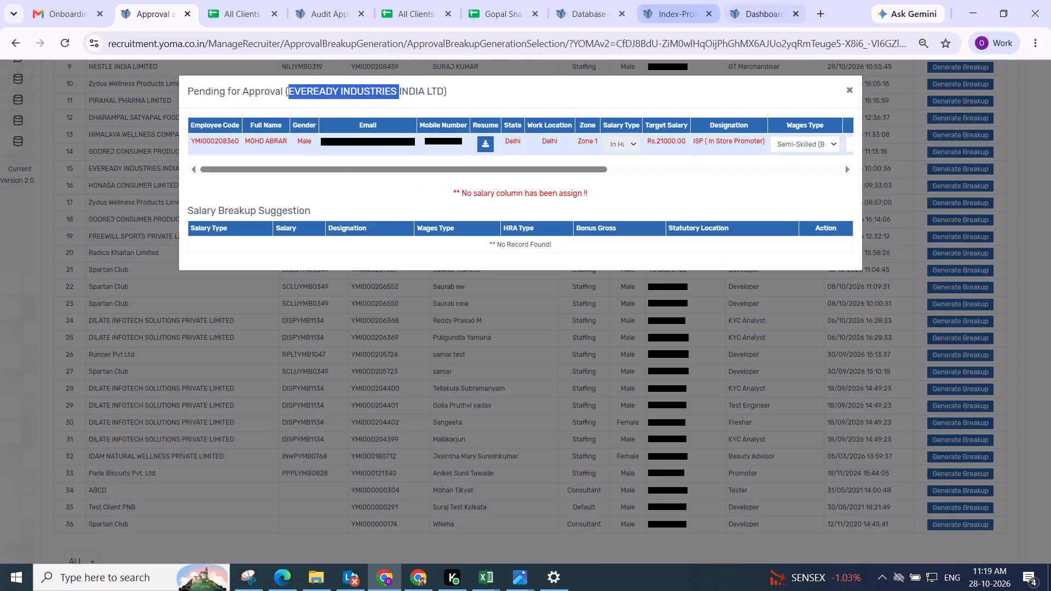
{"action": "left_click", "coordinate": [671, 18]}
{"action": "scroll", "coordinate": [34, 370], "scroll_direction": "down", "scroll_amount": 4}
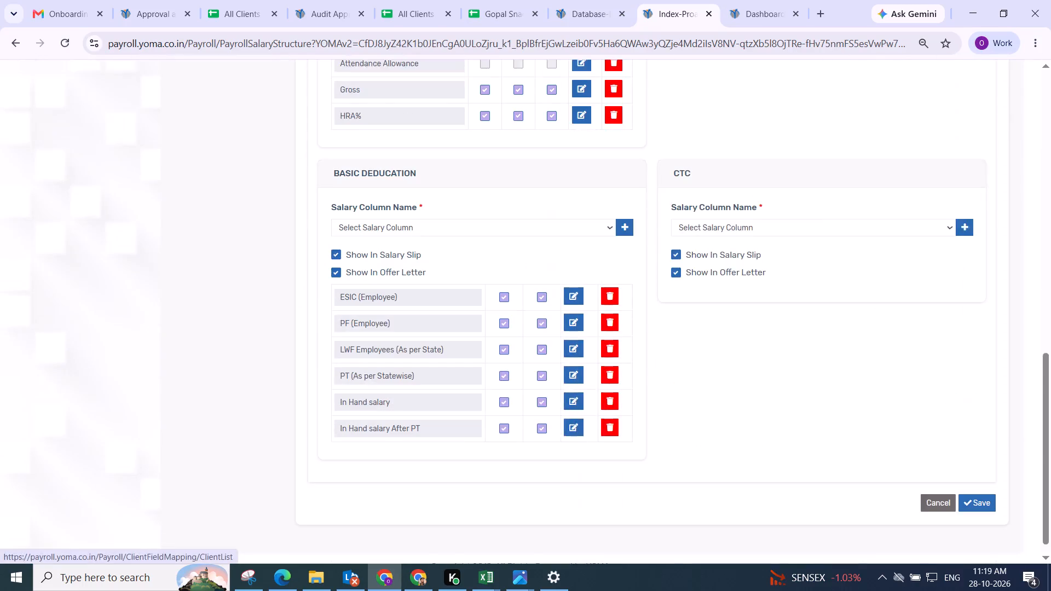
{"action": "scroll", "coordinate": [103, 274], "scroll_direction": "up", "scroll_amount": 4}
{"action": "scroll", "coordinate": [54, 355], "scroll_direction": "down", "scroll_amount": 2}
{"action": "left_click", "coordinate": [41, 370]}
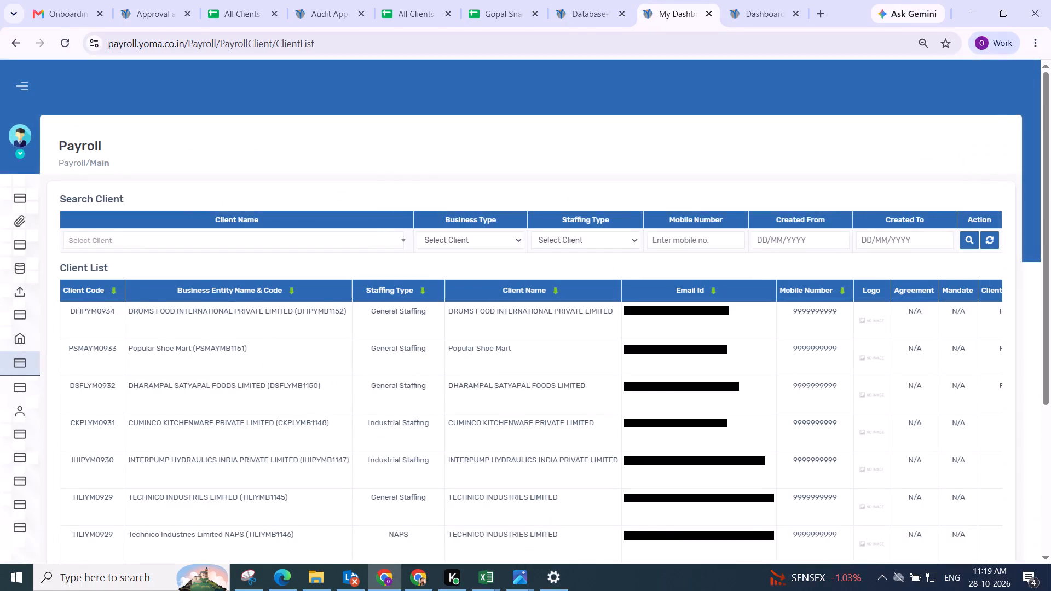
{"action": "left_click", "coordinate": [169, 242]}
{"action": "key", "text": "ctrl+v"}
{"action": "left_click", "coordinate": [203, 285]}
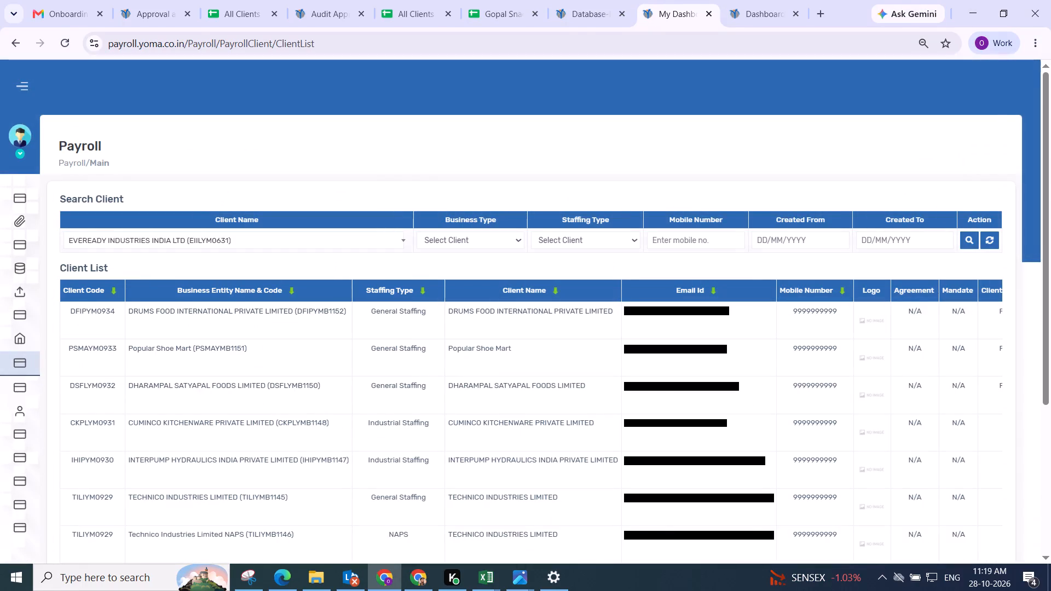
{"action": "left_click", "coordinate": [969, 240]}
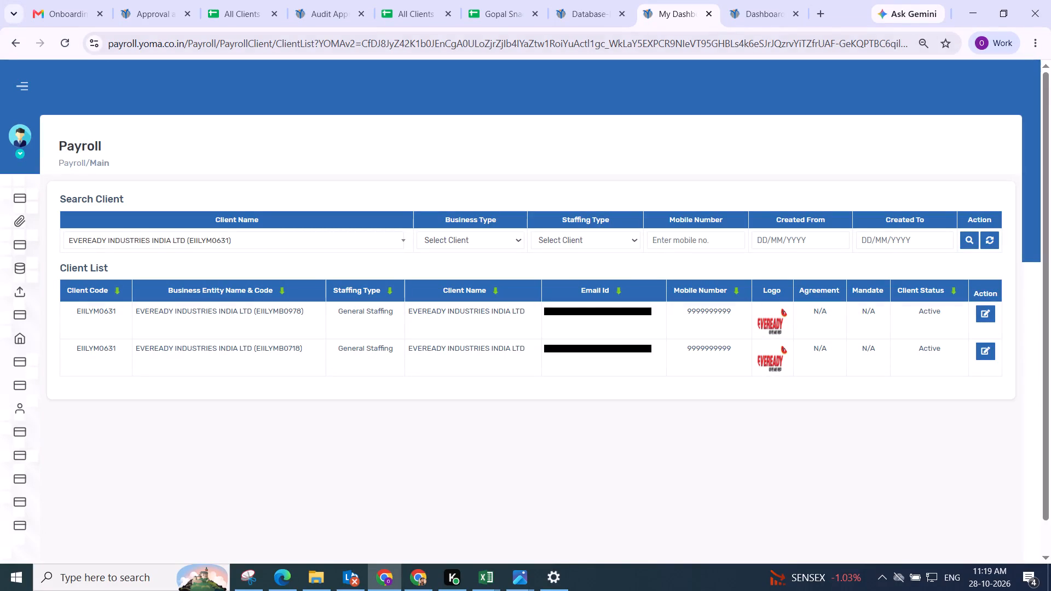
Check the business code selected in the candidate's Offer Info against the payroll client list, closing the unneeded recruitment dashboard page.
{"action": "left_click", "coordinate": [588, 14]}
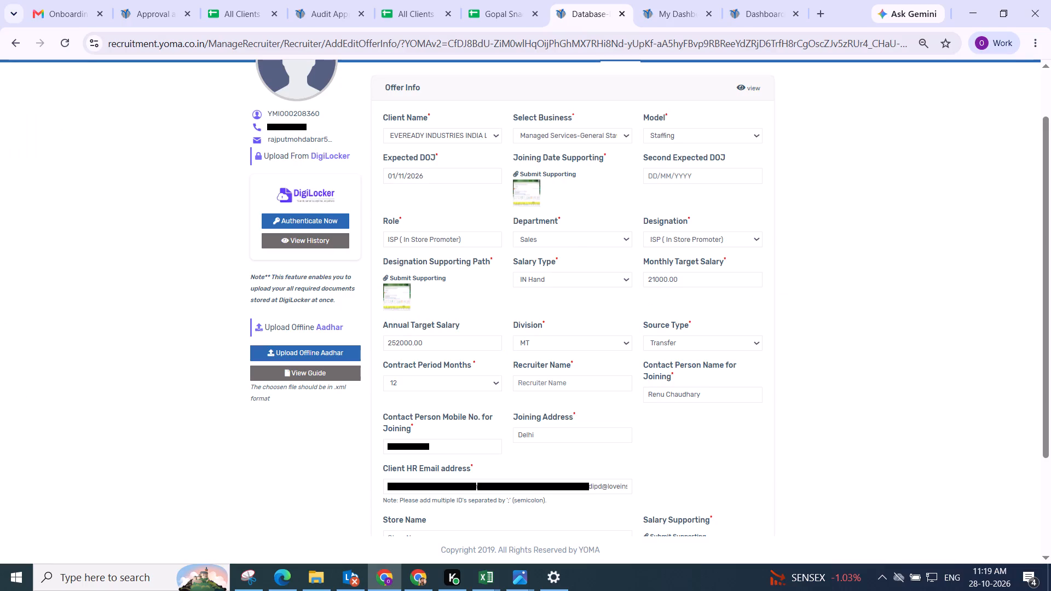
{"action": "left_click", "coordinate": [574, 132]}
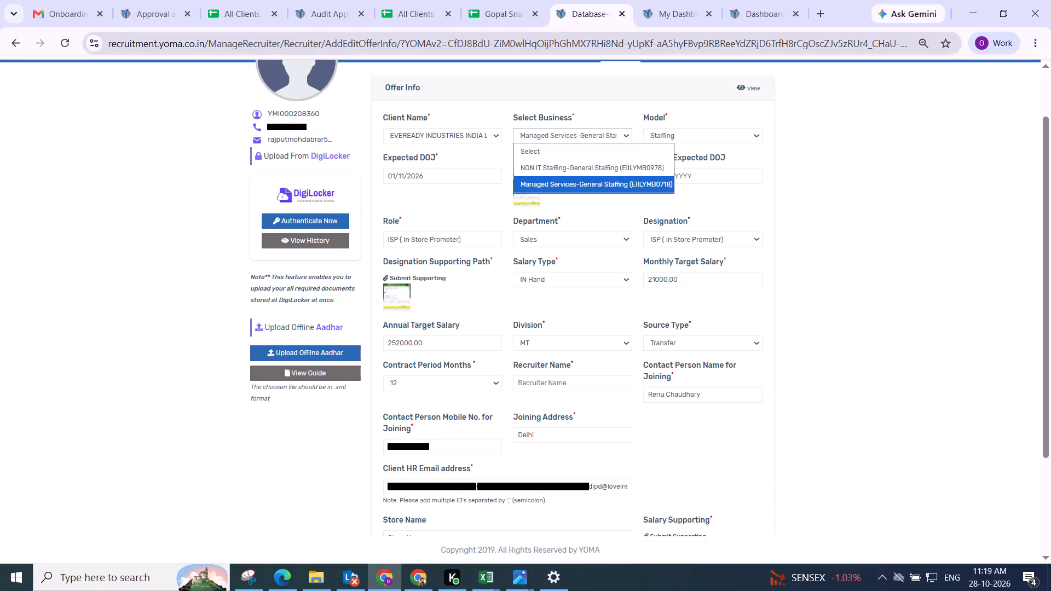
{"action": "left_click", "coordinate": [753, 13]}
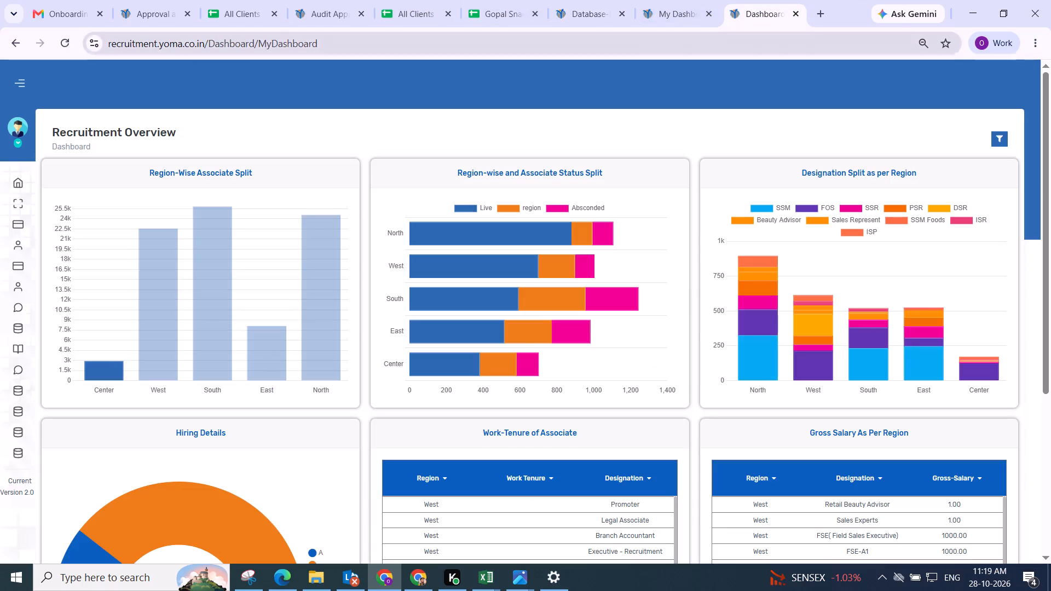
{"action": "left_click", "coordinate": [679, 18]}
{"action": "left_click", "coordinate": [793, 15]}
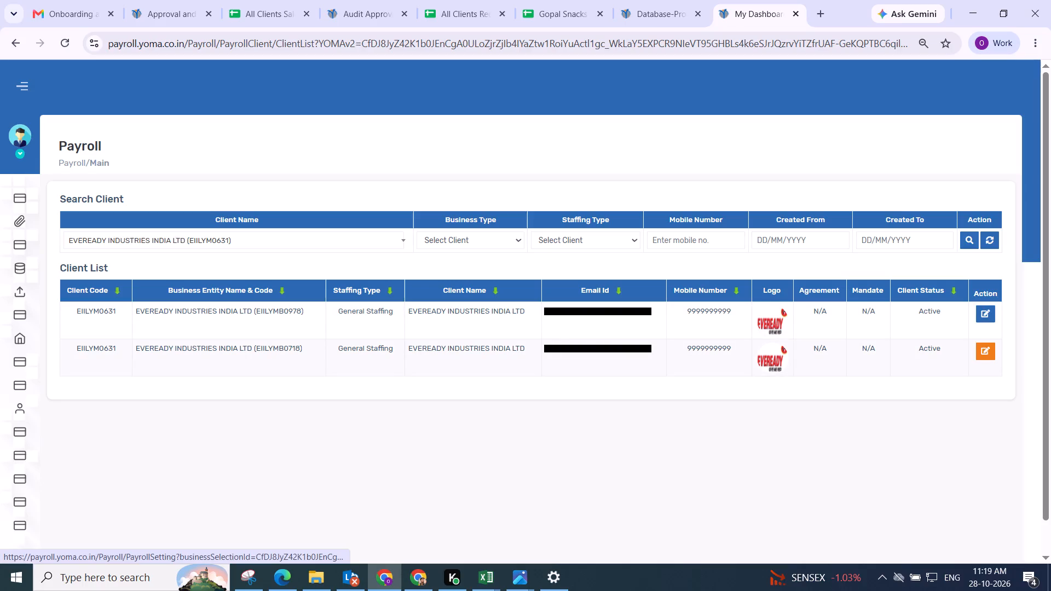
{"action": "left_click", "coordinate": [648, 1]}
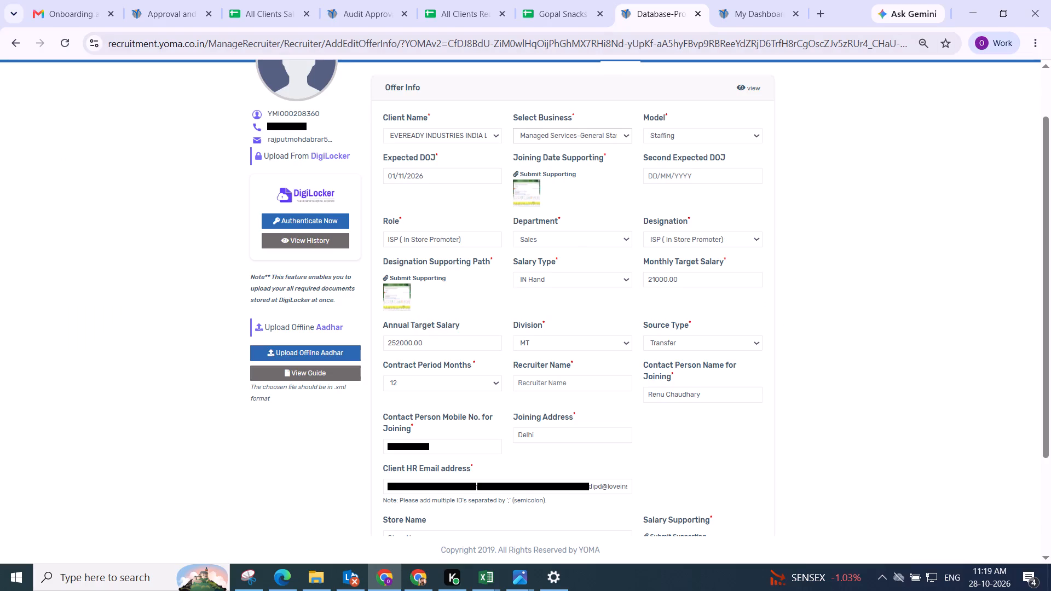
{"action": "left_click", "coordinate": [594, 138]}
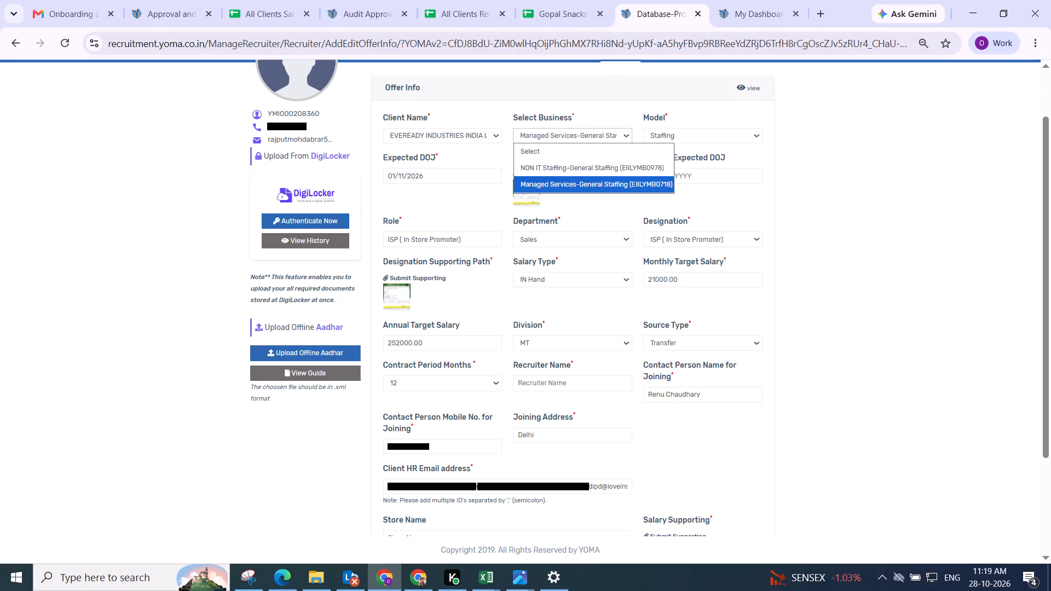
{"action": "left_click", "coordinate": [738, 18]}
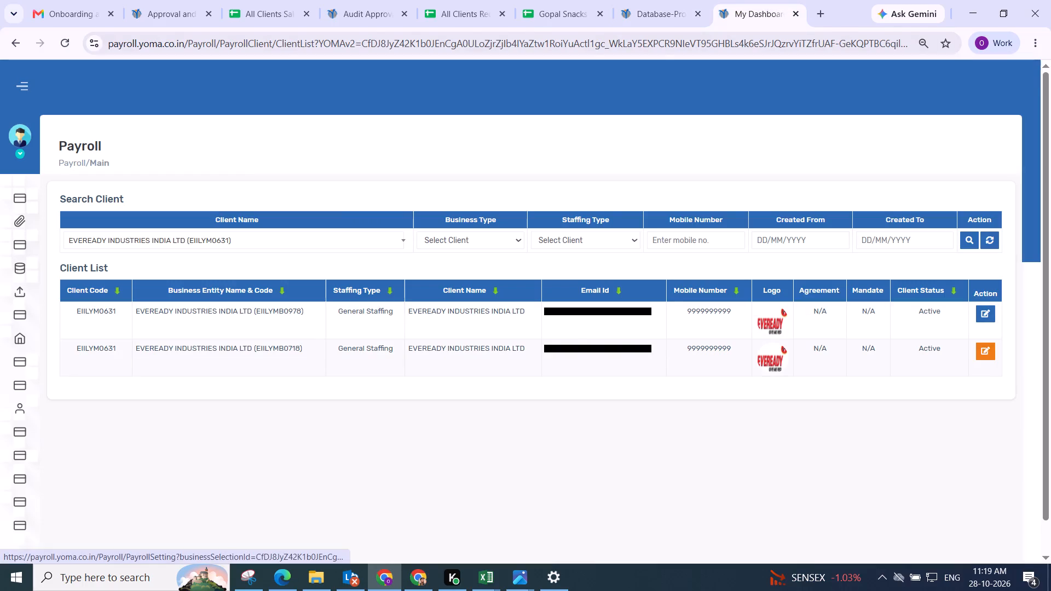
Open the payroll settings of EVEREADY business EIILYMB0718 and show its existing salary structures with their designations.
{"action": "left_click", "coordinate": [983, 347]}
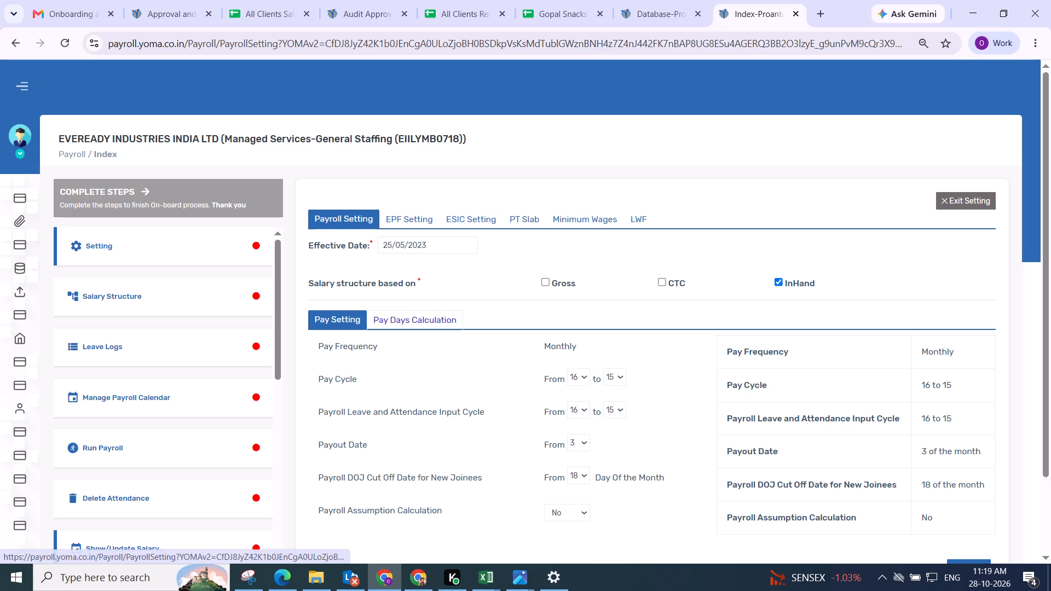
{"action": "scroll", "coordinate": [416, 258], "scroll_direction": "down", "scroll_amount": 1}
{"action": "left_click", "coordinate": [149, 208]}
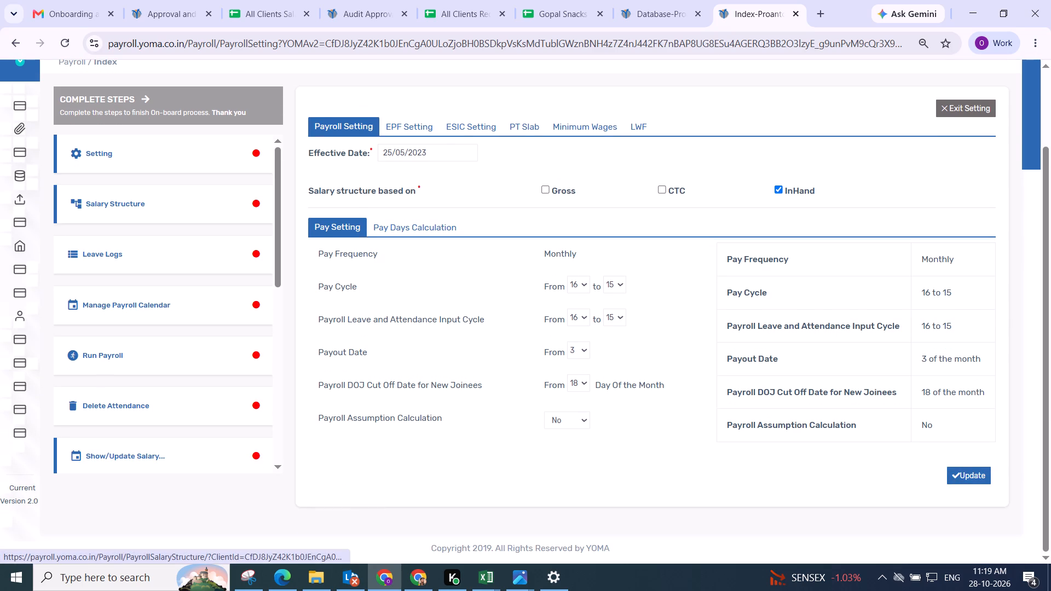
{"action": "left_click", "coordinate": [117, 201]}
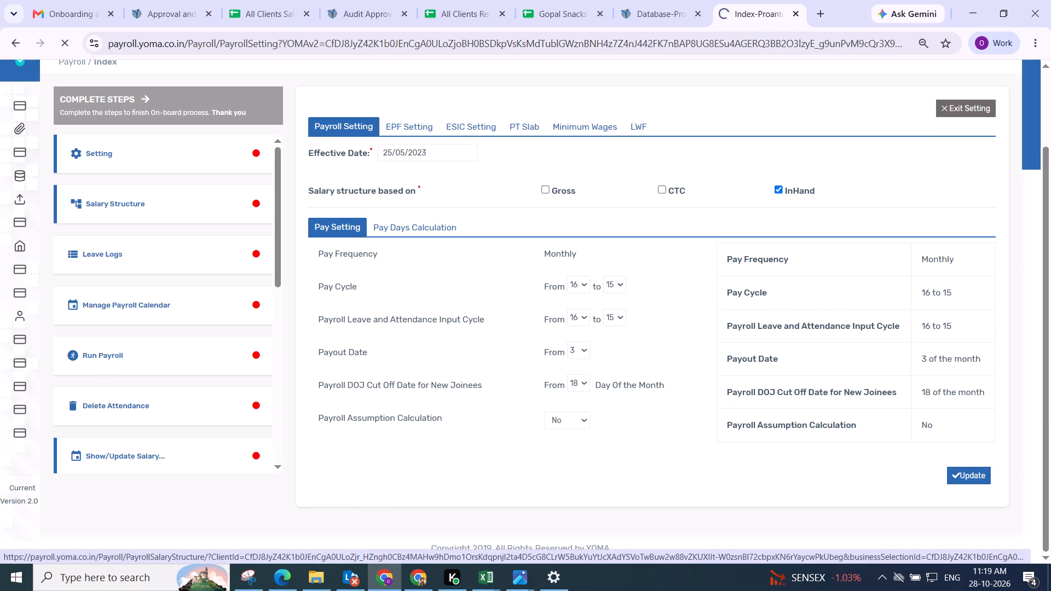
{"action": "left_click", "coordinate": [448, 250]}
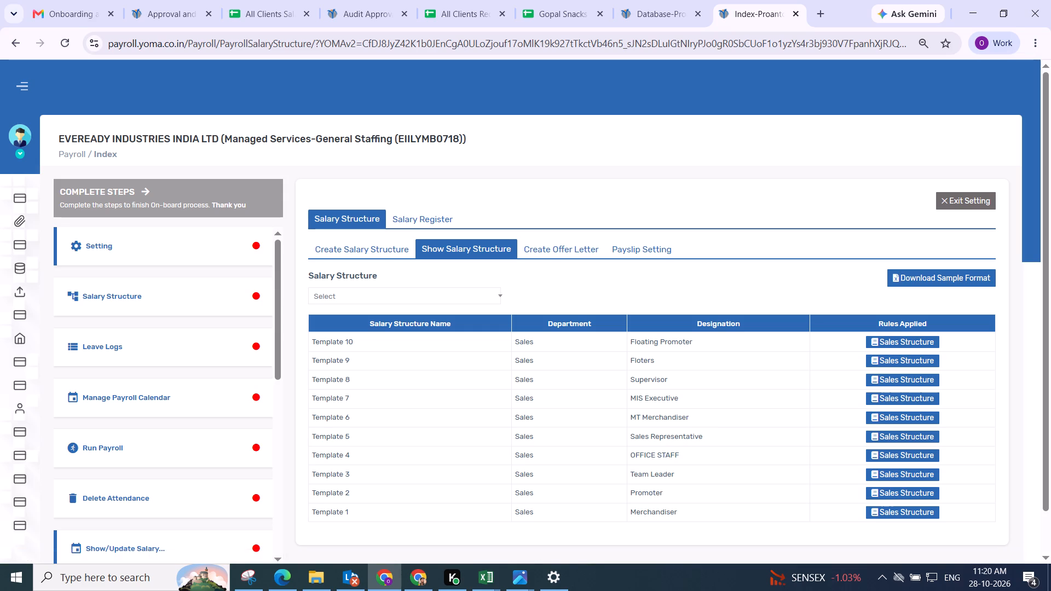
{"action": "scroll", "coordinate": [465, 361], "scroll_direction": "down", "scroll_amount": 2}
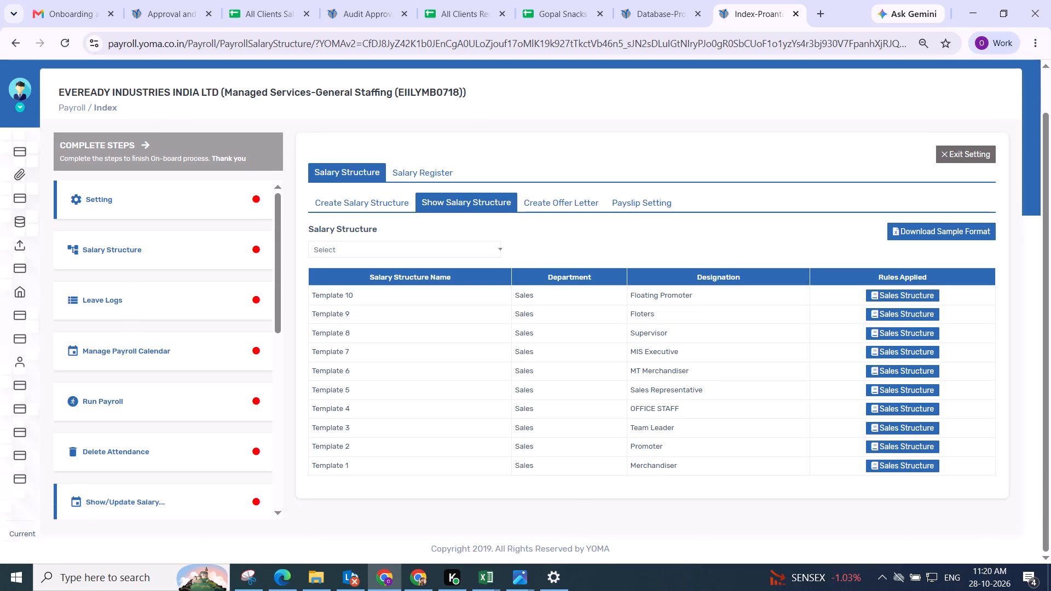
Start a new EVEREADY salary structure named Template 11, reusing the existing structures' naming, and assign it to the Sales department.
{"action": "scroll", "coordinate": [376, 391], "scroll_direction": "down", "scroll_amount": 2}
{"action": "triple_click", "coordinate": [328, 298]}
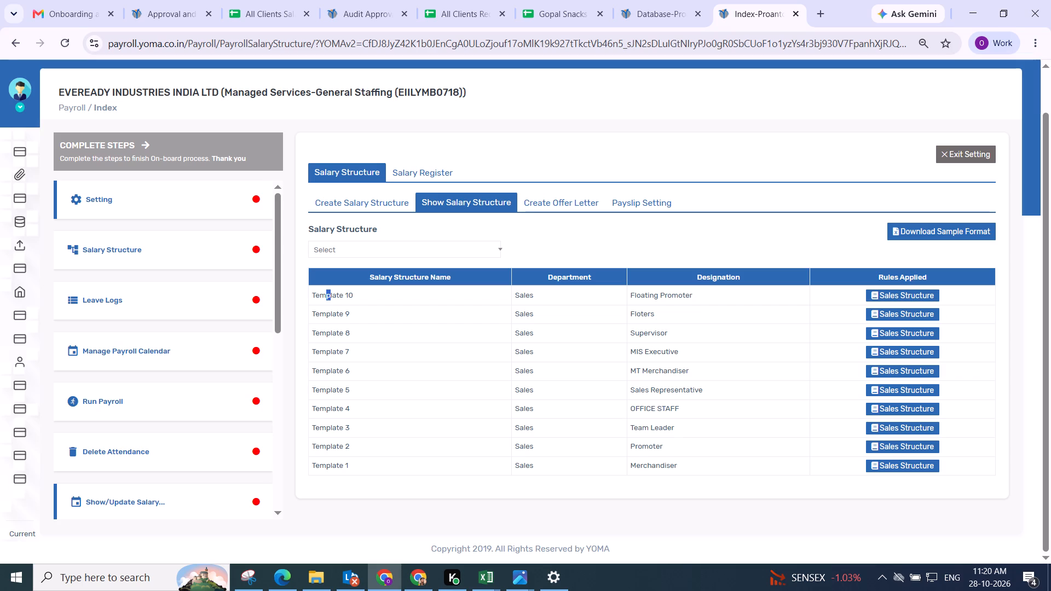
{"action": "double_click", "coordinate": [328, 297], "text": "ctrl"}
{"action": "key", "text": "ctrl+c"}
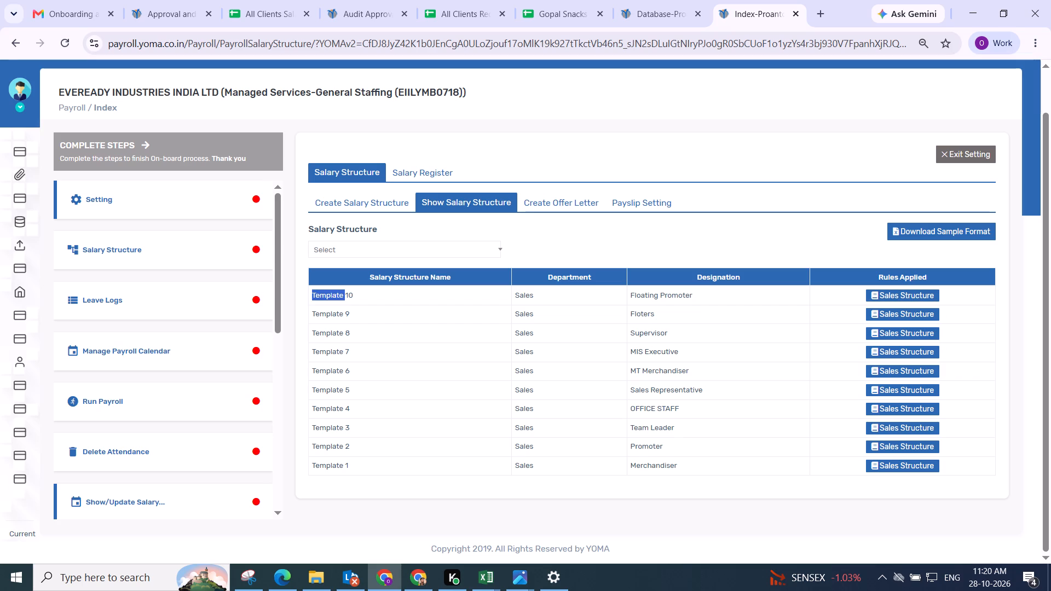
{"action": "left_click", "coordinate": [352, 245]}
{"action": "left_click", "coordinate": [338, 205]}
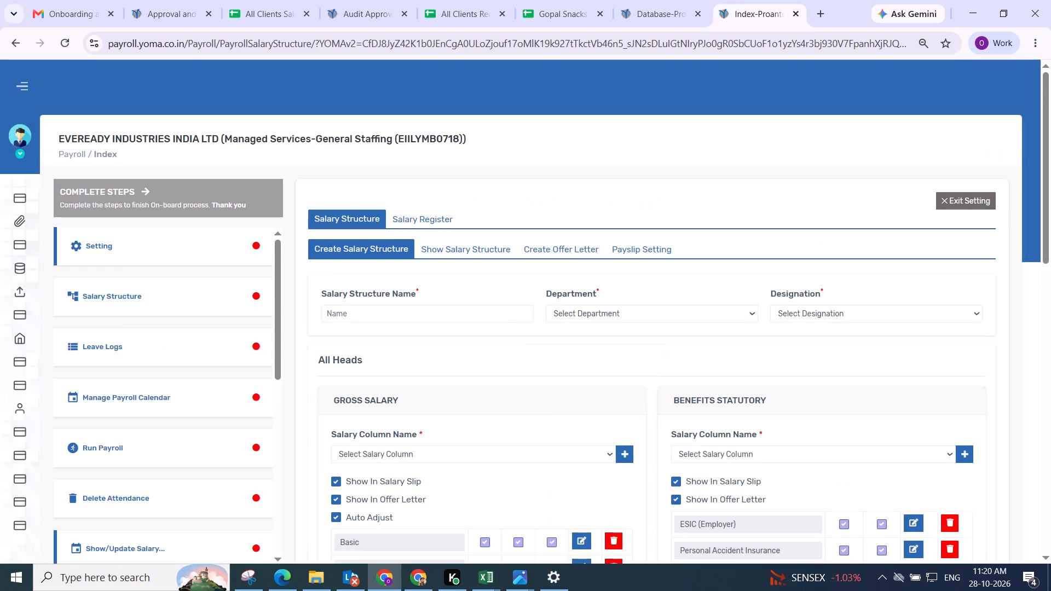
{"action": "left_click", "coordinate": [369, 318]}
{"action": "key", "text": "ctrl+v"}
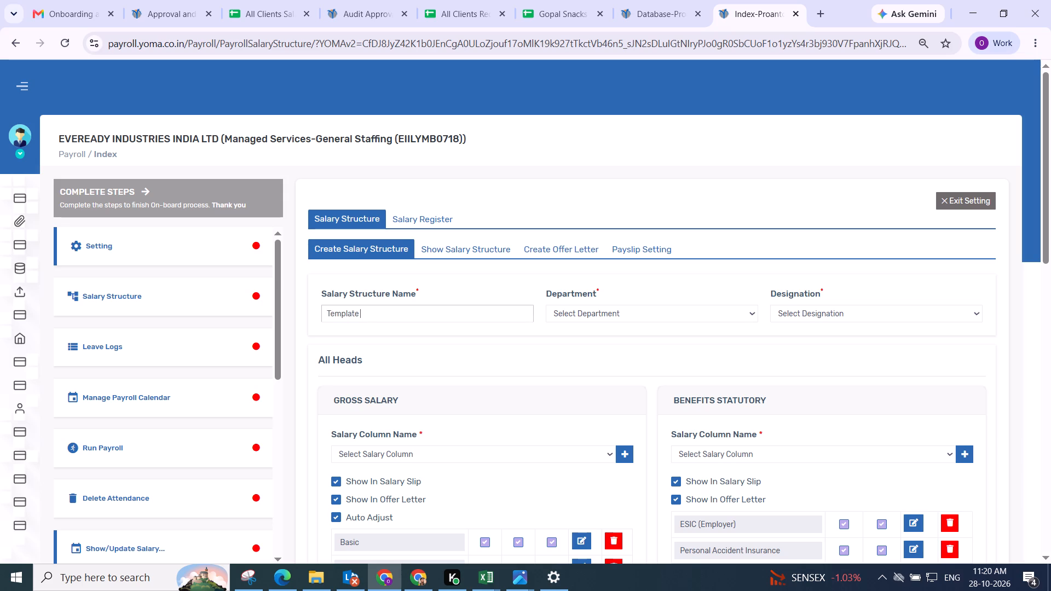
{"action": "type", "text": "11"}
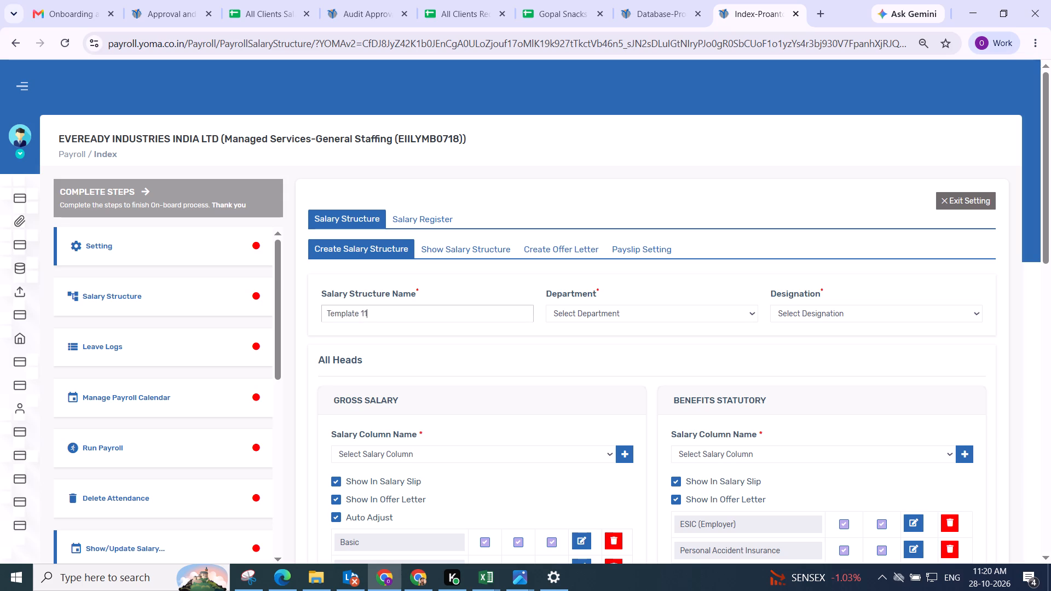
{"action": "left_click", "coordinate": [601, 313]}
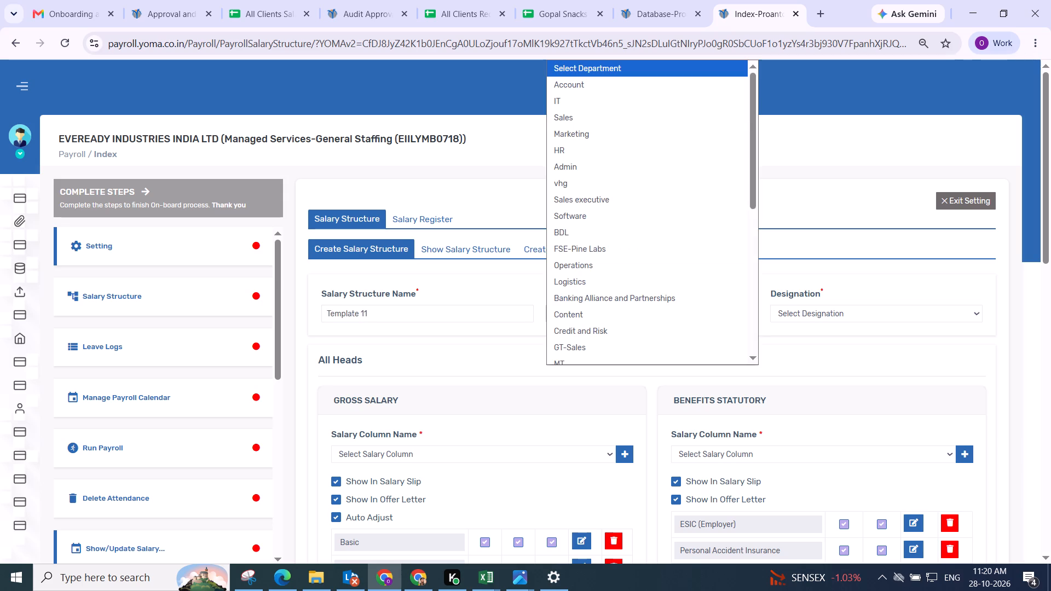
{"action": "type", "text": "sale"}
{"action": "key", "text": "Return"}
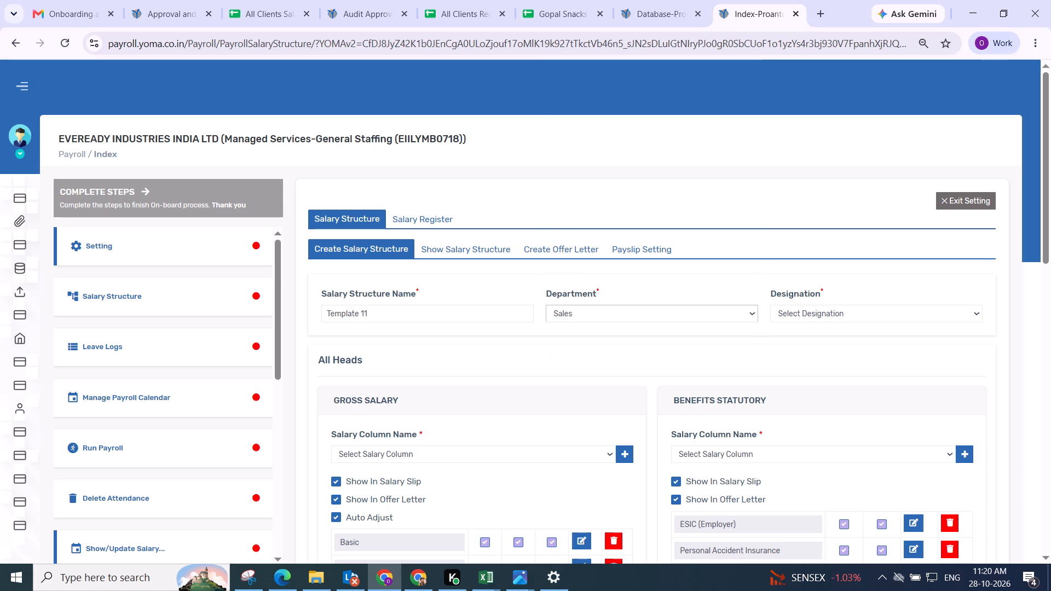
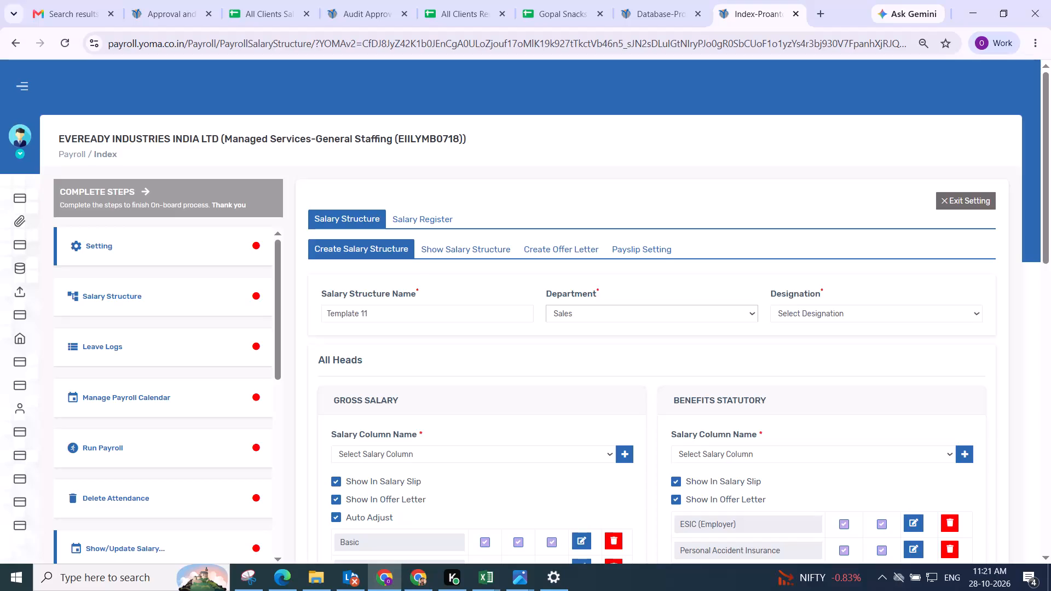
Set the designation of salary structure Template 11 to ISP ( In Store Promoter), checking it against the candidate's offer info.
{"action": "left_click", "coordinate": [824, 312]}
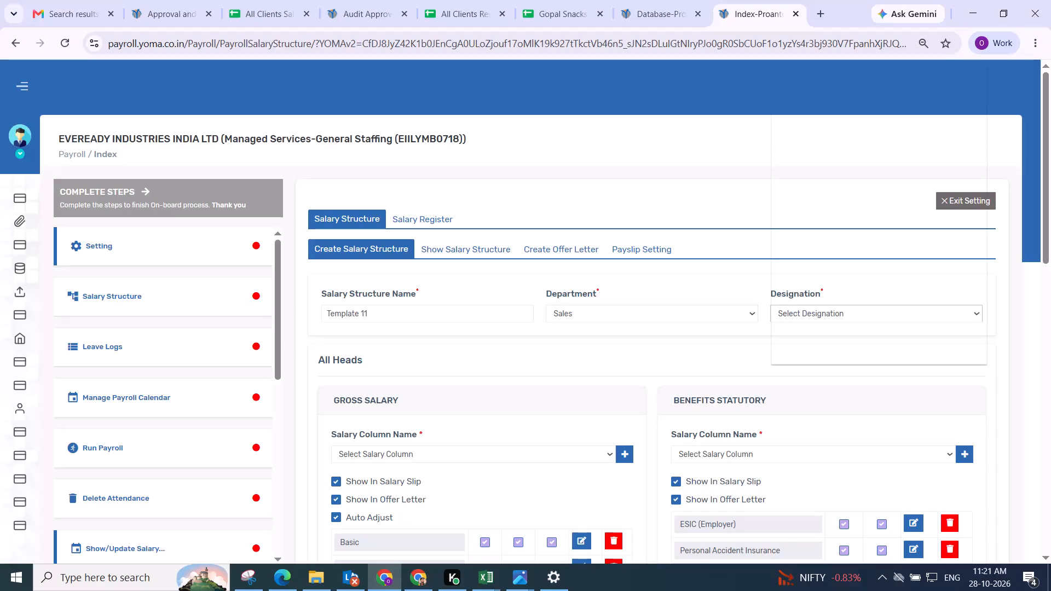
{"action": "type", "text": "isp"}
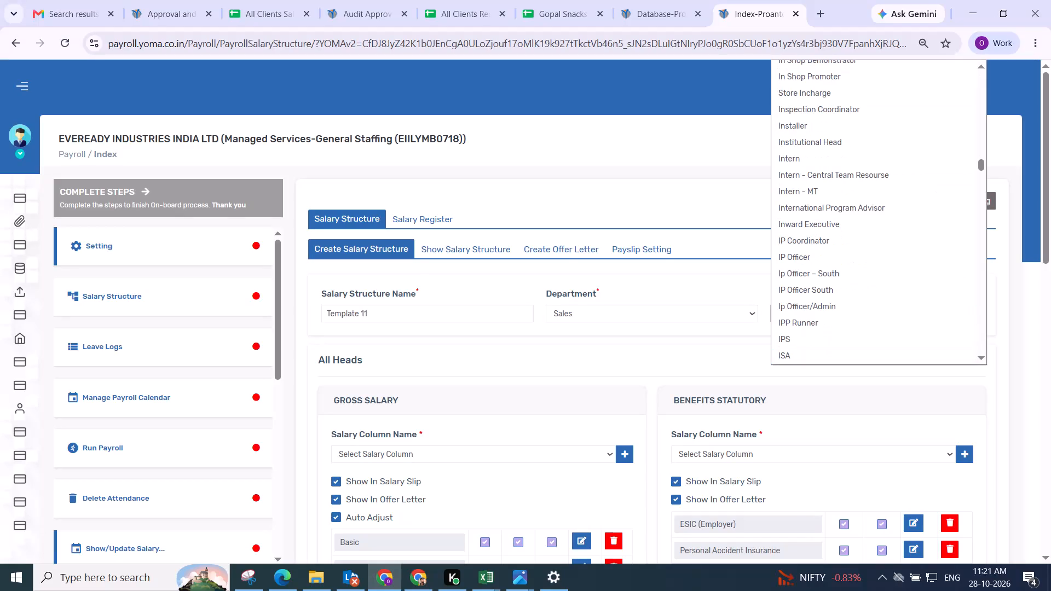
{"action": "key", "text": "Return"}
{"action": "scroll", "coordinate": [787, 302], "scroll_direction": "down", "scroll_amount": 1}
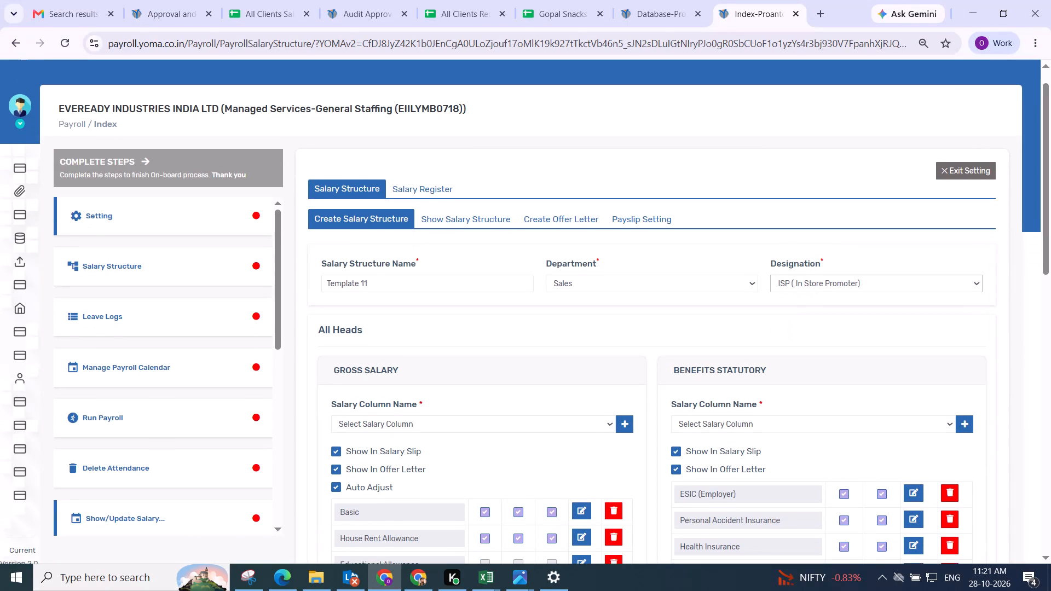
{"action": "left_click", "coordinate": [655, 20]}
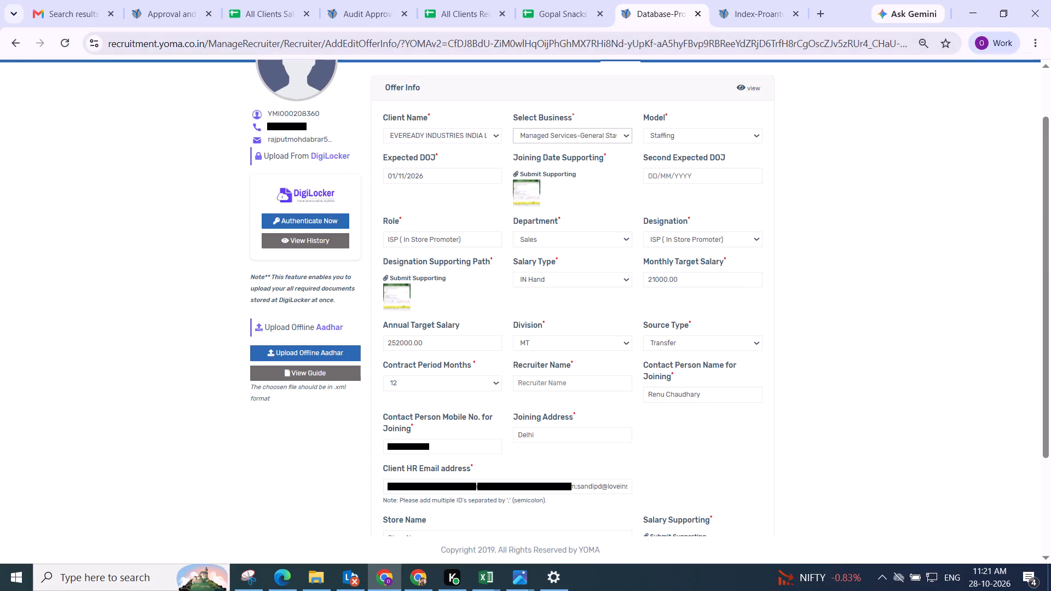
{"action": "left_click", "coordinate": [748, 12]}
Add the Printable CTC column to the CTC section and save the salary structure.
{"action": "scroll", "coordinate": [804, 312], "scroll_direction": "down", "scroll_amount": 3}
{"action": "scroll", "coordinate": [845, 357], "scroll_direction": "down", "scroll_amount": 1}
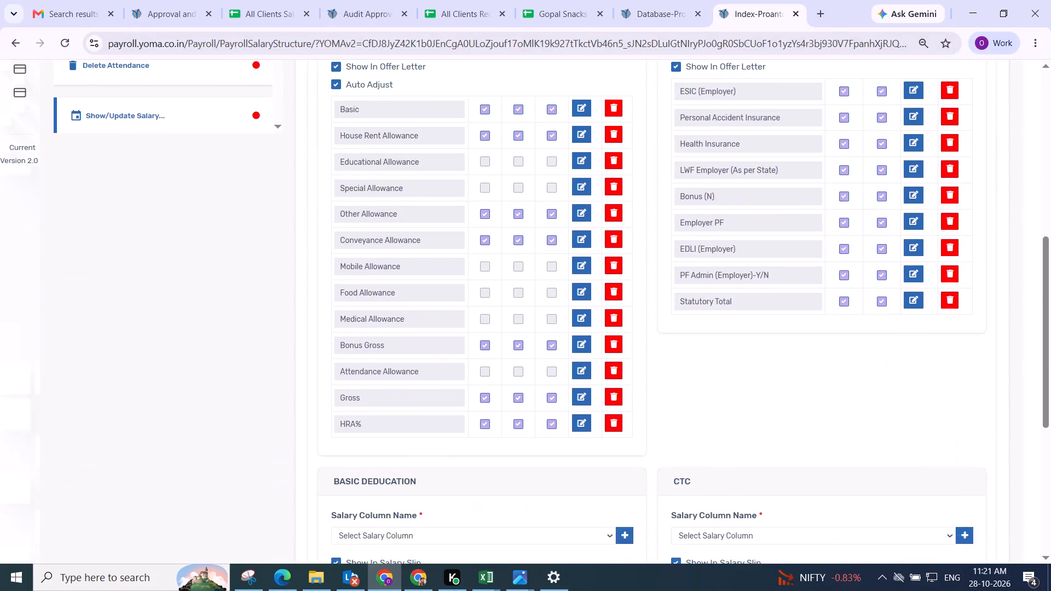
{"action": "scroll", "coordinate": [837, 302], "scroll_direction": "down", "scroll_amount": 1}
{"action": "scroll", "coordinate": [790, 183], "scroll_direction": "down", "scroll_amount": 2}
{"action": "left_click", "coordinate": [783, 260]}
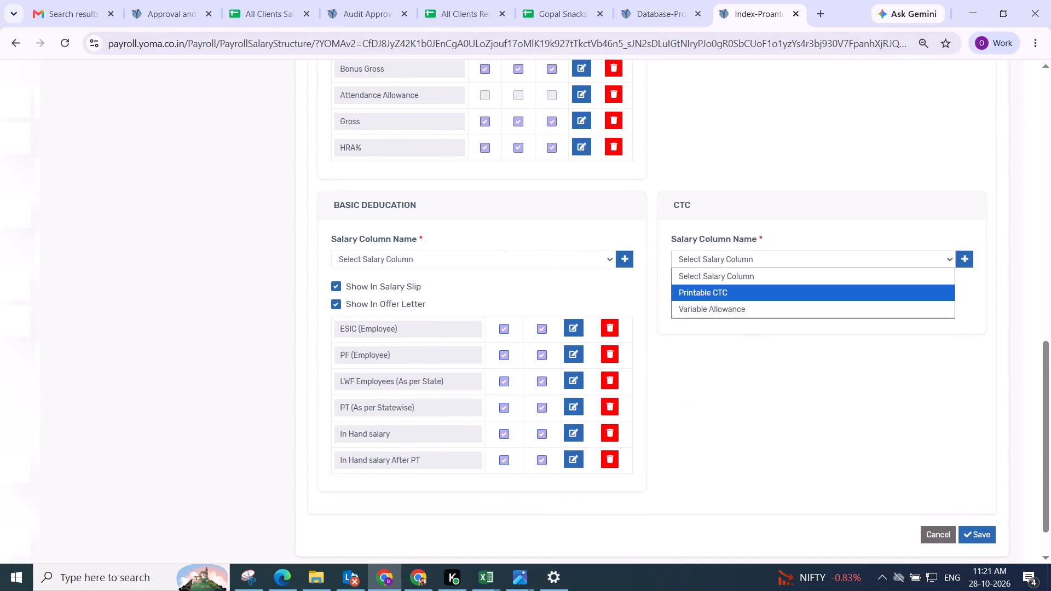
{"action": "left_click", "coordinate": [771, 297]}
{"action": "left_click", "coordinate": [968, 255]}
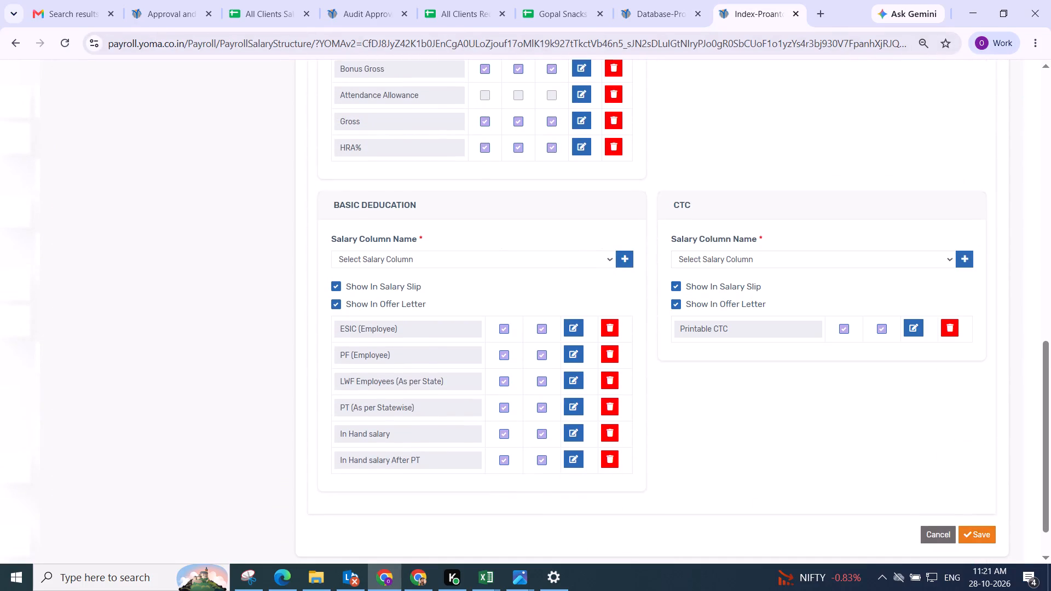
{"action": "left_click", "coordinate": [983, 535]}
{"action": "scroll", "coordinate": [596, 258], "scroll_direction": "up", "scroll_amount": 4}
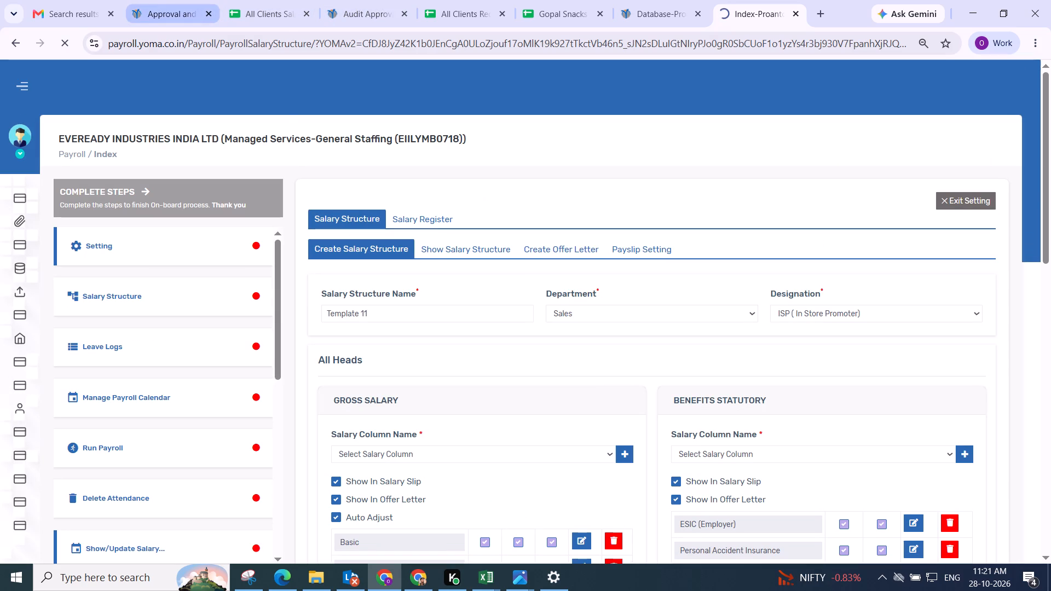
{"action": "scroll", "coordinate": [697, 266], "scroll_direction": "down", "scroll_amount": 3}
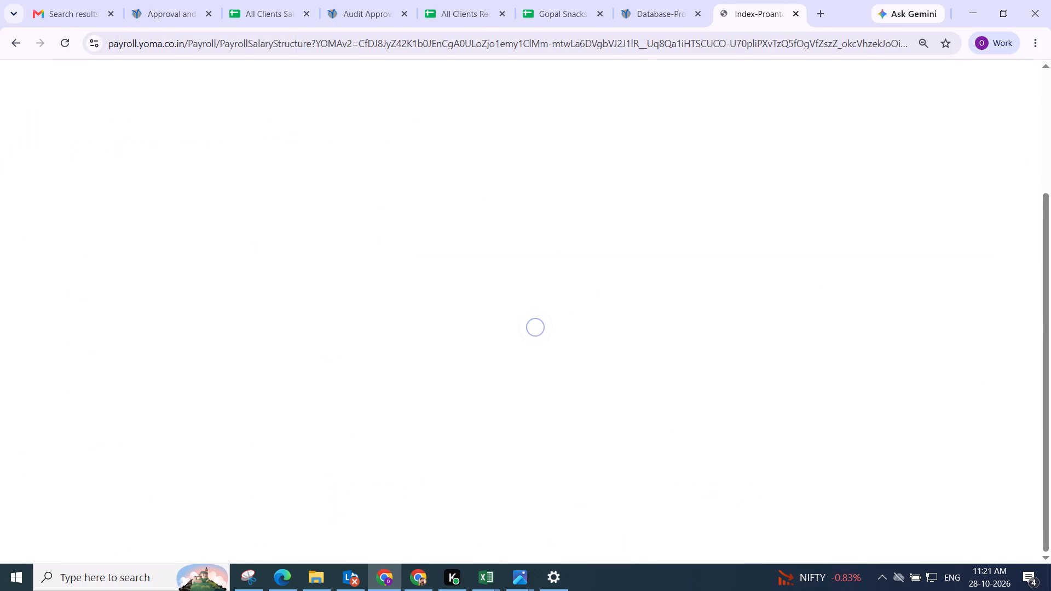
In the pending EVEREADY INDUSTRIES INDIA LTD approval, generate the salary breakup with adjusted gross components and submit it.
{"action": "left_click", "coordinate": [164, 9]}
{"action": "left_click_drag", "start_coordinate": [455, 173], "coordinate": [821, 172]}
{"action": "left_click", "coordinate": [790, 142]}
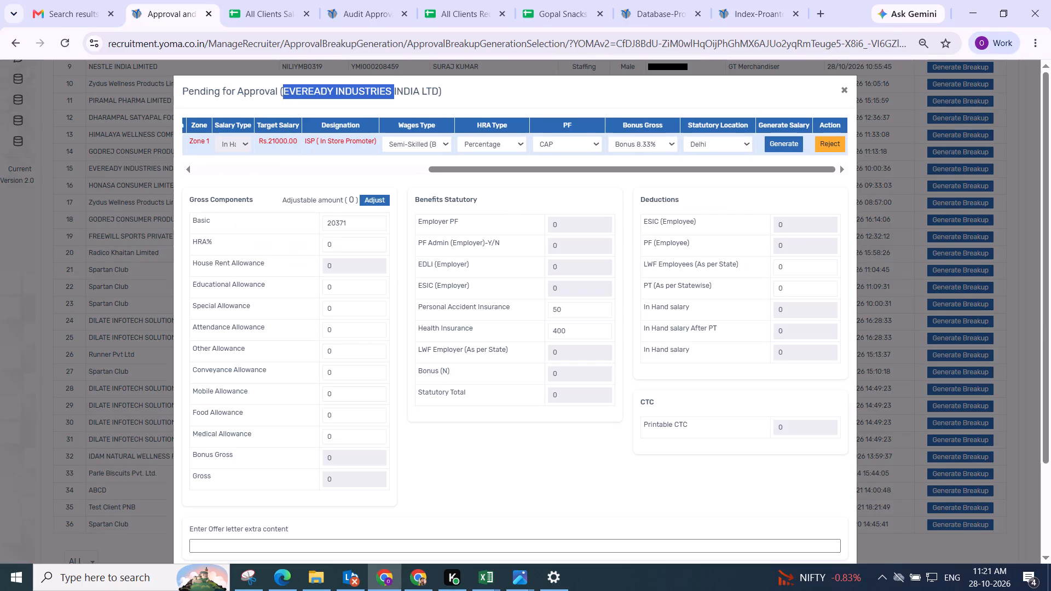
{"action": "left_click", "coordinate": [370, 198]}
{"action": "scroll", "coordinate": [396, 233], "scroll_direction": "down", "scroll_amount": 2}
{"action": "left_click_drag", "start_coordinate": [523, 364], "coordinate": [542, 372]}
{"action": "left_click", "coordinate": [834, 471]}
{"action": "left_click", "coordinate": [542, 372]}
{"action": "scroll", "coordinate": [281, 146], "scroll_direction": "up", "scroll_amount": 1}
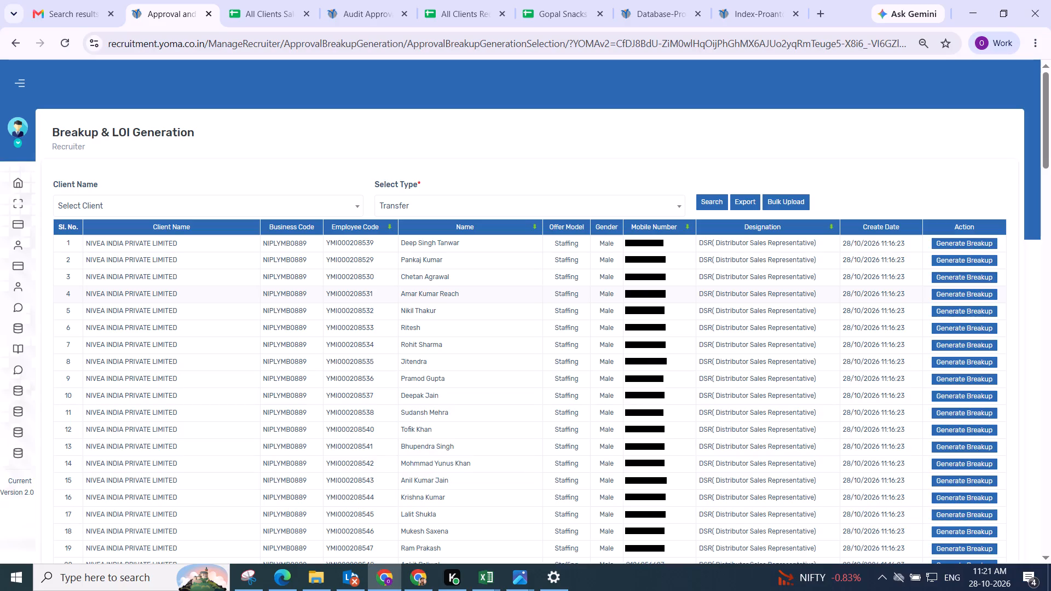
Copy the client name PIRAMAL PHARMA LIMITED from the Beauty Advisor entry in the Breakup & LOI Generation list.
{"action": "scroll", "coordinate": [521, 298], "scroll_direction": "down", "scroll_amount": 5}
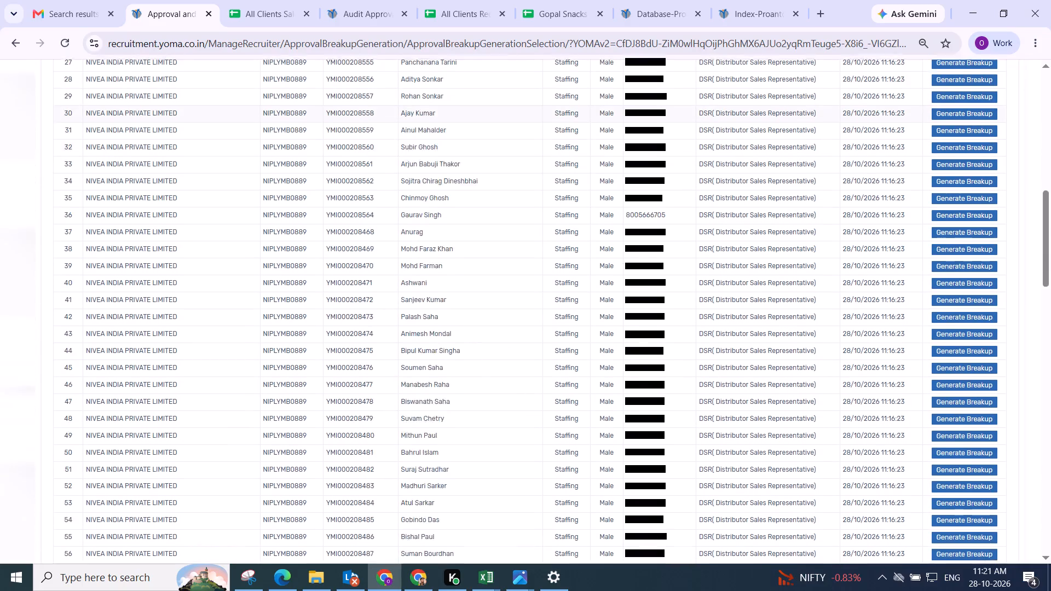
{"action": "scroll", "coordinate": [495, 293], "scroll_direction": "down", "scroll_amount": 11}
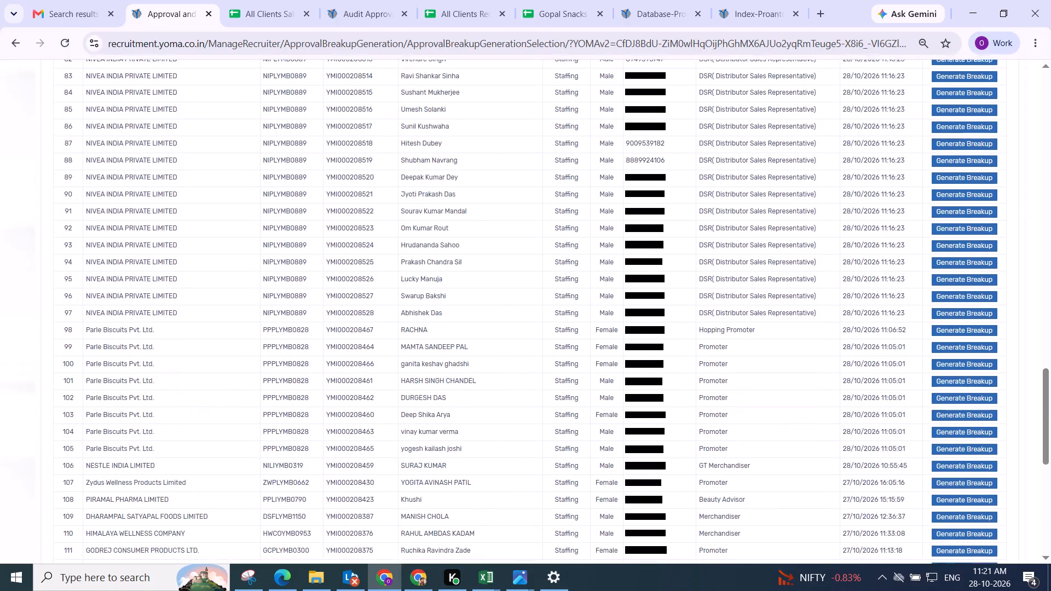
{"action": "scroll", "coordinate": [482, 288], "scroll_direction": "down", "scroll_amount": 2}
{"action": "scroll", "coordinate": [402, 242], "scroll_direction": "down", "scroll_amount": 1}
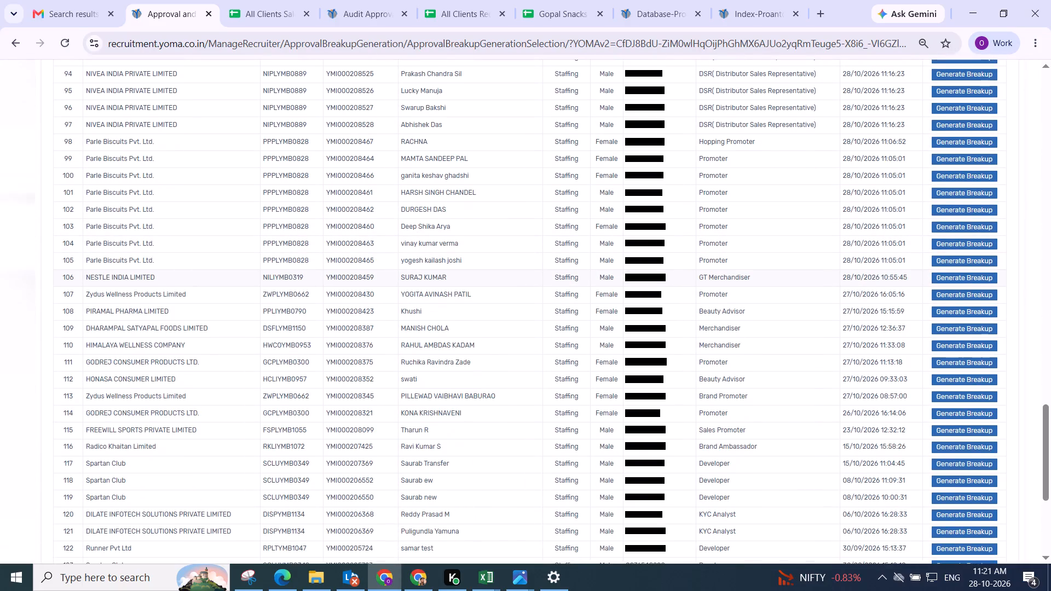
{"action": "scroll", "coordinate": [218, 274], "scroll_direction": "down", "scroll_amount": 2}
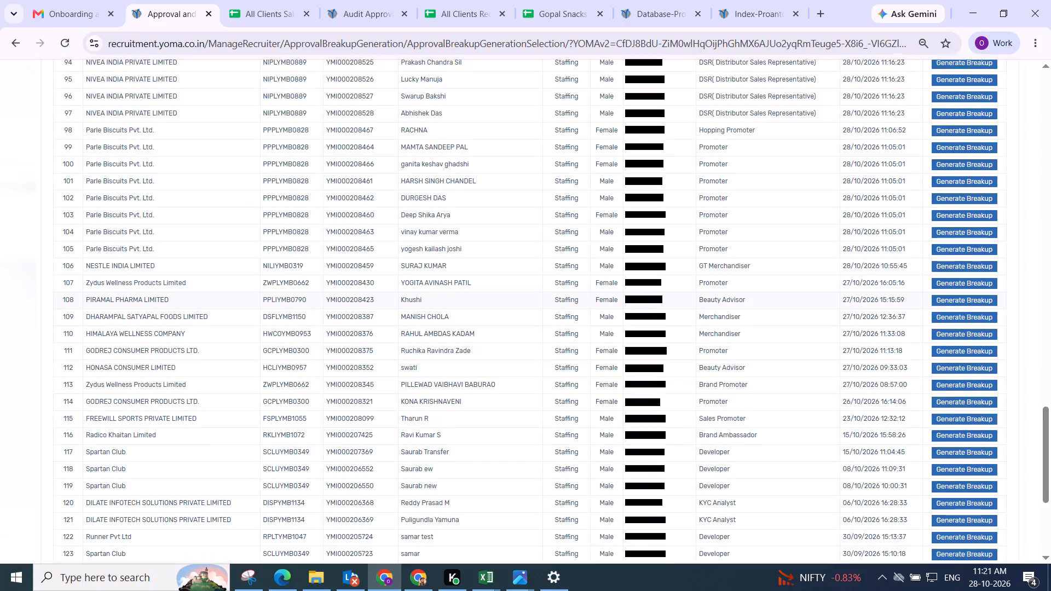
{"action": "scroll", "coordinate": [201, 305], "scroll_direction": "down", "scroll_amount": 2}
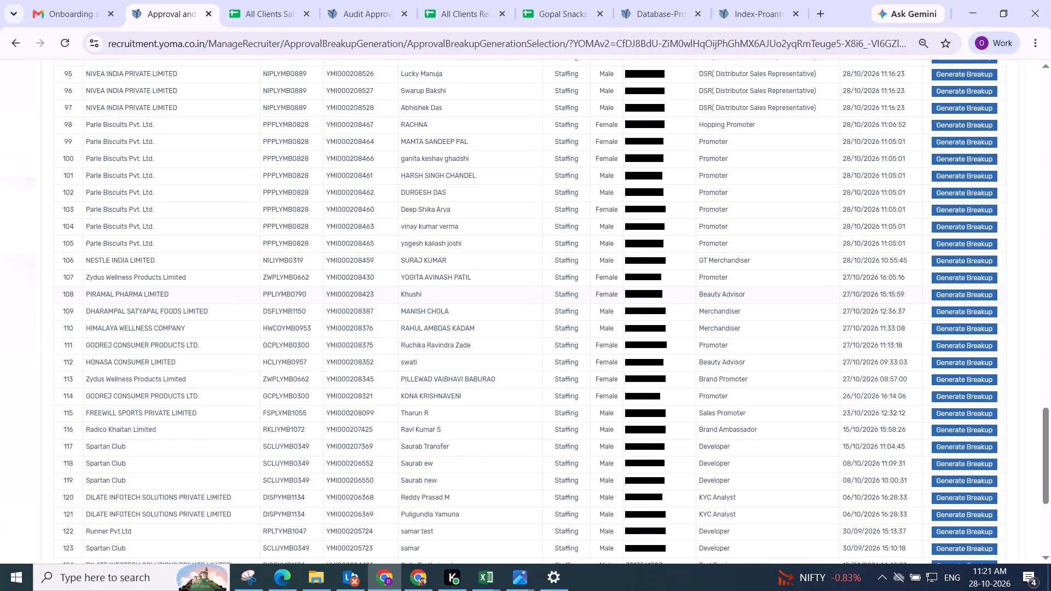
{"action": "left_click_drag", "start_coordinate": [86, 294], "coordinate": [145, 292]}
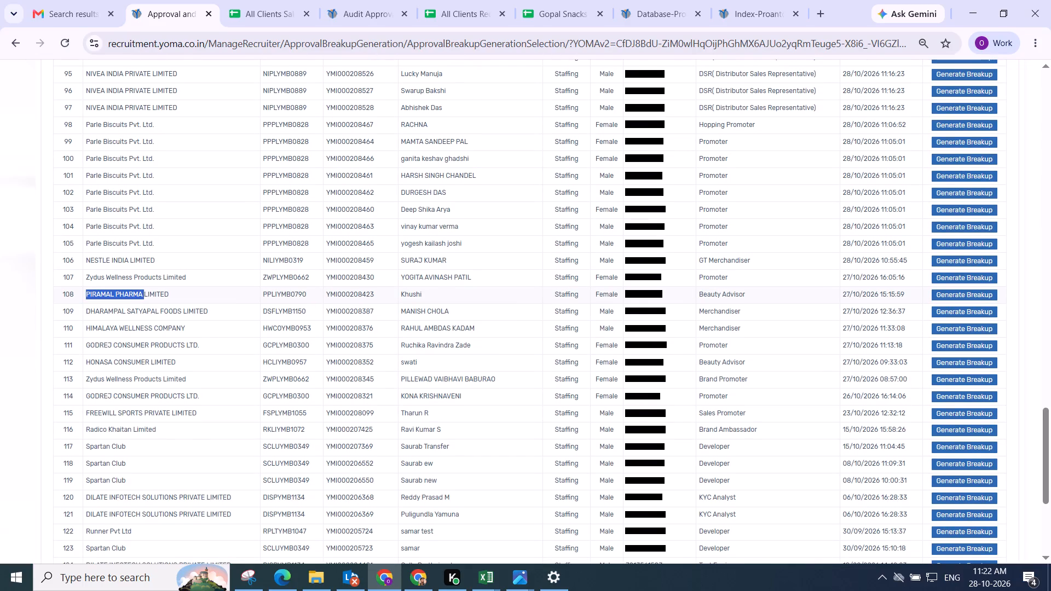
{"action": "left_click_drag", "start_coordinate": [145, 292], "coordinate": [153, 292]}
{"action": "left_click_drag", "start_coordinate": [153, 292], "coordinate": [169, 291]}
{"action": "key", "text": "ctrl+c"}
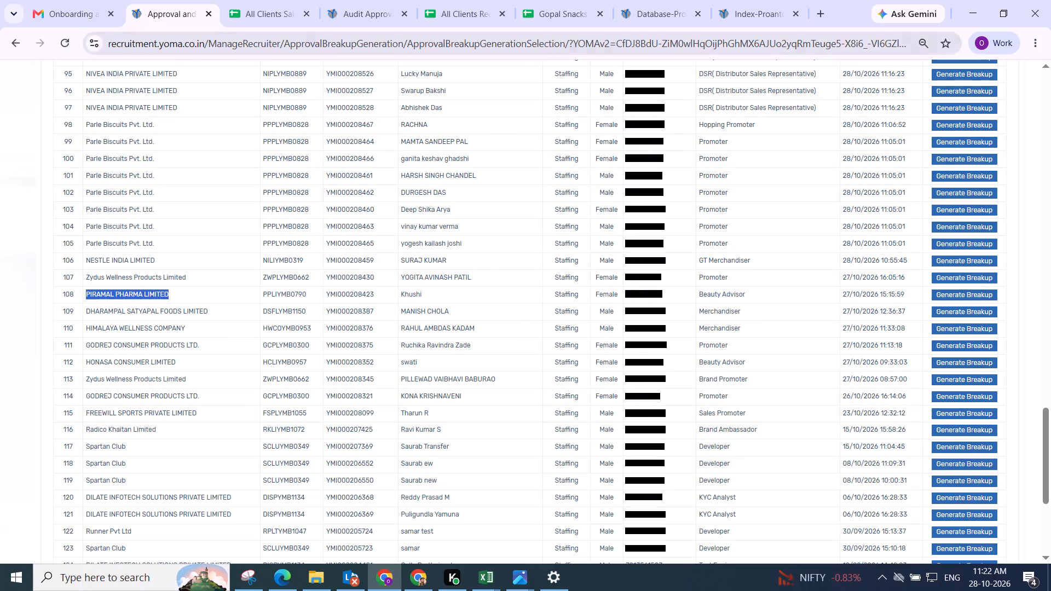
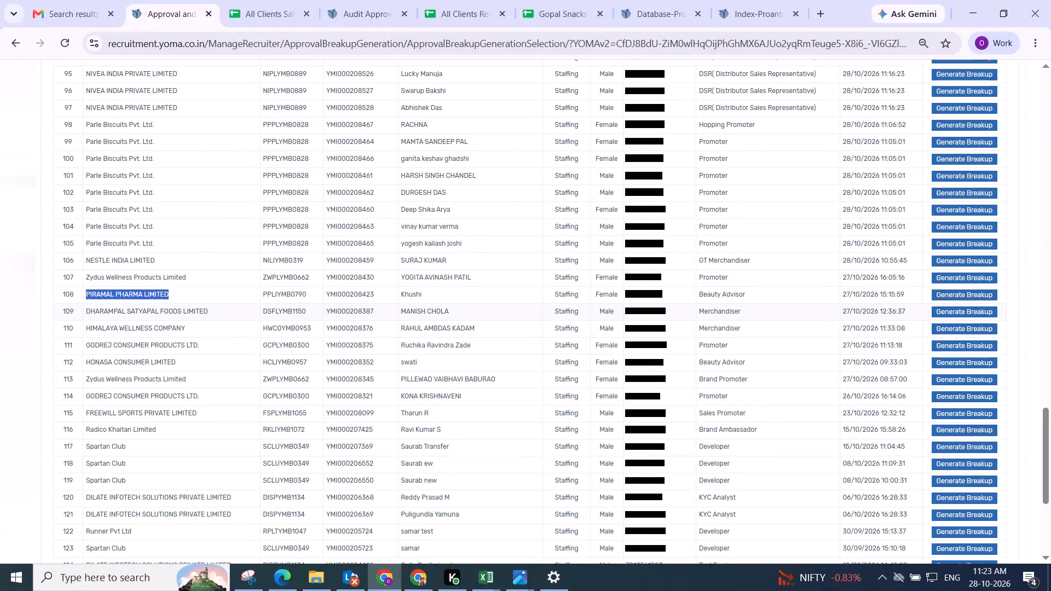
Open the pending approval for the PIRAMAL PHARMA LIMITED Beauty Advisor to generate its salary breakup.
{"action": "left_click", "coordinate": [954, 293]}
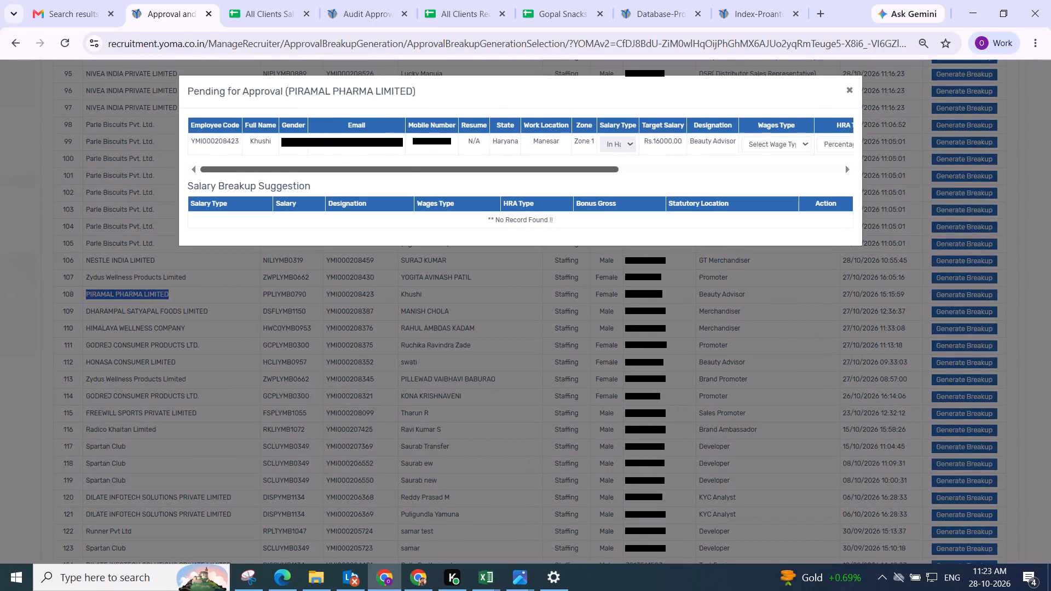
{"action": "left_click_drag", "start_coordinate": [322, 165], "coordinate": [881, 146]}
Look up PIRAMAL PHARMA LIMITED in the All Clients Salary Breakup sheet to check its wages, HRA, bonus and insurance rules.
{"action": "left_click", "coordinate": [263, 9]}
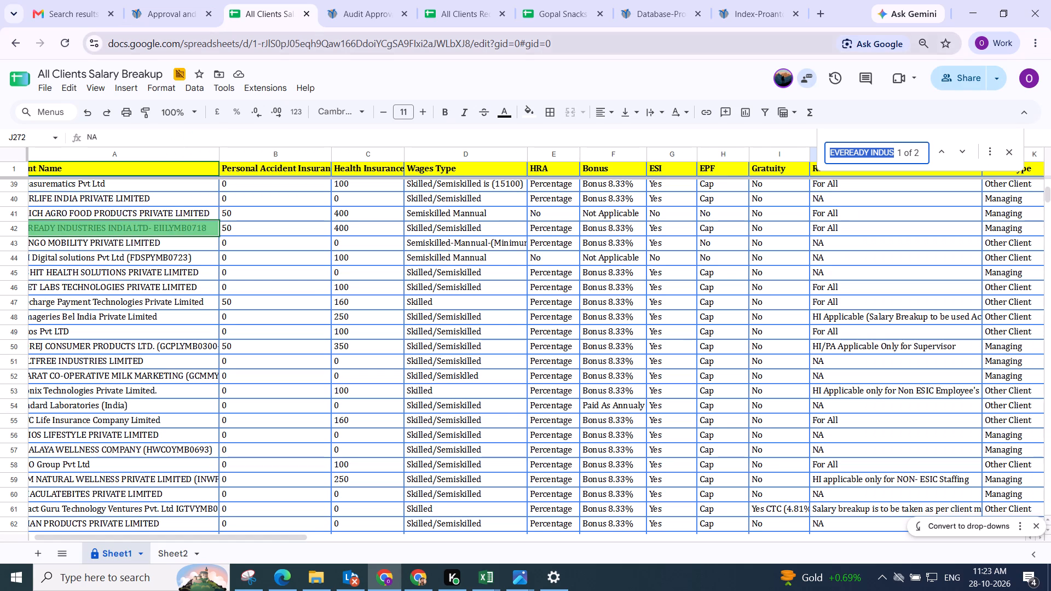
{"action": "key", "text": "ctrl+f"}
{"action": "key", "text": "ctrl+v"}
{"action": "key", "text": "Return"}
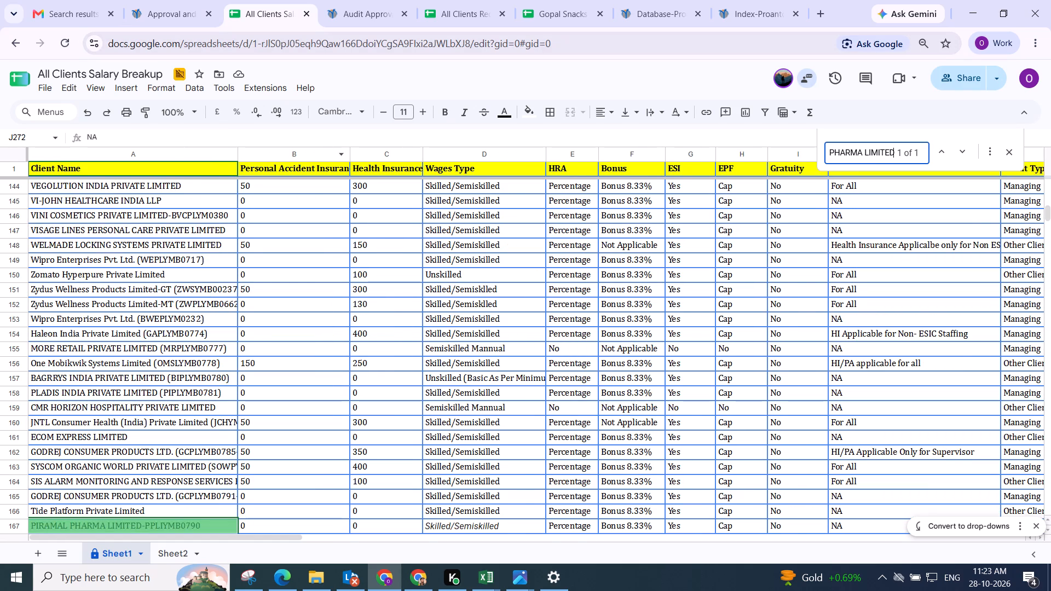
{"action": "scroll", "coordinate": [372, 423], "scroll_direction": "down", "scroll_amount": 3}
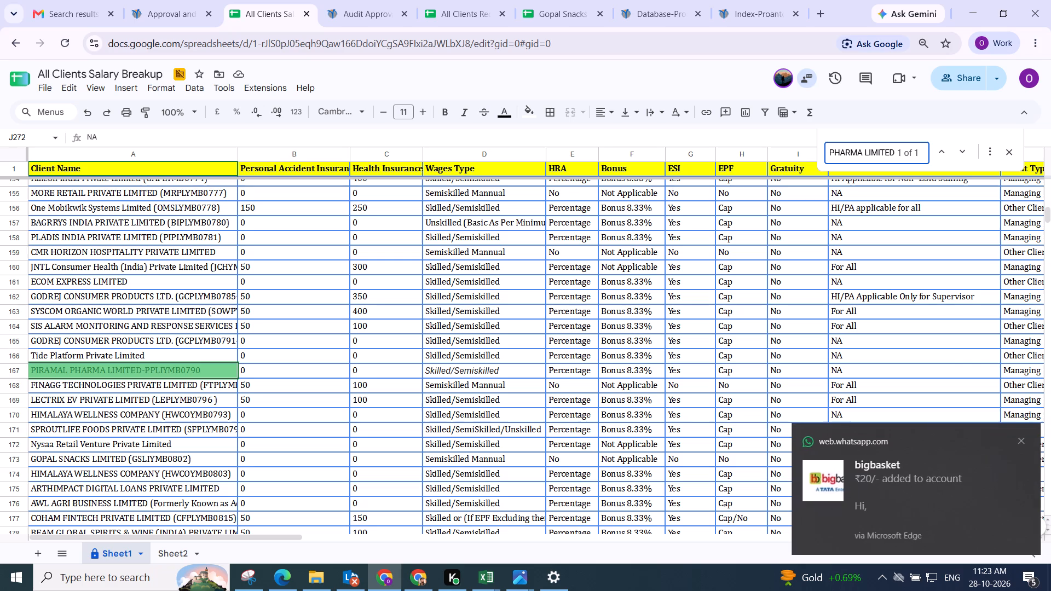
{"action": "left_click", "coordinate": [1017, 443]}
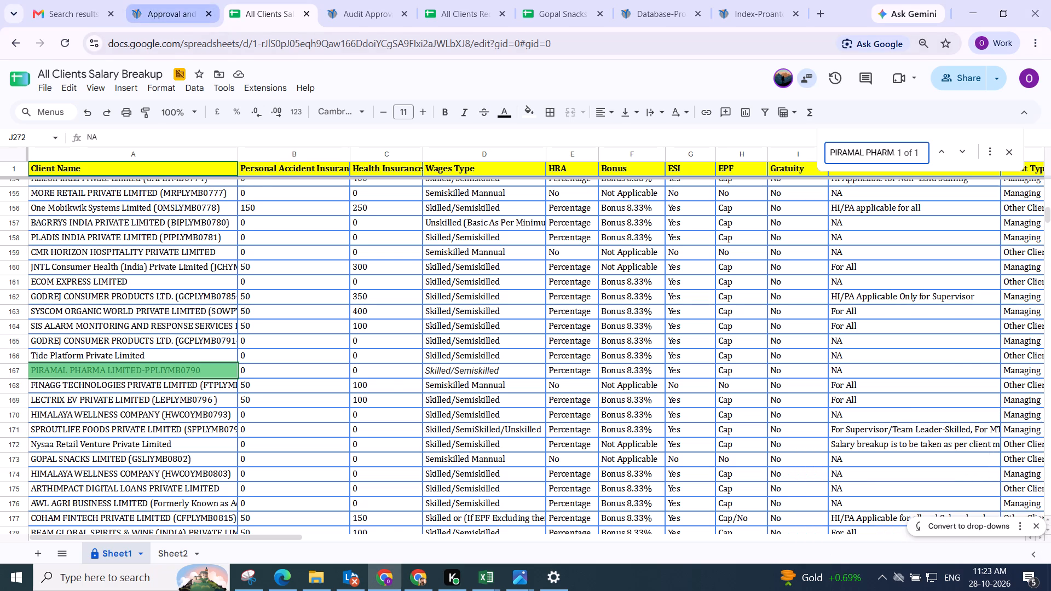
In the PIRAMAL PHARMA approval, generate the salary with Semi-Skilled (Basic as Minimum Wages), Bonus 8.33% and statutory location Fatehabad.
{"action": "left_click", "coordinate": [171, 16]}
{"action": "left_click_drag", "start_coordinate": [441, 168], "coordinate": [463, 172]}
{"action": "left_click", "coordinate": [406, 146]}
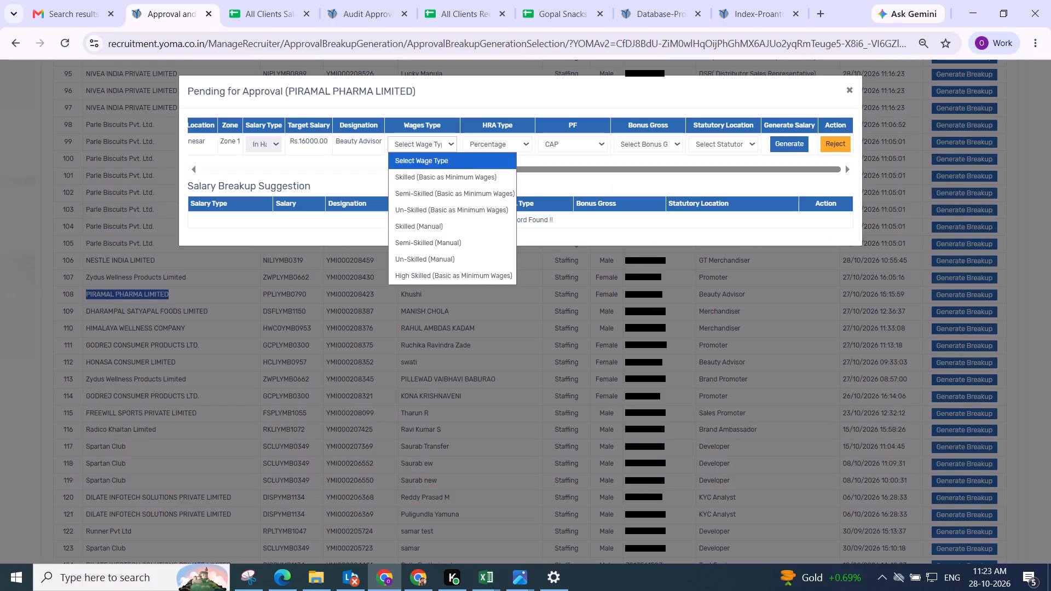
{"action": "left_click", "coordinate": [412, 195]}
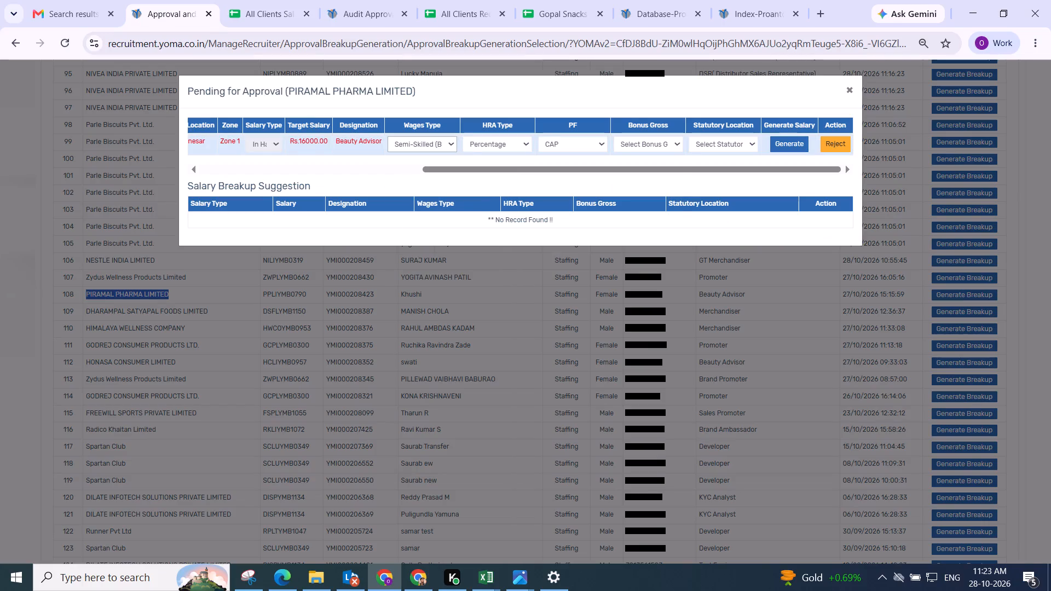
{"action": "left_click", "coordinate": [632, 140]}
{"action": "left_click", "coordinate": [637, 175]}
{"action": "left_click", "coordinate": [702, 142]}
{"action": "left_click", "coordinate": [713, 189]}
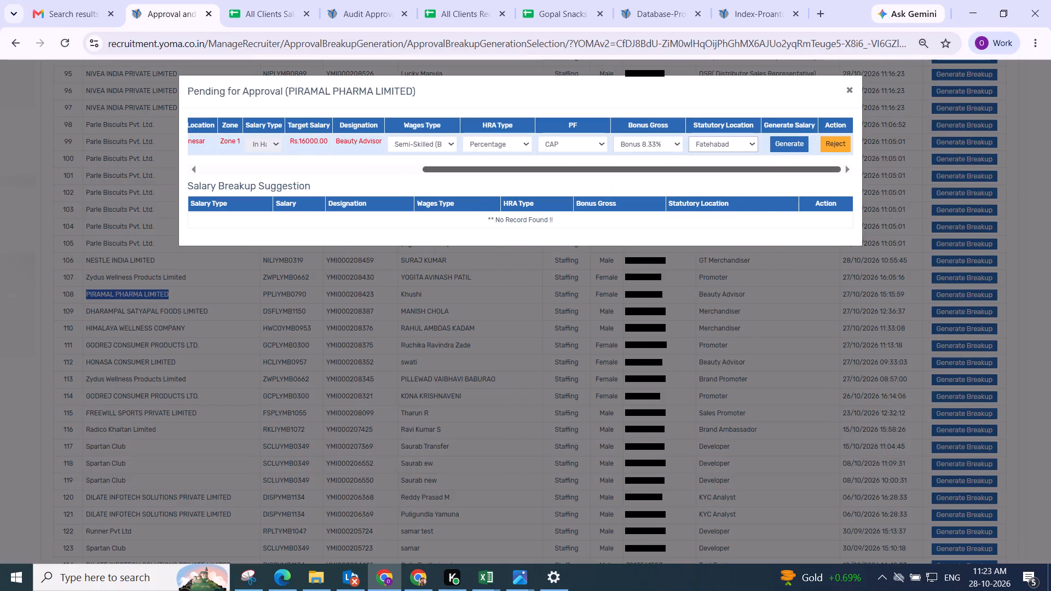
{"action": "left_click", "coordinate": [783, 146]}
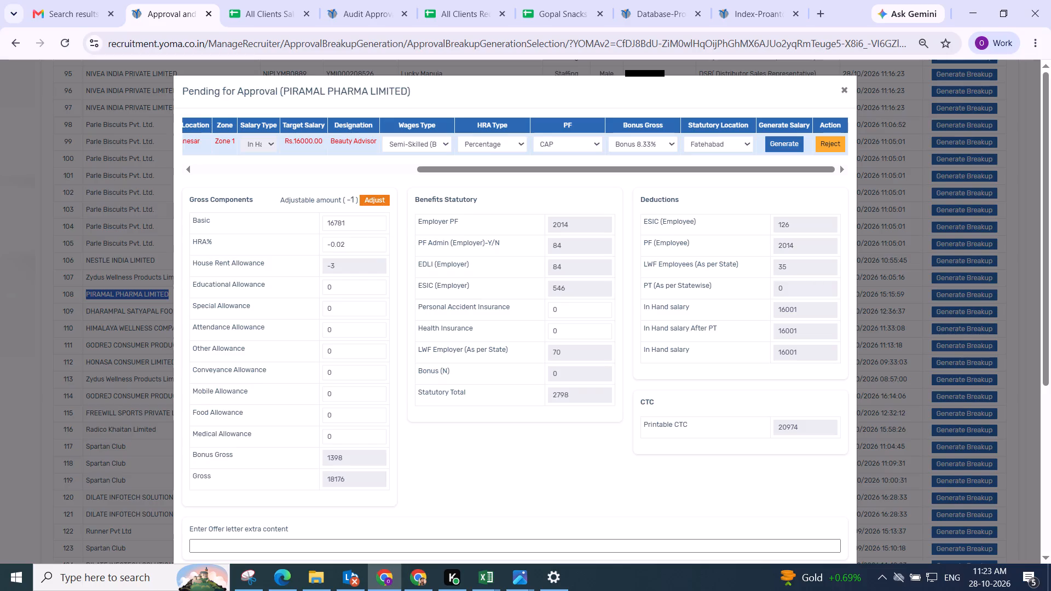
Check the approval's target salary and work location details, and adjust the generated gross components.
{"action": "left_click_drag", "start_coordinate": [455, 165], "coordinate": [314, 169]}
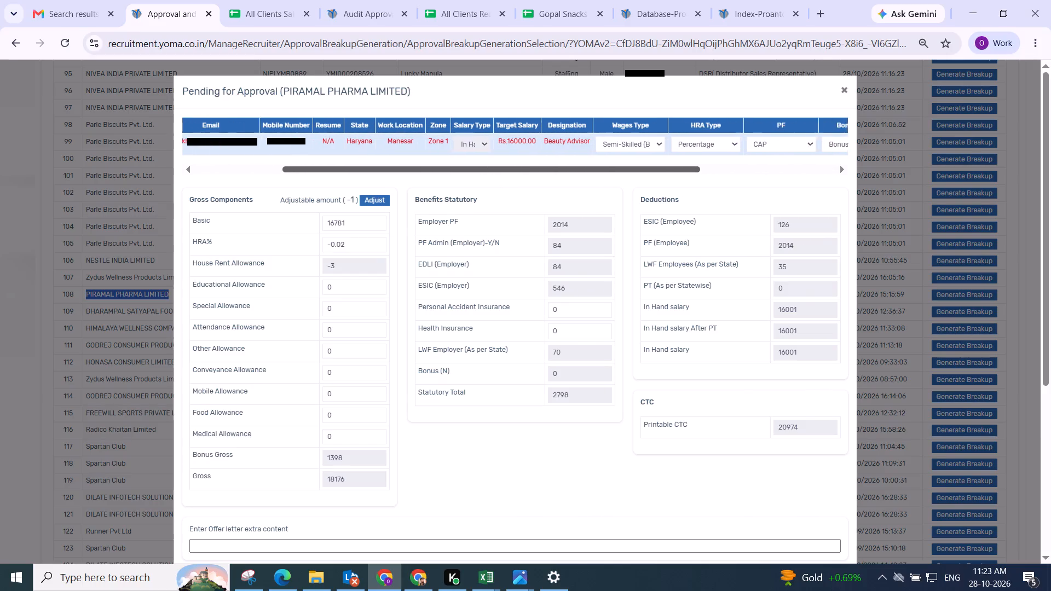
{"action": "left_click_drag", "start_coordinate": [314, 169], "coordinate": [659, 175]}
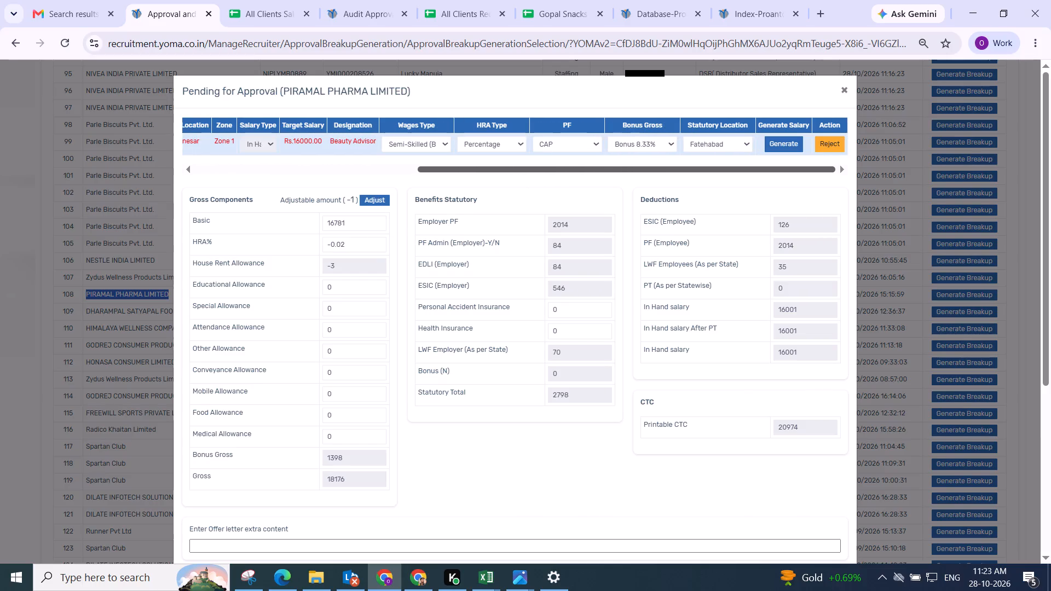
{"action": "left_click_drag", "start_coordinate": [659, 175], "coordinate": [671, 175]}
{"action": "left_click", "coordinate": [376, 200]}
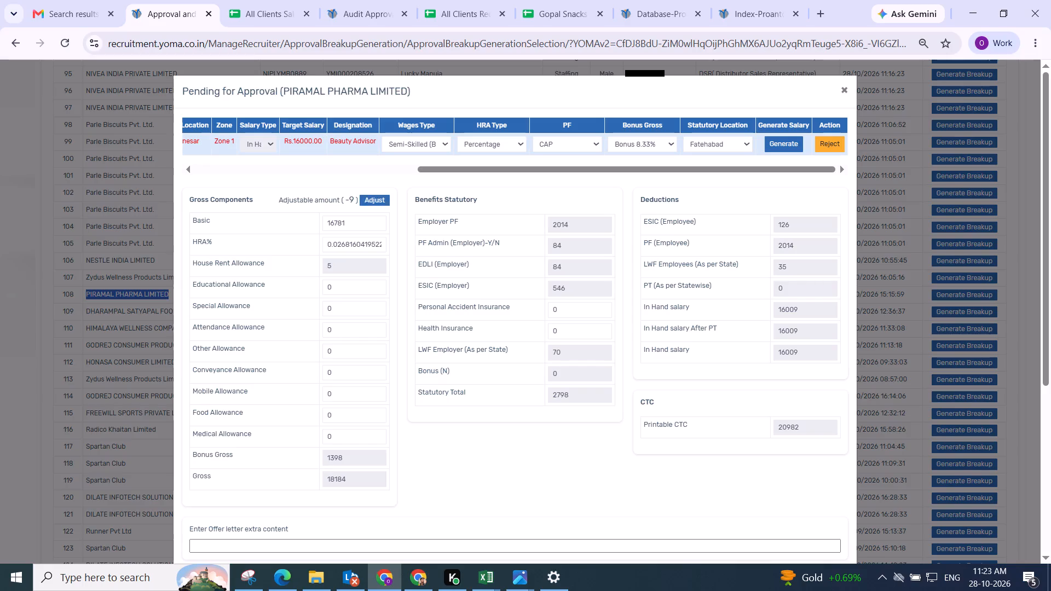
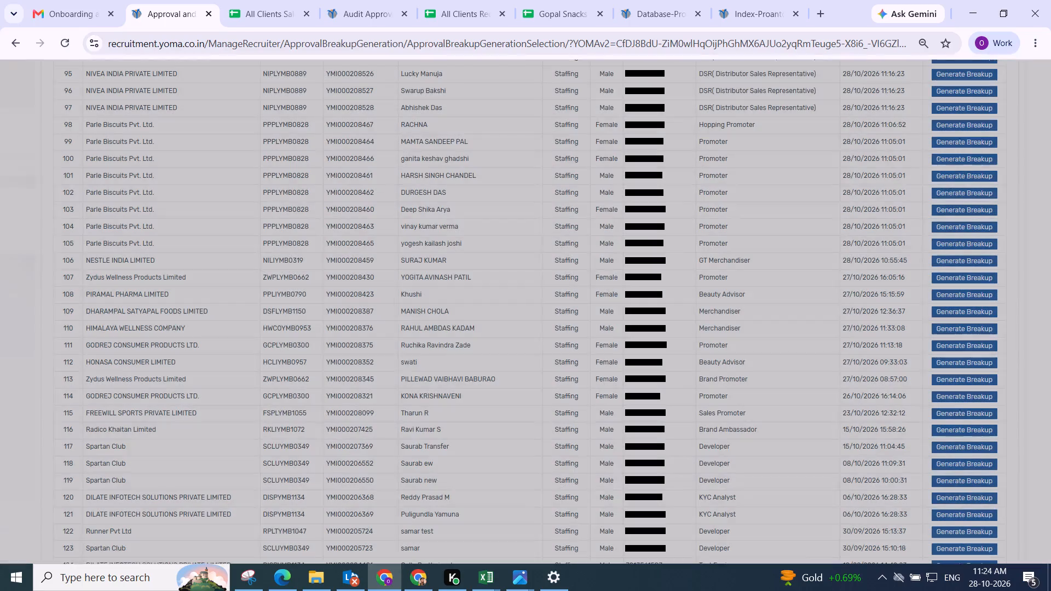
Check the PIRAMAL PHARMA LIMITED row in the All Clients Salary Breakup sheet and open the All Clients Requisition (Onboarding) Tracker.
{"action": "left_click", "coordinate": [255, 11]}
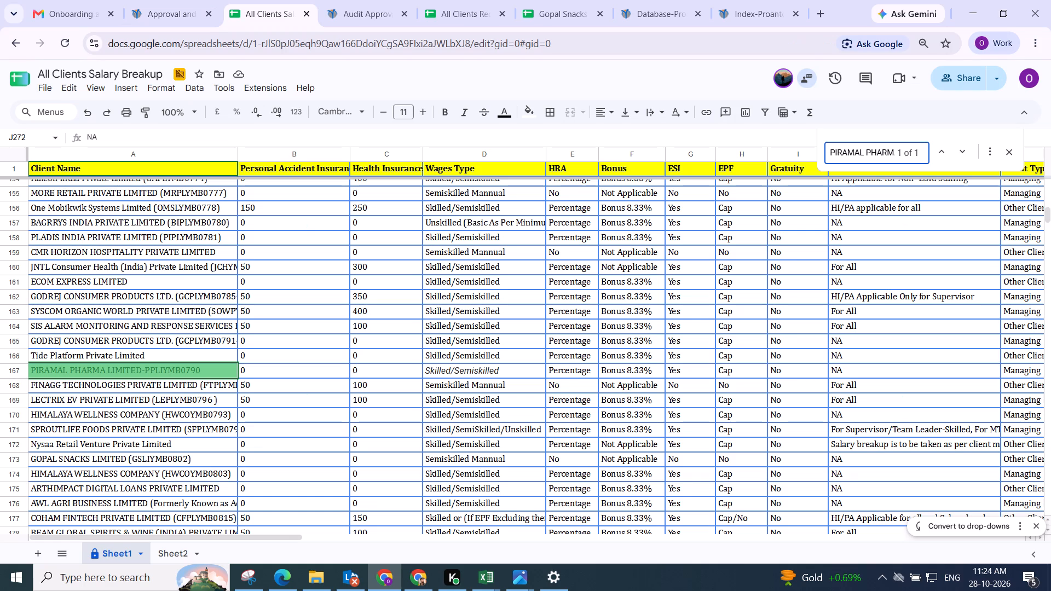
{"action": "left_click", "coordinate": [467, 18]}
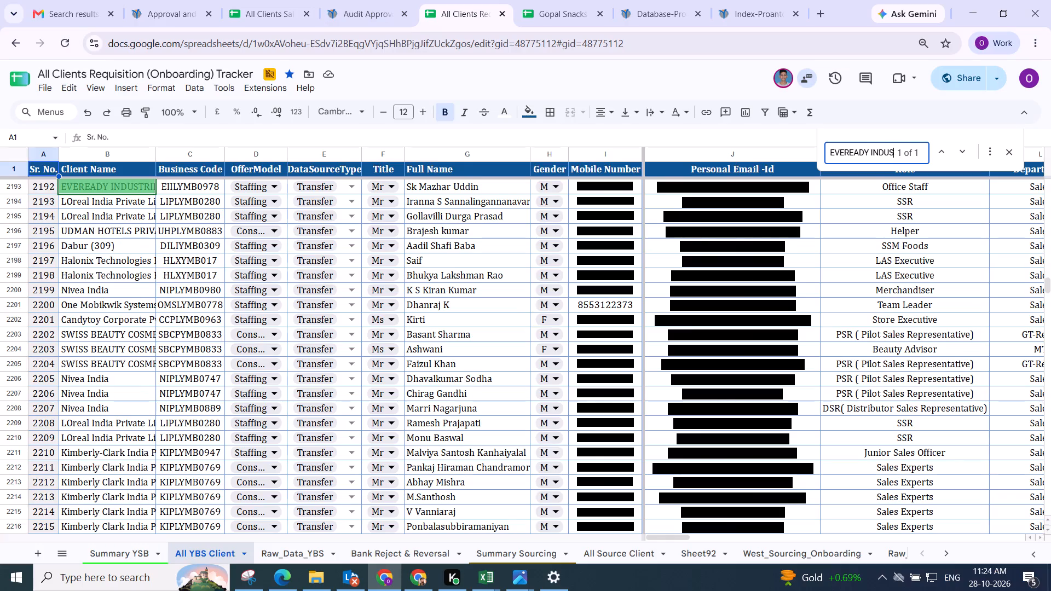
Search the All Clients Requisition Tracker for the copied mobile number and check the mailbox search for it.
{"action": "key", "text": "ctrl+f"}
{"action": "key", "text": "ctrl+v"}
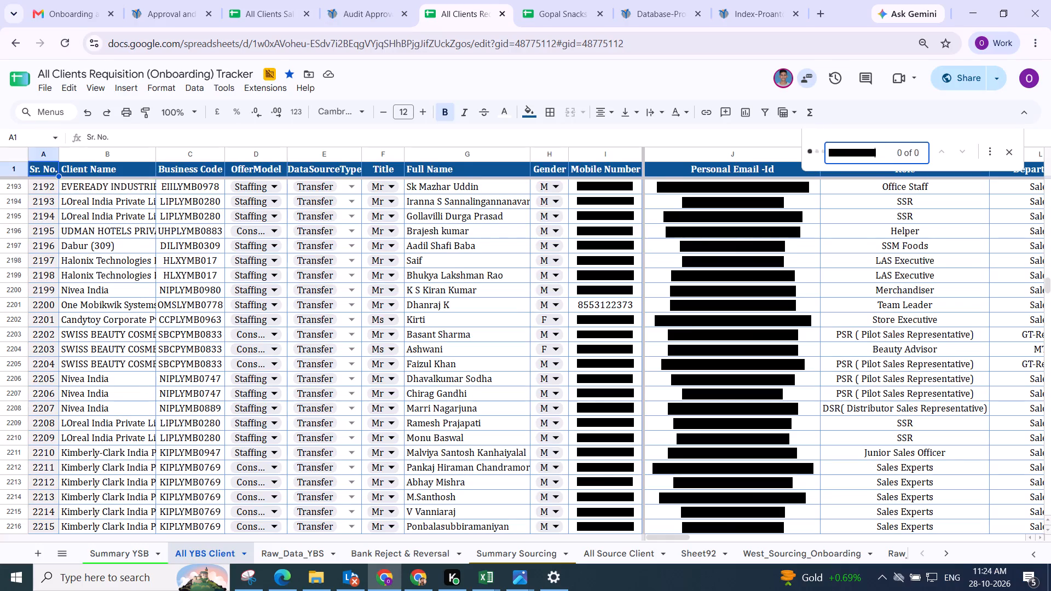
{"action": "key", "text": "Return"}
{"action": "key", "text": "Return"}
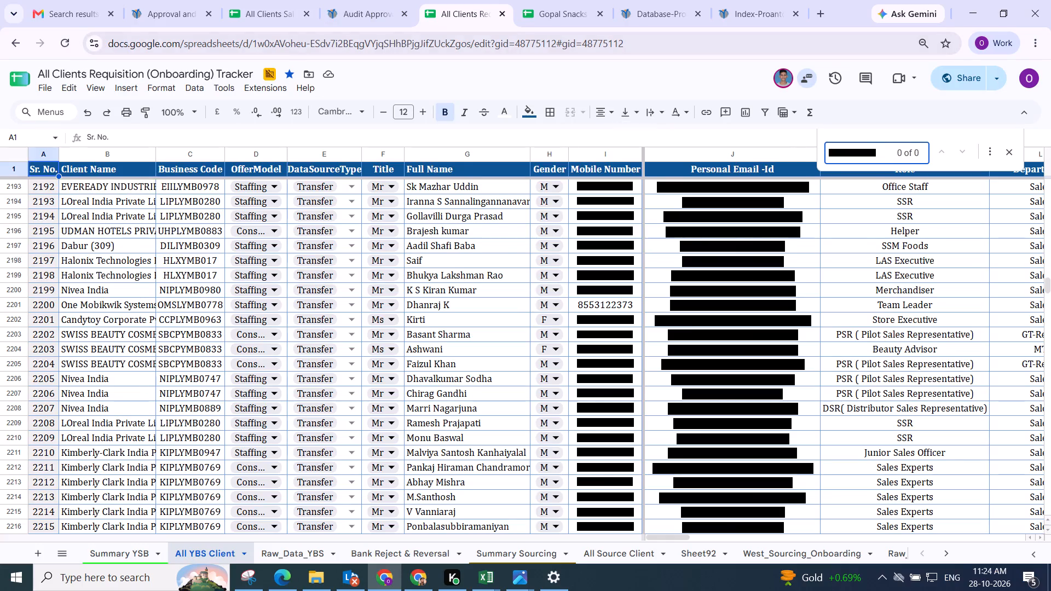
{"action": "left_click", "coordinate": [68, 16]}
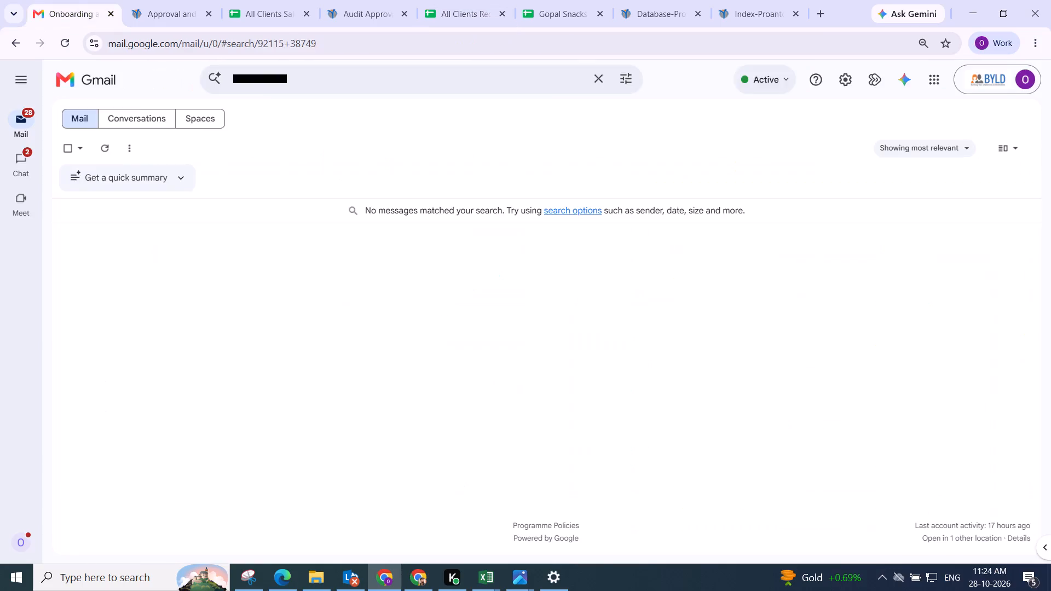
Copy the client name PIRAMAL PHARMA LIMITED from the Breakup & LOI Generation list and look it up in the All Clients Salary Breakup sheet.
{"action": "left_click", "coordinate": [168, 20]}
{"action": "scroll", "coordinate": [403, 229], "scroll_direction": "up", "scroll_amount": 5}
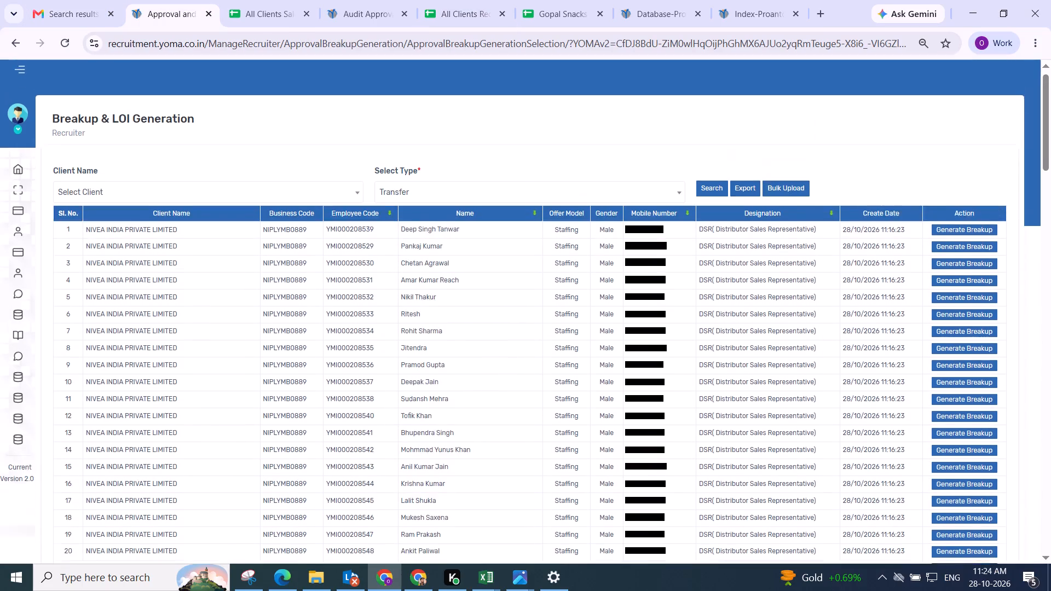
{"action": "scroll", "coordinate": [347, 250], "scroll_direction": "down", "scroll_amount": 5}
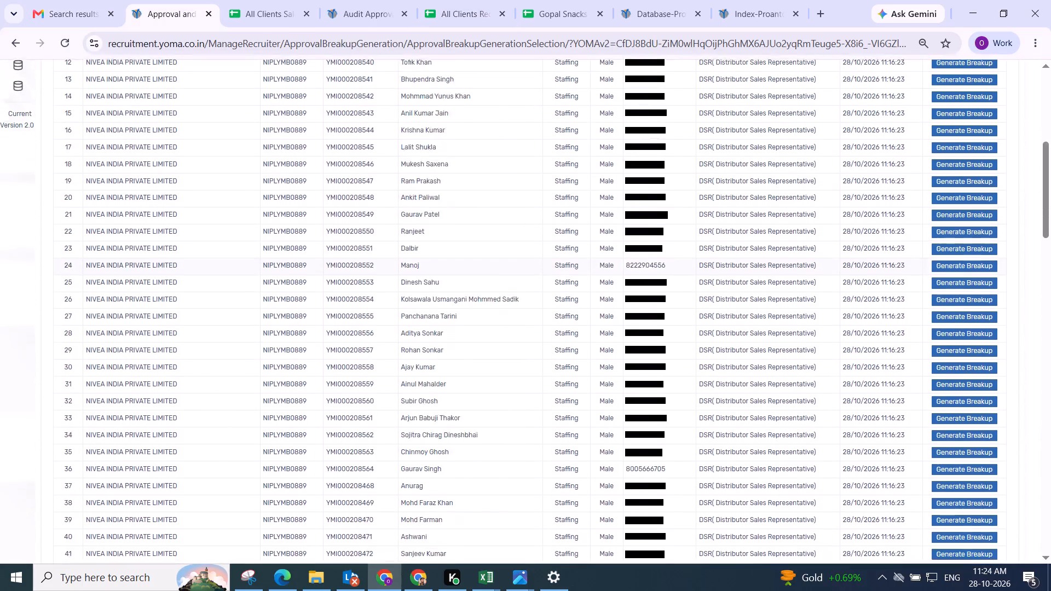
{"action": "scroll", "coordinate": [238, 274], "scroll_direction": "down", "scroll_amount": 7}
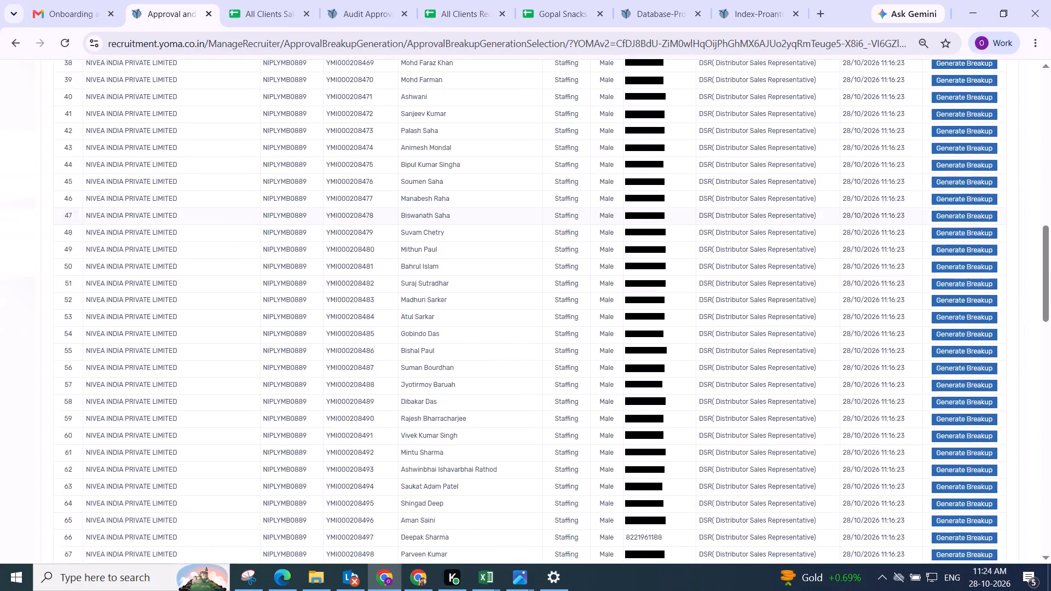
{"action": "scroll", "coordinate": [226, 290], "scroll_direction": "down", "scroll_amount": 8}
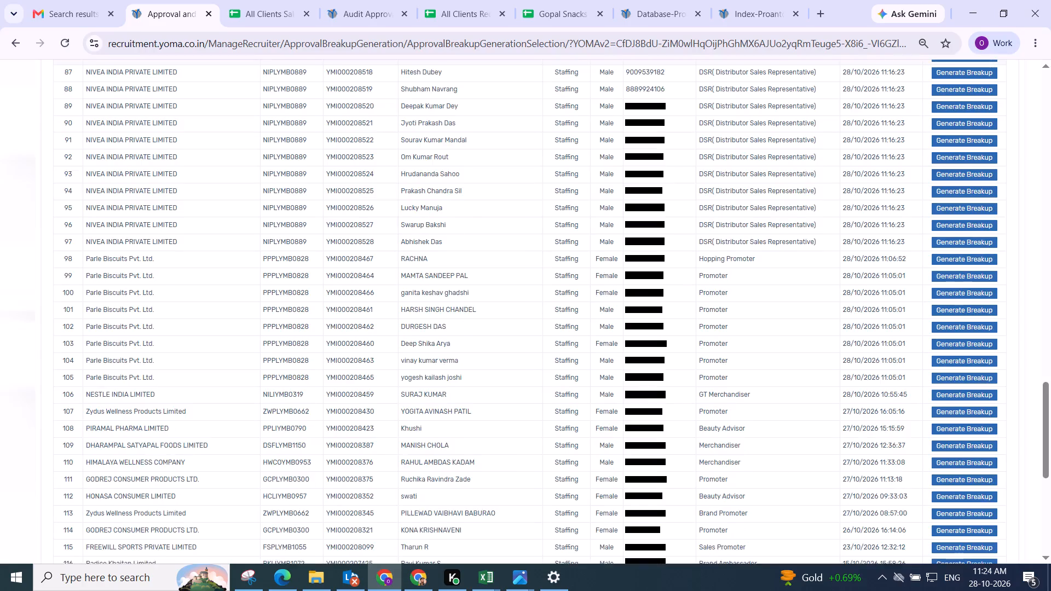
{"action": "scroll", "coordinate": [221, 277], "scroll_direction": "down", "scroll_amount": 2}
{"action": "scroll", "coordinate": [184, 247], "scroll_direction": "down", "scroll_amount": 2}
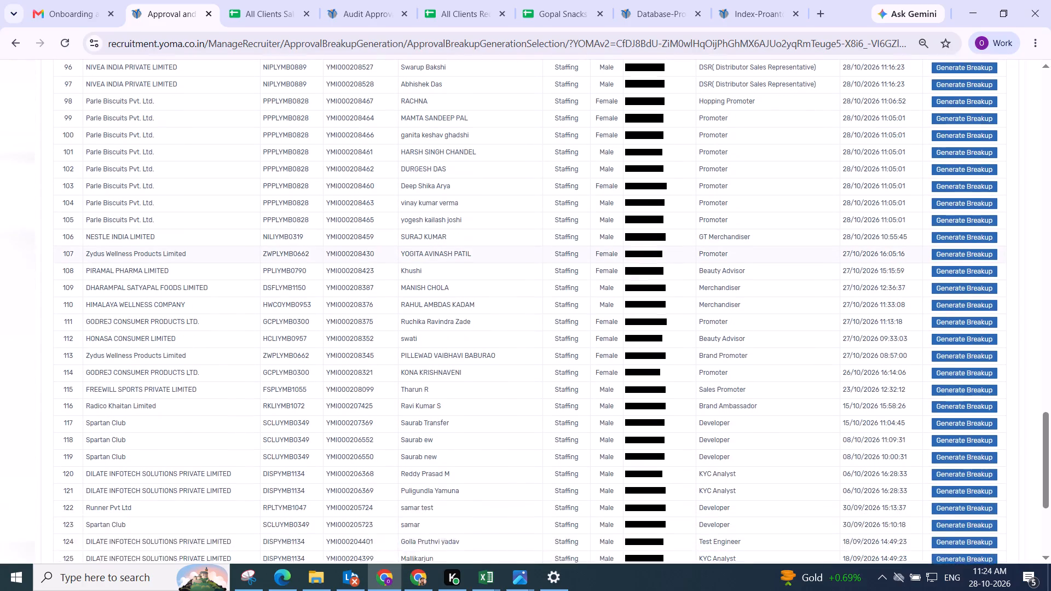
{"action": "scroll", "coordinate": [101, 293], "scroll_direction": "down", "scroll_amount": 1}
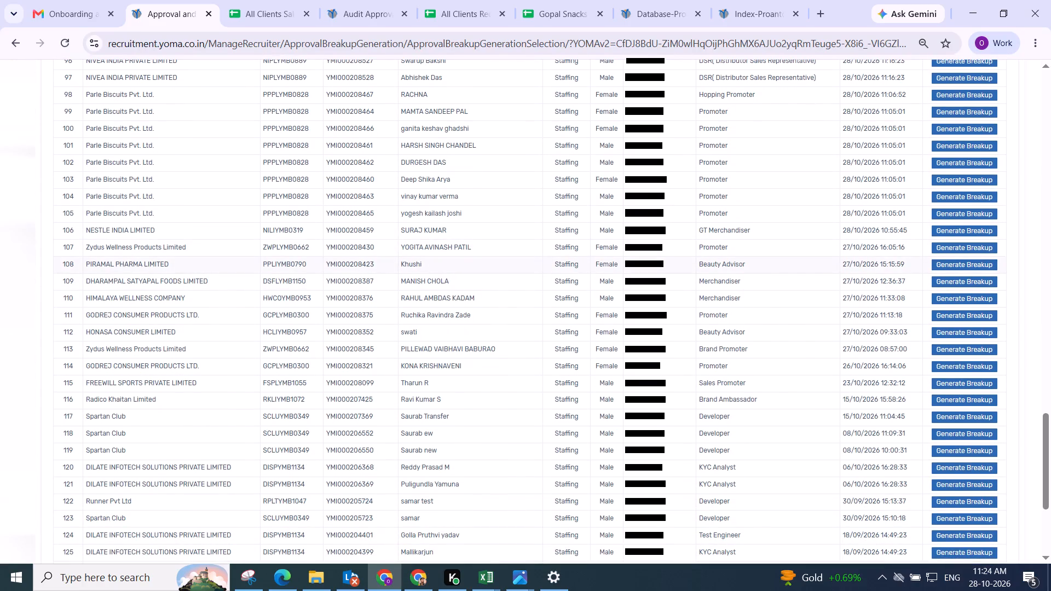
{"action": "left_click_drag", "start_coordinate": [88, 262], "coordinate": [173, 264]}
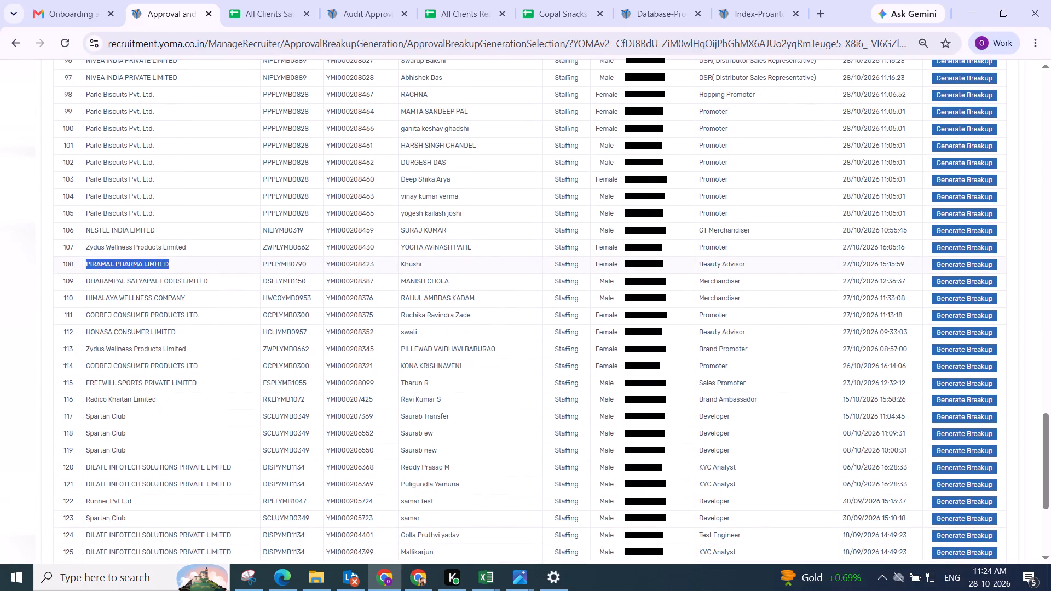
{"action": "key", "text": "ctrl+c"}
{"action": "left_click", "coordinate": [241, 11]}
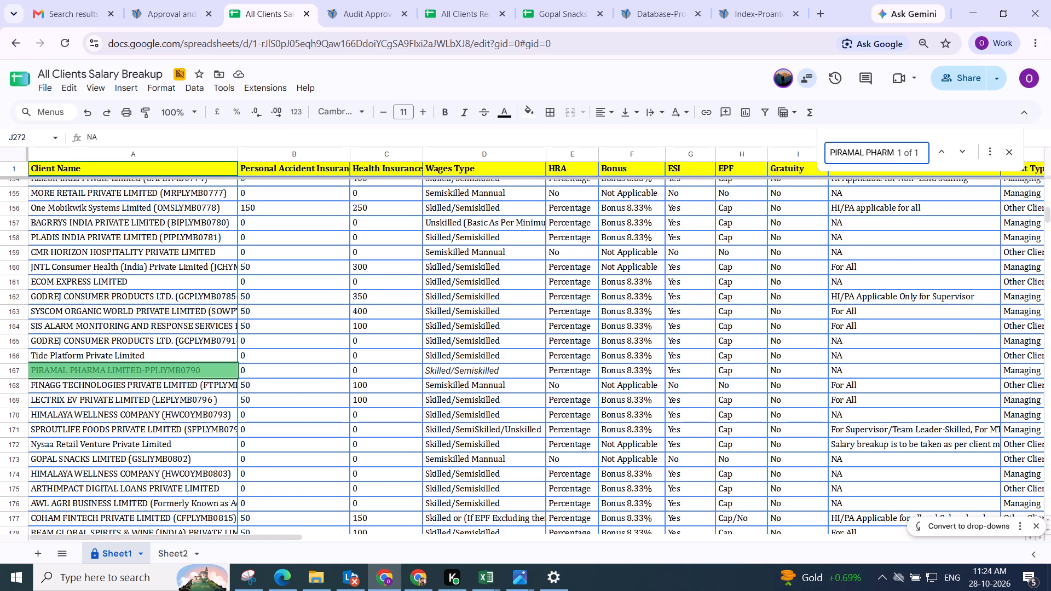
{"action": "key", "text": "ctrl+f"}
{"action": "key", "text": "ctrl+v"}
{"action": "key", "text": "Return"}
{"action": "key", "text": "Return"}
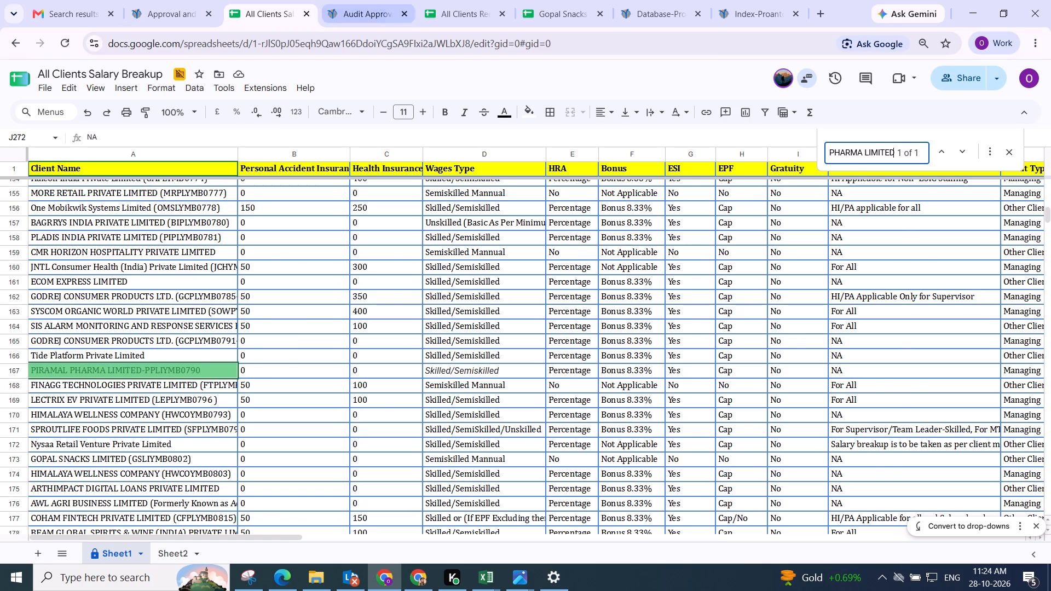
Search the All Clients Requisition Tracker for PIRAMAL PHARMA LIMITED and for the shortened name PIRAMAL PHARMA.
{"action": "left_click", "coordinate": [435, 19]}
{"action": "key", "text": "ctrl+f"}
{"action": "key", "text": "ctrl+v"}
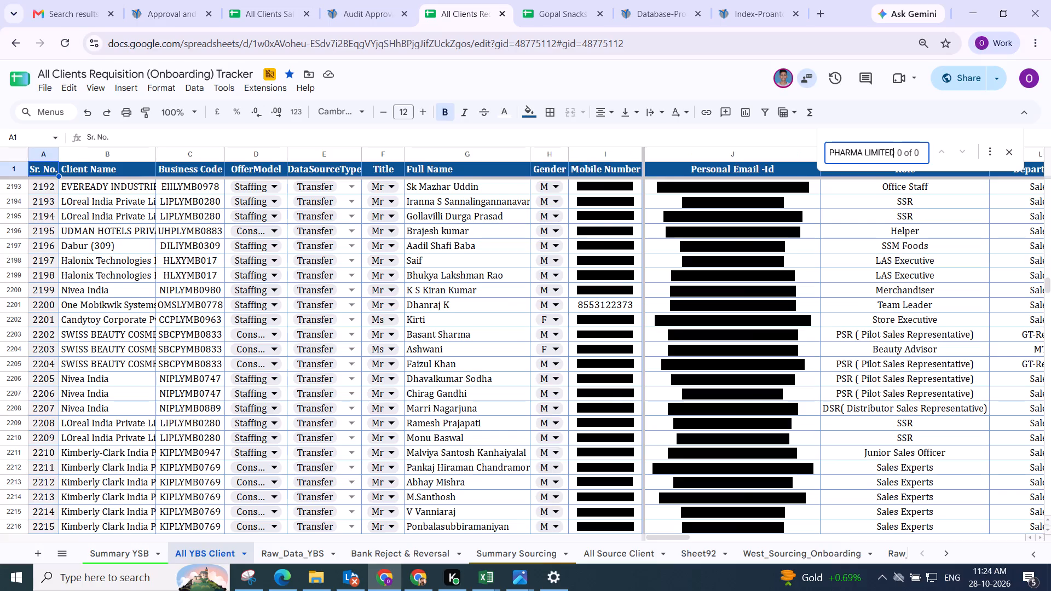
{"action": "key", "text": "Return"}
{"action": "key", "text": "Return"}
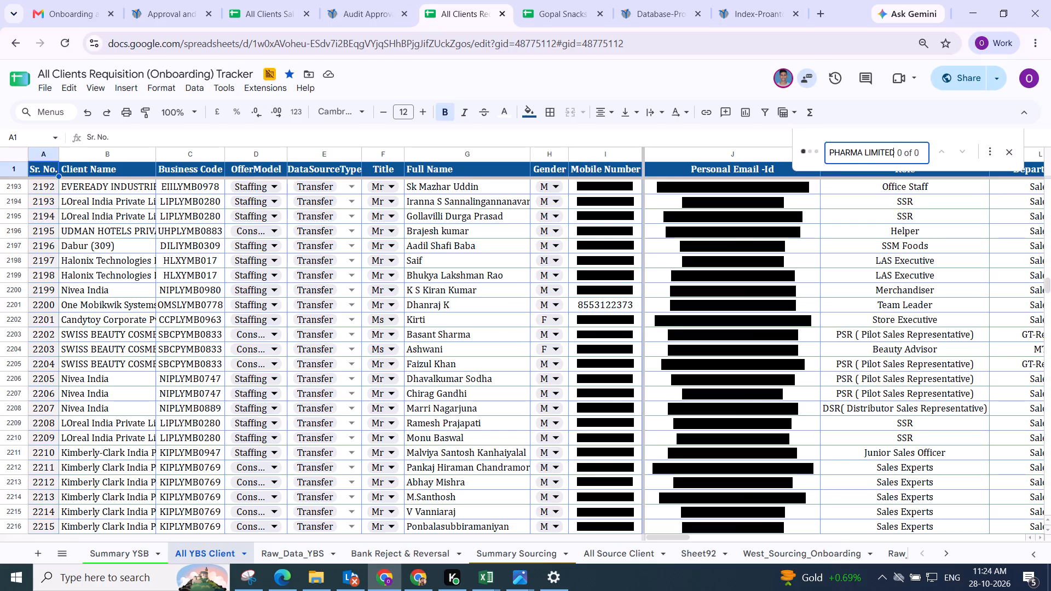
{"action": "key", "text": "BackSpace"}
{"action": "key", "text": "BackSpace"}
{"action": "key", "text": "BackSpace"}
{"action": "key", "text": "BackSpace"}
{"action": "key", "text": "BackSpace"}
{"action": "key", "text": "BackSpace"}
{"action": "key", "text": "BackSpace"}
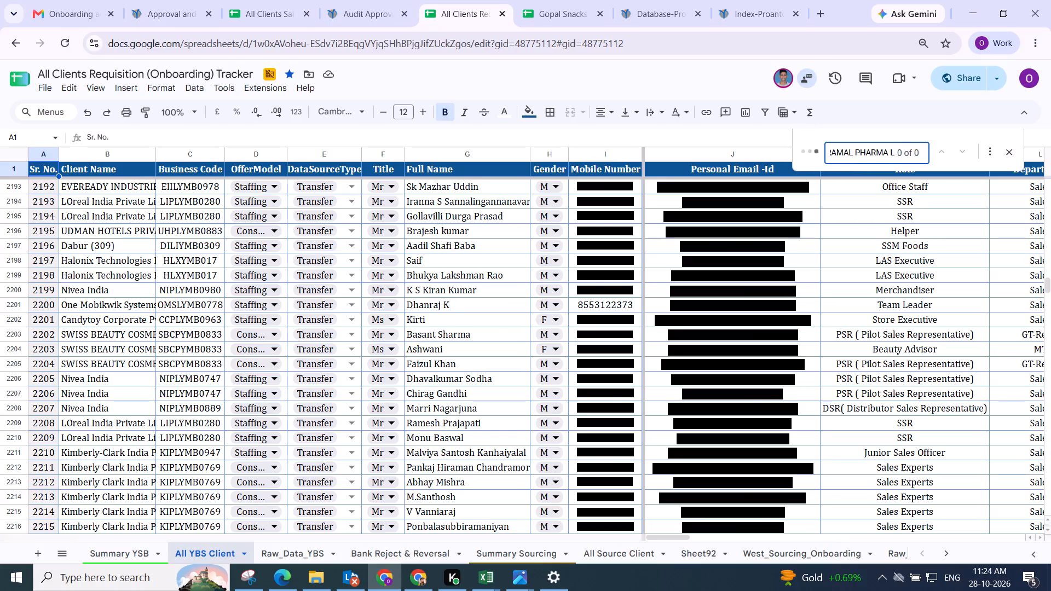
{"action": "key", "text": "Return"}
{"action": "key", "text": "Return"}
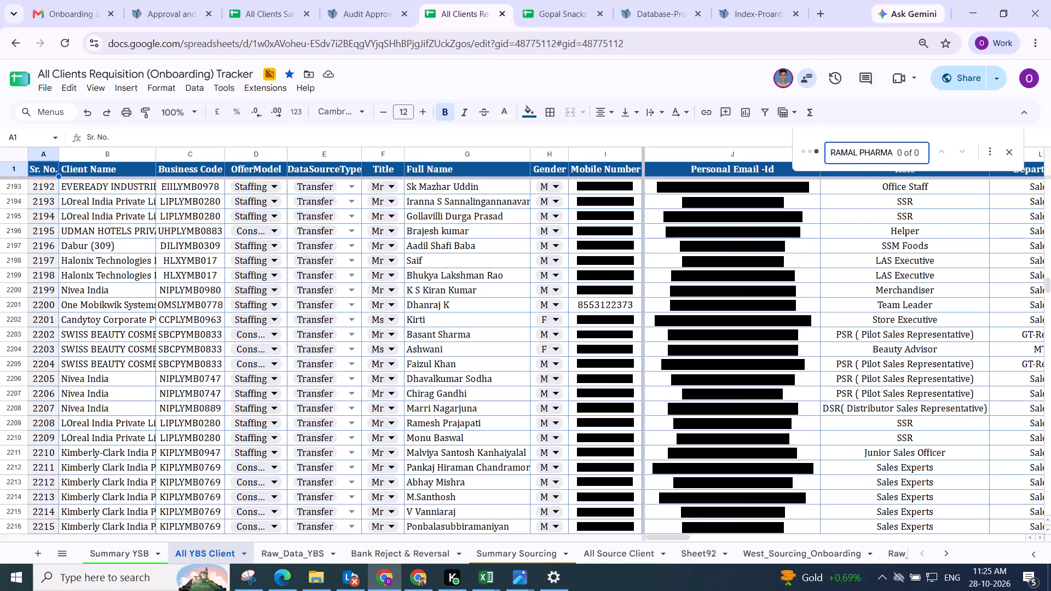
{"action": "key", "text": "Return"}
{"action": "key", "text": "Return"}
{"action": "key", "text": "Return"}
{"action": "key", "text": "Return"}
{"action": "key", "text": "Return"}
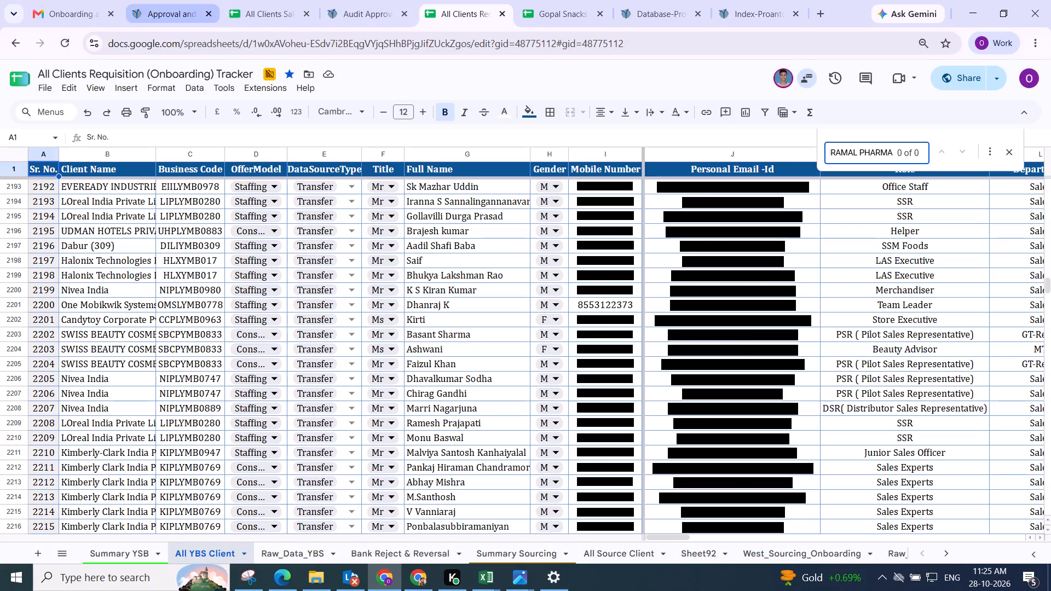
Open breakup generation for the FREEWILL SPORTS PRIVATE LIMITED Sales Promoter entry in the Breakup & LOI Generation list.
{"action": "left_click", "coordinate": [163, 17]}
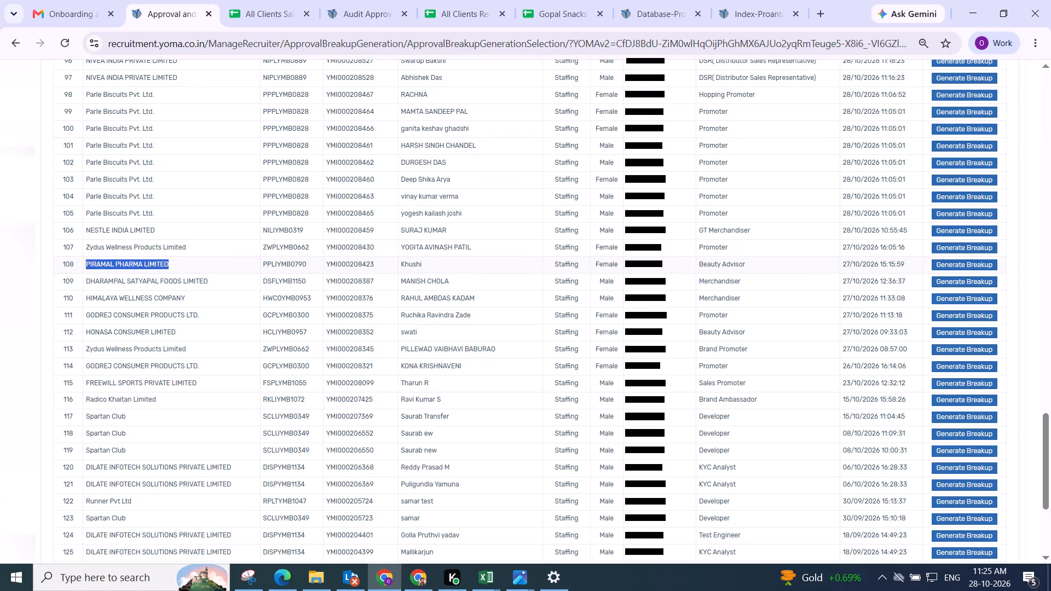
{"action": "scroll", "coordinate": [176, 303], "scroll_direction": "down", "scroll_amount": 1}
{"action": "right_click", "coordinate": [160, 296]}
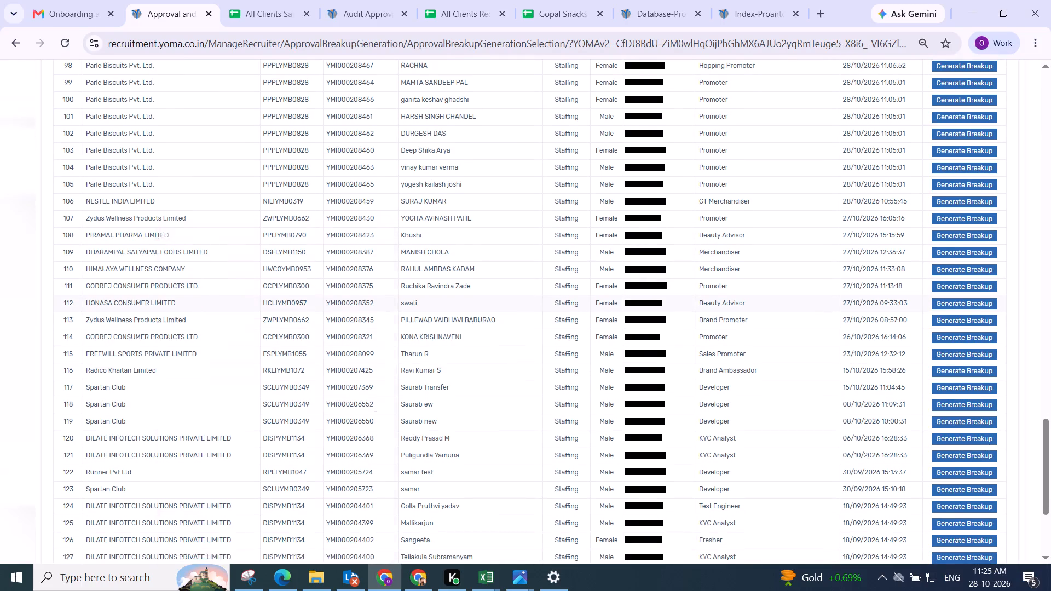
{"action": "scroll", "coordinate": [154, 296], "scroll_direction": "down", "scroll_amount": 1}
{"action": "left_click", "coordinate": [33, 297]}
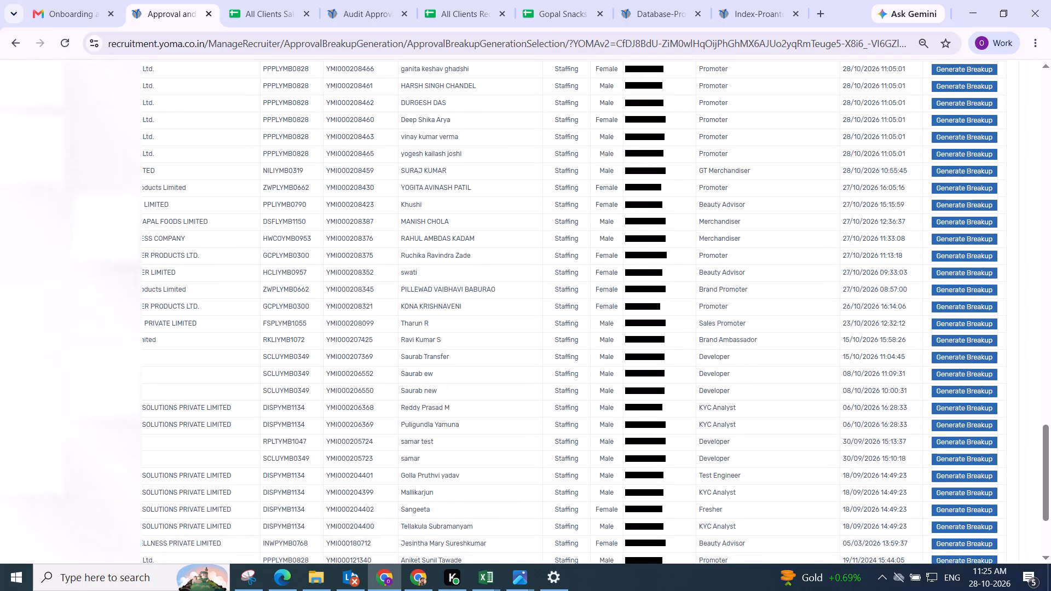
{"action": "left_click", "coordinate": [207, 355]}
{"action": "scroll", "coordinate": [200, 350], "scroll_direction": "down", "scroll_amount": 1}
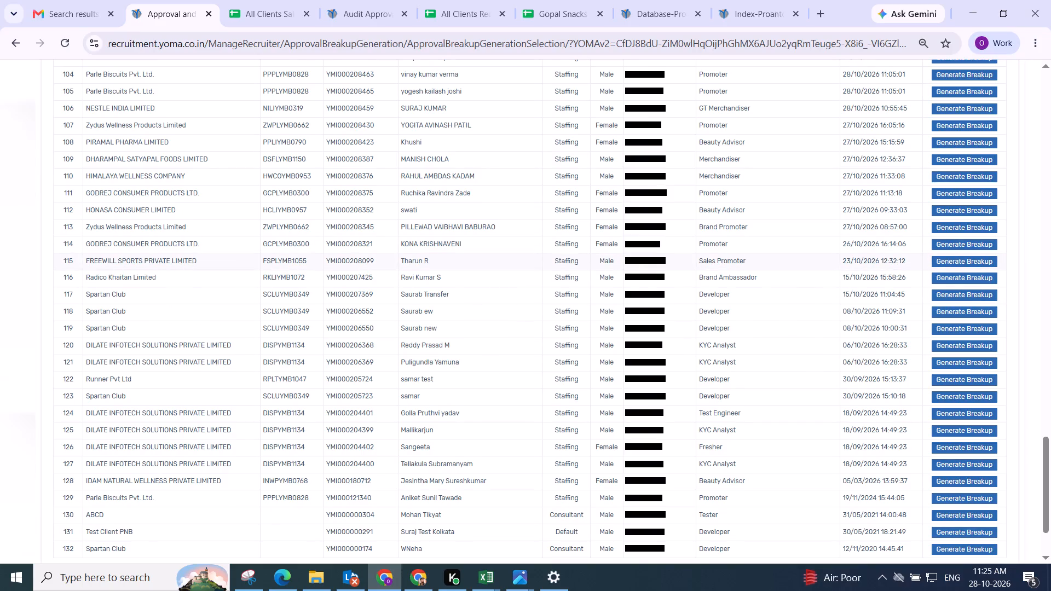
{"action": "left_click", "coordinate": [952, 264]}
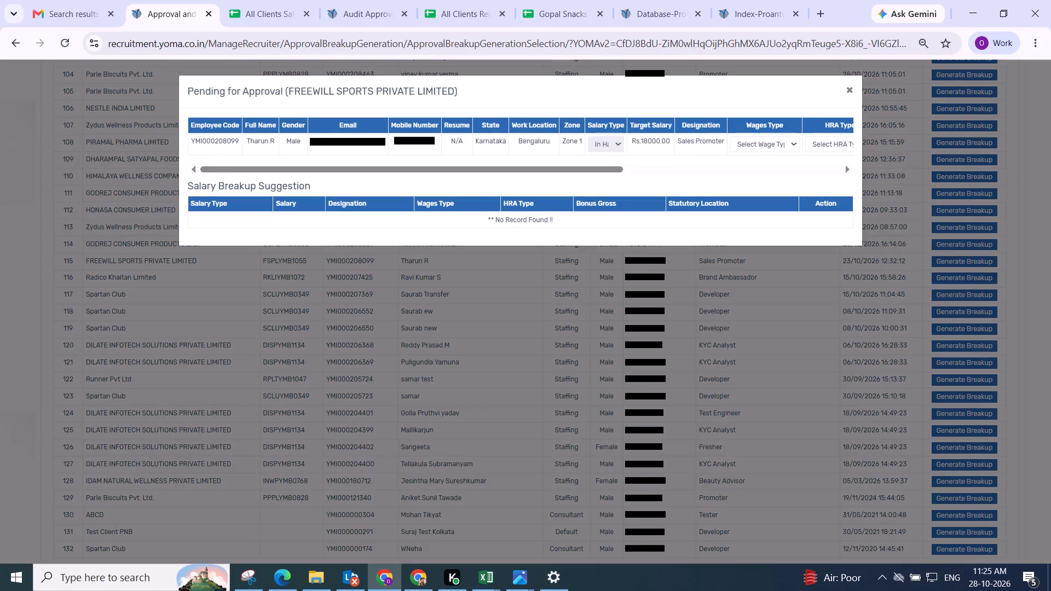
Copy the client name text FREEWILL SPORTS P from the pending approval and search the All Clients Requisition Tracker for it.
{"action": "left_click_drag", "start_coordinate": [288, 92], "coordinate": [384, 85]}
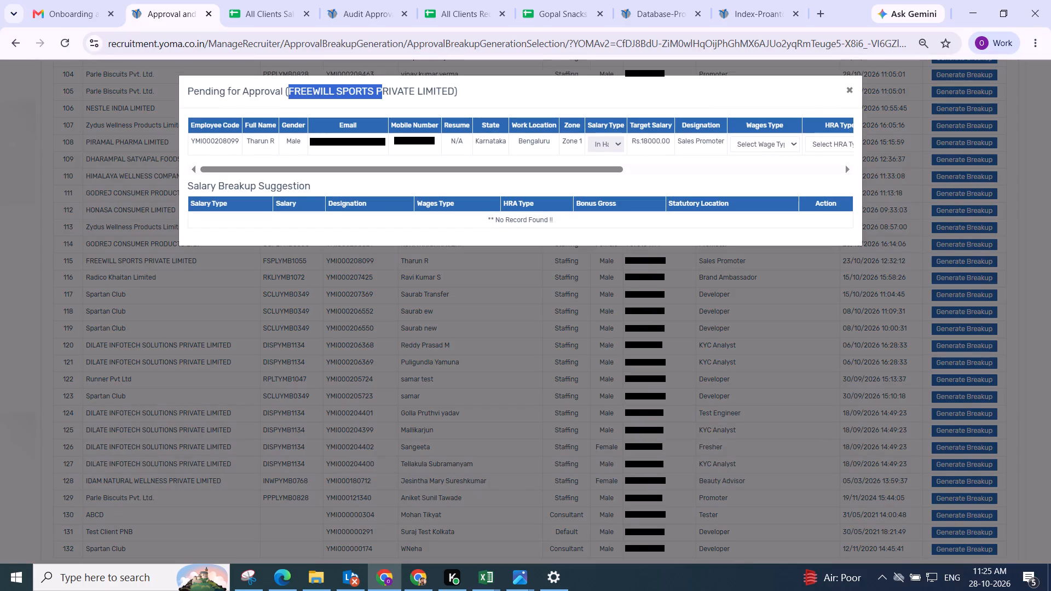
{"action": "key", "text": "ctrl+c"}
{"action": "left_click", "coordinate": [547, 12]}
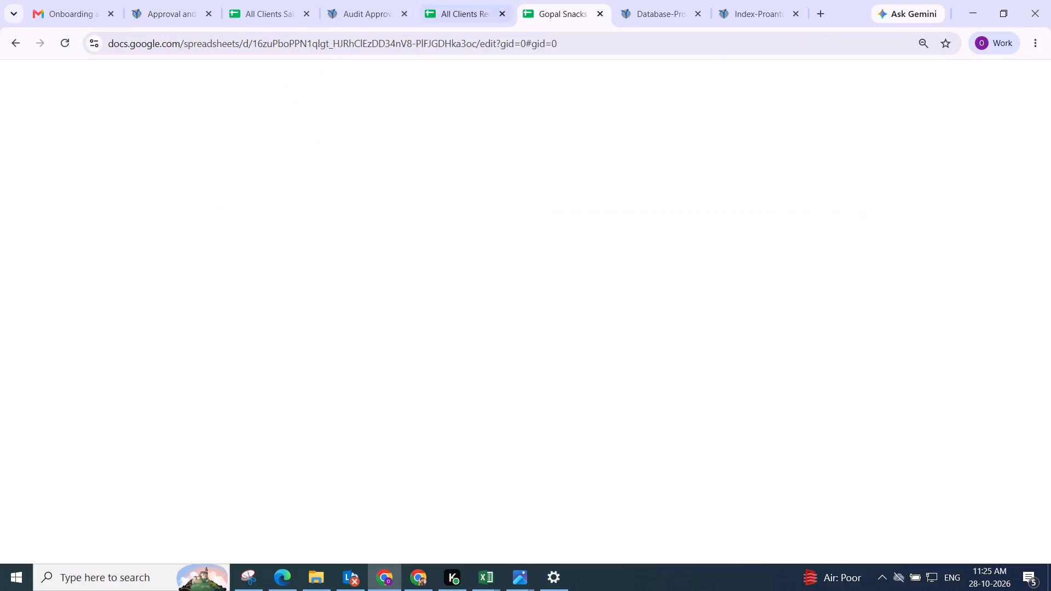
{"action": "left_click_drag", "start_coordinate": [459, 13], "coordinate": [349, 27]}
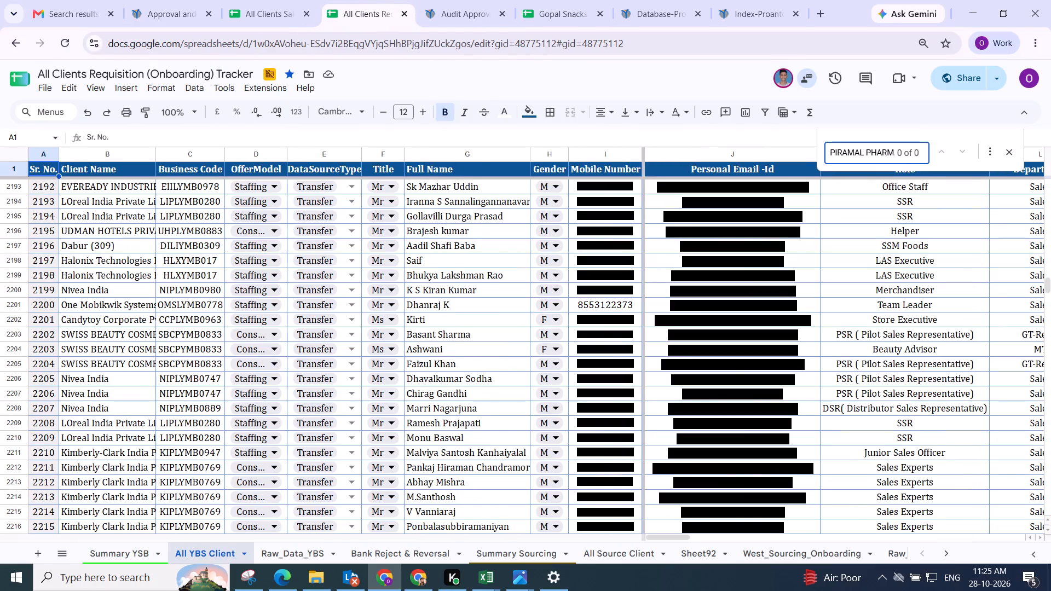
{"action": "key", "text": "ctrl+f"}
{"action": "key", "text": "ctrl+v"}
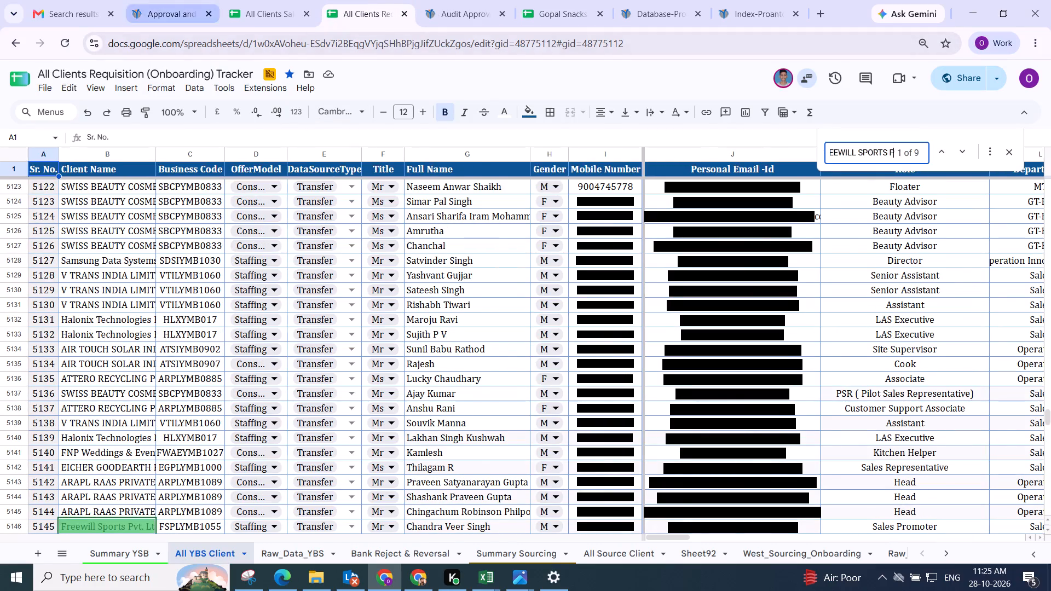
Look up FREEWILL SPORTS in the All Clients Salary Breakup sheet to check its wages, HRA, bonus and PF rules.
{"action": "left_click", "coordinate": [239, 18]}
{"action": "key", "text": "ctrl+f"}
{"action": "key", "text": "ctrl+v"}
{"action": "key", "text": "Return"}
{"action": "key", "text": "Return"}
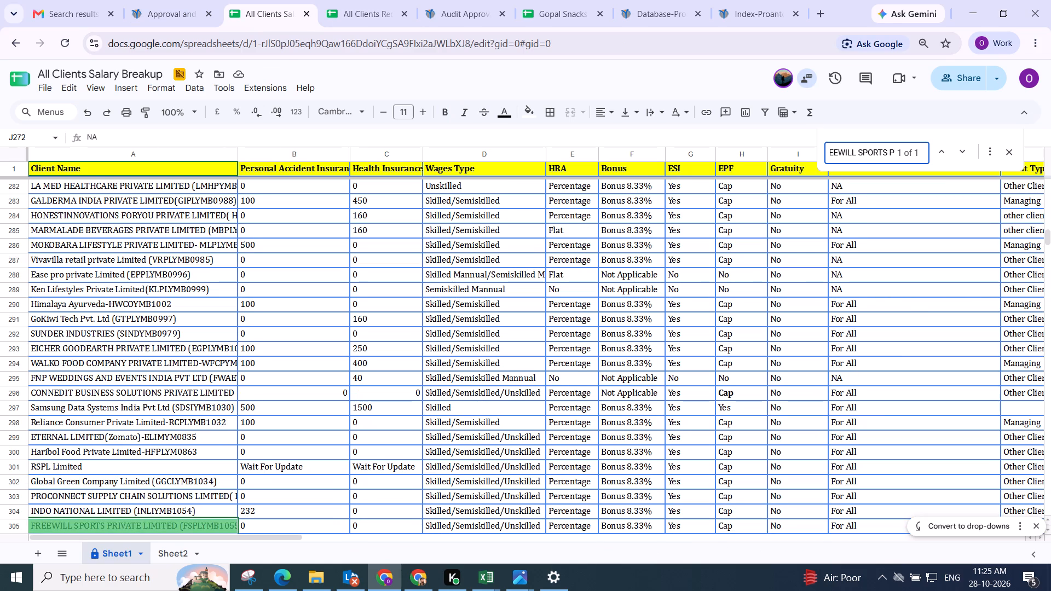
{"action": "key", "text": "Return"}
{"action": "key", "text": "Return"}
{"action": "scroll", "coordinate": [386, 393], "scroll_direction": "down", "scroll_amount": 2}
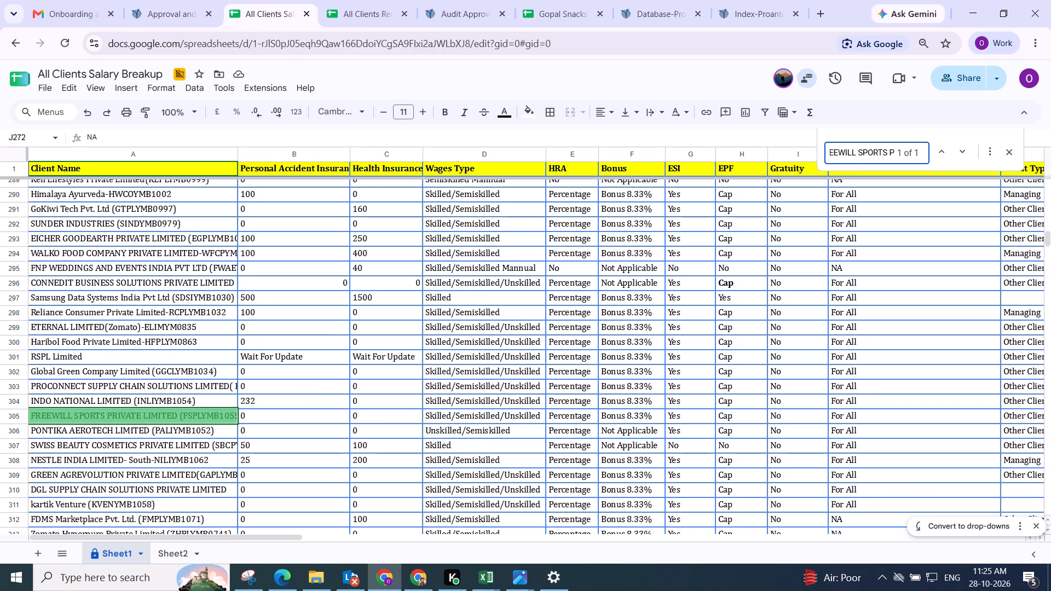
Generate the FREEWILL SPORTS salary with Skilled (Basic as Minimum Wages), Percentage HRA, Bonus 8.33% and statutory location Athani.
{"action": "left_click", "coordinate": [154, 11]}
{"action": "left_click_drag", "start_coordinate": [265, 164], "coordinate": [714, 187]}
{"action": "left_click", "coordinate": [424, 146]}
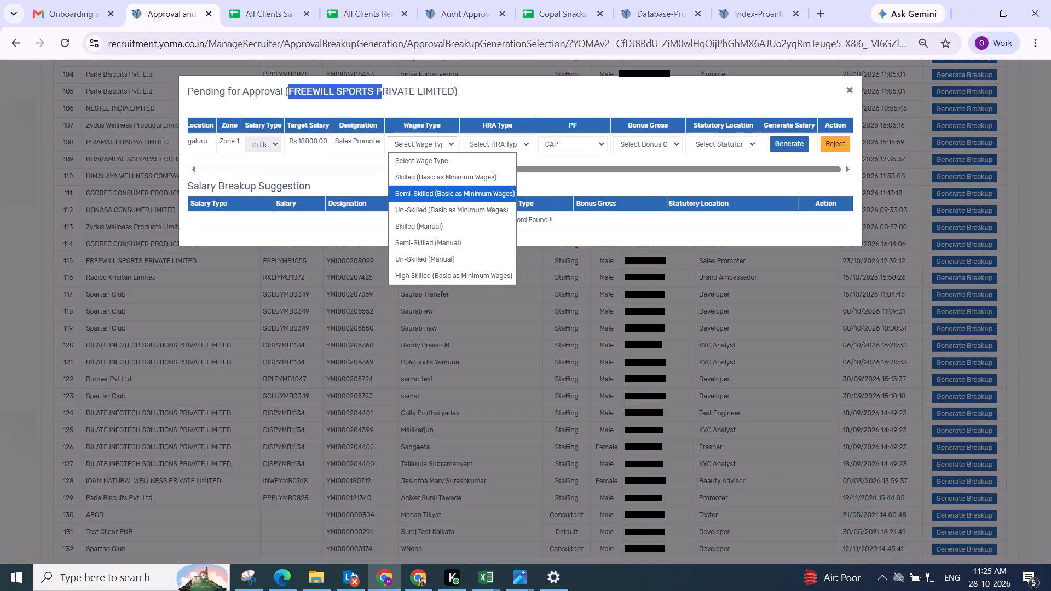
{"action": "left_click_drag", "start_coordinate": [428, 190], "coordinate": [431, 182]}
{"action": "left_click", "coordinate": [480, 146]}
{"action": "left_click_drag", "start_coordinate": [482, 176], "coordinate": [484, 164]}
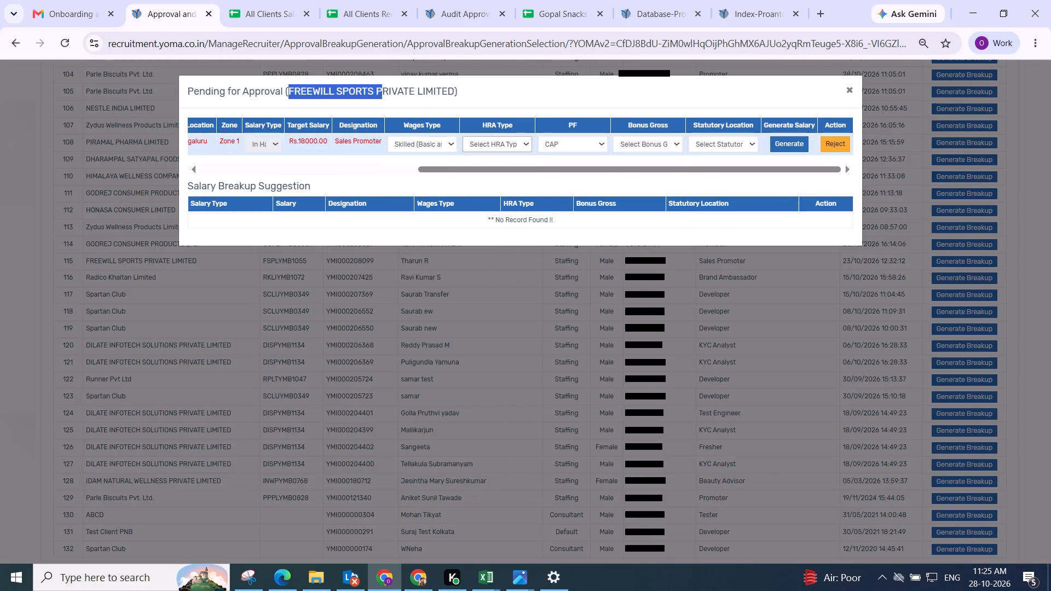
{"action": "left_click", "coordinate": [625, 143]}
{"action": "left_click", "coordinate": [646, 177]}
{"action": "left_click", "coordinate": [706, 147]}
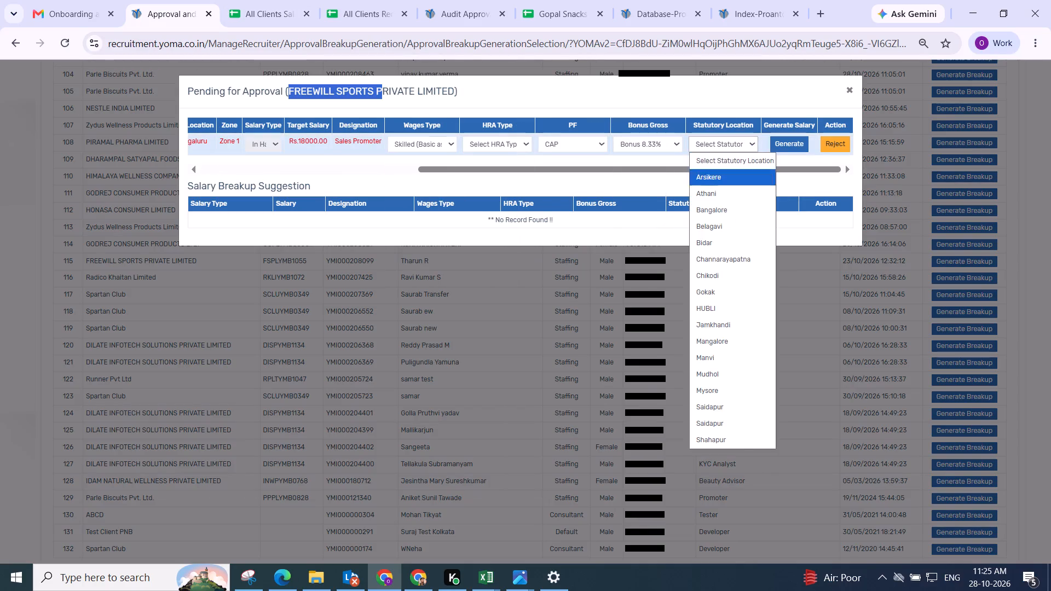
{"action": "left_click", "coordinate": [712, 195]}
{"action": "left_click", "coordinate": [790, 149]}
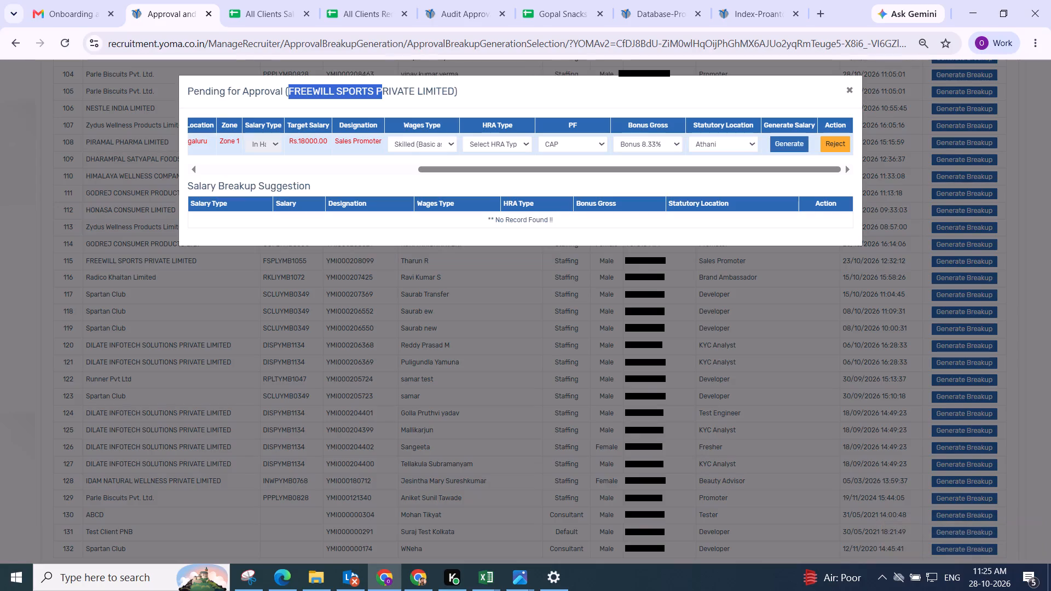
{"action": "left_click", "coordinate": [499, 144]}
{"action": "left_click", "coordinate": [498, 180]}
{"action": "left_click", "coordinate": [796, 141]}
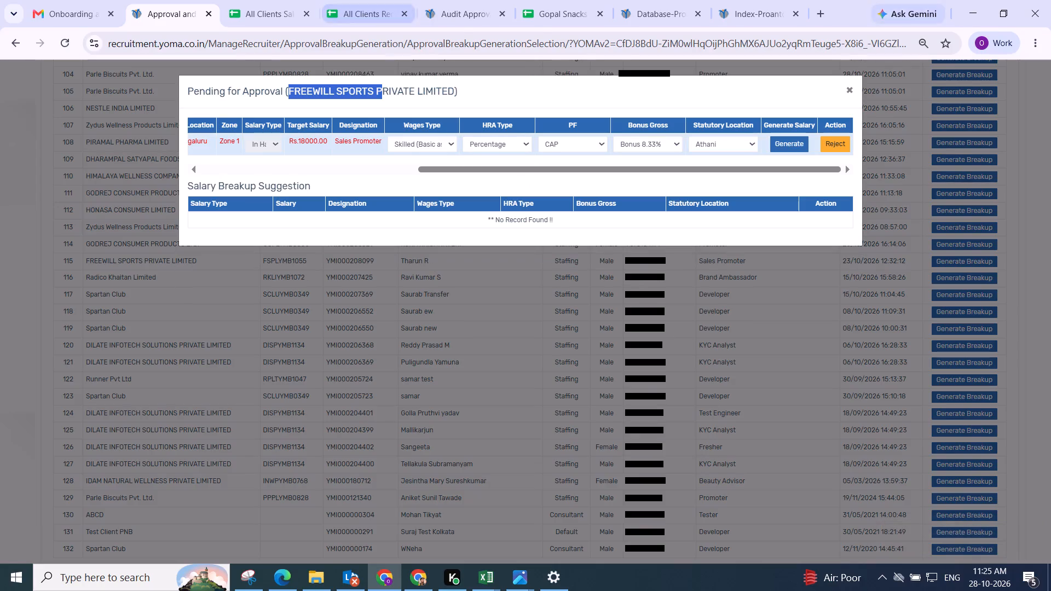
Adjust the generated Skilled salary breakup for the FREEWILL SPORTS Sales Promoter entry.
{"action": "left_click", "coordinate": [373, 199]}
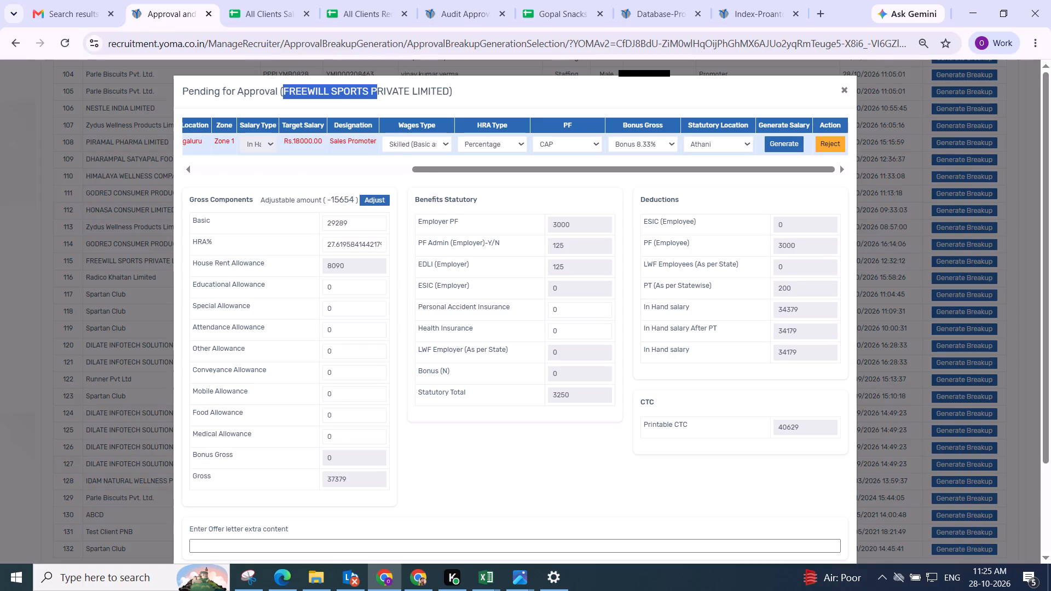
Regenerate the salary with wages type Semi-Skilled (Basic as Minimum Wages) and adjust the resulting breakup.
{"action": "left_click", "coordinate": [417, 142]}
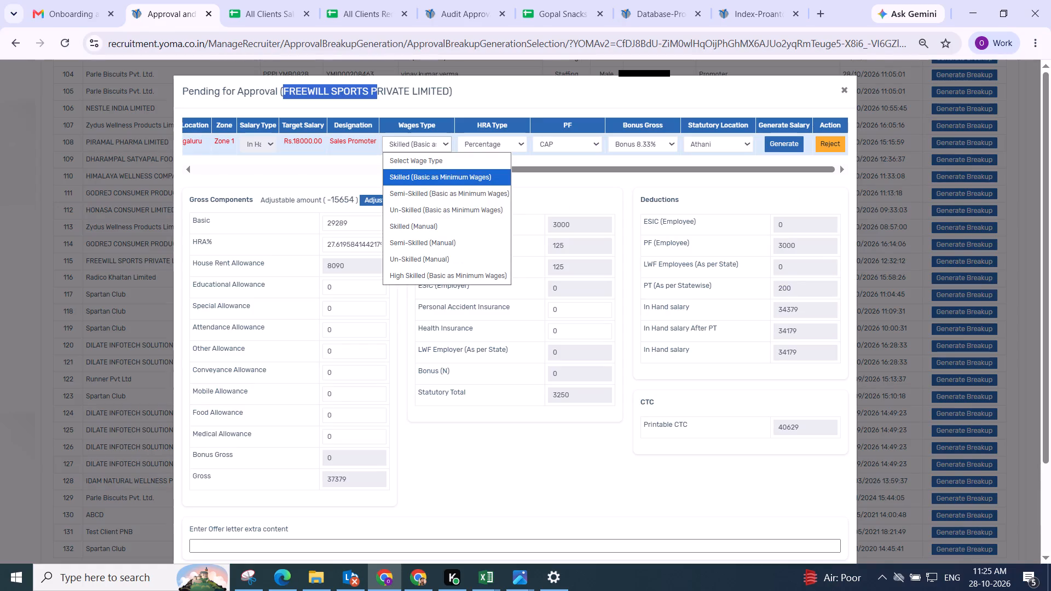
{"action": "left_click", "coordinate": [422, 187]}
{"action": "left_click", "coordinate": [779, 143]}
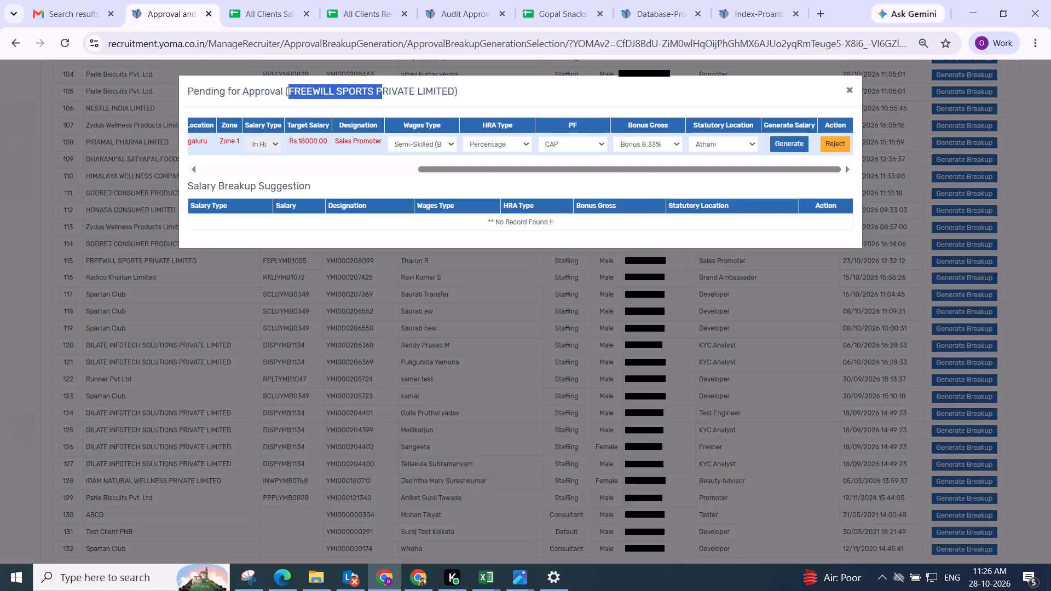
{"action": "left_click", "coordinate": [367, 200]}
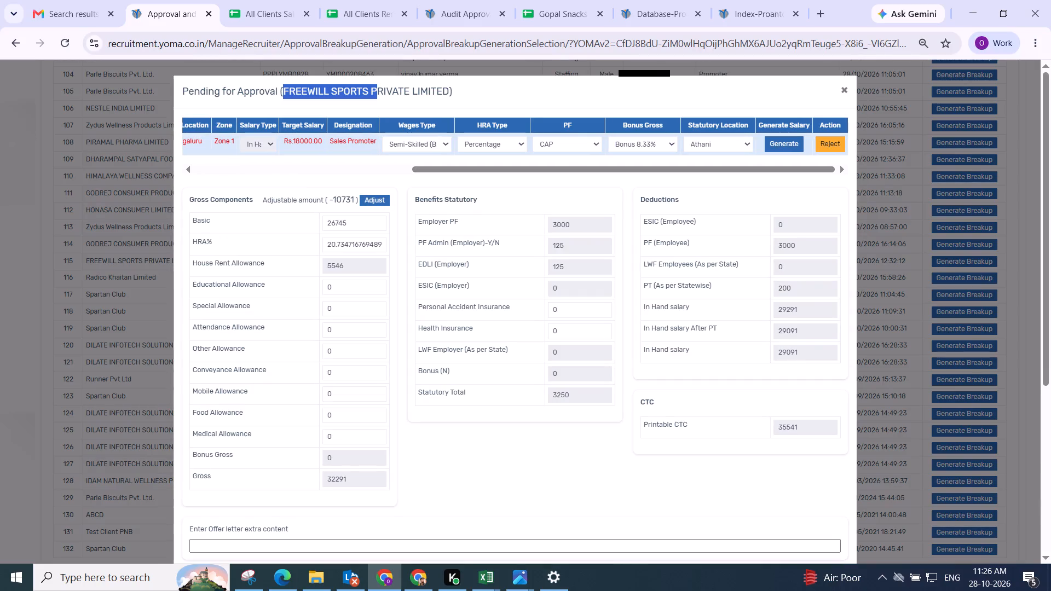
Check the candidate's work location, then generate and adjust the salary with Semi-Skilled (Basic as Minimum Wages), Percentage HRA, CAP PF, Bonus 8.33% and Bangalore.
{"action": "left_click_drag", "start_coordinate": [516, 167], "coordinate": [420, 163]}
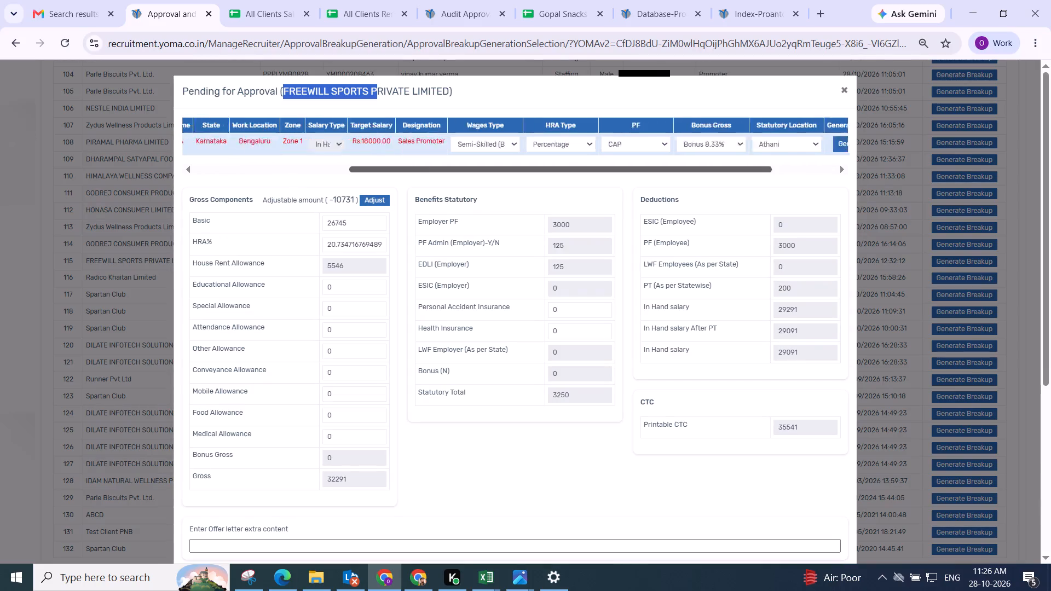
{"action": "left_click_drag", "start_coordinate": [420, 163], "coordinate": [270, 161]}
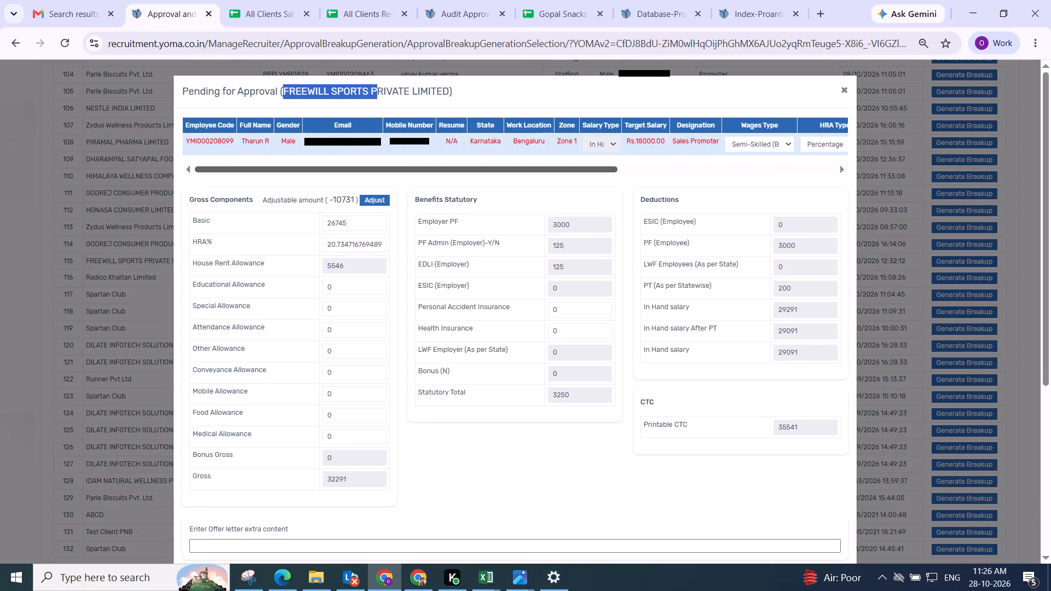
{"action": "left_click_drag", "start_coordinate": [315, 171], "coordinate": [781, 212]}
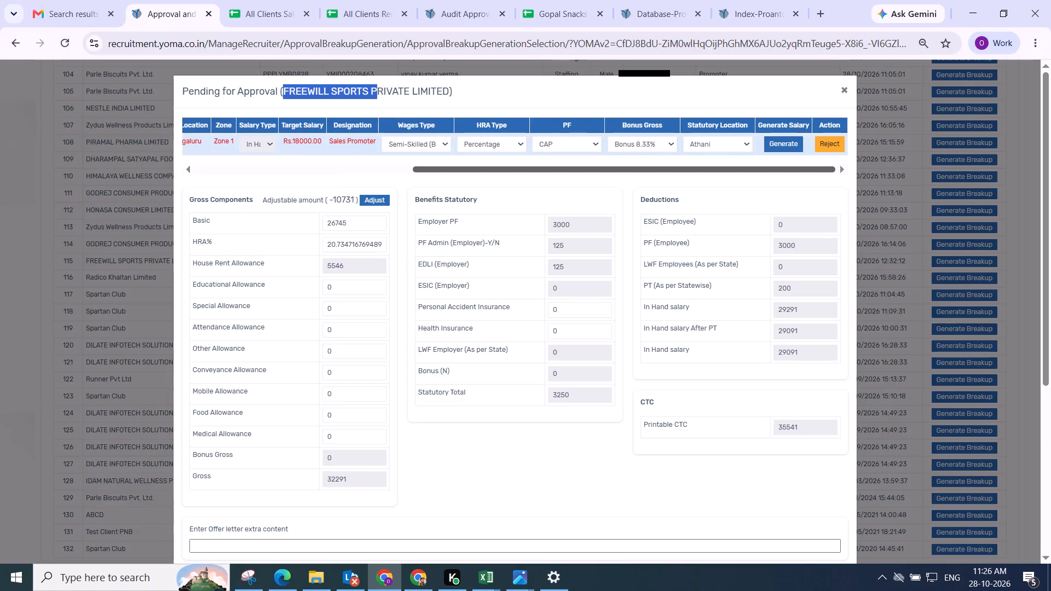
{"action": "left_click", "coordinate": [414, 146]}
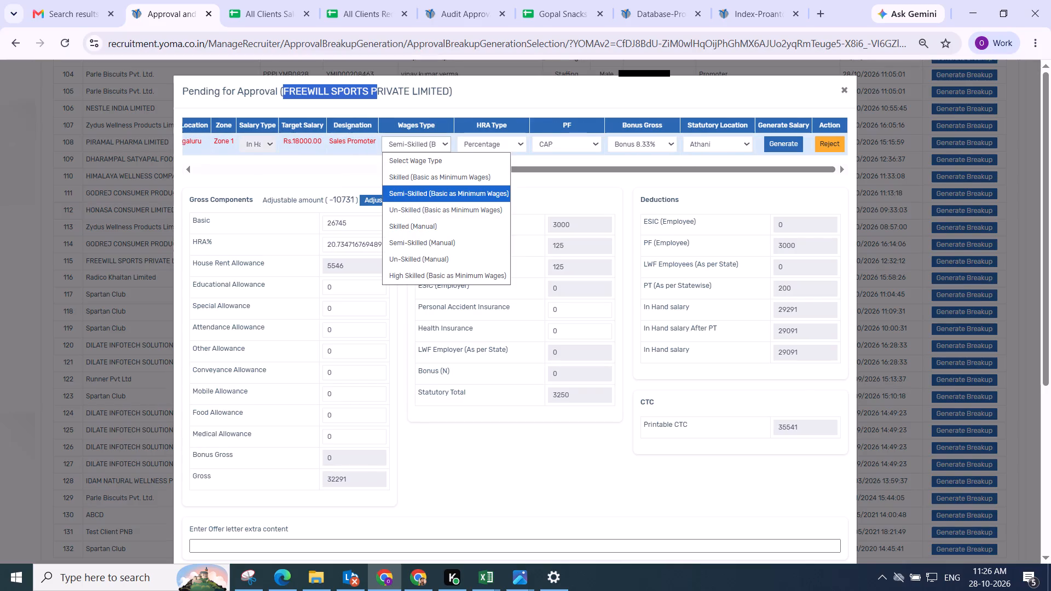
{"action": "left_click", "coordinate": [416, 190]}
{"action": "left_click", "coordinate": [487, 141]}
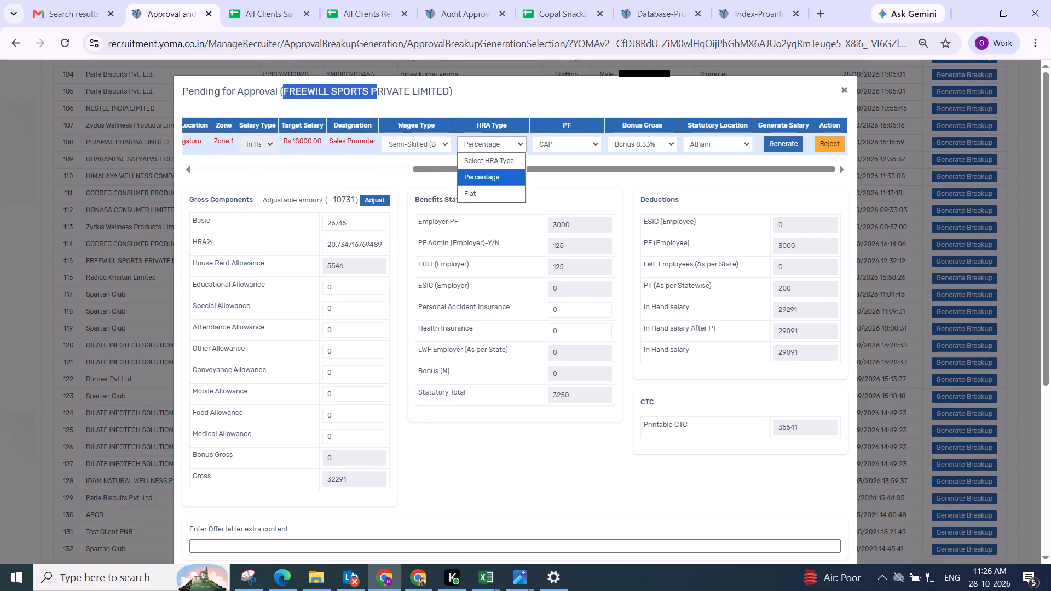
{"action": "left_click", "coordinate": [487, 179]}
{"action": "left_click", "coordinate": [644, 146]}
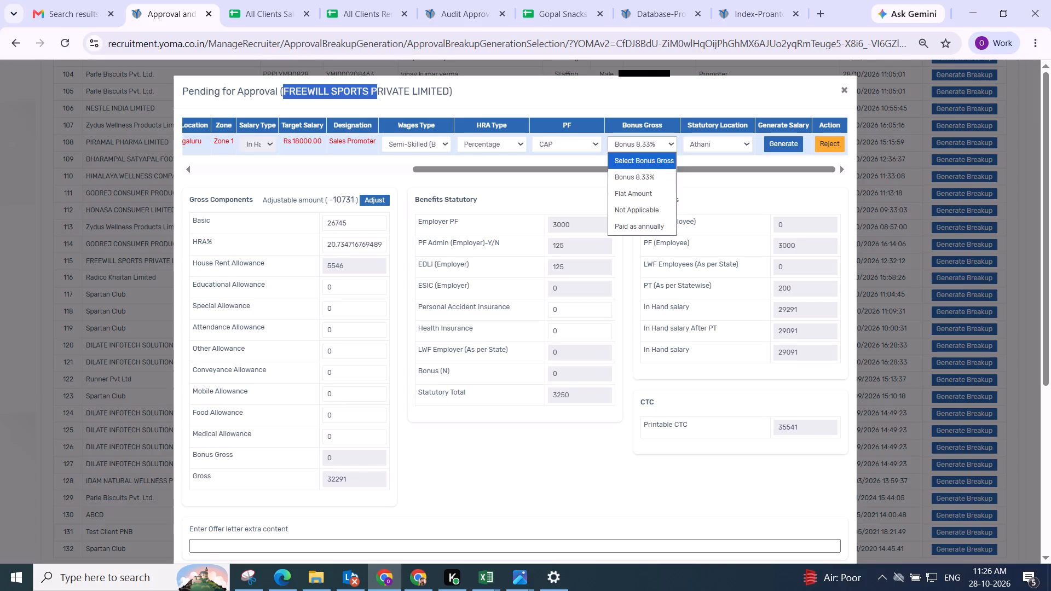
{"action": "left_click", "coordinate": [632, 179]}
{"action": "left_click", "coordinate": [571, 146]}
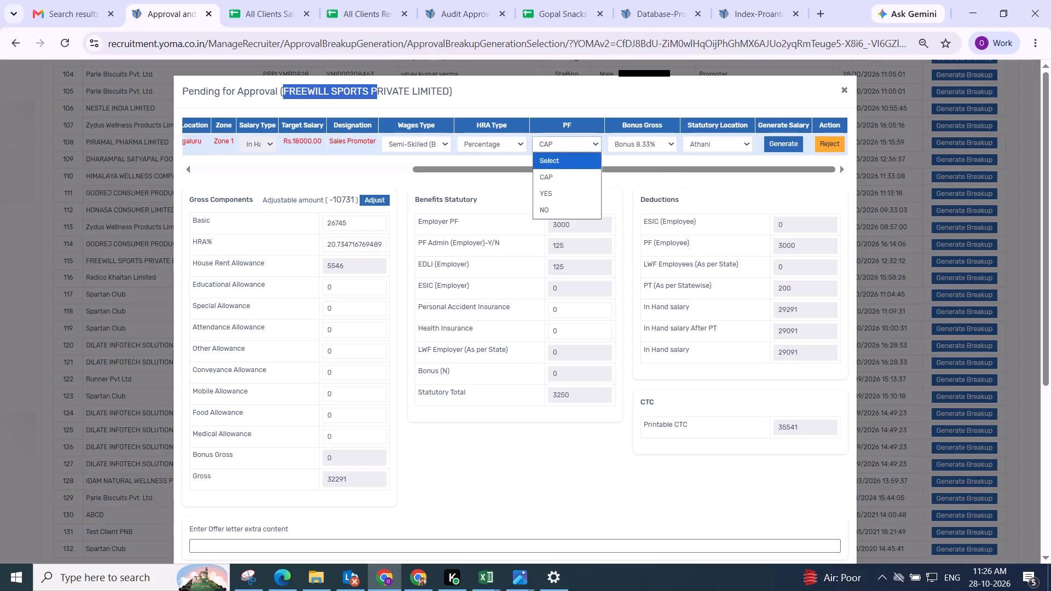
{"action": "left_click", "coordinate": [570, 175]}
{"action": "left_click", "coordinate": [707, 142]}
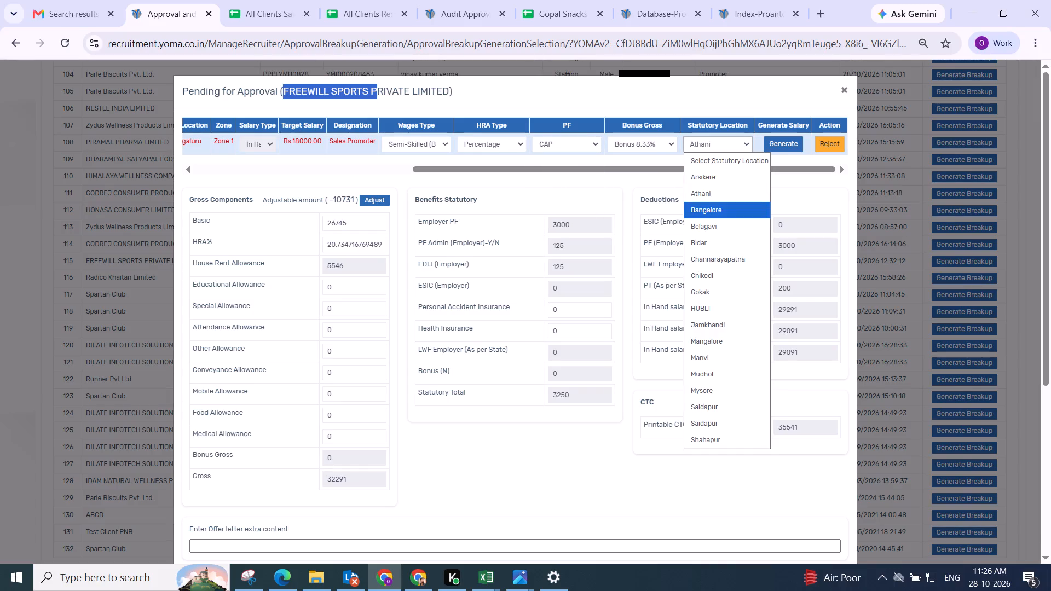
{"action": "left_click", "coordinate": [705, 208]}
{"action": "left_click", "coordinate": [624, 143]}
{"action": "left_click", "coordinate": [632, 177]}
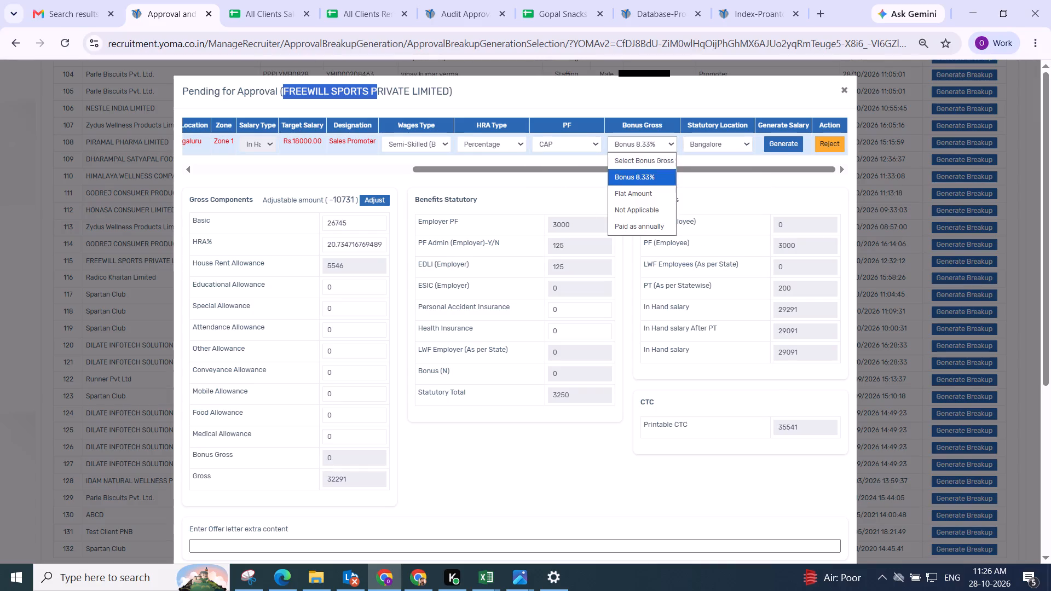
{"action": "left_click", "coordinate": [775, 146]}
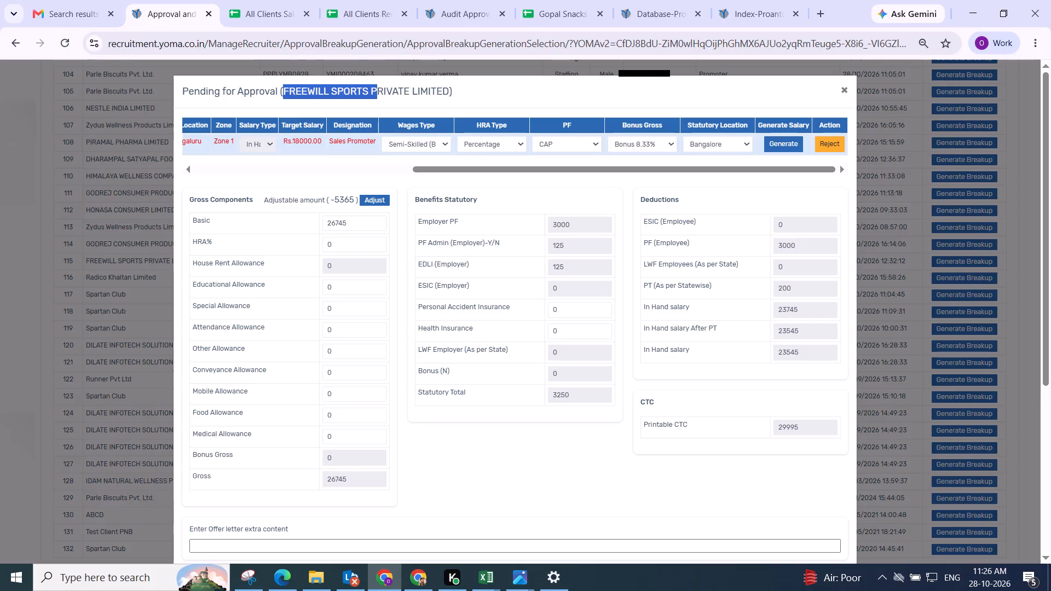
{"action": "left_click", "coordinate": [371, 202]}
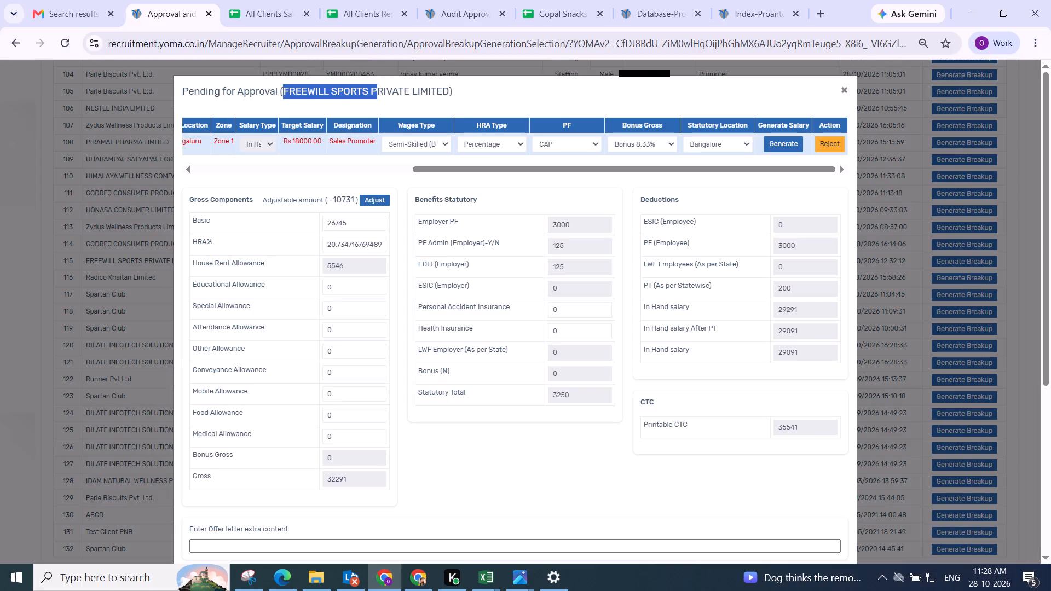
Copy the full client name FREEWILL SPORTS PRIVATE LIMITED from the pending approval heading.
{"action": "left_click_drag", "start_coordinate": [282, 90], "coordinate": [337, 85]}
{"action": "left_click", "coordinate": [337, 84]}
{"action": "triple_click", "coordinate": [366, 88]}
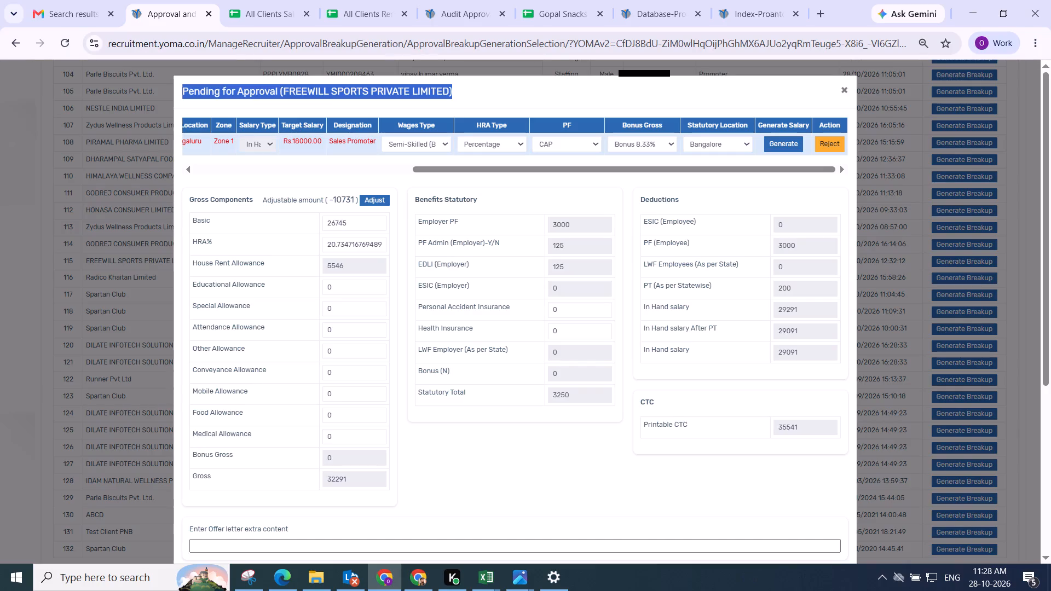
{"action": "left_click", "coordinate": [366, 88]}
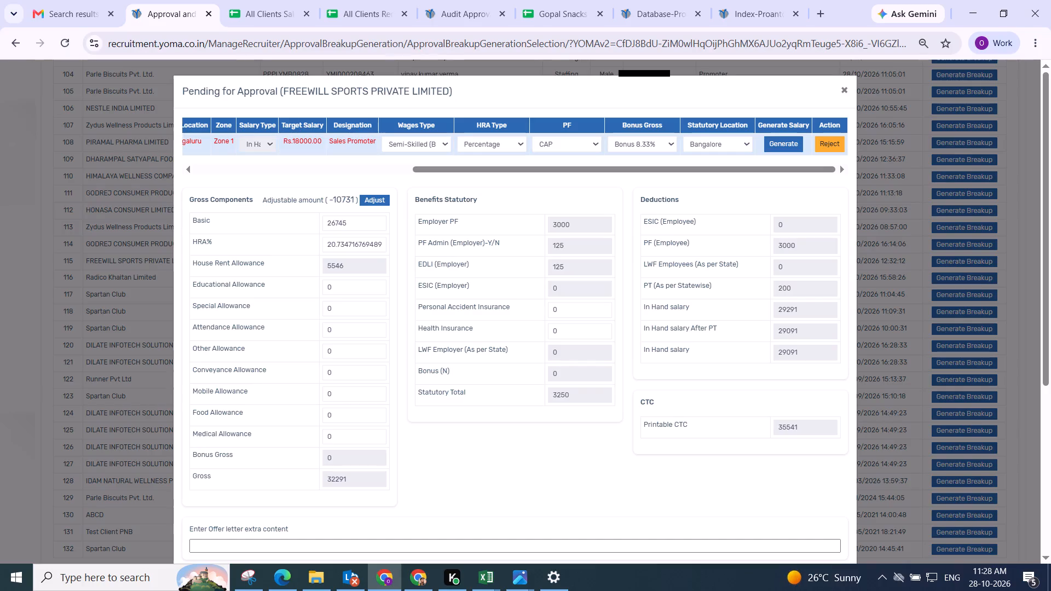
{"action": "left_click_drag", "start_coordinate": [283, 91], "coordinate": [368, 86]}
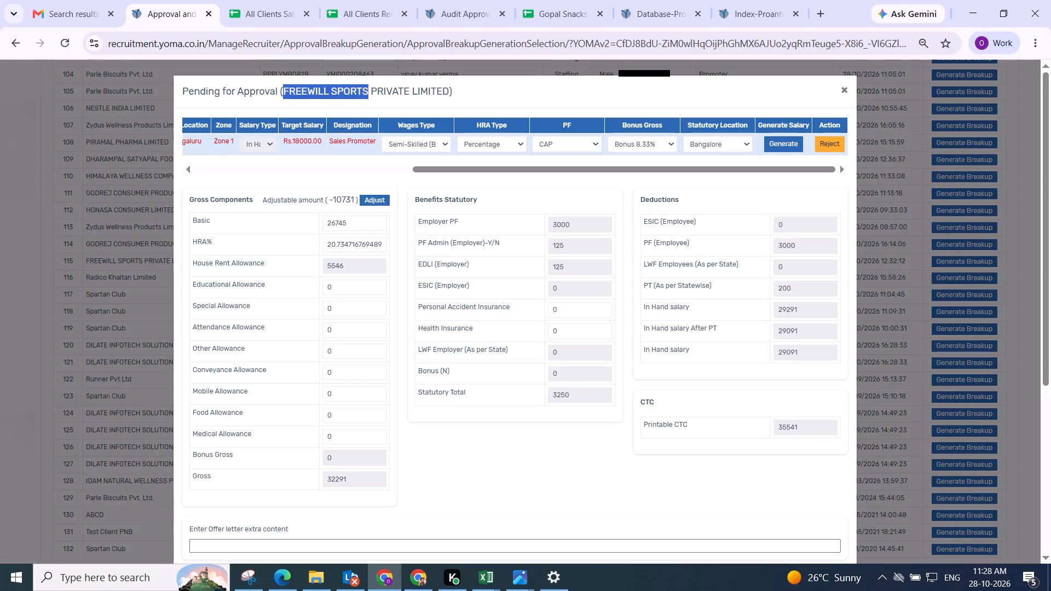
{"action": "left_click_drag", "start_coordinate": [368, 86], "coordinate": [450, 92]}
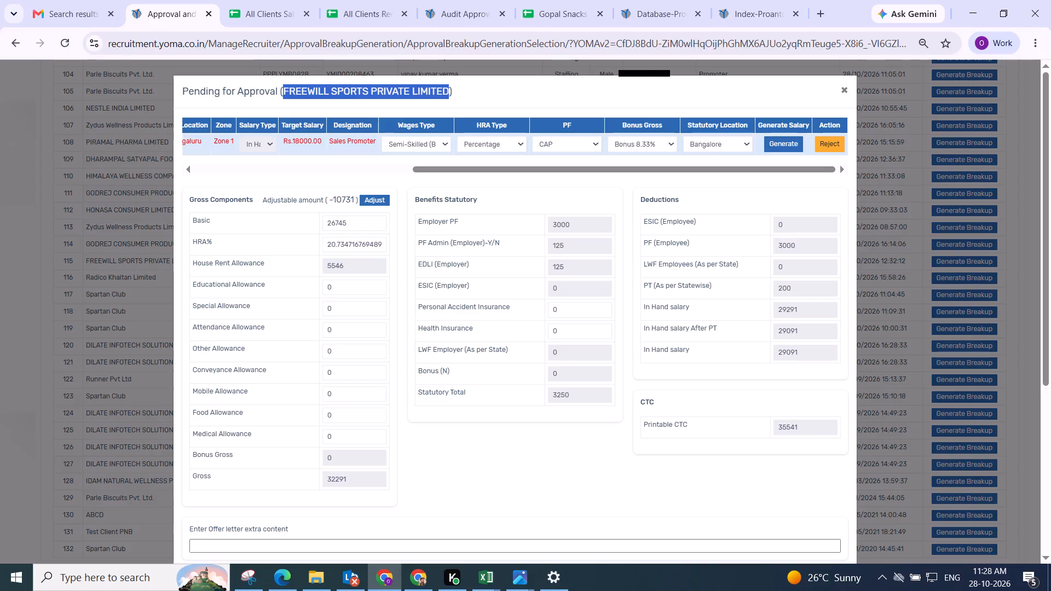
{"action": "key", "text": "ctrl+c"}
Search the All Clients Requisition Tracker for the copied name FREEWILL SPORTS PRIVATE LIMITED.
{"action": "double_click", "coordinate": [256, 0]}
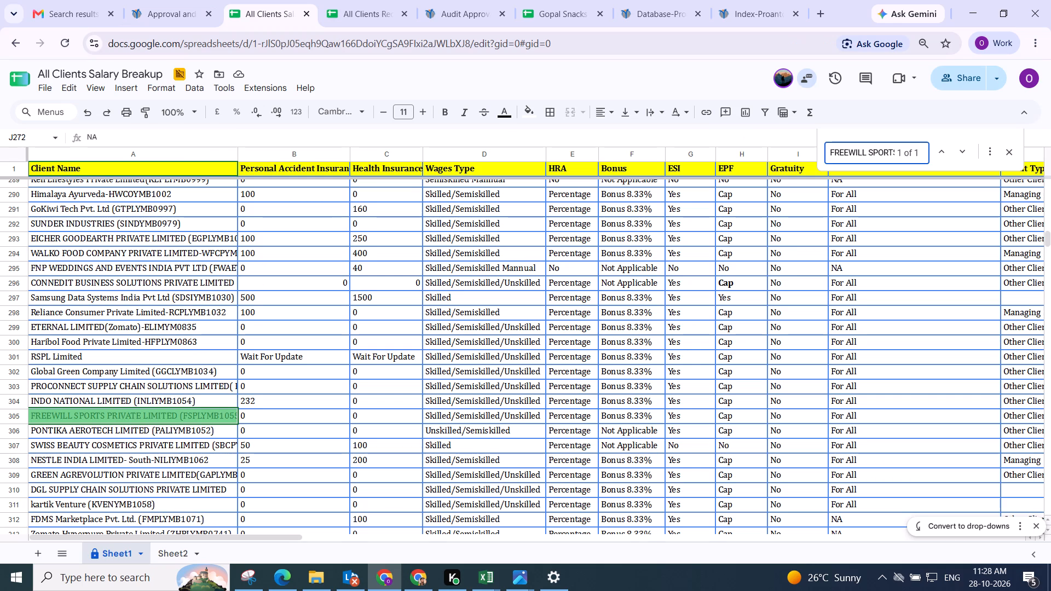
{"action": "left_click", "coordinate": [338, 19]}
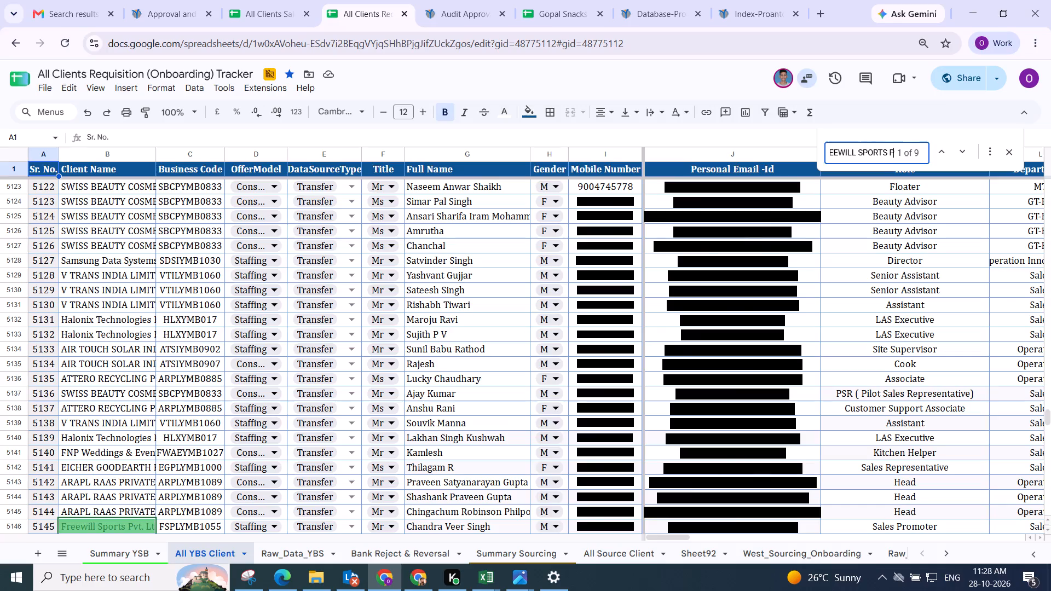
{"action": "key", "text": "ctrl+f"}
{"action": "key", "text": "ctrl+v"}
{"action": "key", "text": "Return"}
{"action": "key", "text": "Return"}
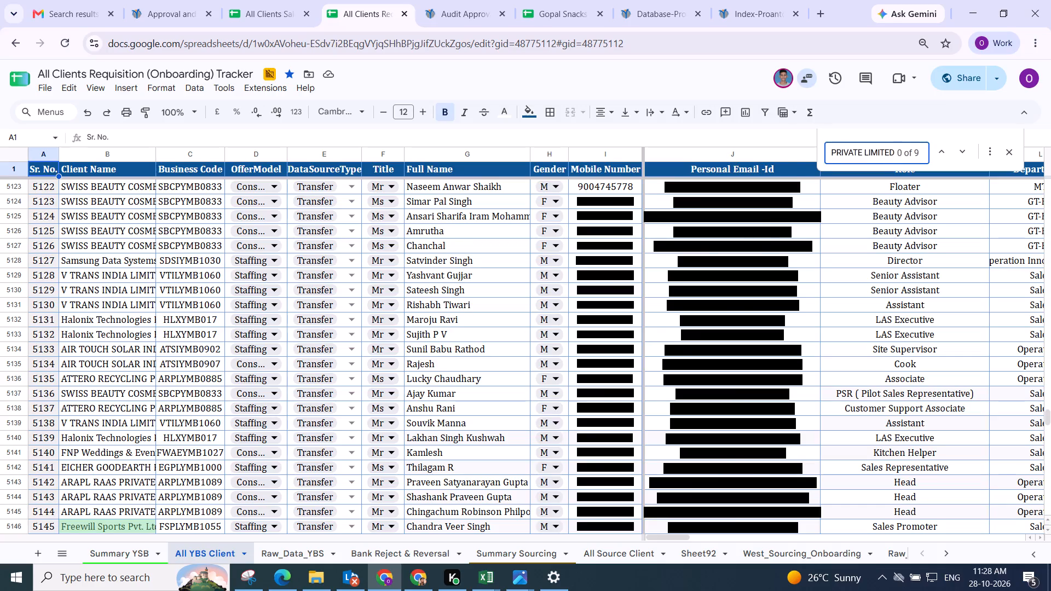
{"action": "key", "text": "Return"}
{"action": "key", "text": "Return"}
{"action": "key", "text": "Return"}
{"action": "key", "text": "Return"}
{"action": "key", "text": "Return"}
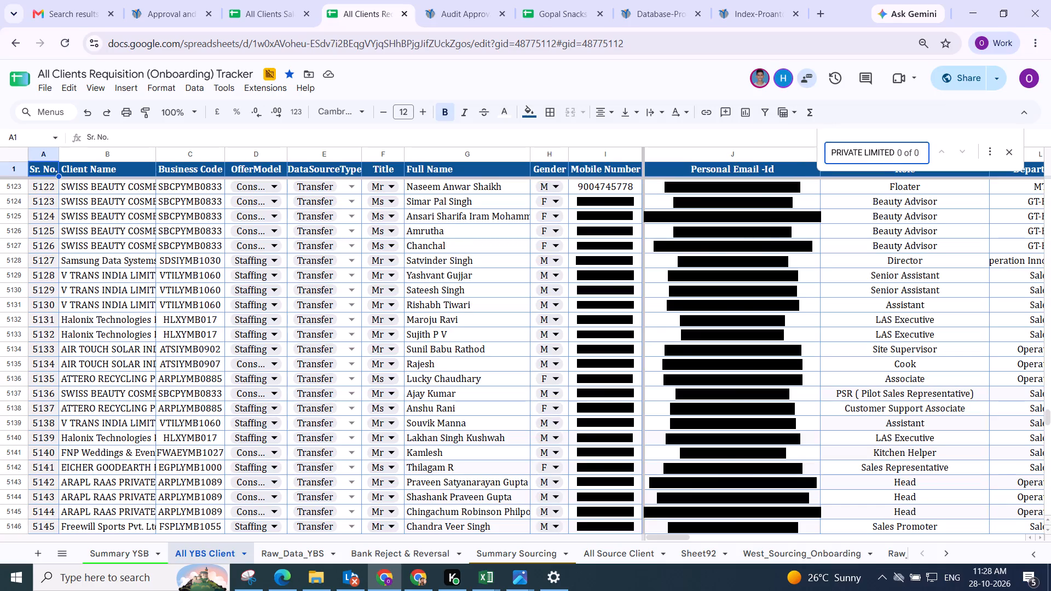
Shorten the tracker search to FREEWILL SPORTS PRIVATE and run it again.
{"action": "key", "text": "BackSpace"}
{"action": "key", "text": "BackSpace"}
{"action": "key", "text": "BackSpace"}
{"action": "key", "text": "BackSpace"}
{"action": "key", "text": "BackSpace"}
{"action": "key", "text": "BackSpace"}
{"action": "key", "text": "BackSpace"}
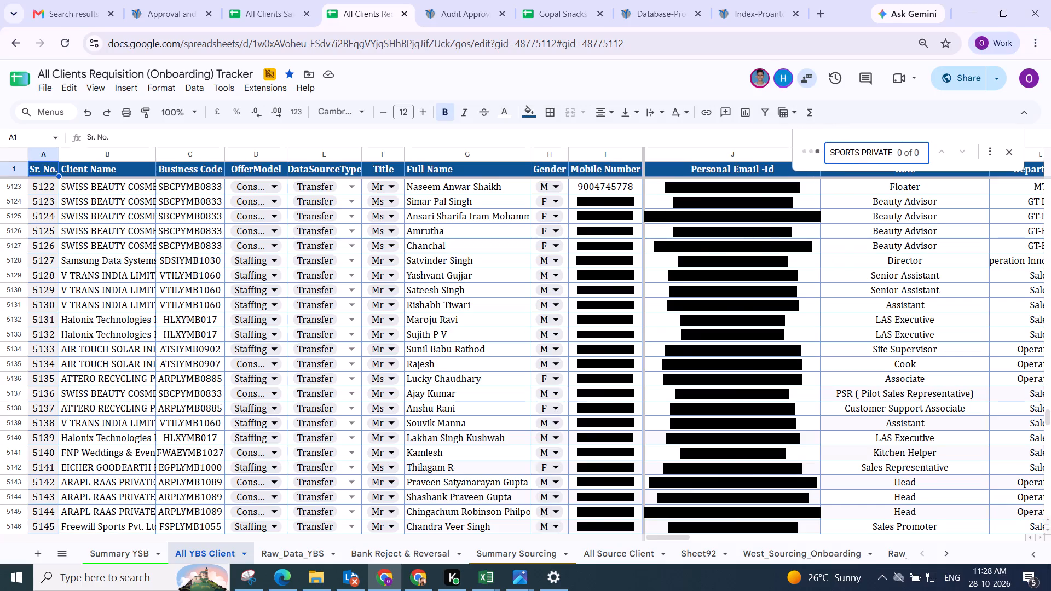
{"action": "key", "text": "BackSpace"}
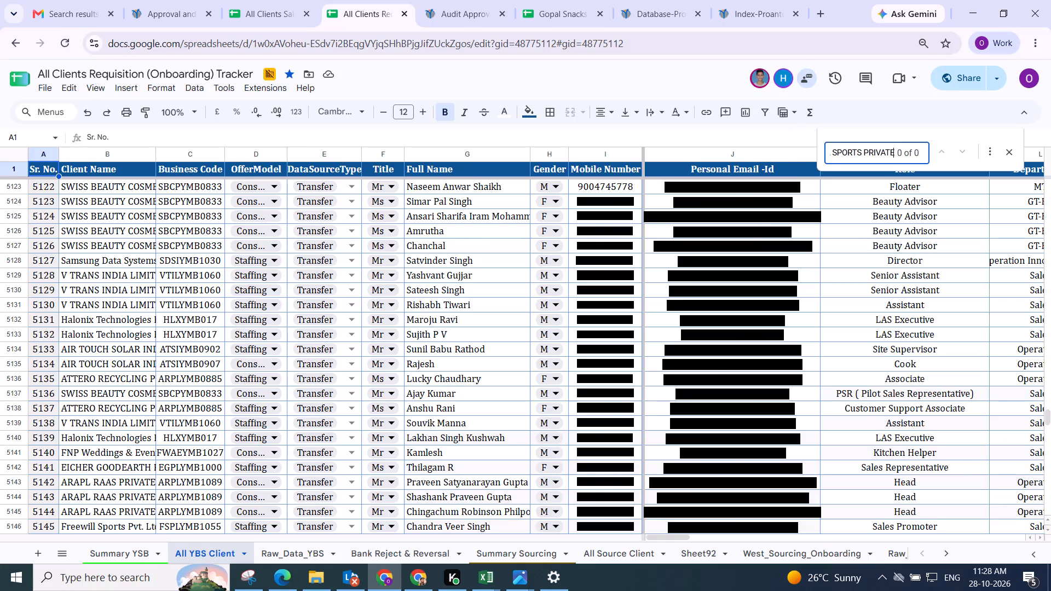
{"action": "key", "text": "Return"}
{"action": "key", "text": "Return"}
{"action": "key", "text": "Return"}
{"action": "key", "text": "Return"}
{"action": "key", "text": "Return"}
{"action": "key", "text": "Return"}
Shorten the tracker search to FREEWILL SPORTS and go through the matching Sales Promoter rows.
{"action": "key", "text": "BackSpace"}
{"action": "key", "text": "BackSpace"}
{"action": "key", "text": "BackSpace"}
{"action": "key", "text": "BackSpace"}
{"action": "key", "text": "BackSpace"}
{"action": "key", "text": "BackSpace"}
{"action": "key", "text": "BackSpace"}
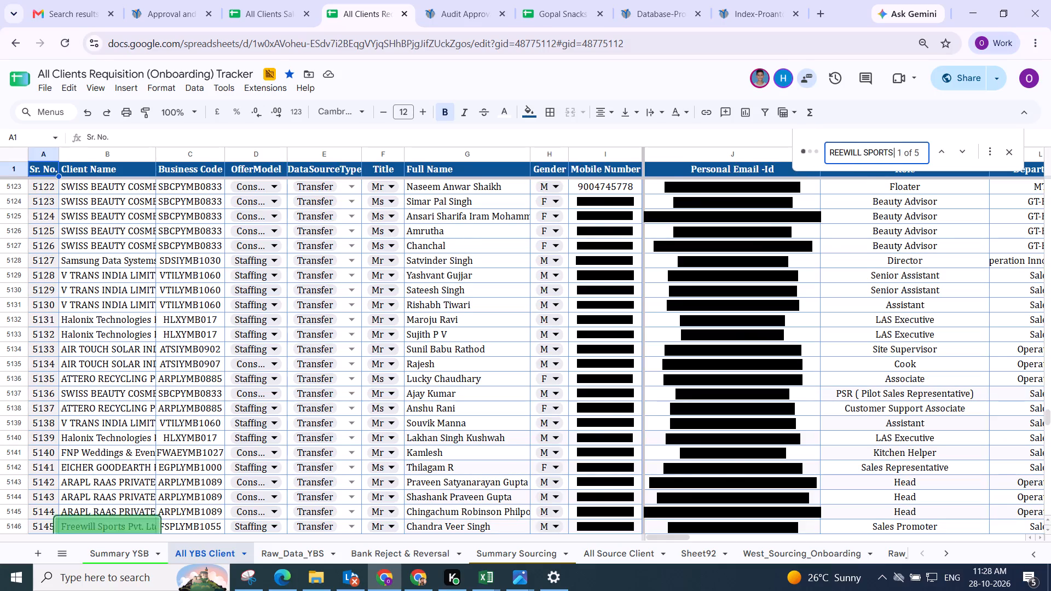
{"action": "key", "text": "BackSpace"}
{"action": "key", "text": "Return"}
{"action": "key", "text": "Return"}
{"action": "key", "text": "Return"}
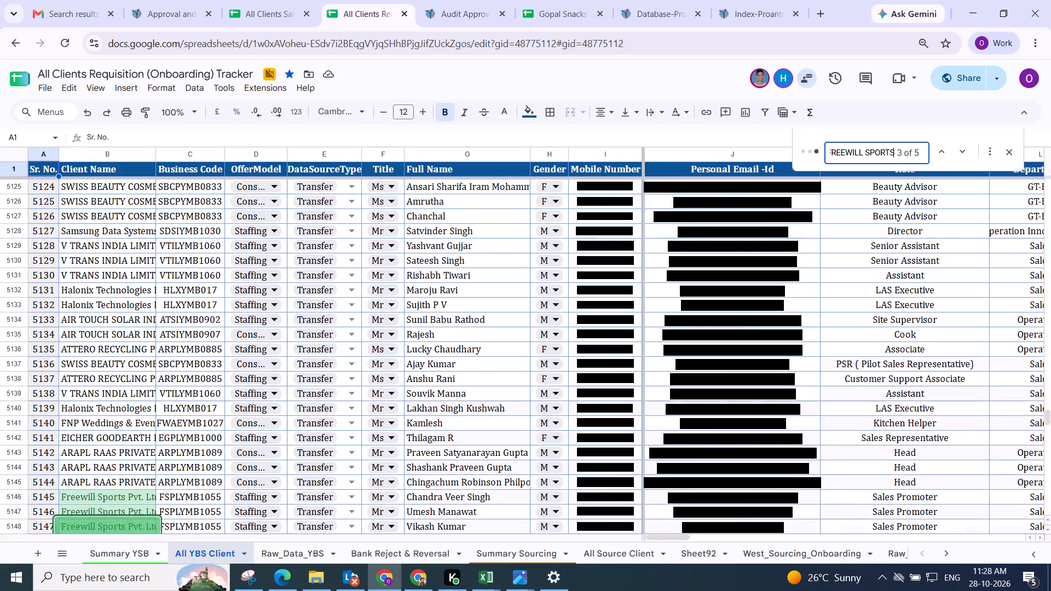
{"action": "right_click", "coordinate": [230, 284]}
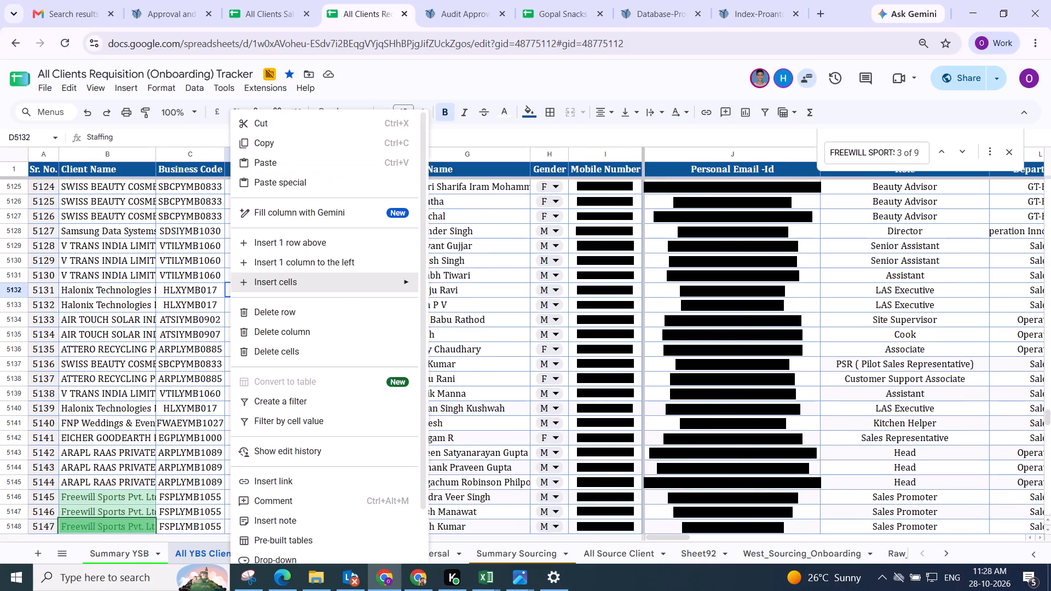
{"action": "scroll", "coordinate": [230, 283], "scroll_direction": "down", "scroll_amount": 1}
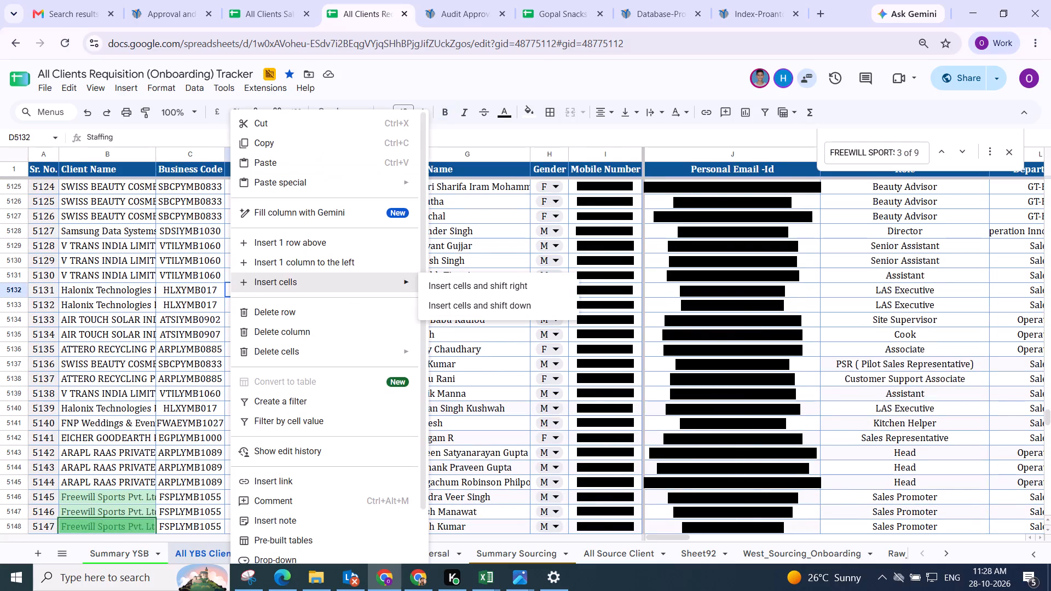
{"action": "scroll", "coordinate": [137, 343], "scroll_direction": "down", "scroll_amount": 2}
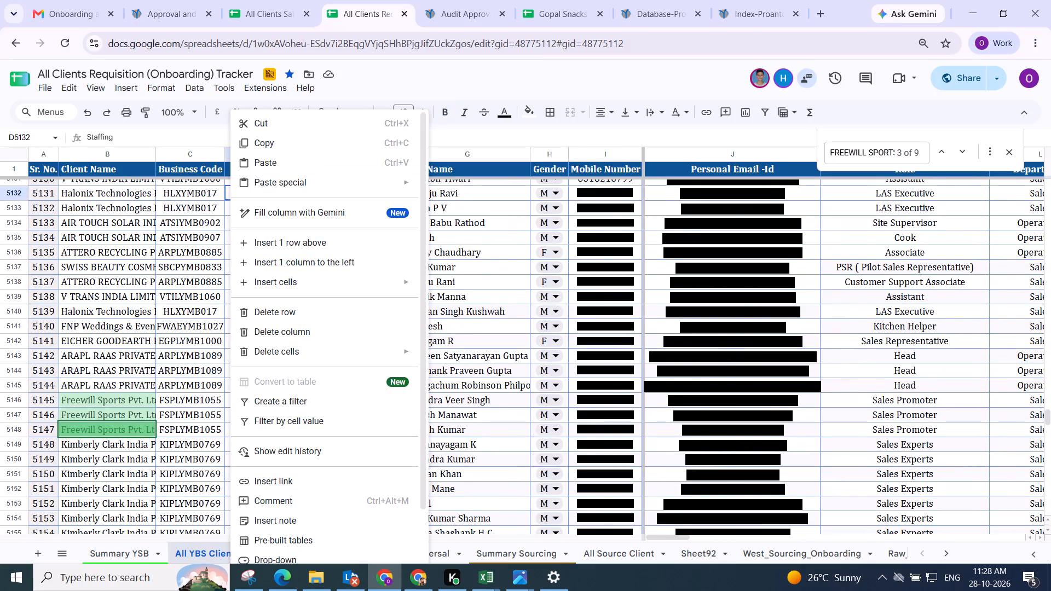
Copy the Sales Promoter's mobile number from the FREEWILL SPORTS PRIVATE LIMITED pending approval record.
{"action": "left_click", "coordinate": [159, 15]}
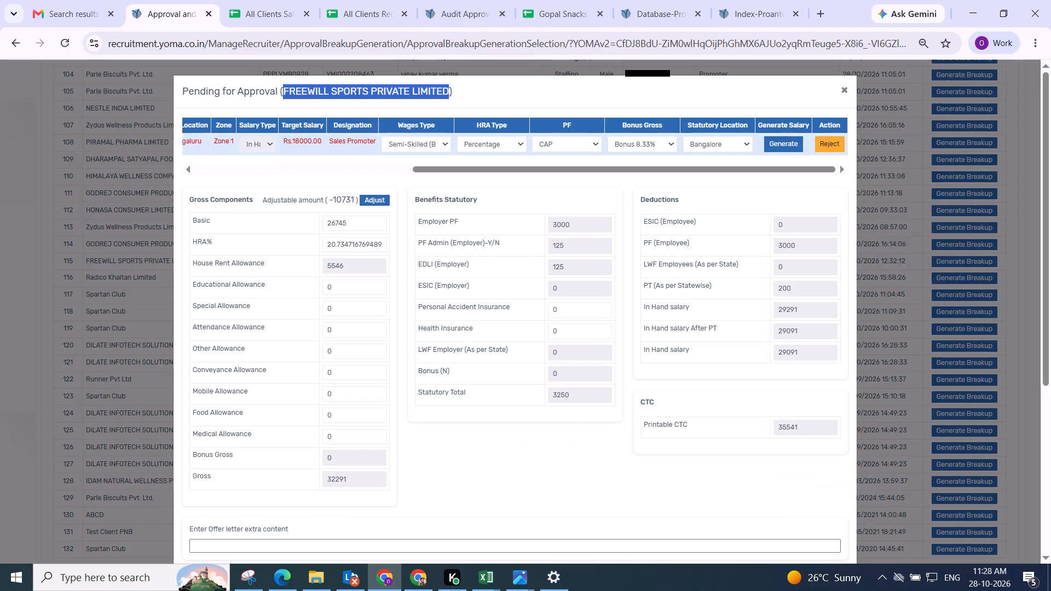
{"action": "left_click_drag", "start_coordinate": [490, 165], "coordinate": [296, 182]}
{"action": "double_click", "coordinate": [357, 140]}
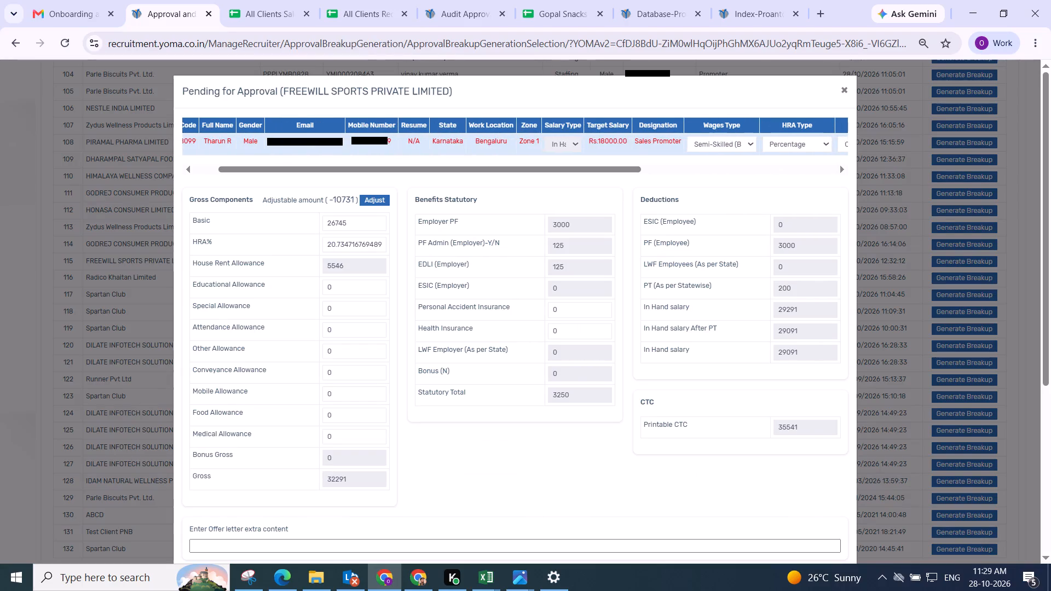
{"action": "key", "text": "ctrl+c"}
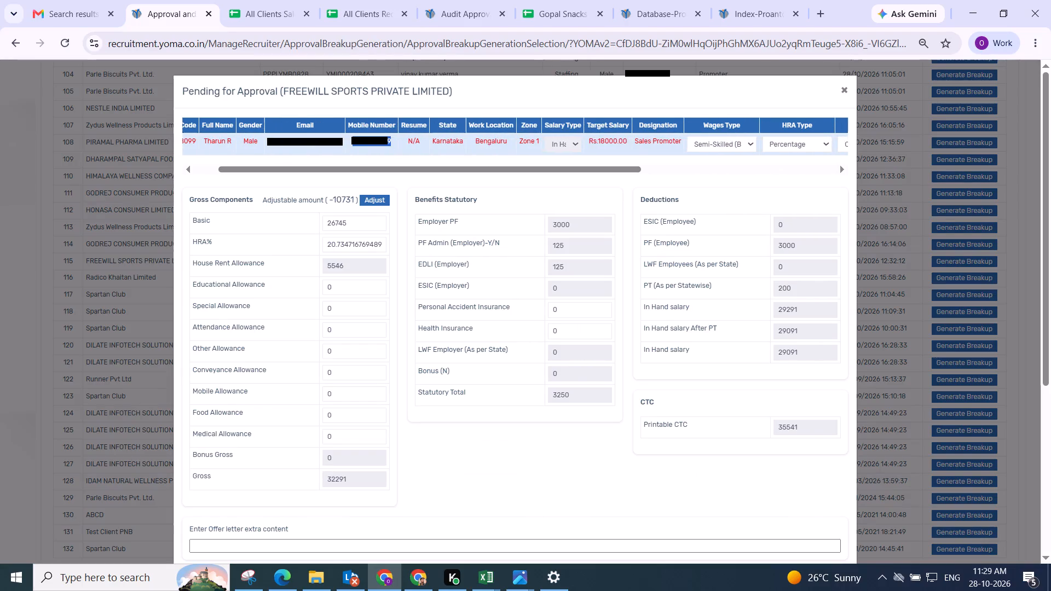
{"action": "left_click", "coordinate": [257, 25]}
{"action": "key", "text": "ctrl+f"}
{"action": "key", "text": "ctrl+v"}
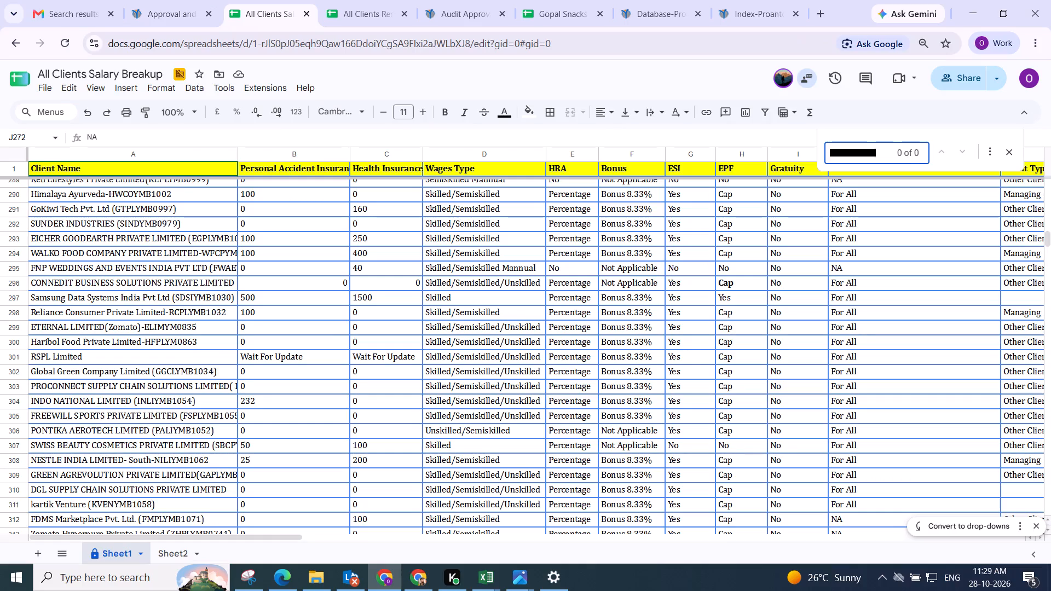
Search the All Clients Requisition Tracker for the copied mobile number.
{"action": "left_click", "coordinate": [344, 10]}
{"action": "key", "text": "ctrl+f"}
{"action": "key", "text": "ctrl+v"}
{"action": "key", "text": "Return"}
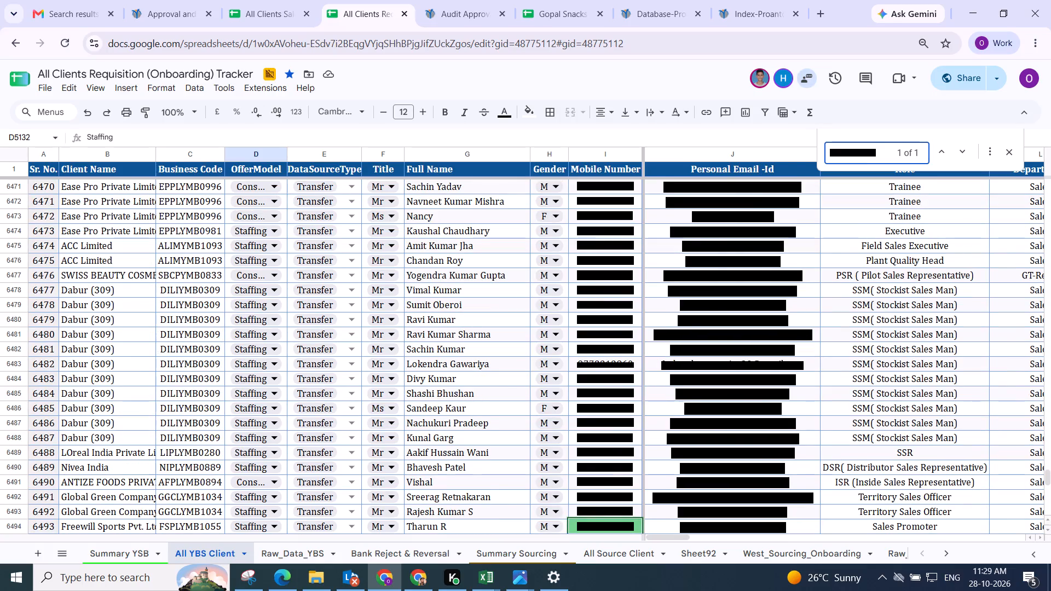
{"action": "key", "text": "Return"}
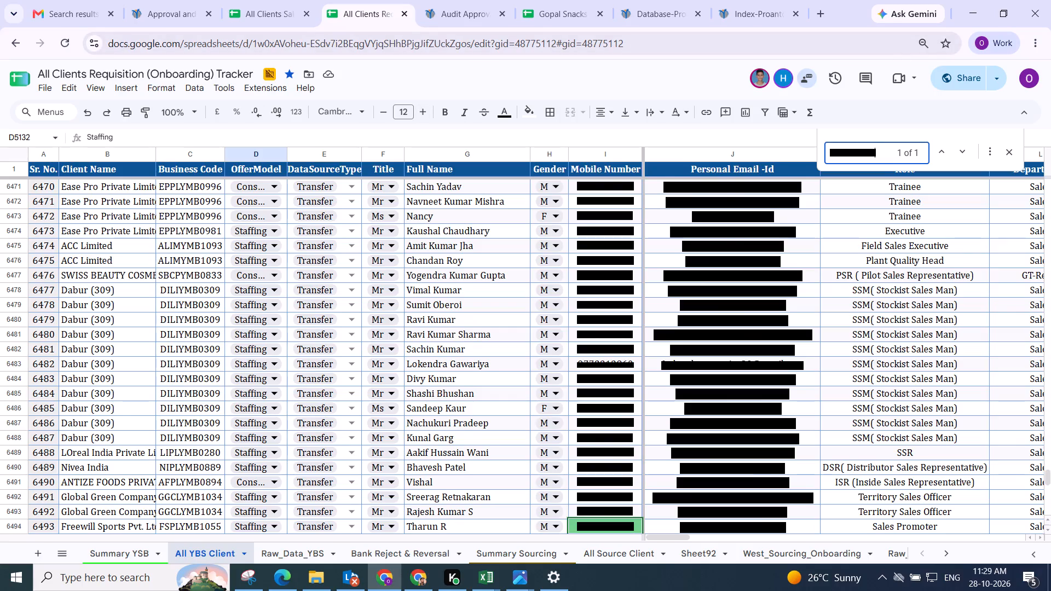
Examine the matched Freewill Sports row's target salary, joining date, offer letter status and onboarding remarks in the tracker.
{"action": "scroll", "coordinate": [735, 325], "scroll_direction": "down", "scroll_amount": 3}
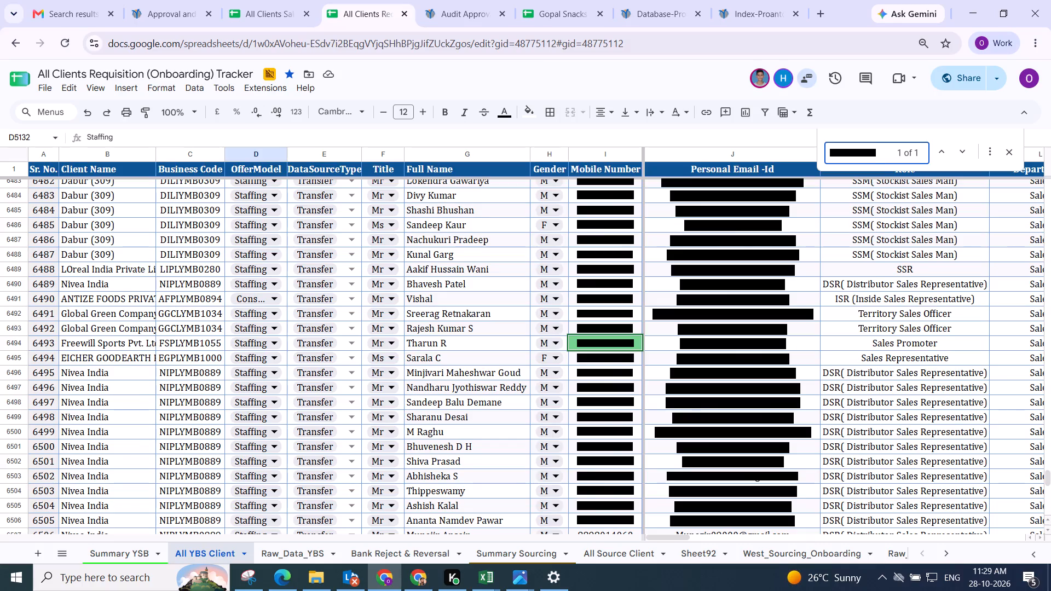
{"action": "scroll", "coordinate": [861, 340], "scroll_direction": "left", "scroll_amount": 1}
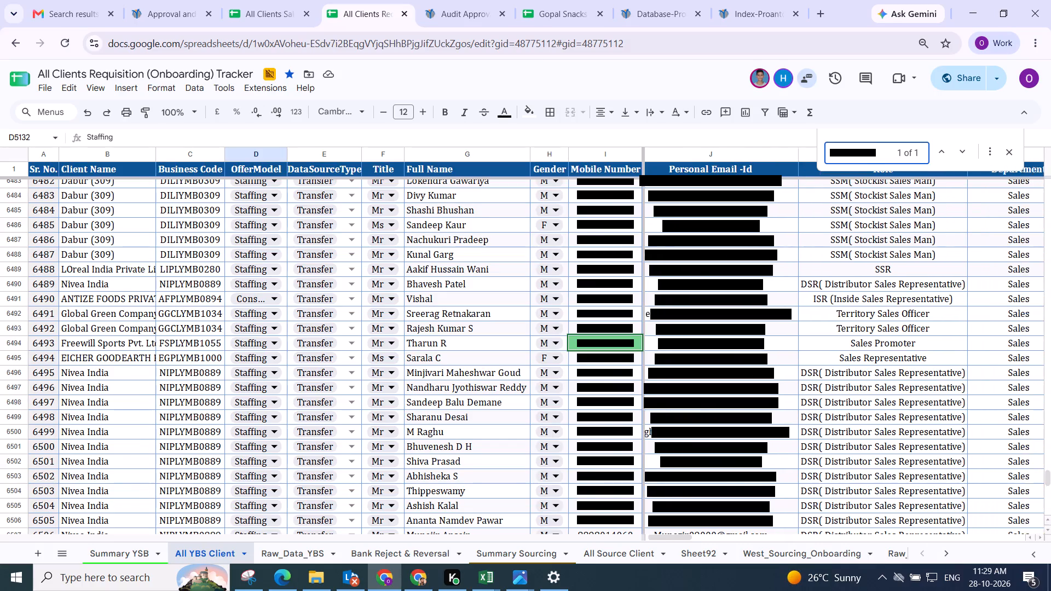
{"action": "scroll", "coordinate": [861, 340], "scroll_direction": "left", "scroll_amount": 4}
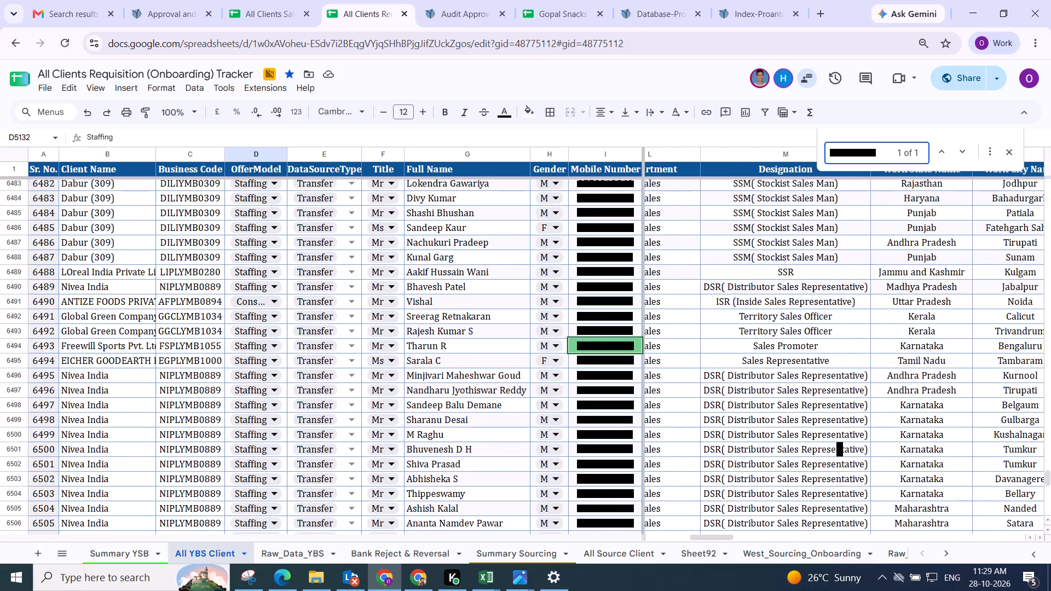
{"action": "scroll", "coordinate": [879, 344], "scroll_direction": "left", "scroll_amount": 5}
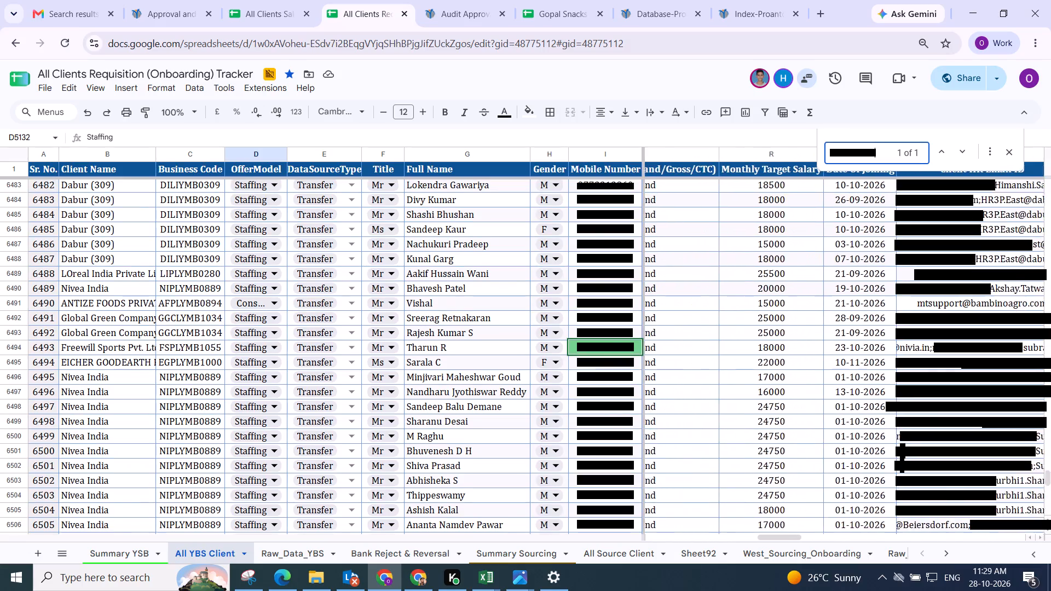
{"action": "scroll", "coordinate": [879, 344], "scroll_direction": "left", "scroll_amount": 3}
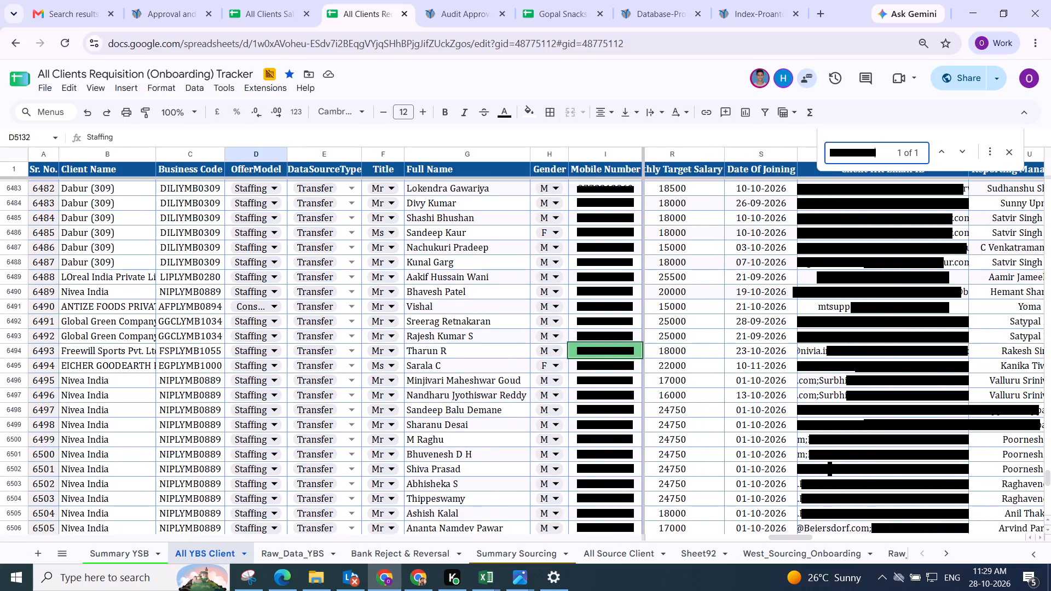
{"action": "scroll", "coordinate": [823, 355], "scroll_direction": "down", "scroll_amount": 1}
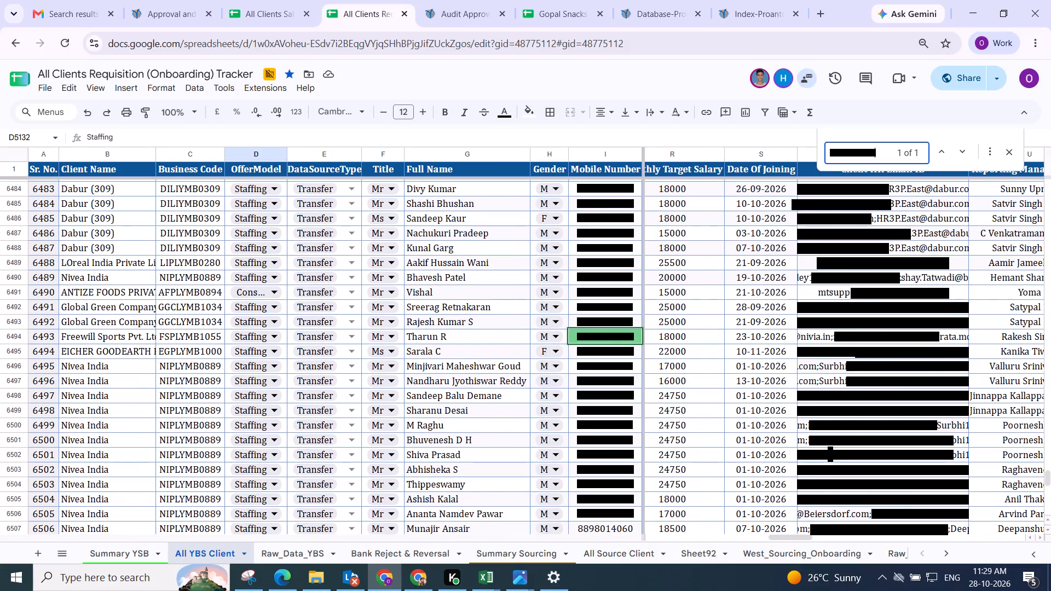
{"action": "scroll", "coordinate": [853, 334], "scroll_direction": "left", "scroll_amount": 9}
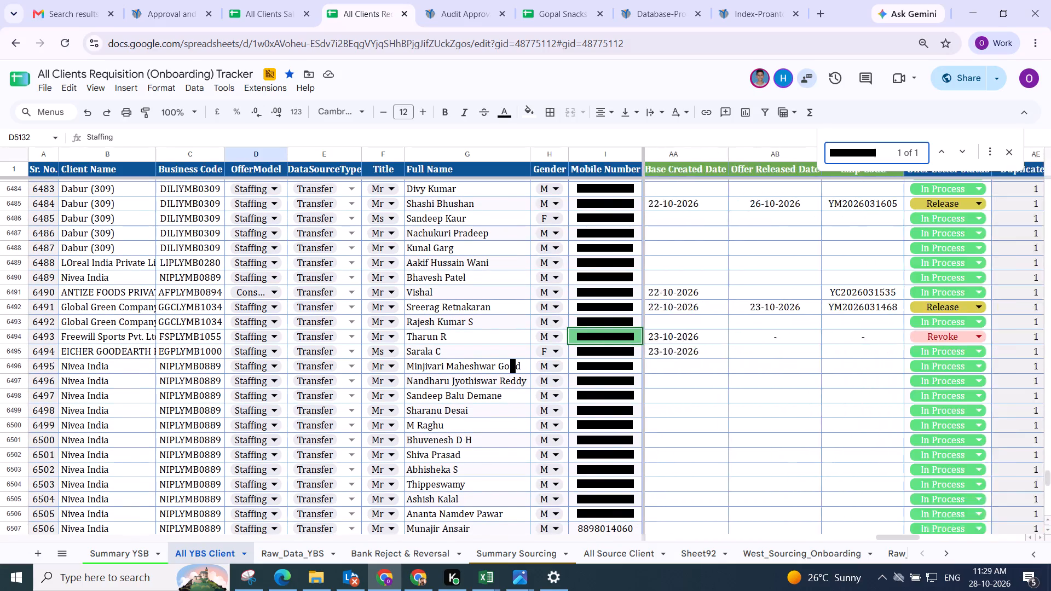
{"action": "scroll", "coordinate": [853, 334], "scroll_direction": "left", "scroll_amount": 6}
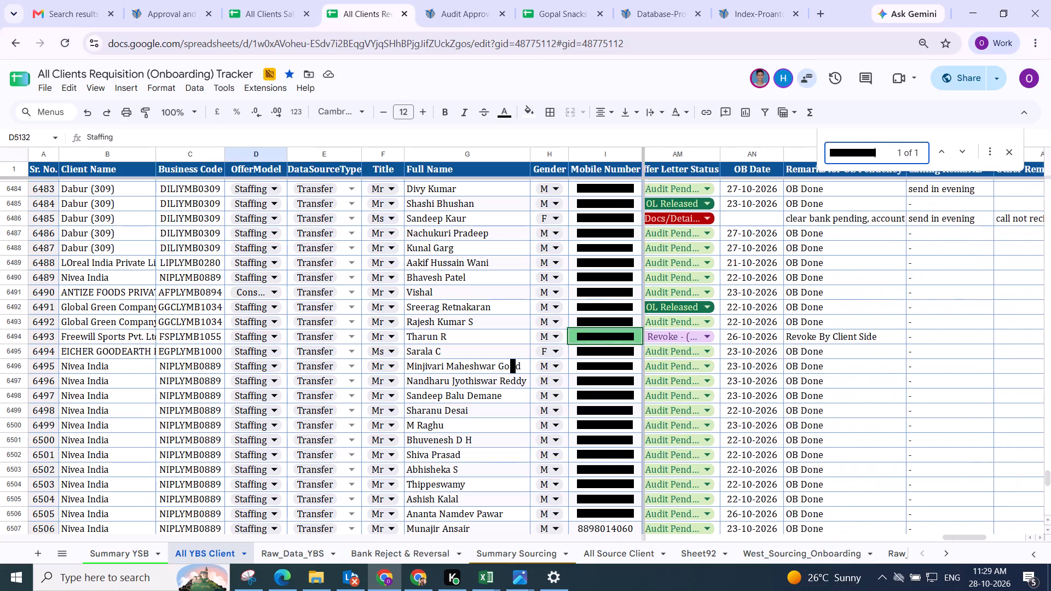
{"action": "right_click", "coordinate": [853, 333]}
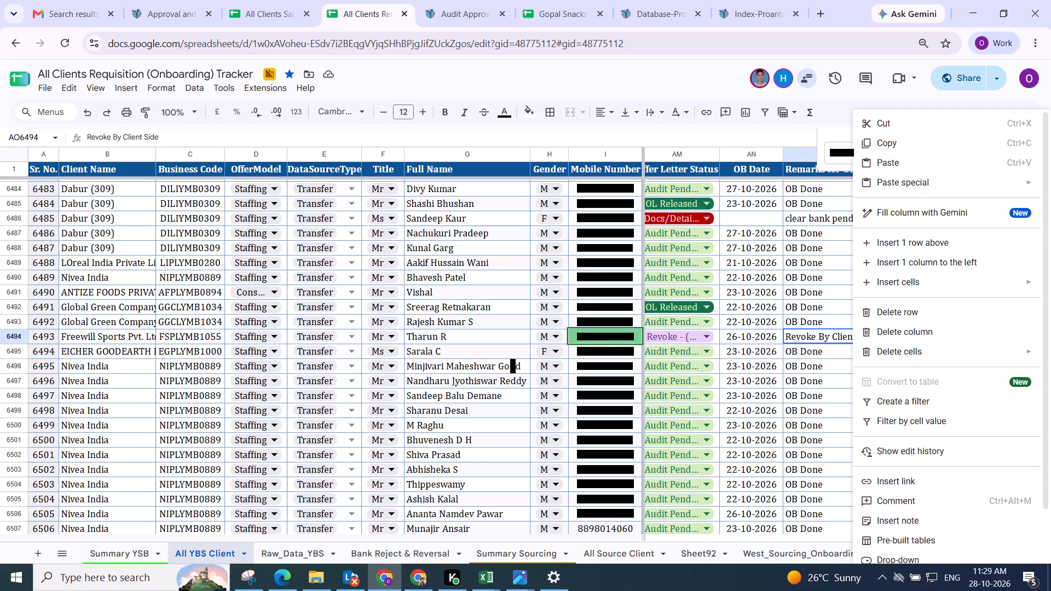
{"action": "left_click", "coordinate": [837, 369]}
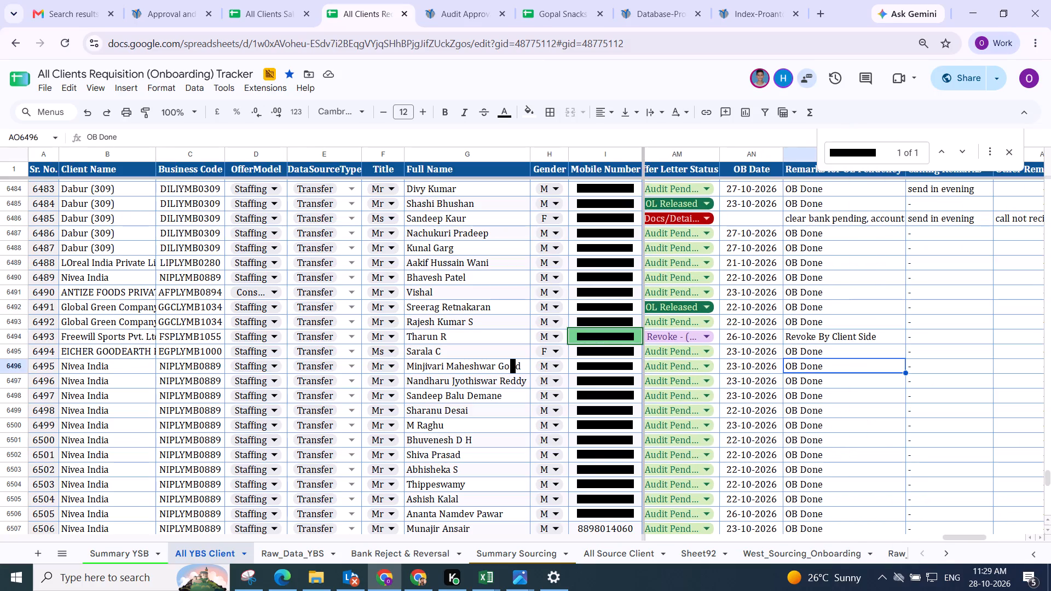
{"action": "left_click", "coordinate": [869, 338]}
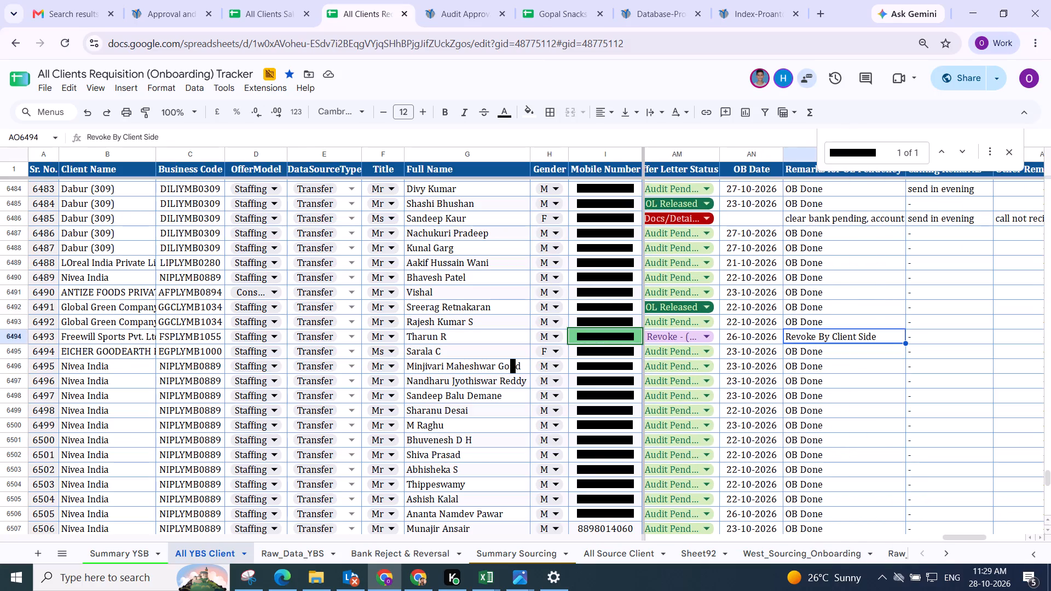
Reopen the FREEWILL SPORTS PRIVATE LIMITED Sales Promoter's pending approval, reject it with the comment "Na", and close the window.
{"action": "left_click", "coordinate": [186, 18]}
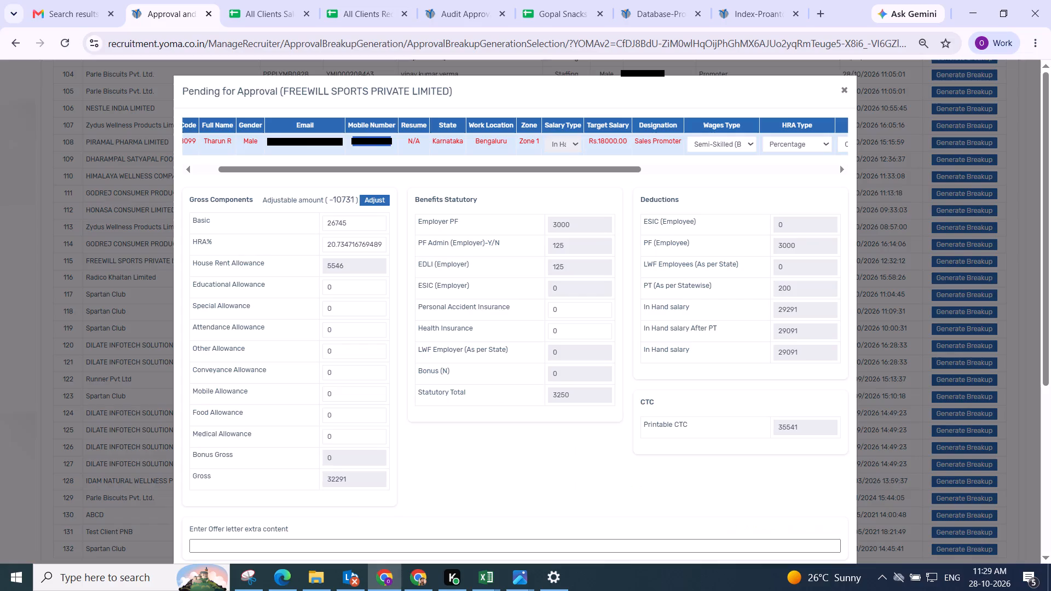
{"action": "left_click", "coordinate": [840, 91]}
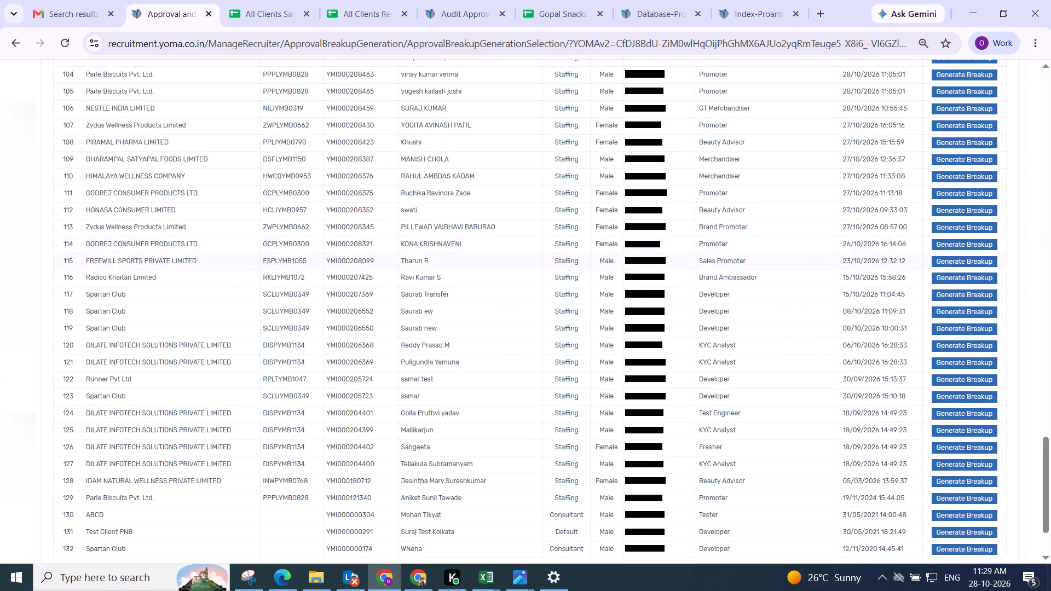
{"action": "left_click", "coordinate": [957, 261]}
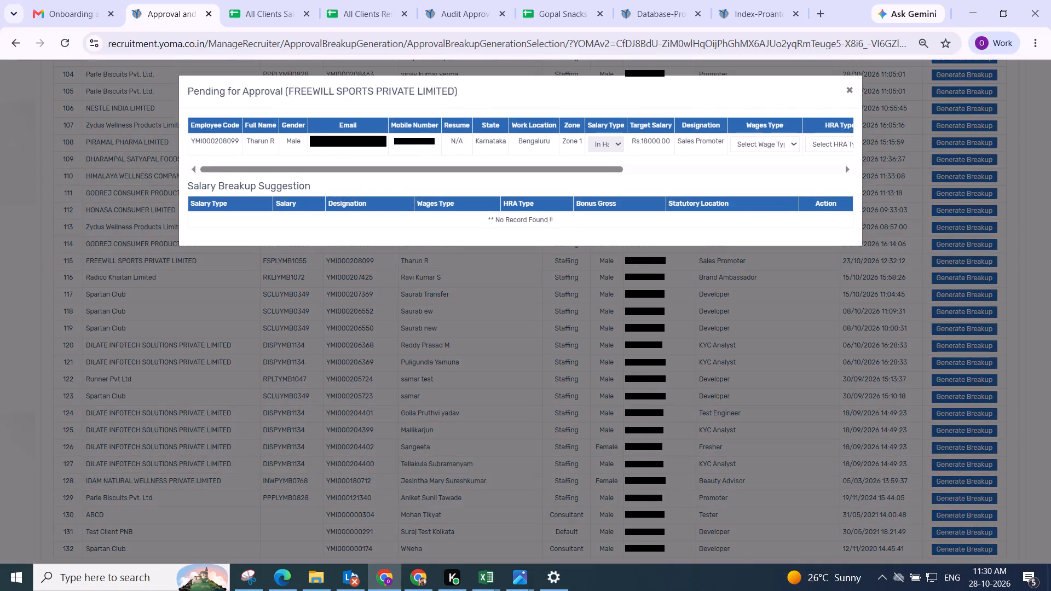
{"action": "left_click_drag", "start_coordinate": [457, 168], "coordinate": [896, 160]}
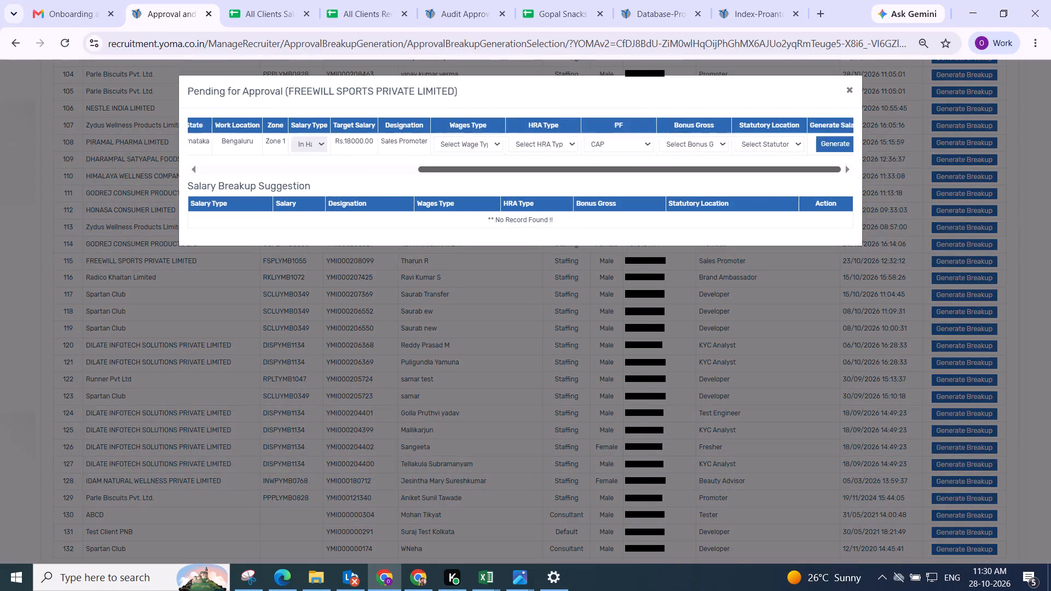
{"action": "left_click_drag", "start_coordinate": [896, 160], "coordinate": [939, 160]}
{"action": "left_click", "coordinate": [830, 141]}
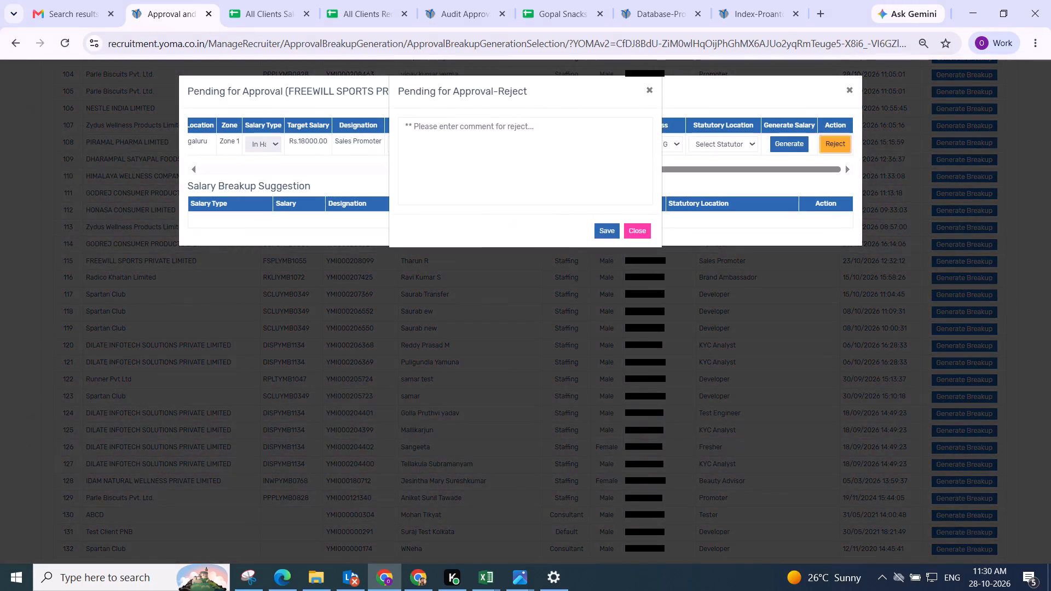
{"action": "left_click", "coordinate": [425, 134]}
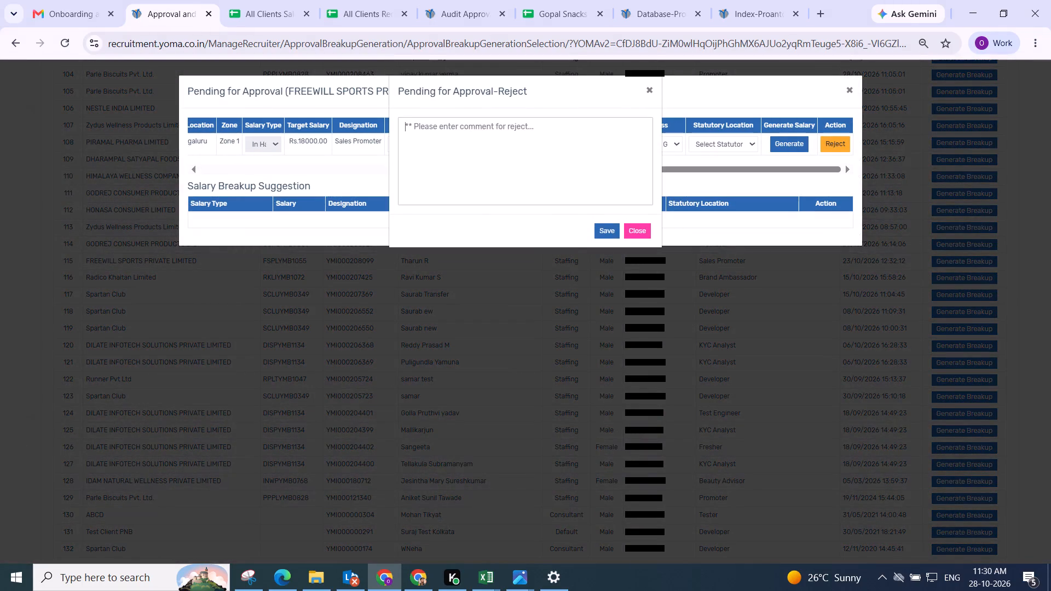
{"action": "type", "text": "Na"}
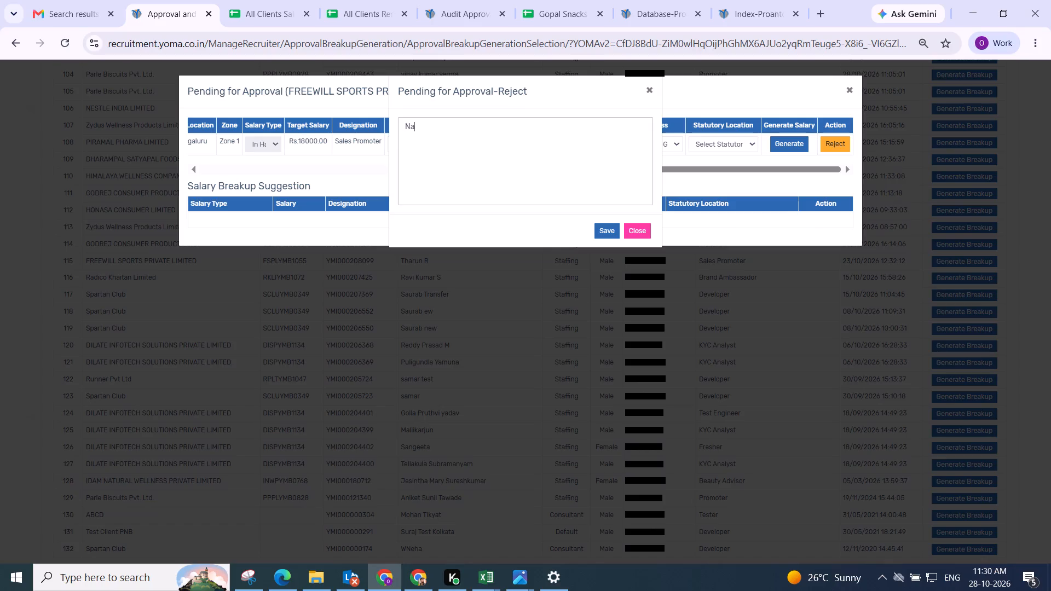
{"action": "left_click", "coordinate": [603, 231]}
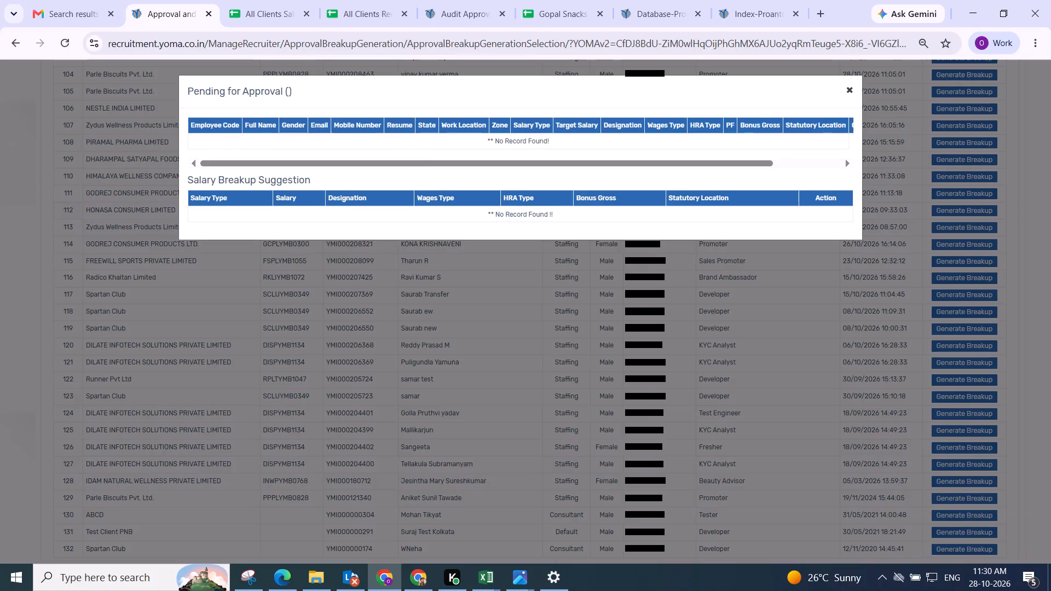
{"action": "left_click", "coordinate": [847, 90]}
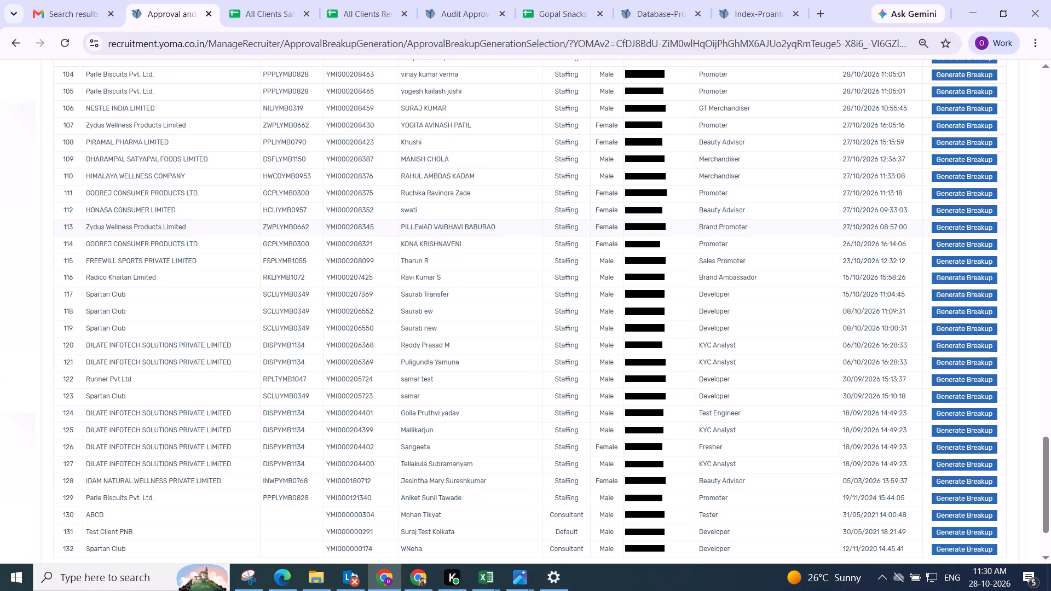
Look through the pending breakup list for the clients and candidates still awaiting a salary breakup.
{"action": "scroll", "coordinate": [212, 270], "scroll_direction": "down", "scroll_amount": 2}
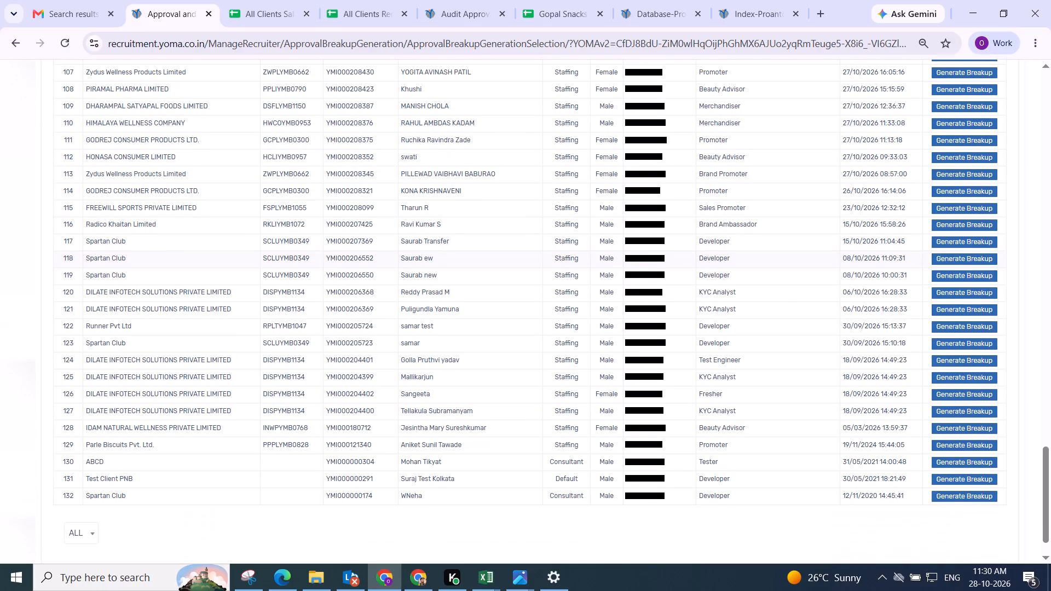
{"action": "scroll", "coordinate": [185, 277], "scroll_direction": "up", "scroll_amount": 3}
{"action": "scroll", "coordinate": [211, 212], "scroll_direction": "up", "scroll_amount": 2}
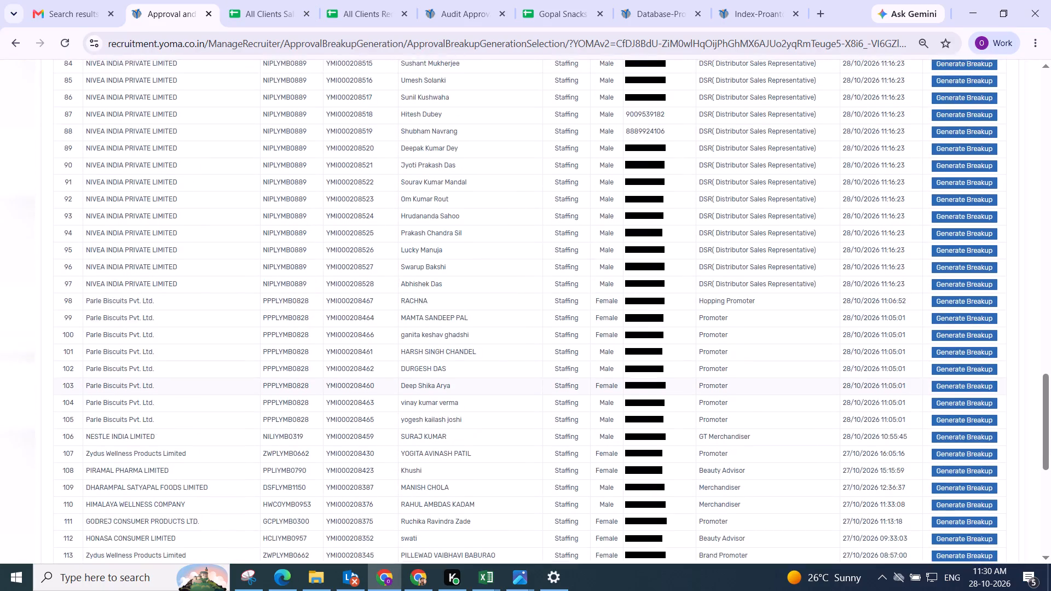
{"action": "scroll", "coordinate": [211, 212], "scroll_direction": "up", "scroll_amount": 2}
{"action": "scroll", "coordinate": [187, 239], "scroll_direction": "down", "scroll_amount": 3}
{"action": "scroll", "coordinate": [187, 239], "scroll_direction": "up", "scroll_amount": 3}
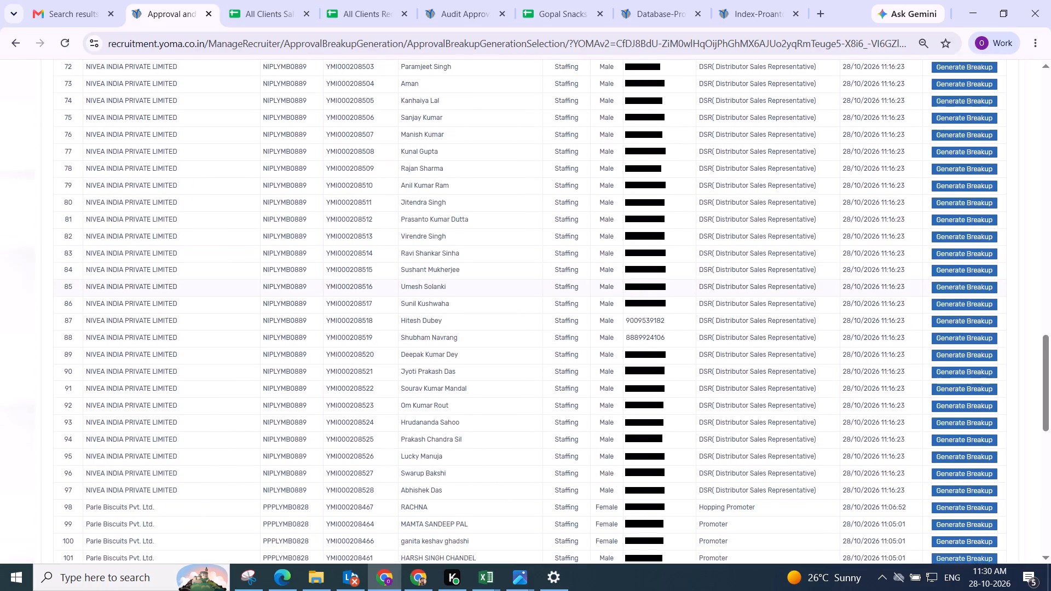
{"action": "scroll", "coordinate": [187, 237], "scroll_direction": "up", "scroll_amount": 5}
{"action": "scroll", "coordinate": [187, 236], "scroll_direction": "down", "scroll_amount": 4}
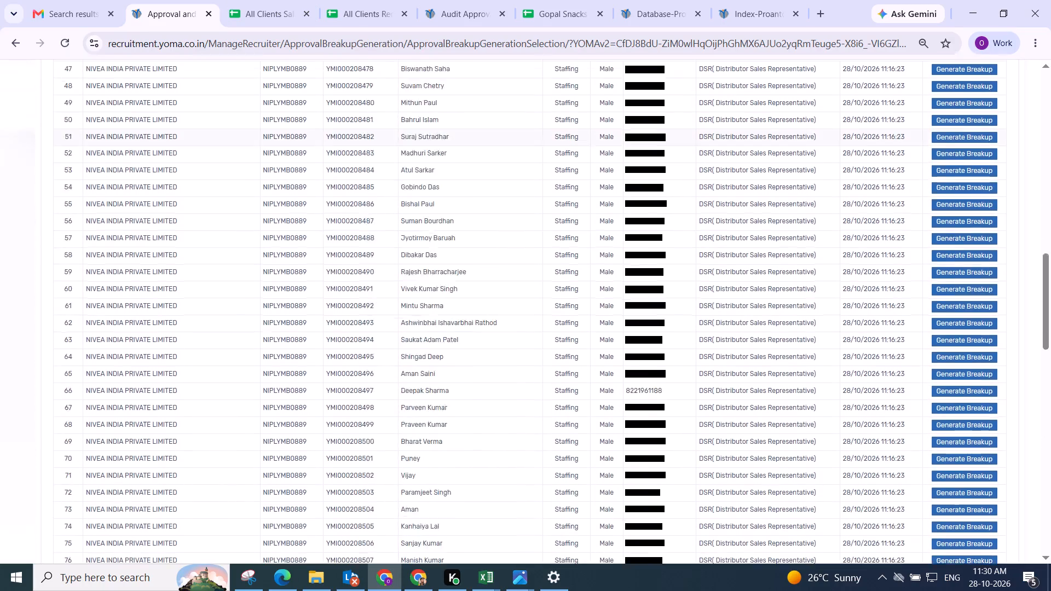
{"action": "scroll", "coordinate": [187, 235], "scroll_direction": "down", "scroll_amount": 7}
{"action": "scroll", "coordinate": [187, 235], "scroll_direction": "up", "scroll_amount": 1}
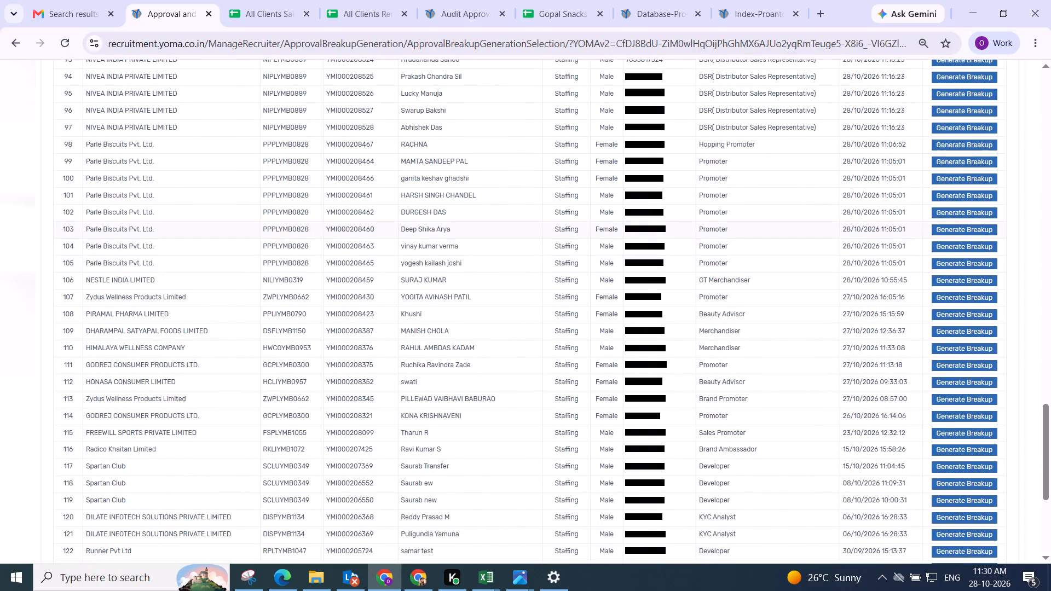
{"action": "scroll", "coordinate": [164, 249], "scroll_direction": "down", "scroll_amount": 2}
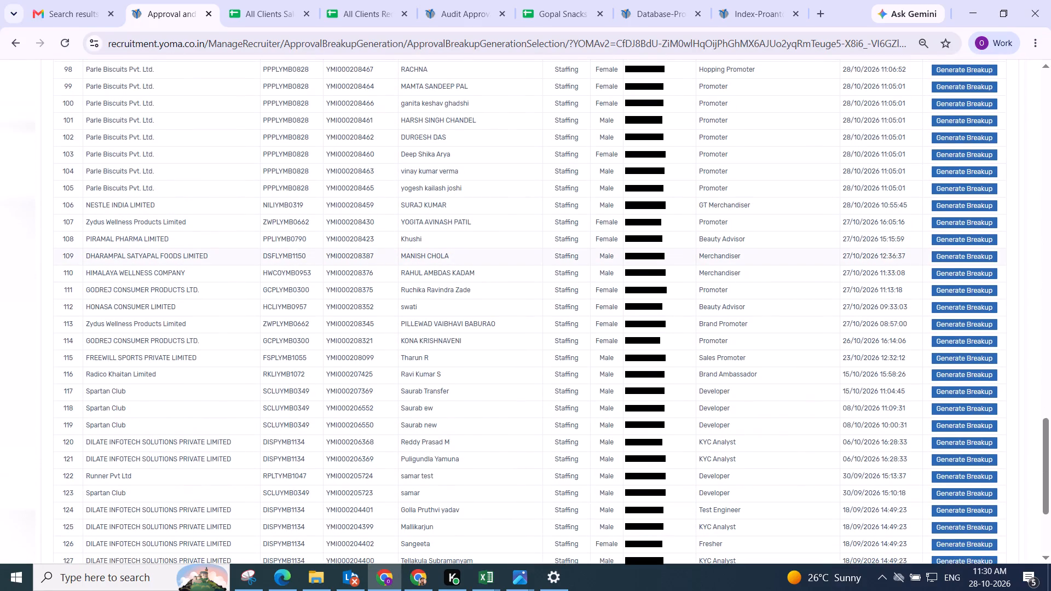
{"action": "scroll", "coordinate": [126, 259], "scroll_direction": "down", "scroll_amount": 1}
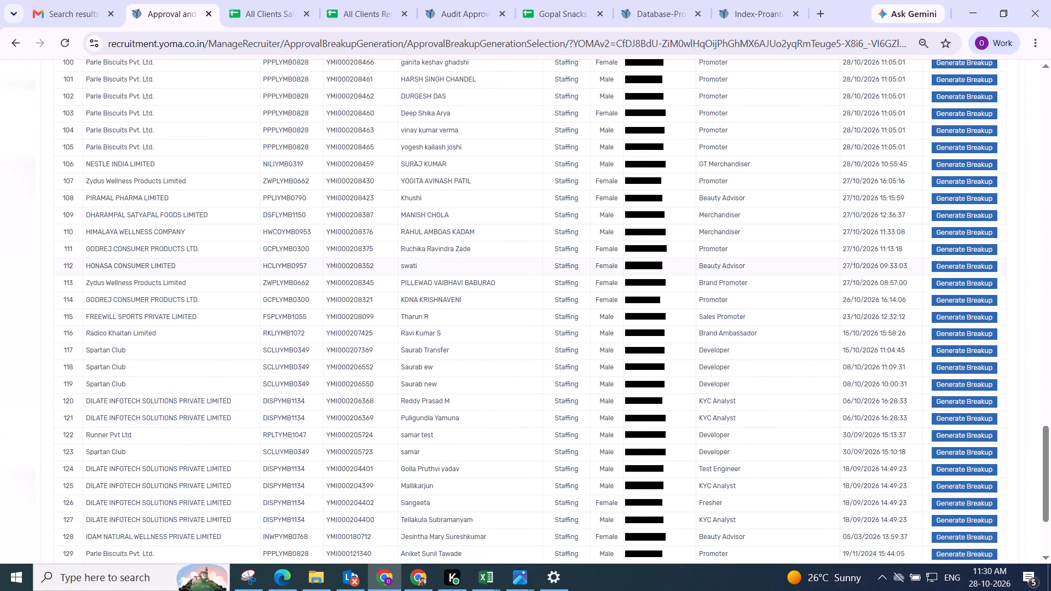
{"action": "scroll", "coordinate": [117, 310], "scroll_direction": "down", "scroll_amount": 2}
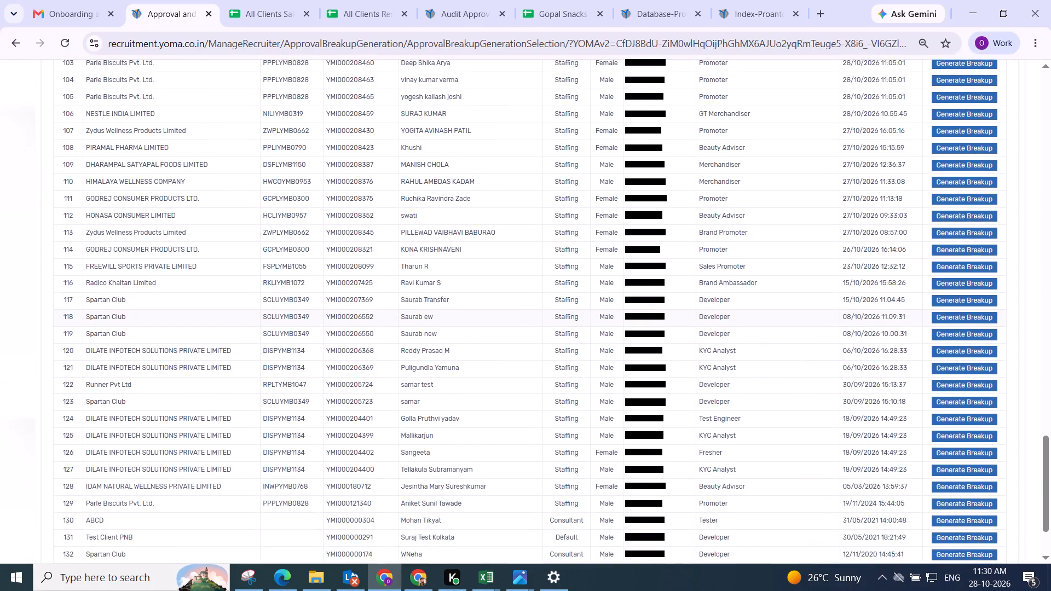
{"action": "scroll", "coordinate": [117, 309], "scroll_direction": "down", "scroll_amount": 3}
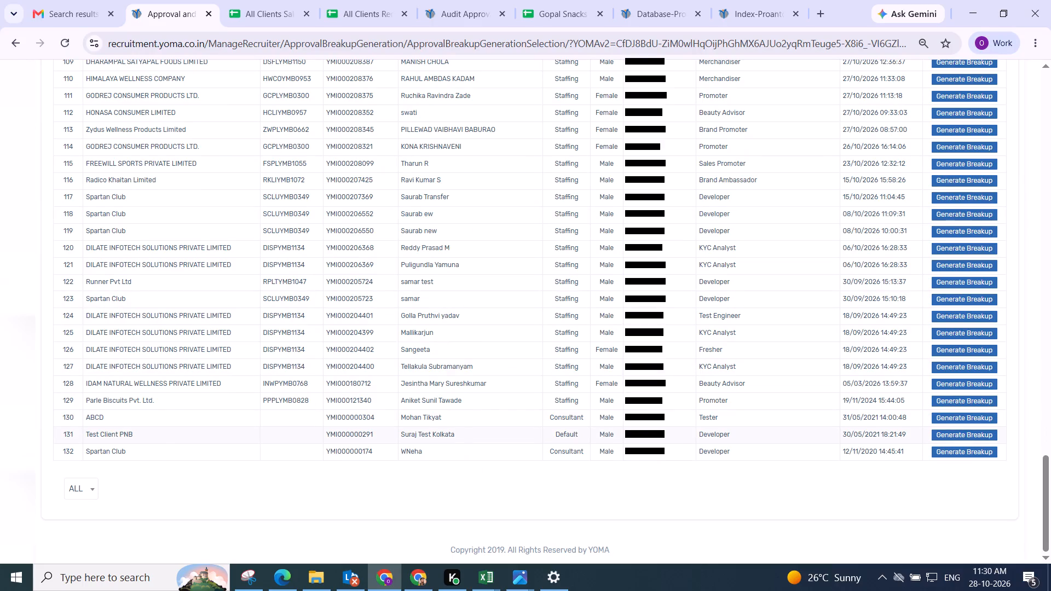
Reopen the FREEWILL SPORTS PRIVATE LIMITED Sales Promoter's entry to check its pending approval record, and close the window.
{"action": "scroll", "coordinate": [138, 432], "scroll_direction": "up", "scroll_amount": 1}
{"action": "scroll", "coordinate": [122, 362], "scroll_direction": "up", "scroll_amount": 1}
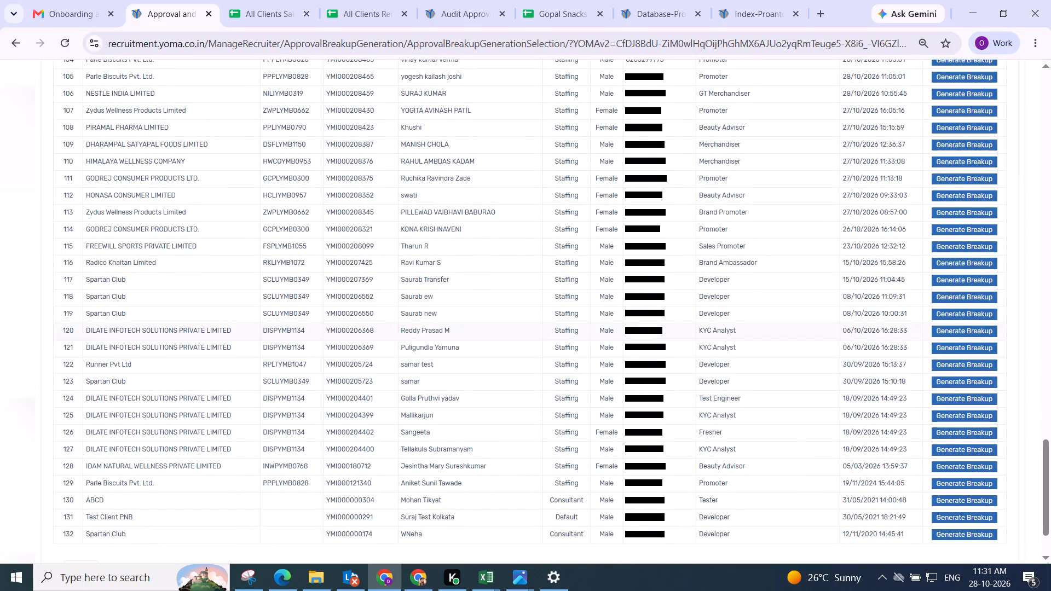
{"action": "scroll", "coordinate": [141, 316], "scroll_direction": "up", "scroll_amount": 1}
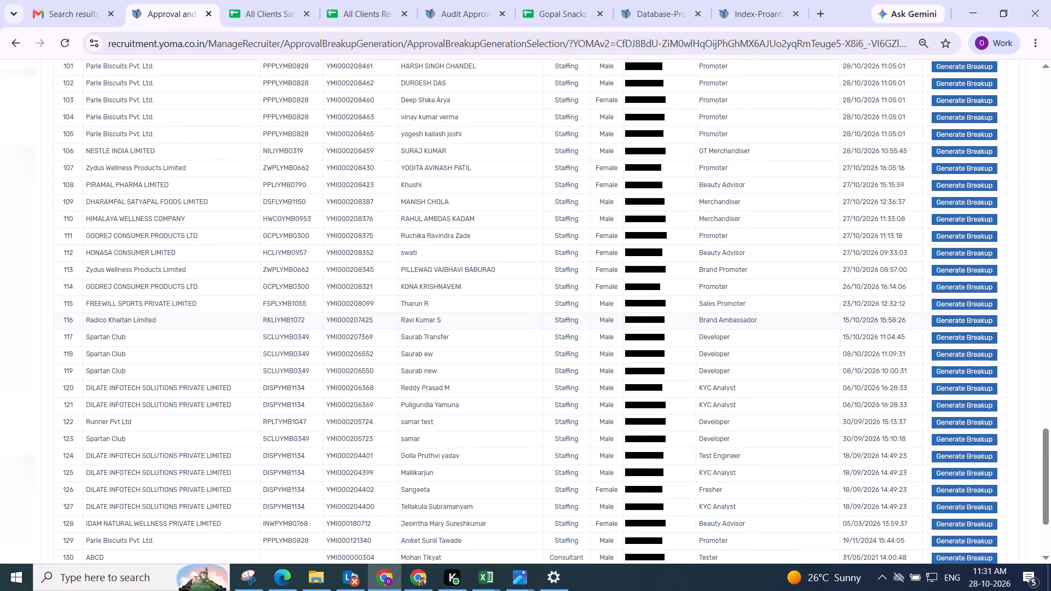
{"action": "left_click", "coordinate": [353, 293]}
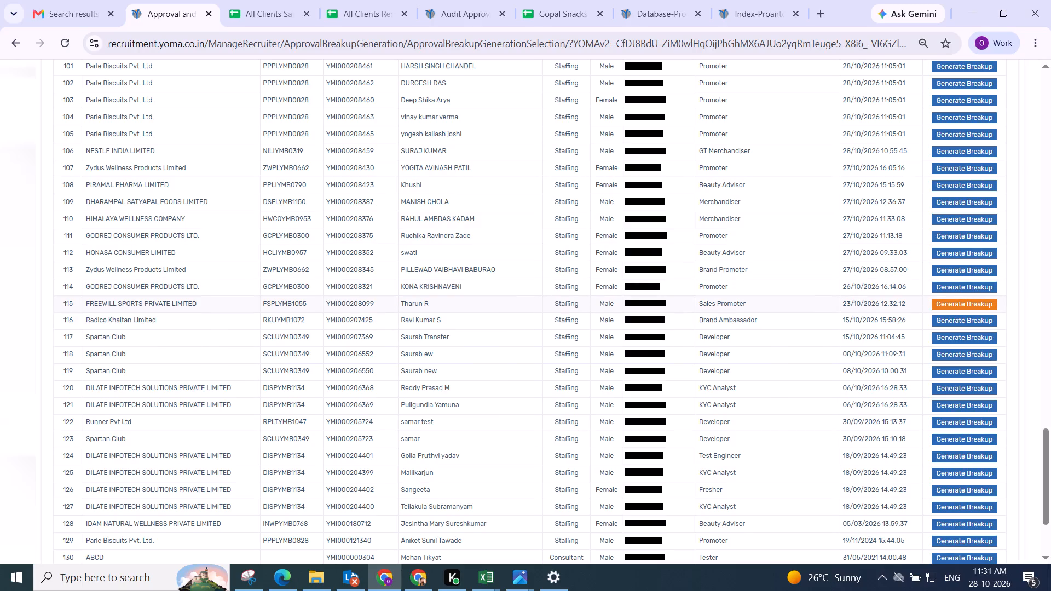
{"action": "left_click", "coordinate": [965, 306]}
{"action": "scroll", "coordinate": [965, 306], "scroll_direction": "up", "scroll_amount": 1}
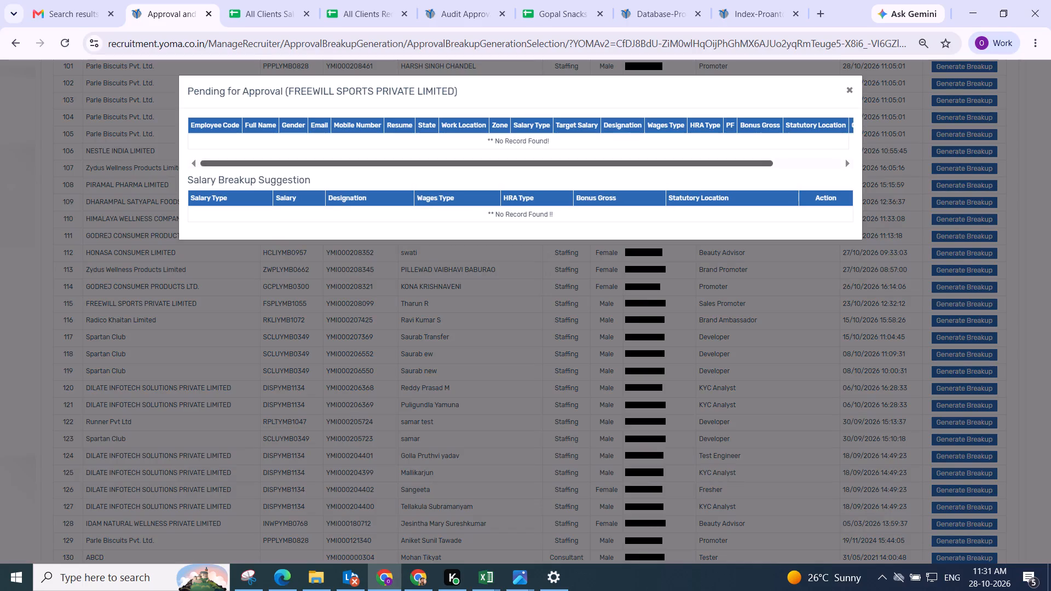
{"action": "left_click", "coordinate": [850, 89]}
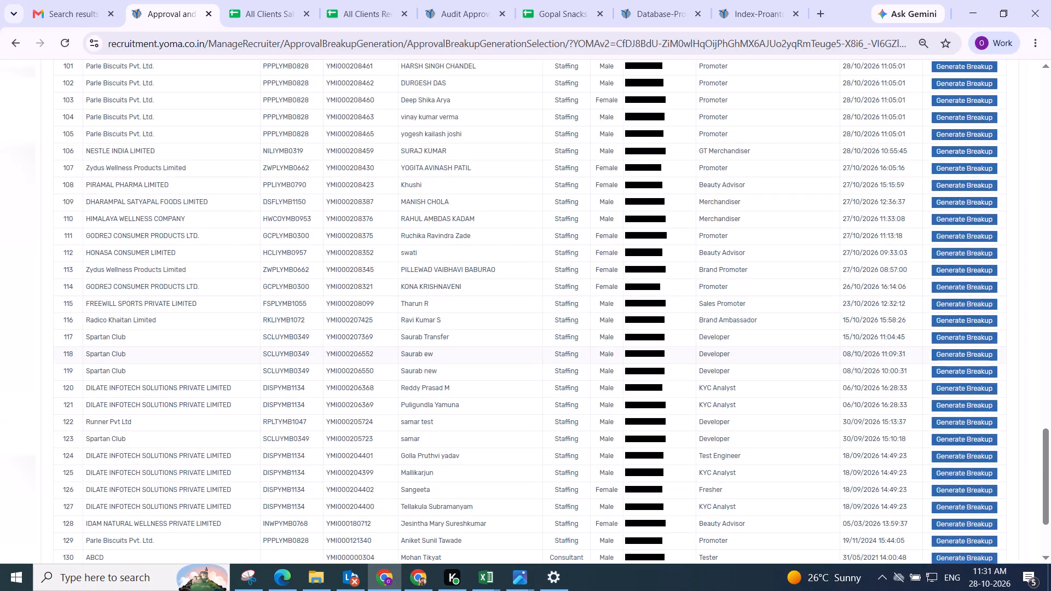
Rerun the Transfer search for all clients and set the pending breakup list to show ALL entries.
{"action": "scroll", "coordinate": [455, 181], "scroll_direction": "up", "scroll_amount": 8}
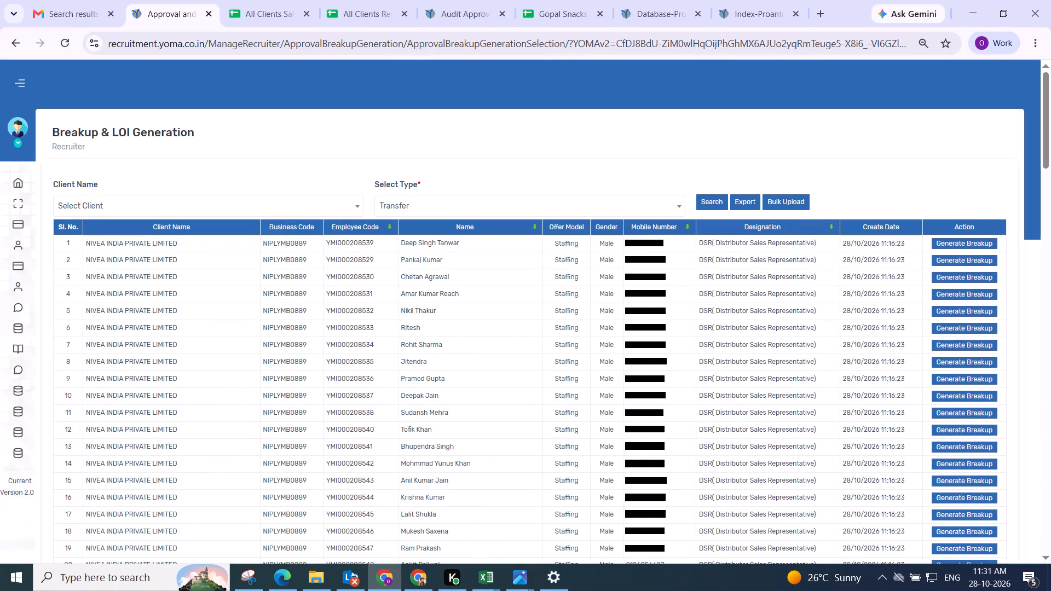
{"action": "left_click", "coordinate": [708, 204]}
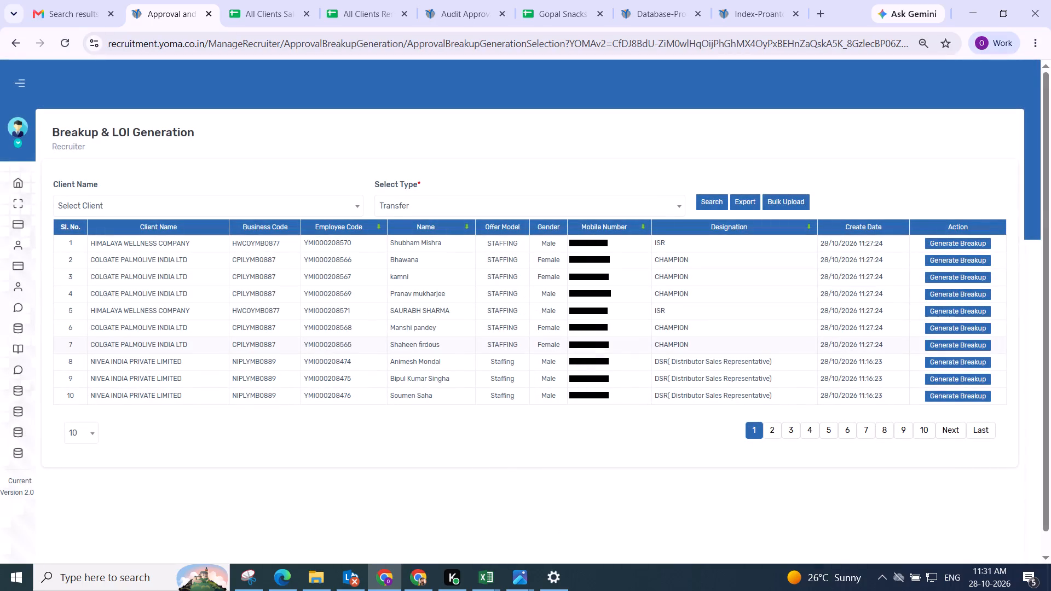
{"action": "scroll", "coordinate": [498, 333], "scroll_direction": "down", "scroll_amount": 1}
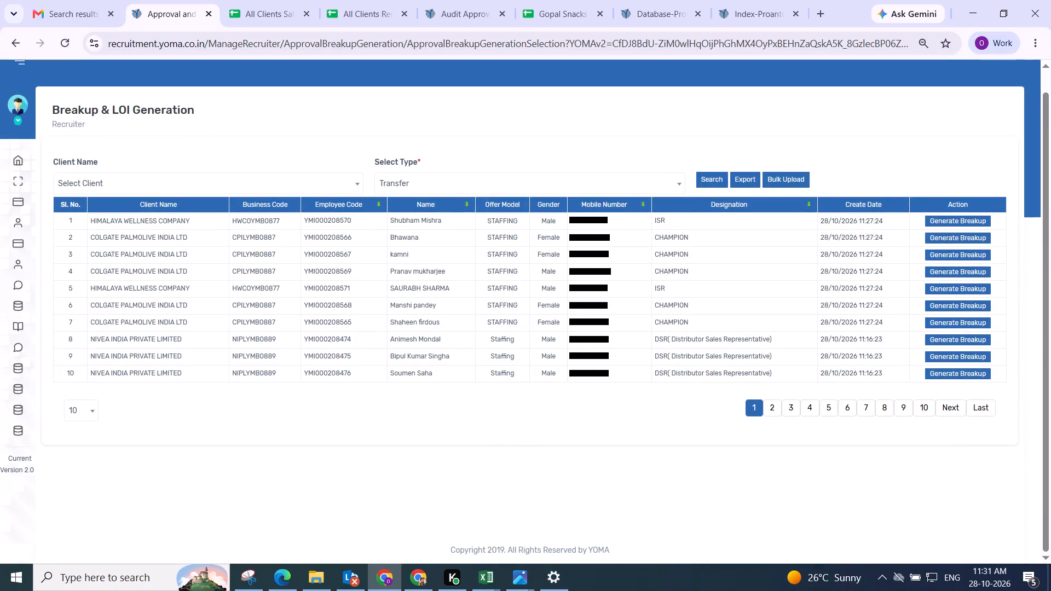
{"action": "left_click", "coordinate": [83, 407]}
{"action": "left_click", "coordinate": [83, 455]}
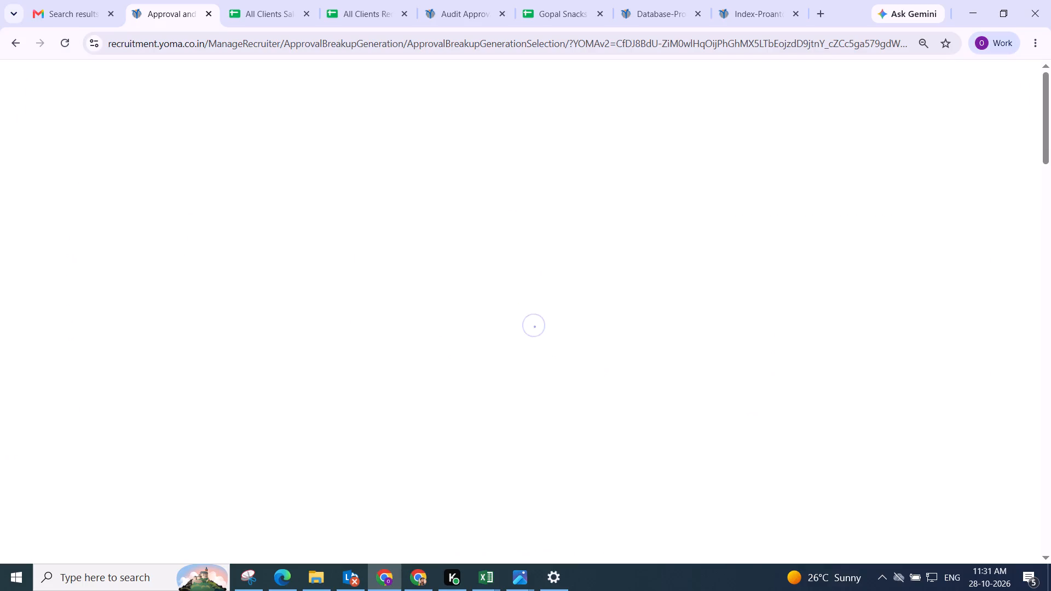
Look through the refreshed pending breakup list for client entries that still need a salary breakup.
{"action": "scroll", "coordinate": [470, 309], "scroll_direction": "down", "scroll_amount": 1}
{"action": "right_click_drag", "start_coordinate": [218, 300], "coordinate": [200, 304]}
{"action": "scroll", "coordinate": [189, 328], "scroll_direction": "down", "scroll_amount": 1}
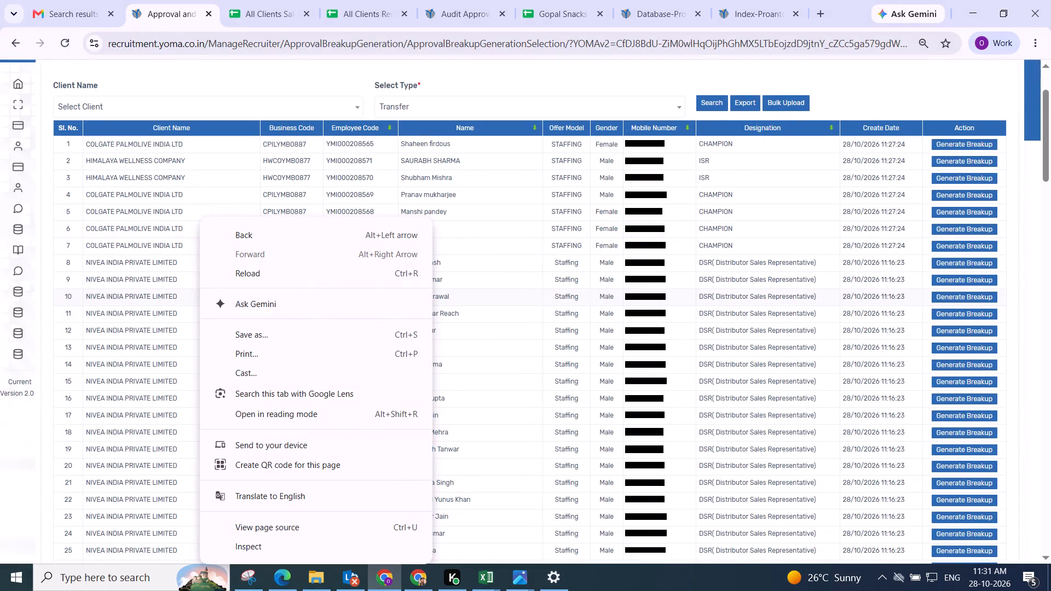
{"action": "left_click", "coordinate": [50, 271]}
{"action": "scroll", "coordinate": [90, 350], "scroll_direction": "down", "scroll_amount": 2}
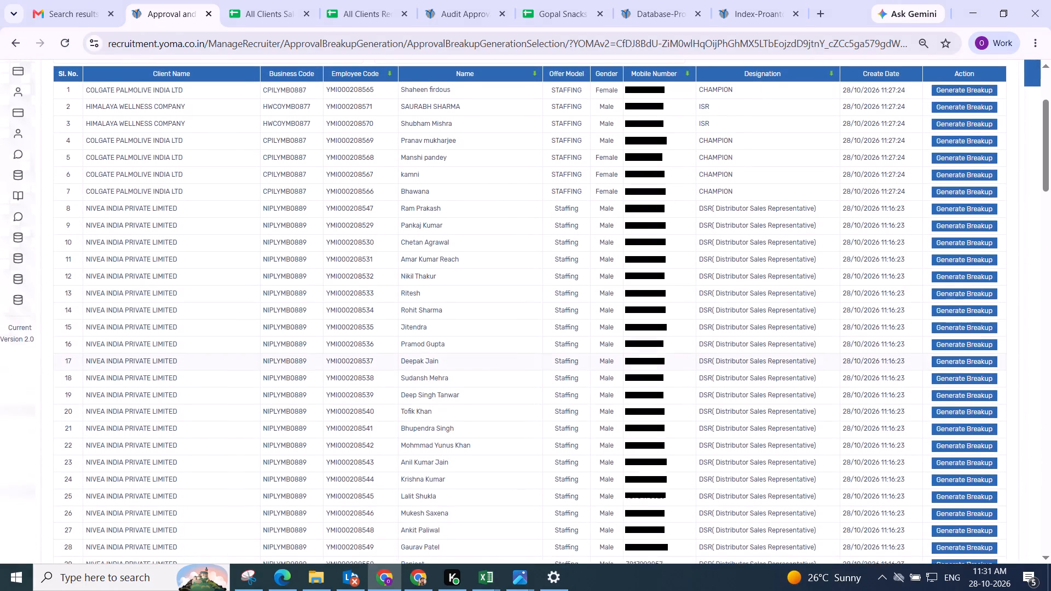
{"action": "scroll", "coordinate": [122, 381], "scroll_direction": "down", "scroll_amount": 4}
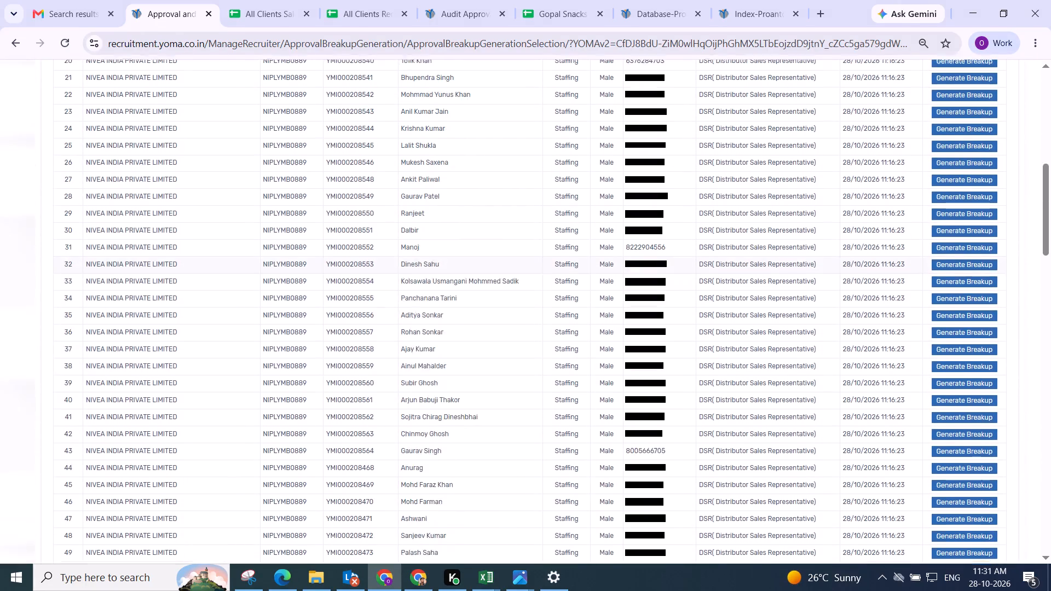
{"action": "scroll", "coordinate": [124, 379], "scroll_direction": "down", "scroll_amount": 5}
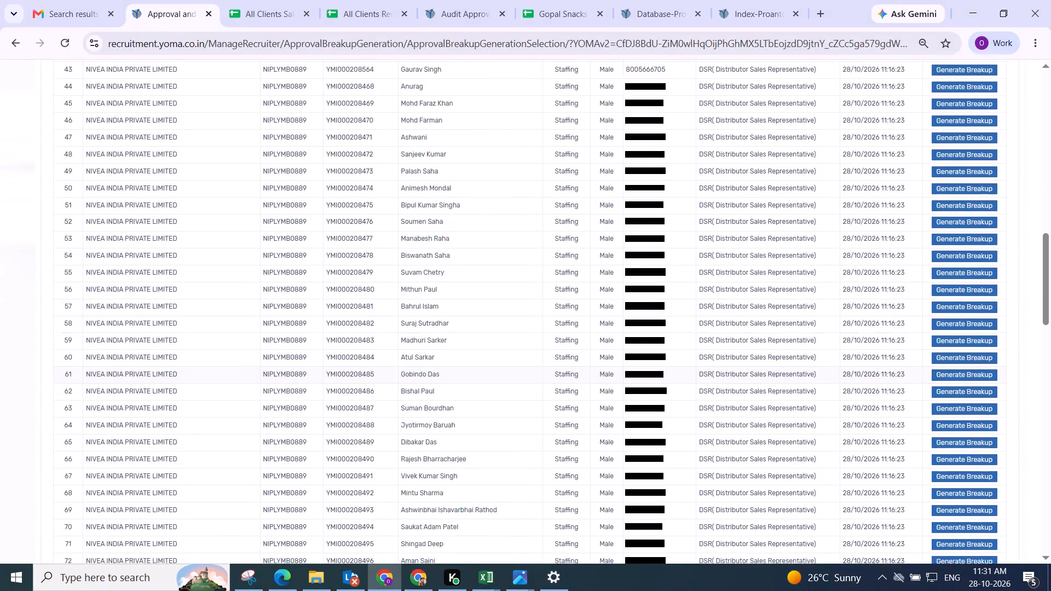
{"action": "scroll", "coordinate": [122, 369], "scroll_direction": "down", "scroll_amount": 4}
{"action": "right_click", "coordinate": [122, 367]}
{"action": "scroll", "coordinate": [122, 367], "scroll_direction": "down", "scroll_amount": 2}
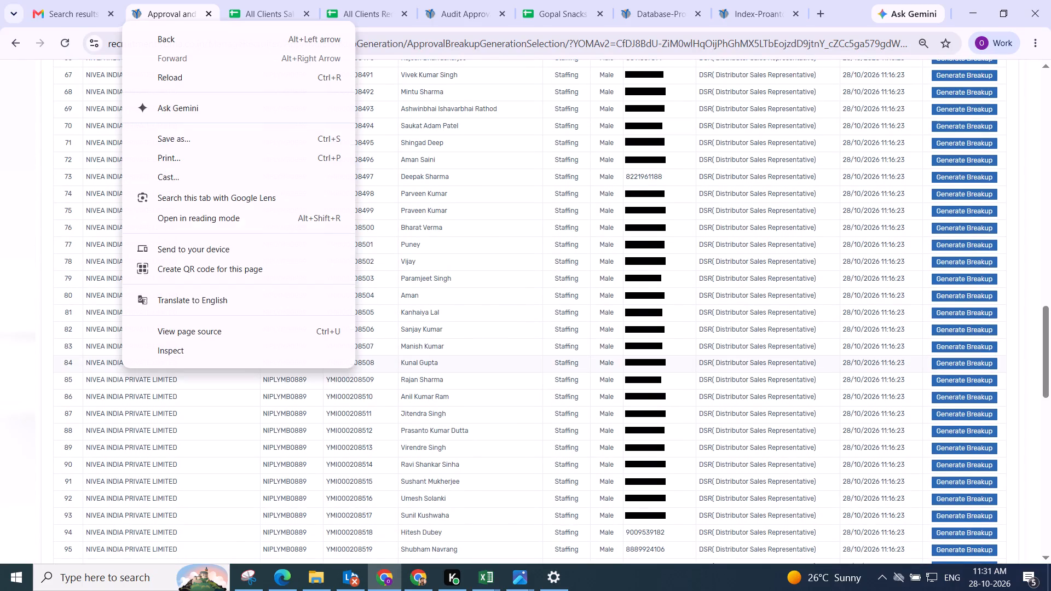
{"action": "scroll", "coordinate": [122, 367], "scroll_direction": "down", "scroll_amount": 1}
{"action": "left_click", "coordinate": [207, 430]}
{"action": "scroll", "coordinate": [211, 428], "scroll_direction": "down", "scroll_amount": 4}
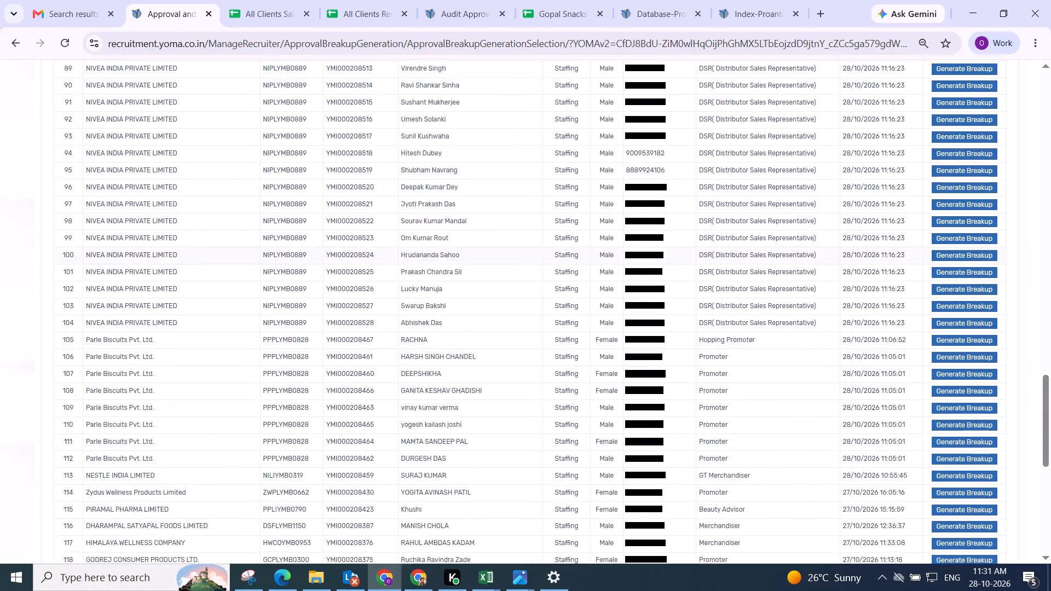
{"action": "scroll", "coordinate": [203, 372], "scroll_direction": "down", "scroll_amount": 2}
{"action": "scroll", "coordinate": [167, 307], "scroll_direction": "down", "scroll_amount": 2}
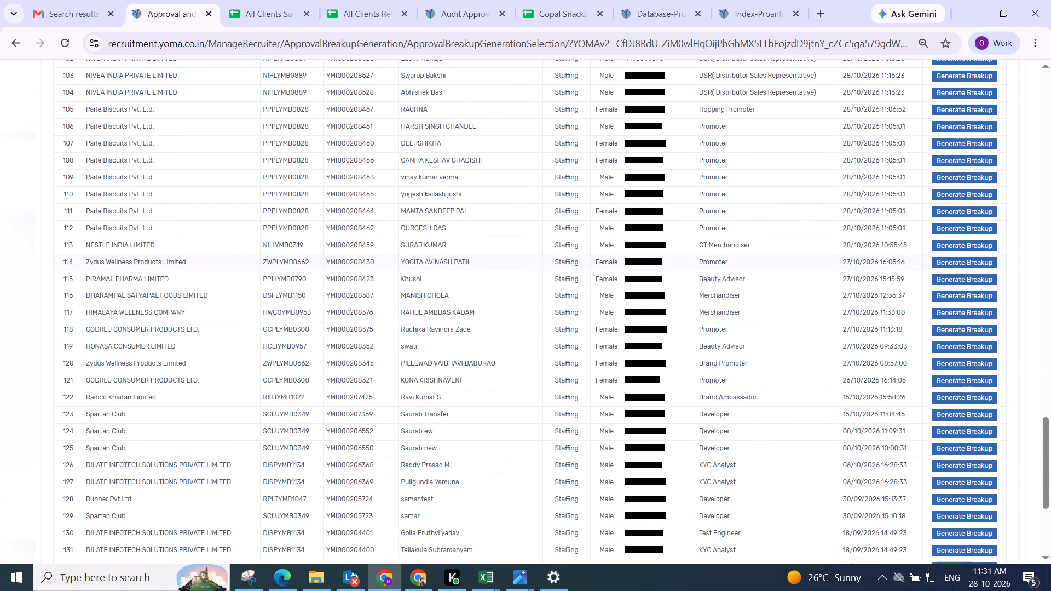
{"action": "scroll", "coordinate": [114, 335], "scroll_direction": "down", "scroll_amount": 1}
{"action": "scroll", "coordinate": [112, 384], "scroll_direction": "down", "scroll_amount": 2}
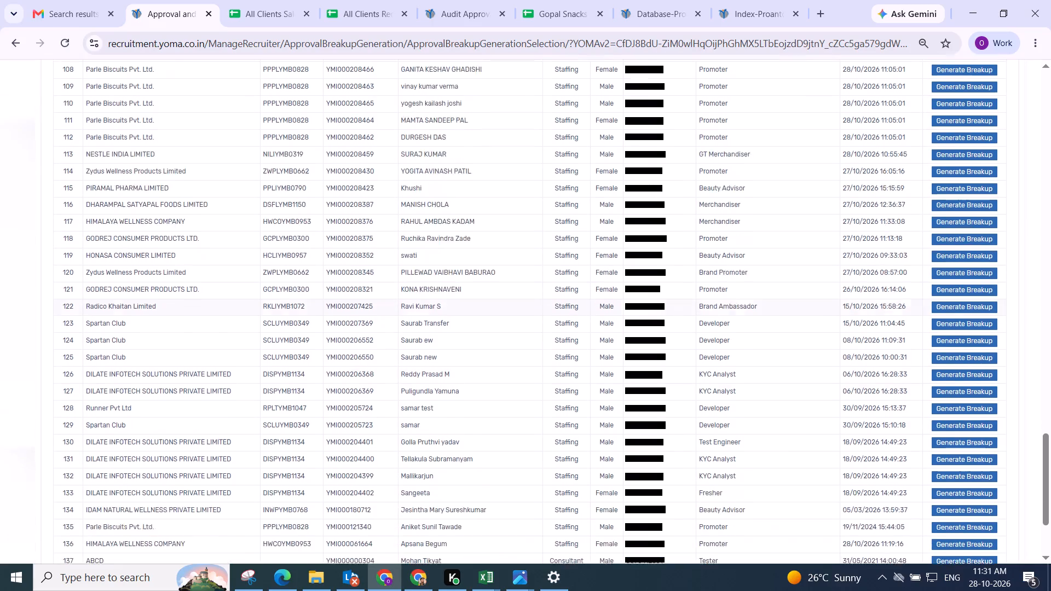
{"action": "scroll", "coordinate": [107, 378], "scroll_direction": "down", "scroll_amount": 1}
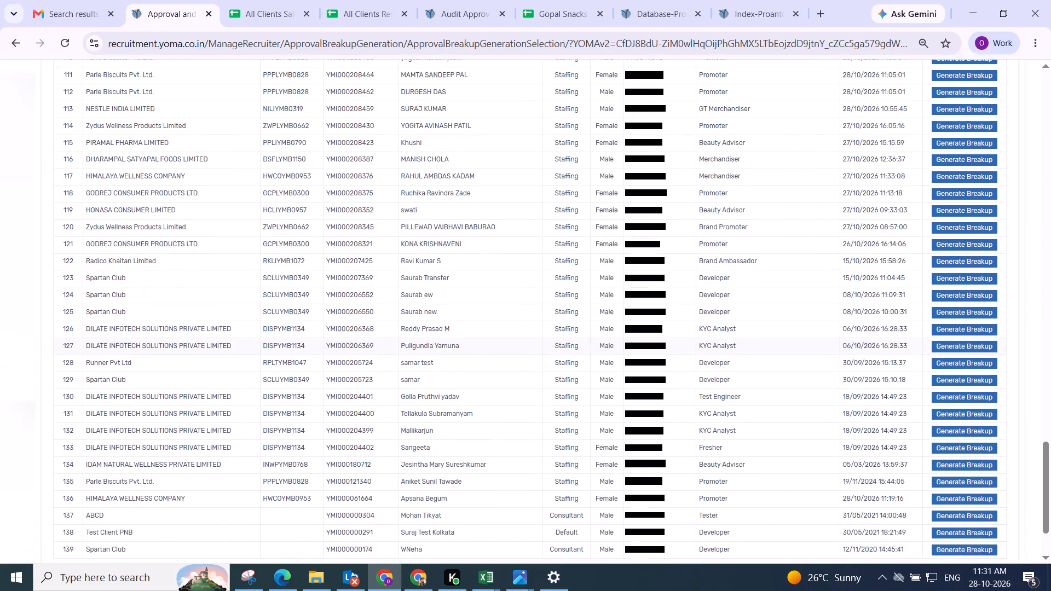
Open the DHARAMPAL SATYAPAL FOODS LIMITED Merchandiser's approval and set Semi-Skilled wages, Percentage HRA, CAP PF, Bonus 8.33% and Delhi statutory location.
{"action": "scroll", "coordinate": [96, 229], "scroll_direction": "up", "scroll_amount": 1}
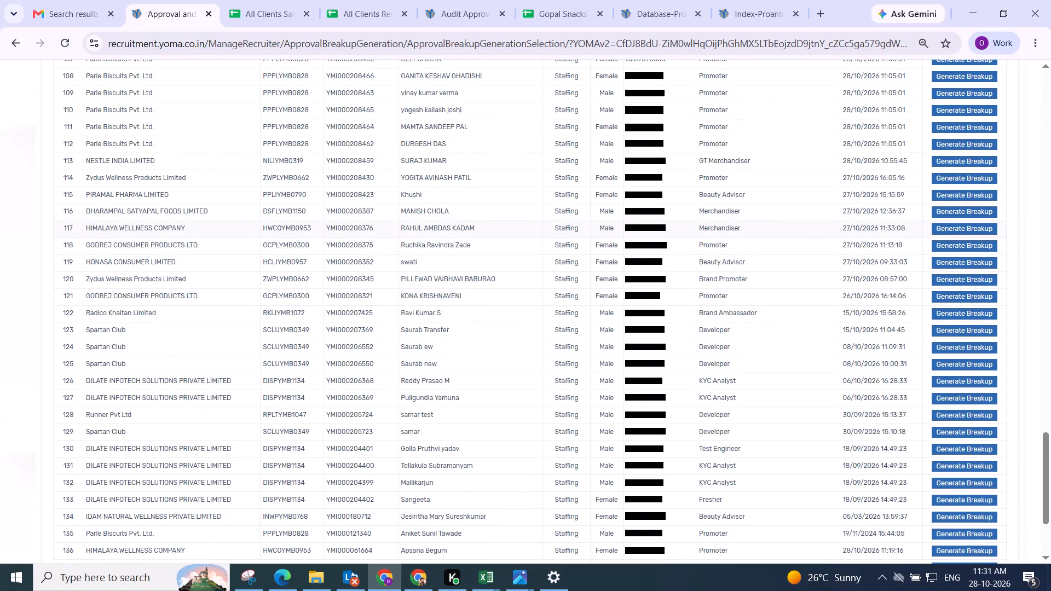
{"action": "left_click", "coordinate": [955, 208]}
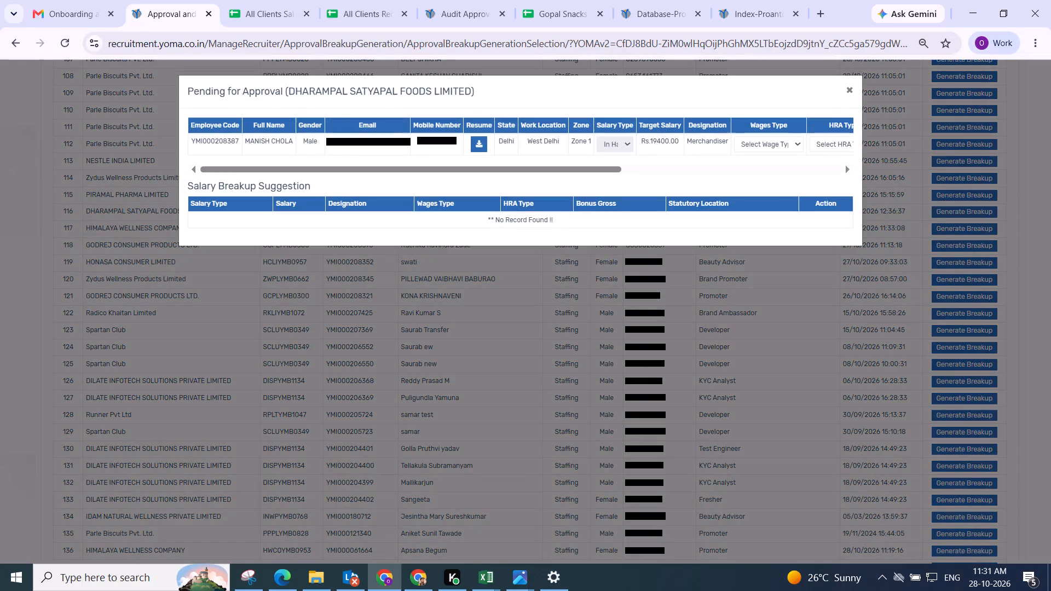
{"action": "left_click_drag", "start_coordinate": [335, 167], "coordinate": [845, 165]}
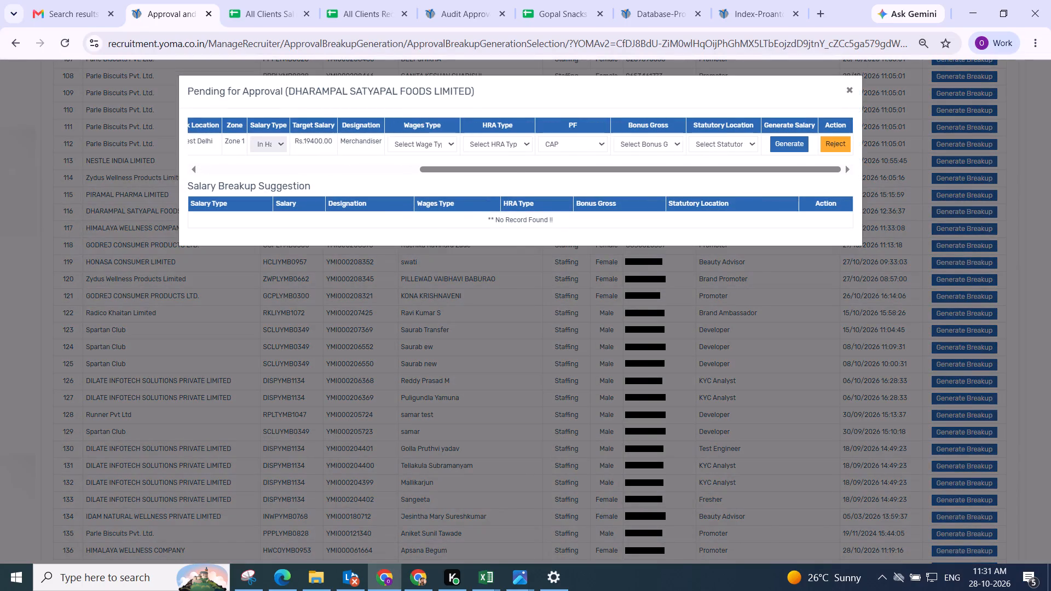
{"action": "left_click", "coordinate": [413, 144]}
{"action": "left_click", "coordinate": [423, 195]}
{"action": "left_click", "coordinate": [495, 144]}
{"action": "left_click", "coordinate": [498, 170]}
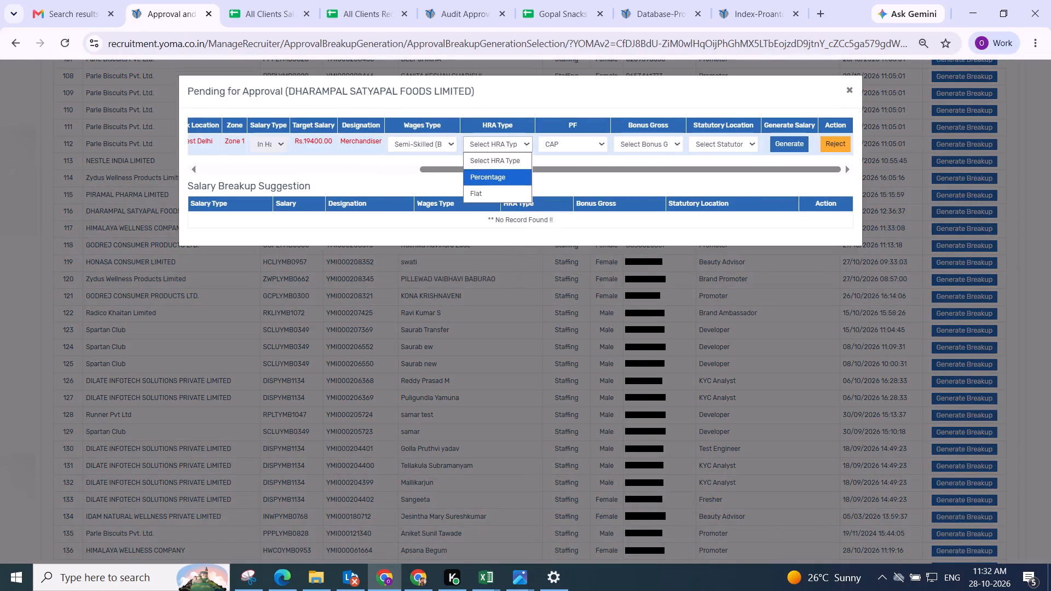
{"action": "left_click", "coordinate": [570, 143]}
{"action": "left_click", "coordinate": [574, 179]}
{"action": "left_click", "coordinate": [655, 144]}
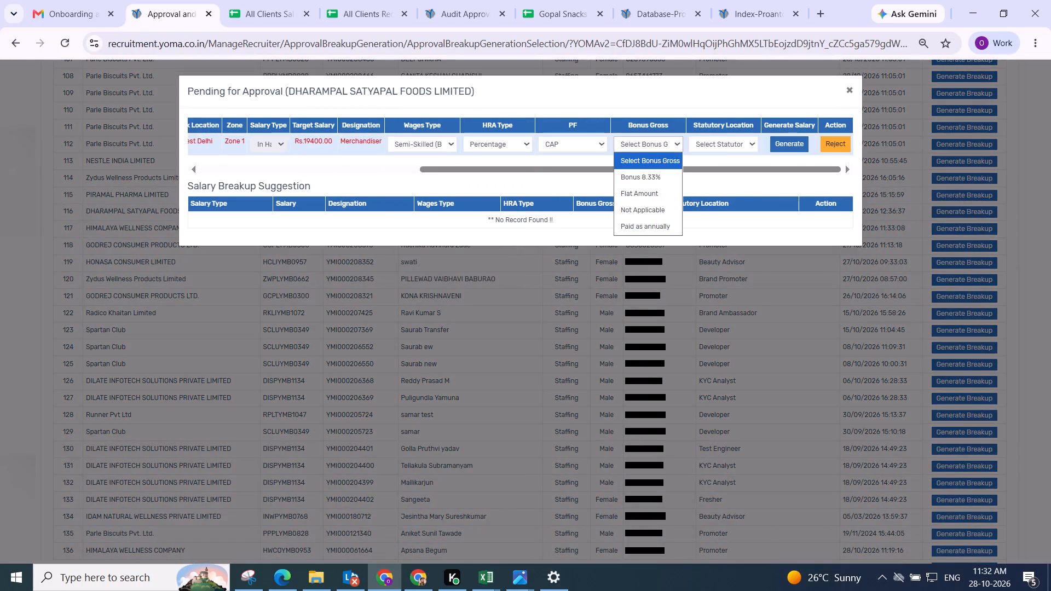
{"action": "left_click_drag", "start_coordinate": [647, 177], "coordinate": [652, 177]}
{"action": "left_click", "coordinate": [716, 149]}
{"action": "left_click", "coordinate": [714, 174]}
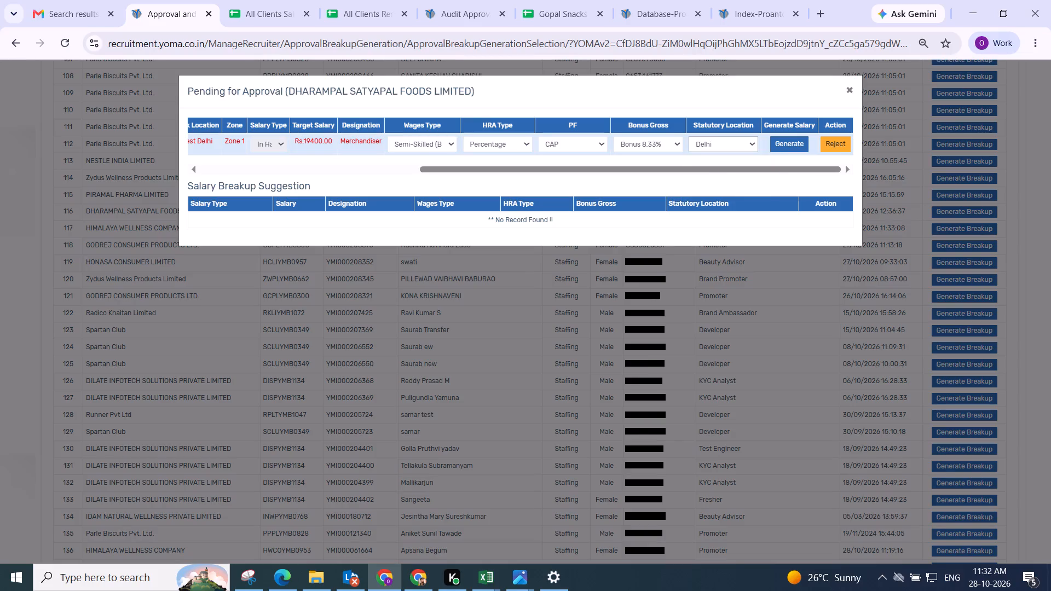
Generate the Merchandiser's salary breakup and apply the adjustable amount to the gross components.
{"action": "left_click", "coordinate": [784, 143]}
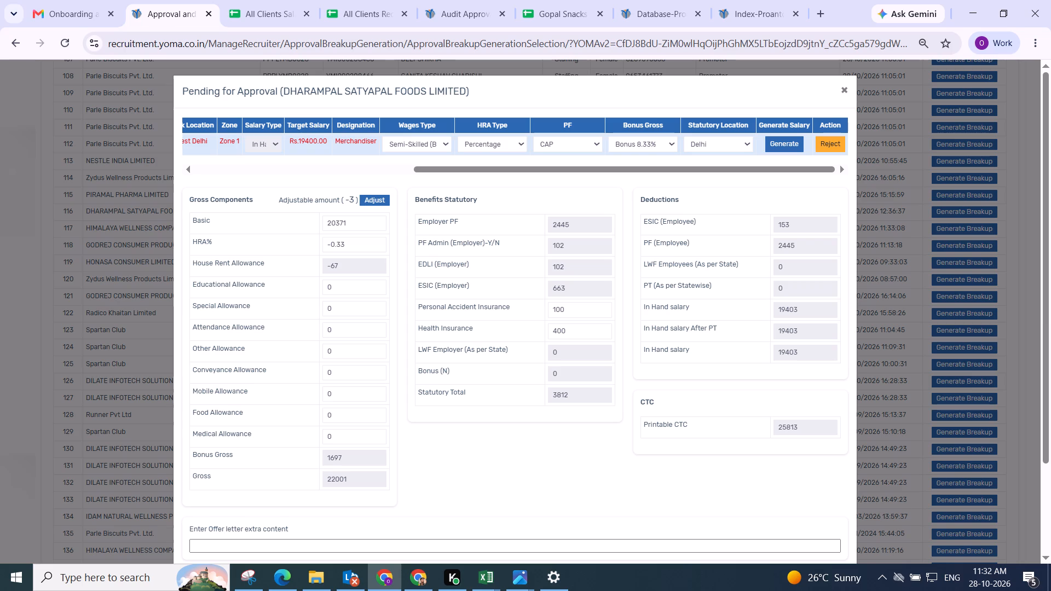
{"action": "left_click", "coordinate": [374, 201]}
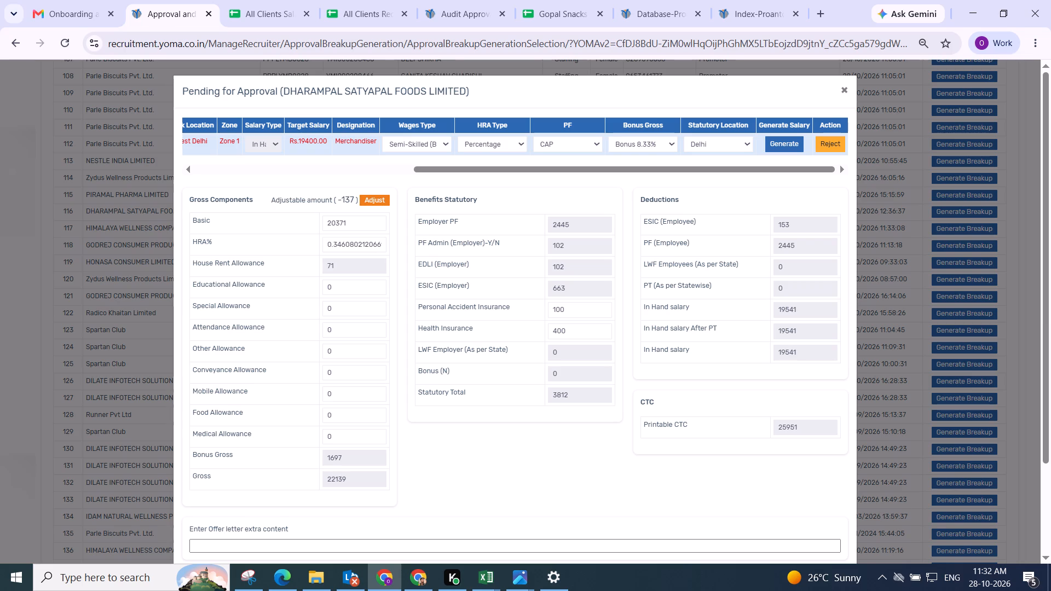